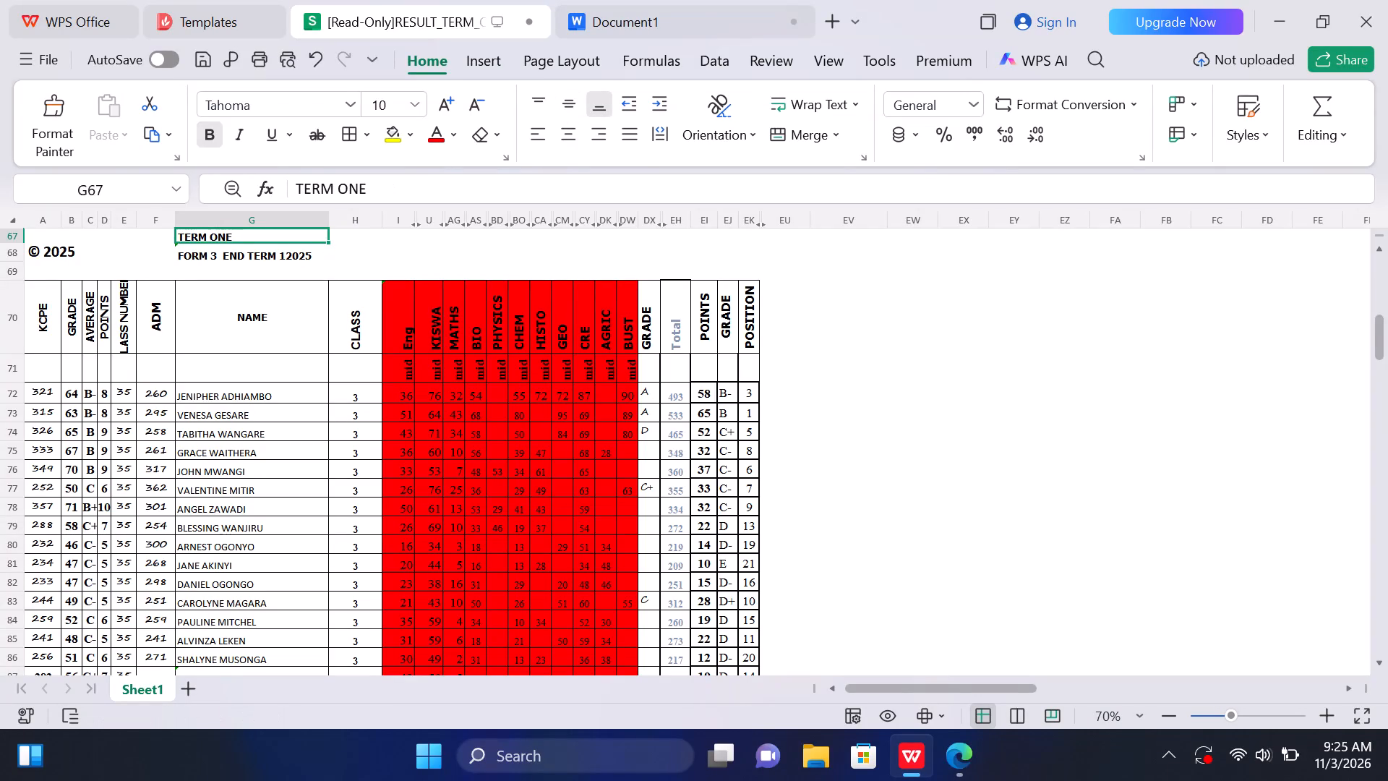
# Hide columns A through F in the term results sheet.
pyautogui.moveTo(51, 221); pyautogui.dragTo(150, 247)
pyautogui.rightClick(150, 247)
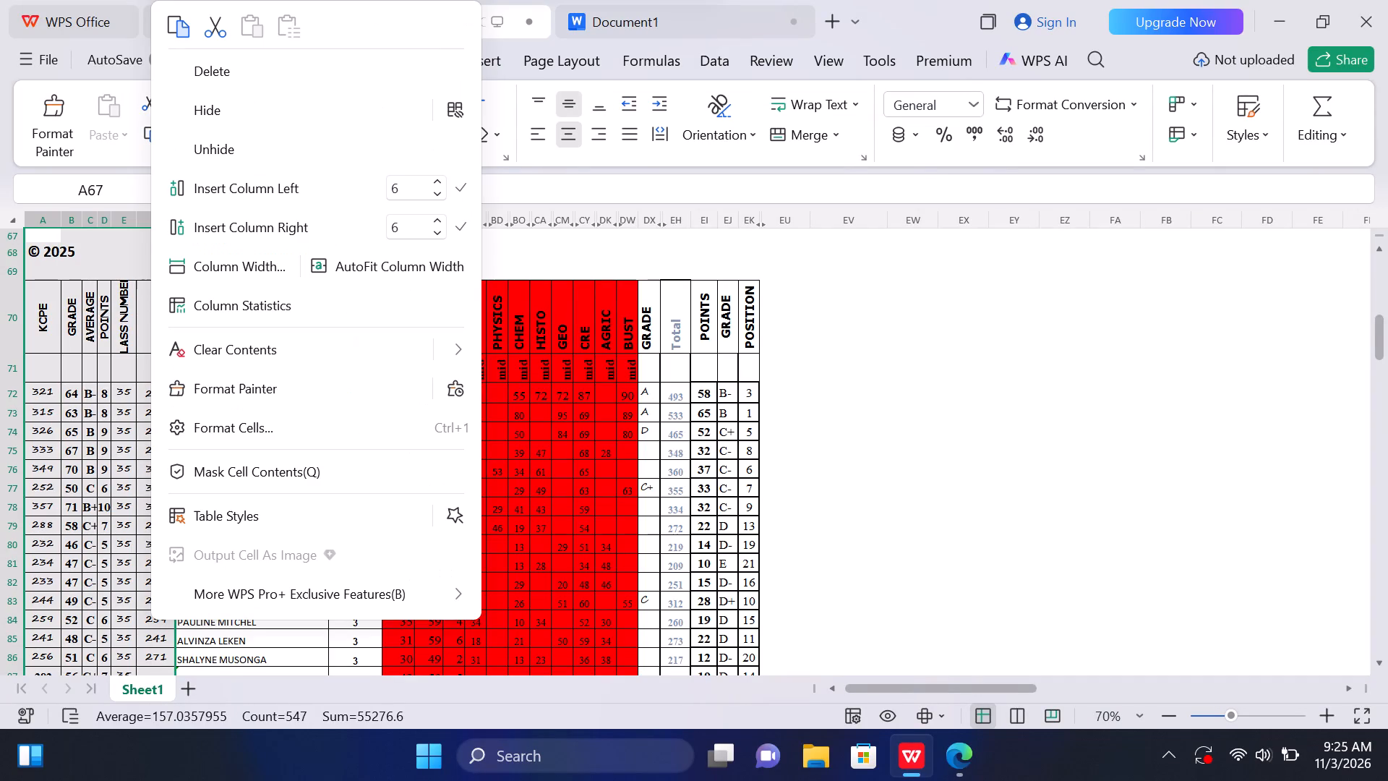
pyautogui.rightClick(150, 247)
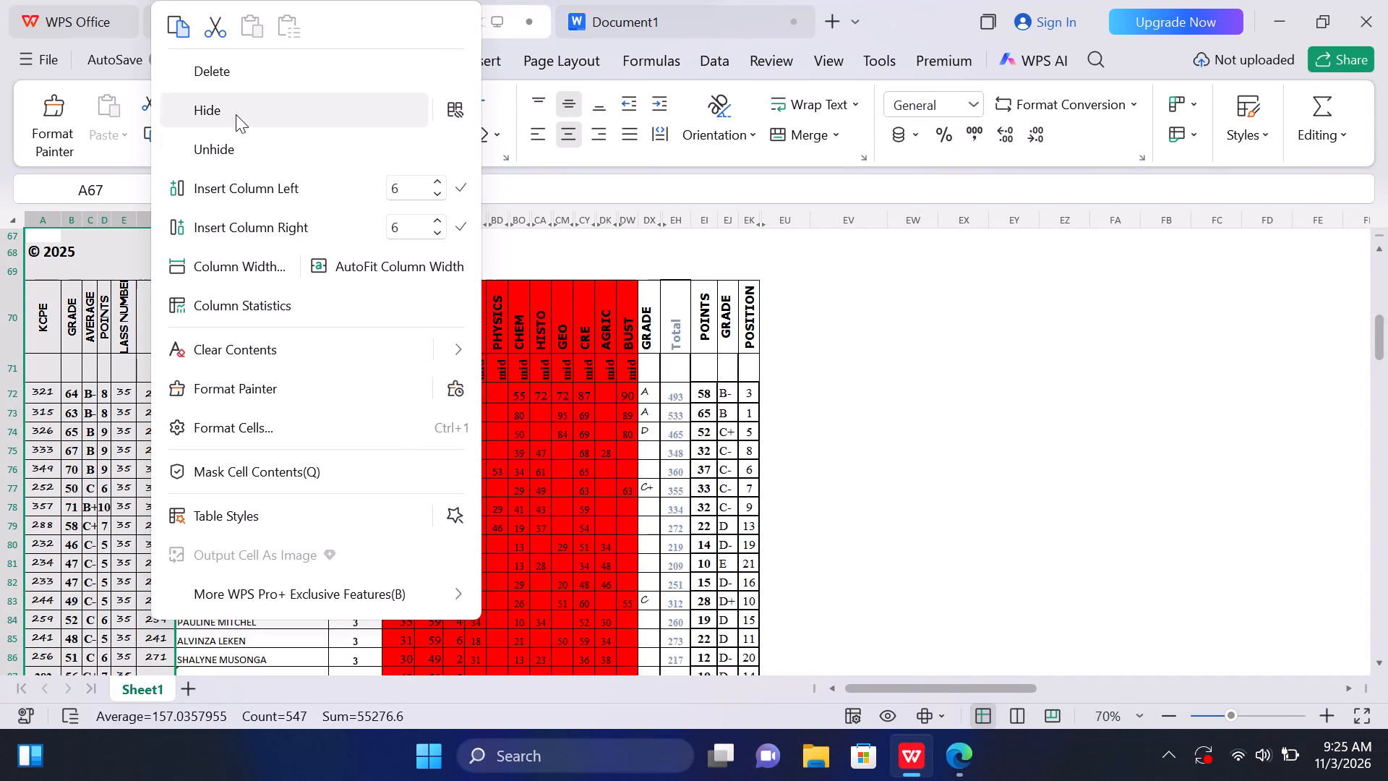
pyautogui.click(236, 114)
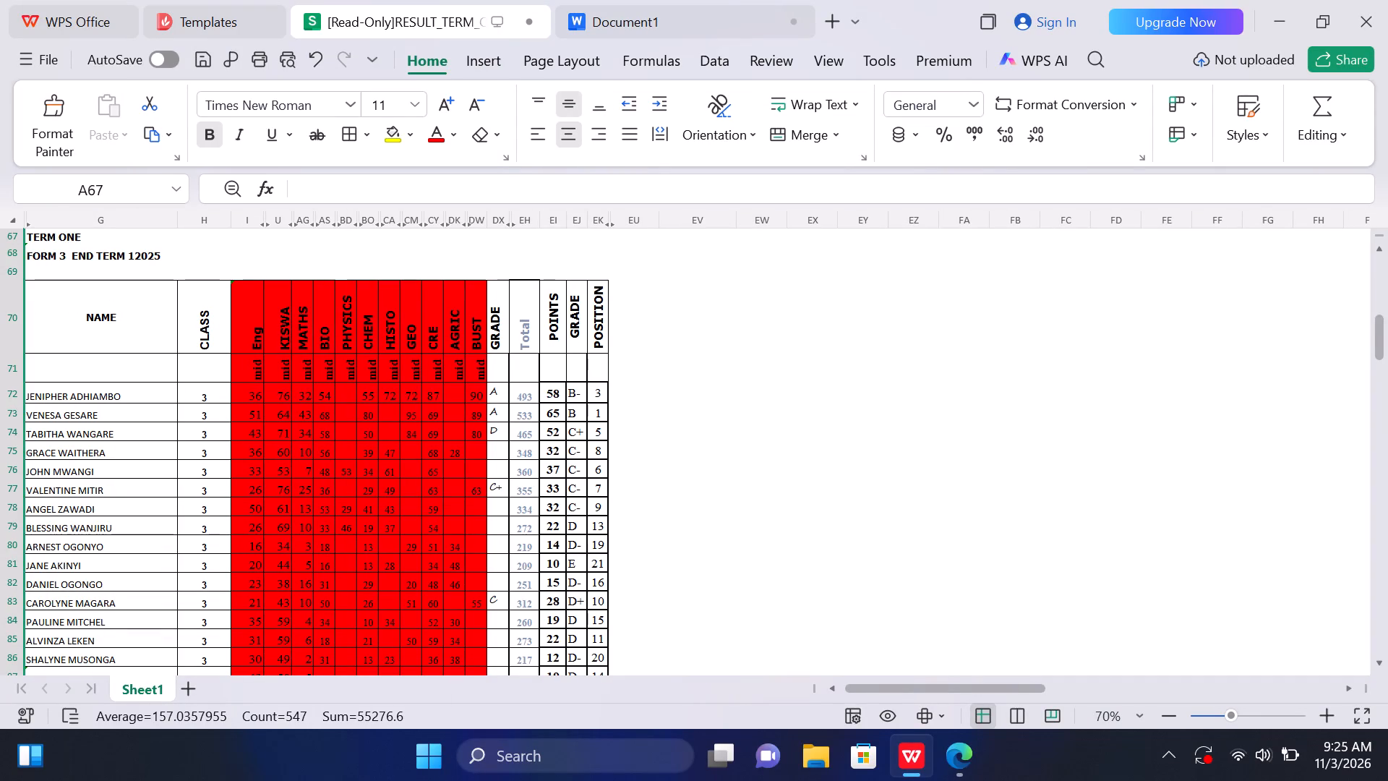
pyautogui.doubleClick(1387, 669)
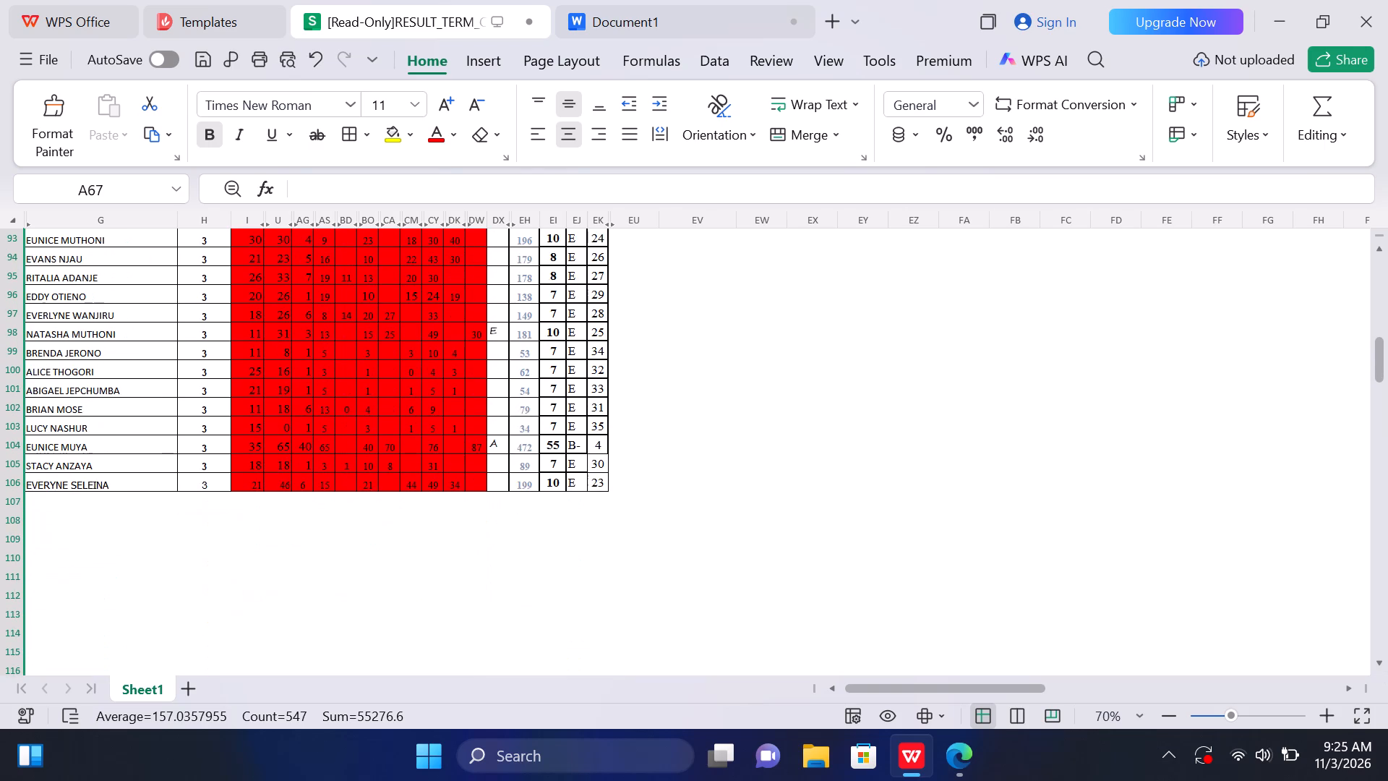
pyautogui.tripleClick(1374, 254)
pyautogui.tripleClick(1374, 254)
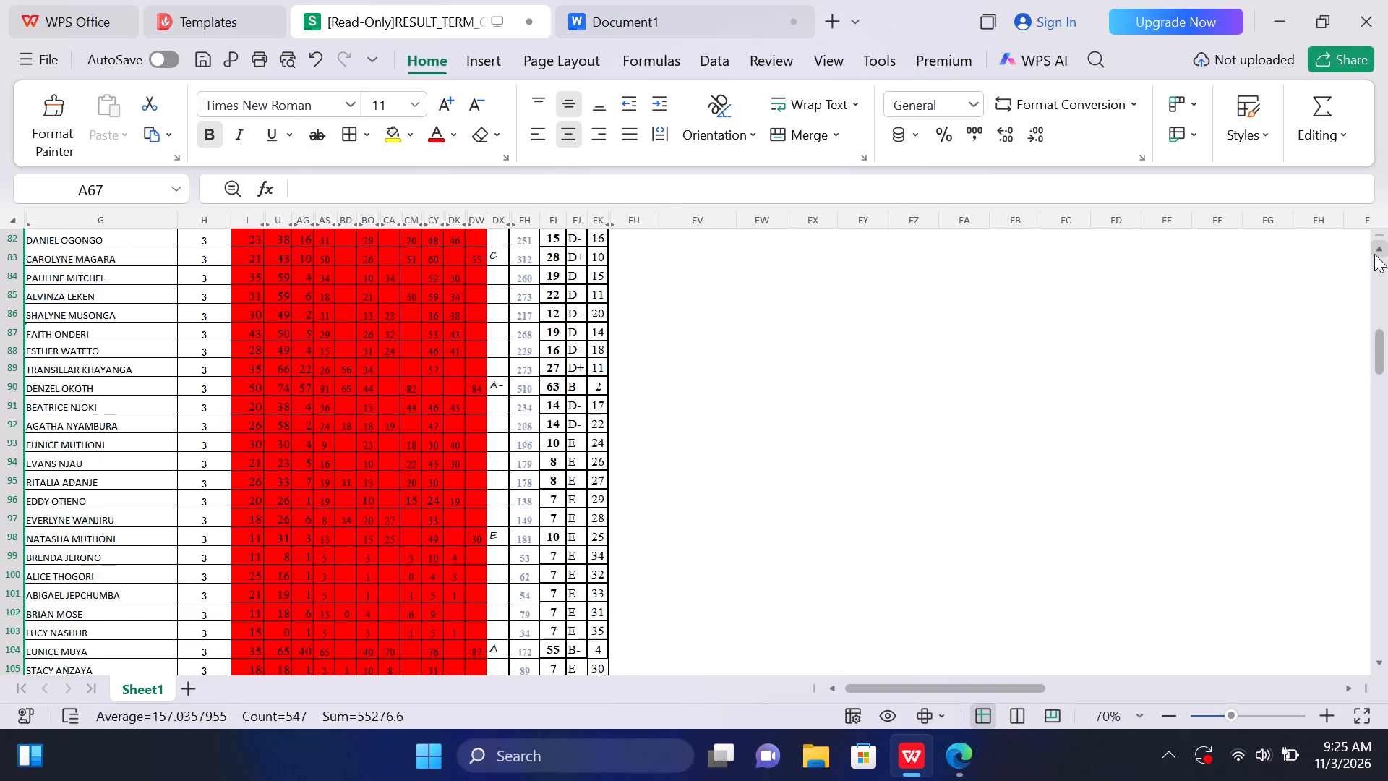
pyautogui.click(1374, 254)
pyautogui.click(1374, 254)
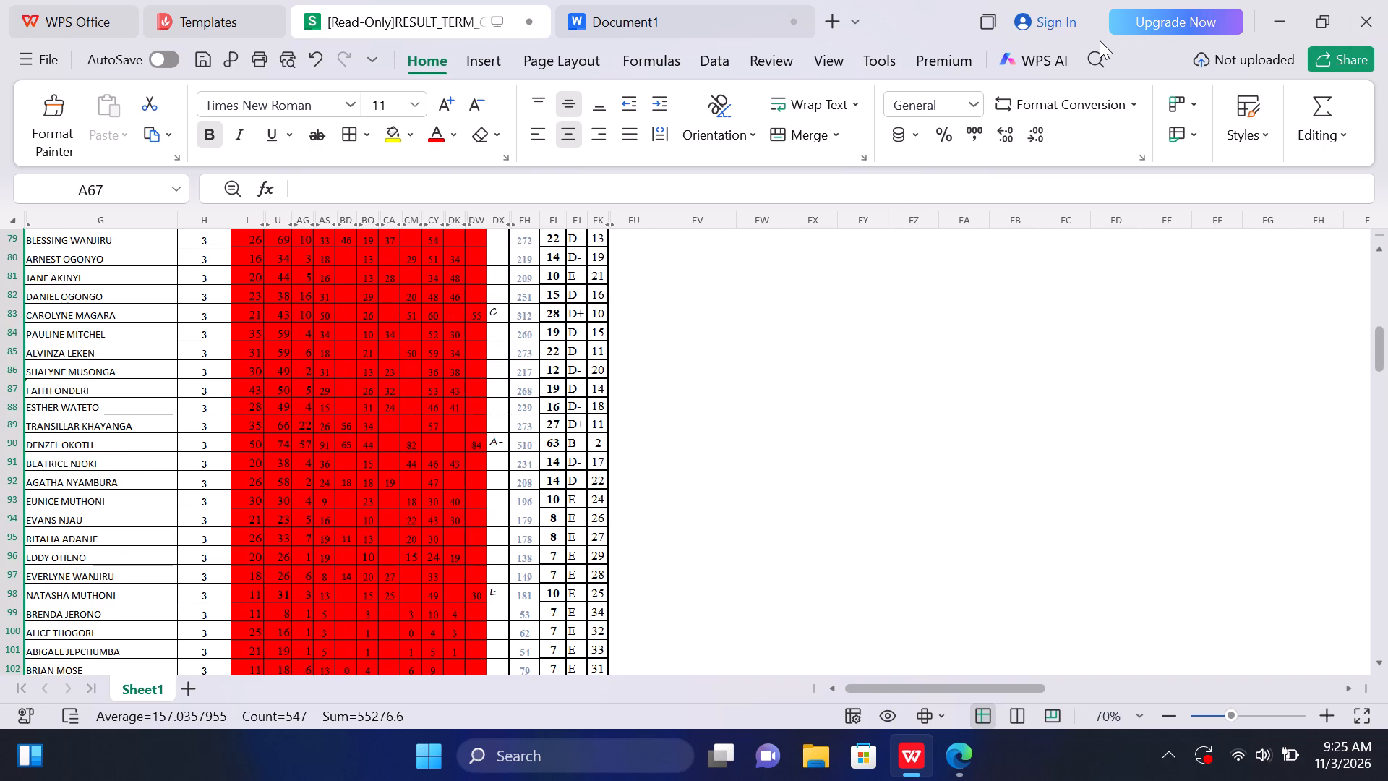
# Create a new blank spreadsheet workbook.
pyautogui.click(829, 12)
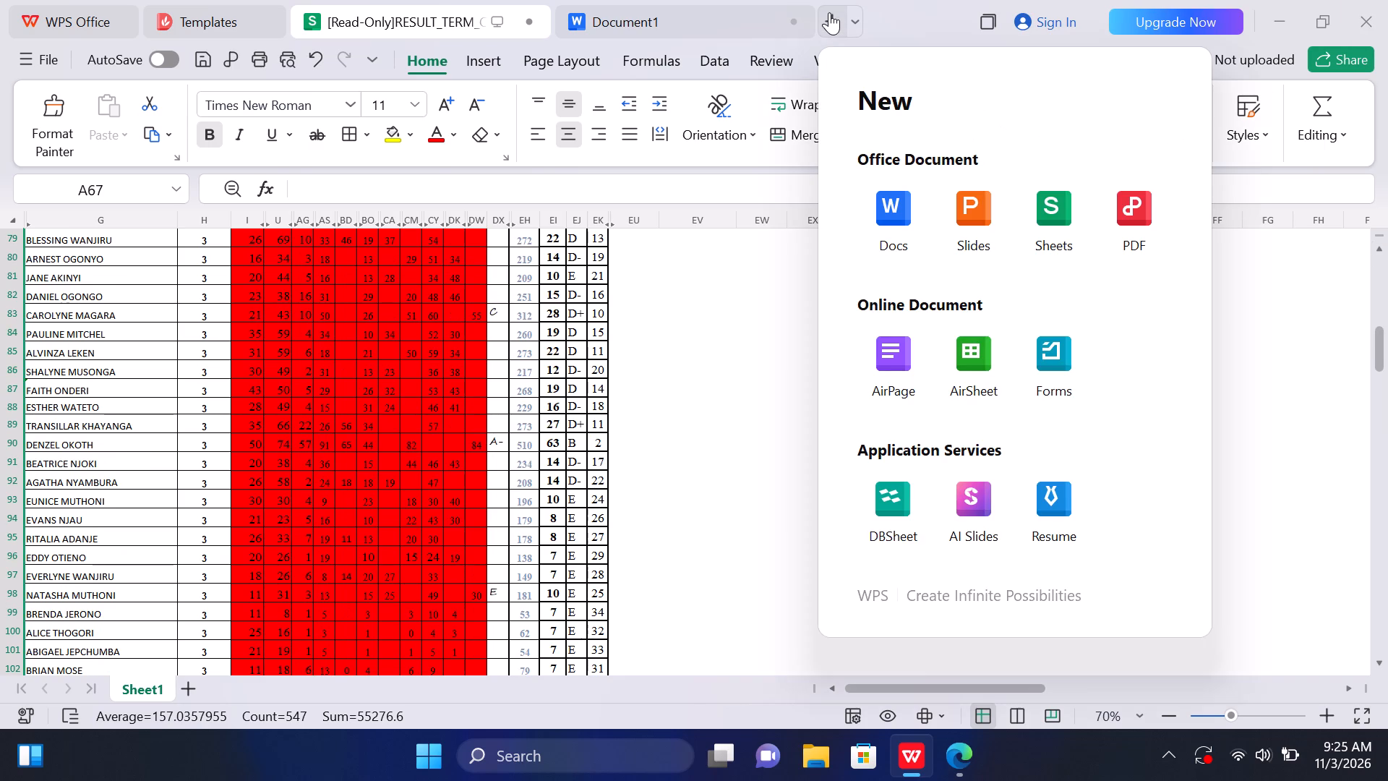
pyautogui.click(1039, 244)
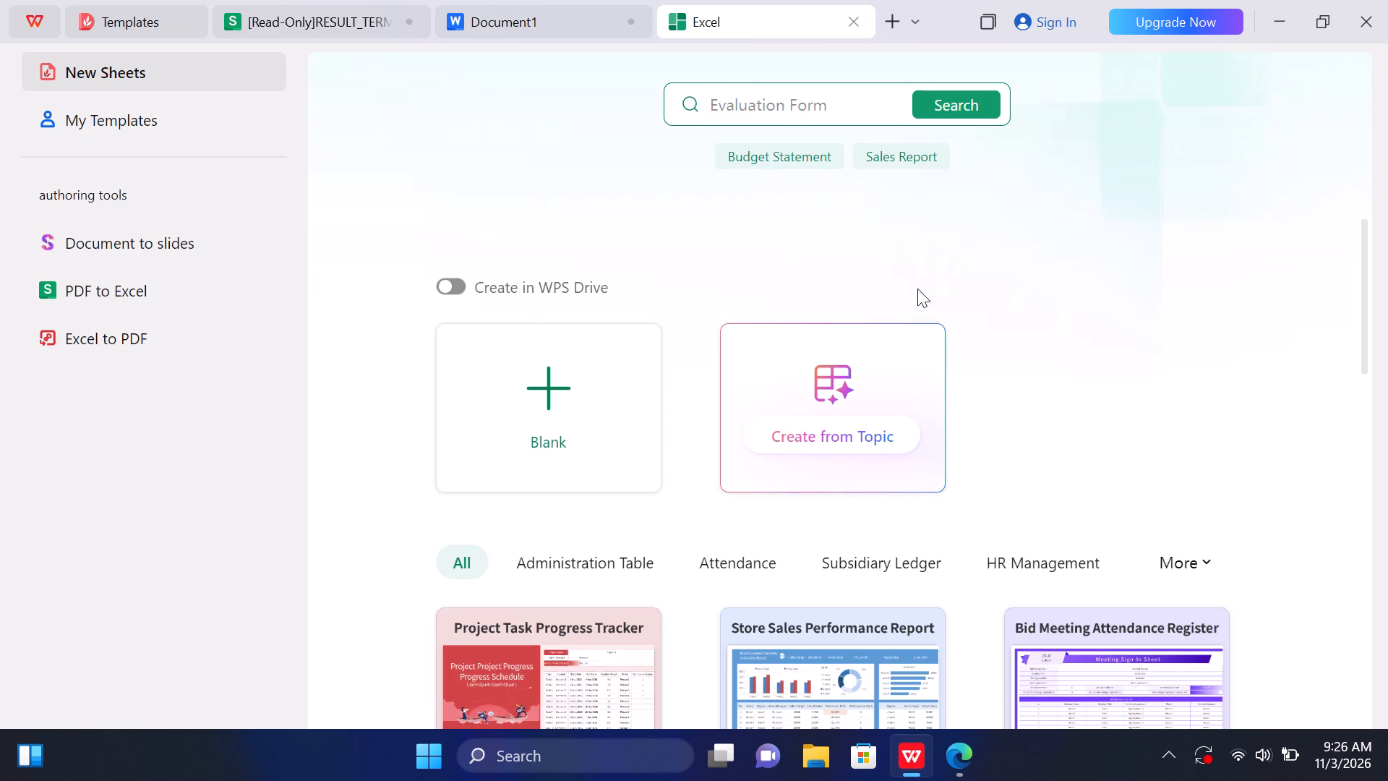
pyautogui.click(667, 381)
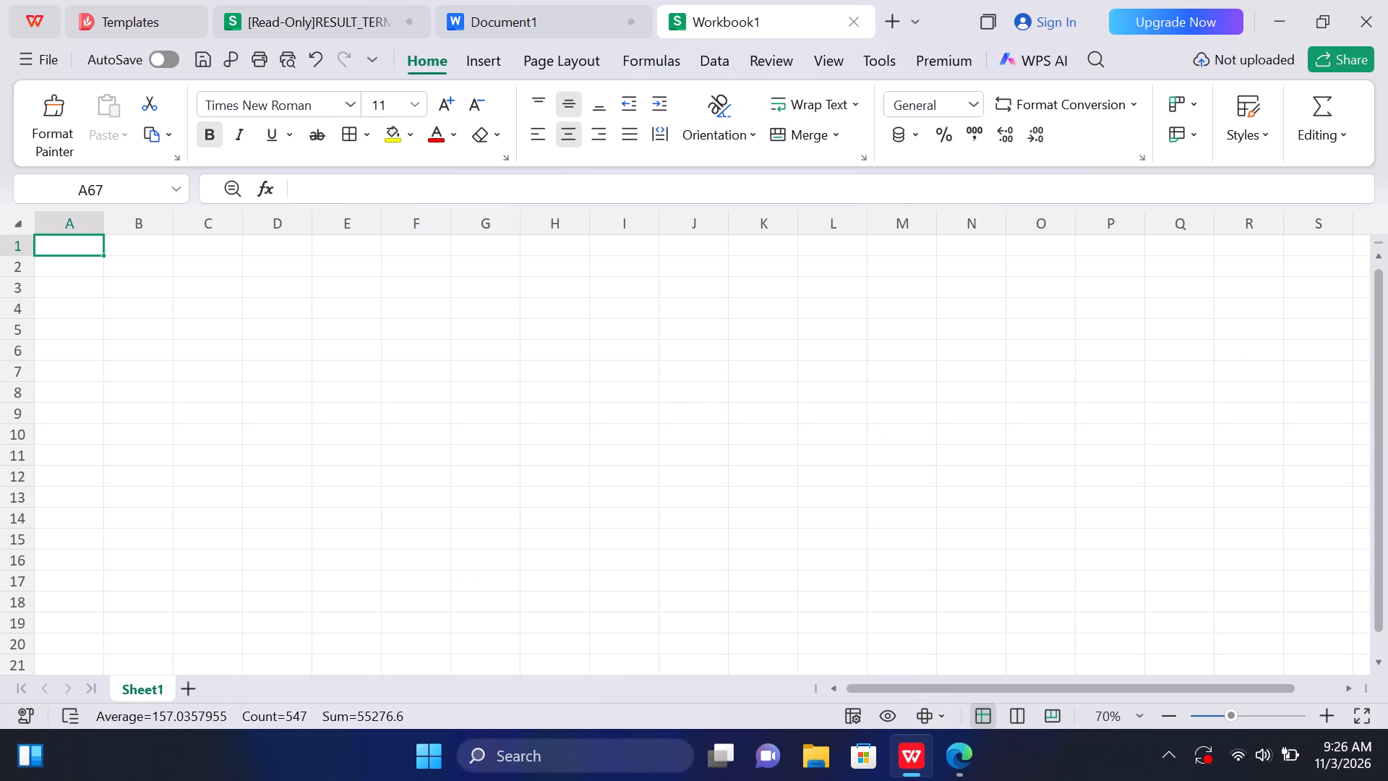
# Enter the title ESAKA JUNIOR SCHOOL in cell A1.
pyautogui.click(89, 249)
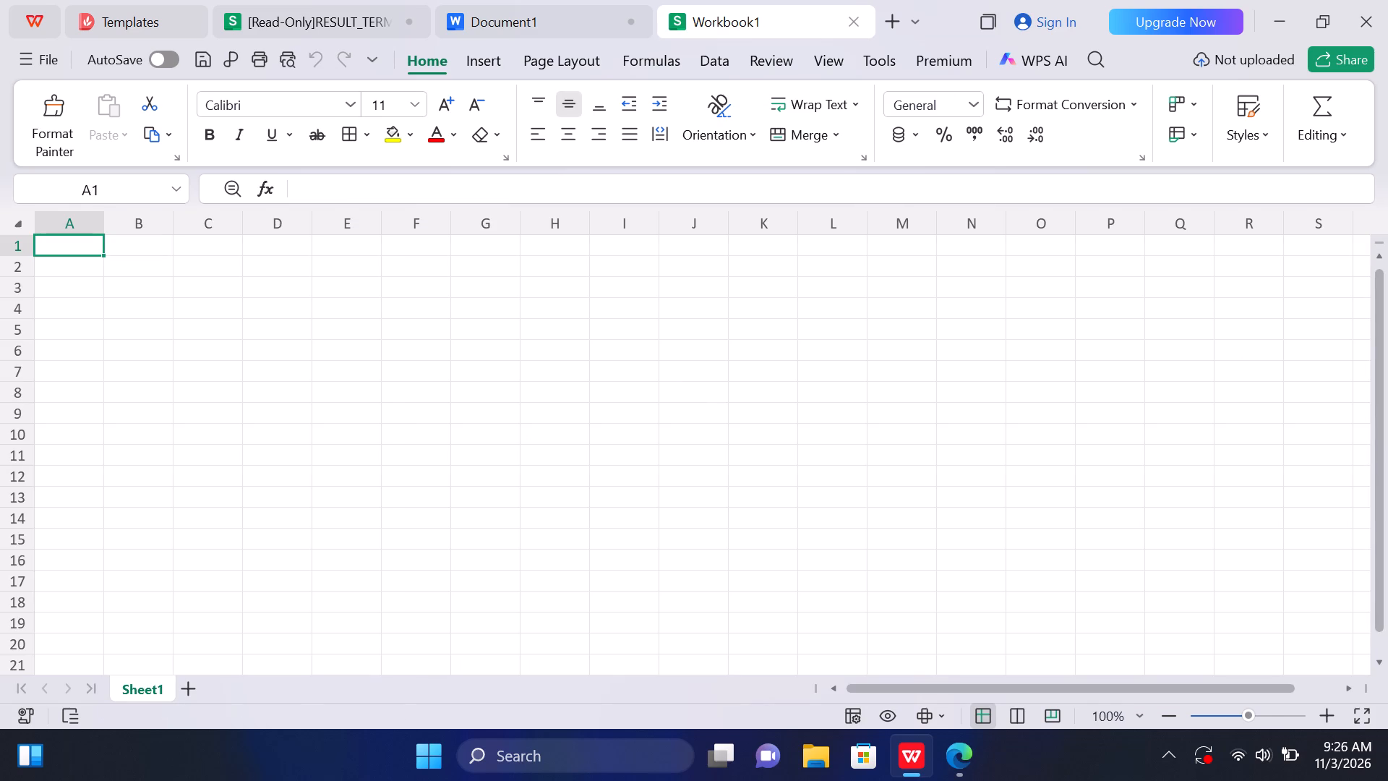
pyautogui.write('ESAK')
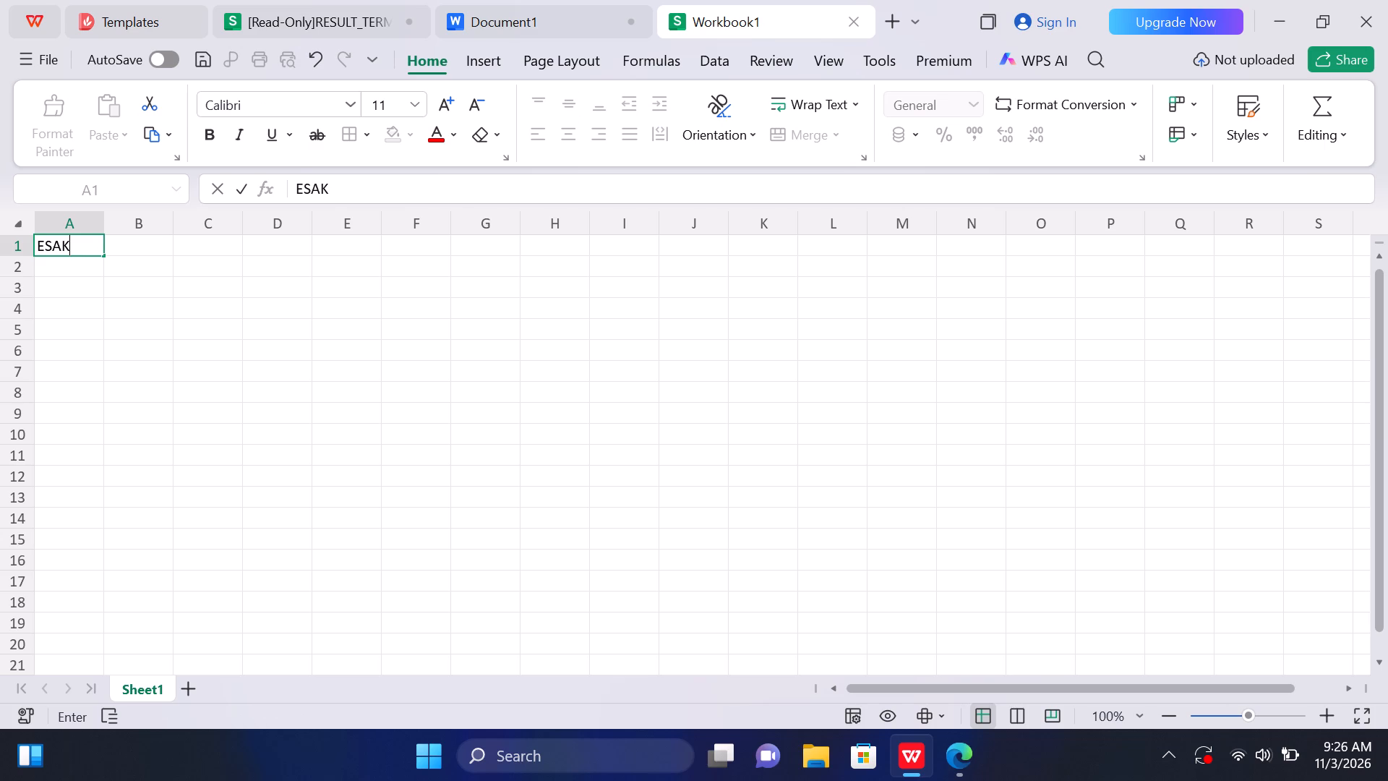
pyautogui.write('A')
pyautogui.press('space')
pyautogui.write('JUN')
pyautogui.write('IO')
pyautogui.write('R SCHOOL')
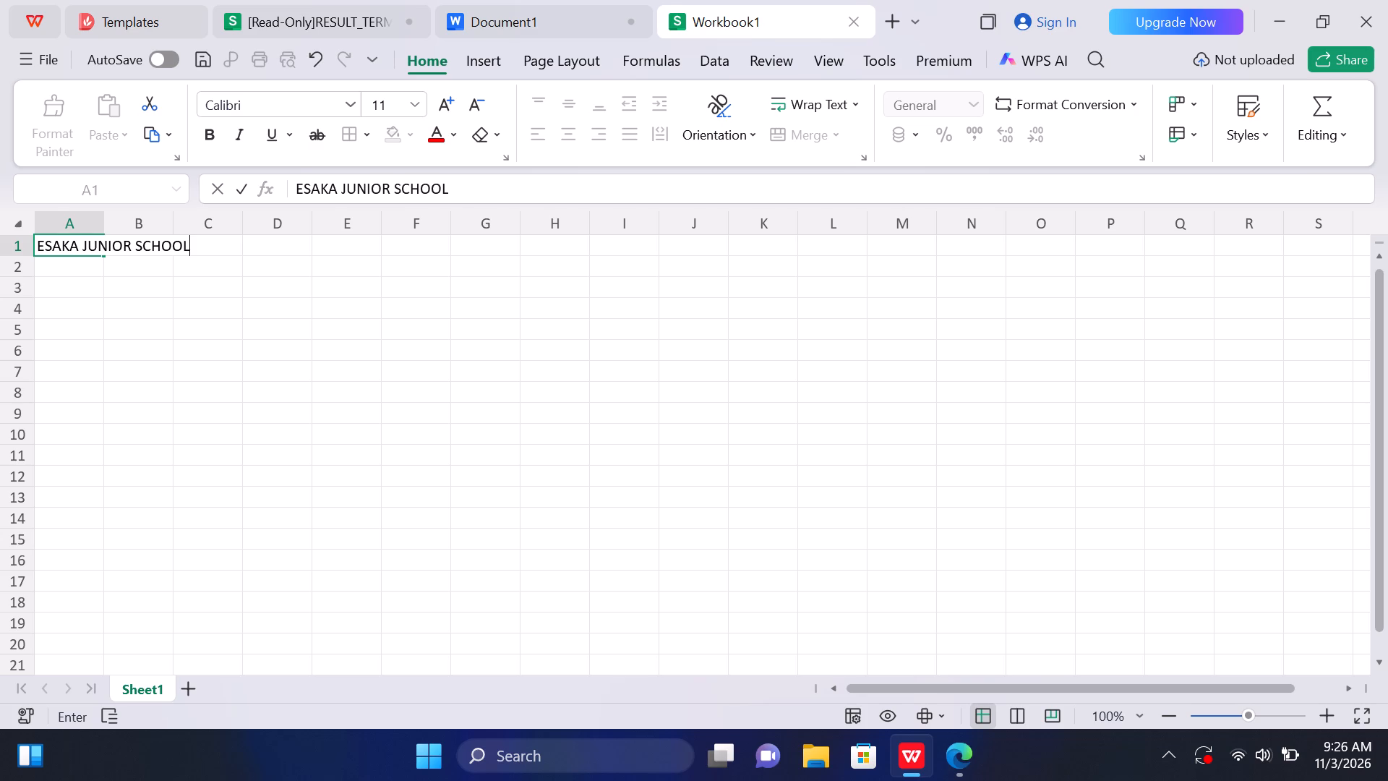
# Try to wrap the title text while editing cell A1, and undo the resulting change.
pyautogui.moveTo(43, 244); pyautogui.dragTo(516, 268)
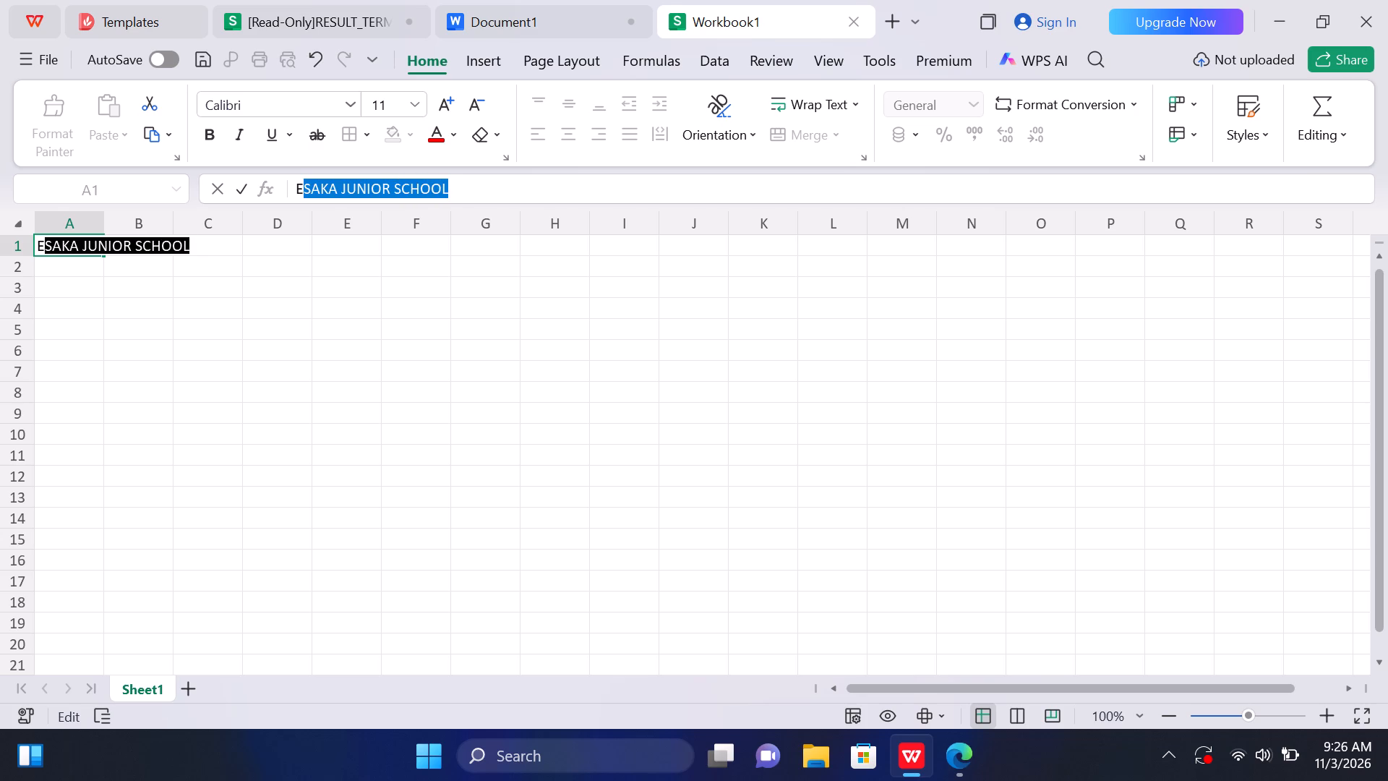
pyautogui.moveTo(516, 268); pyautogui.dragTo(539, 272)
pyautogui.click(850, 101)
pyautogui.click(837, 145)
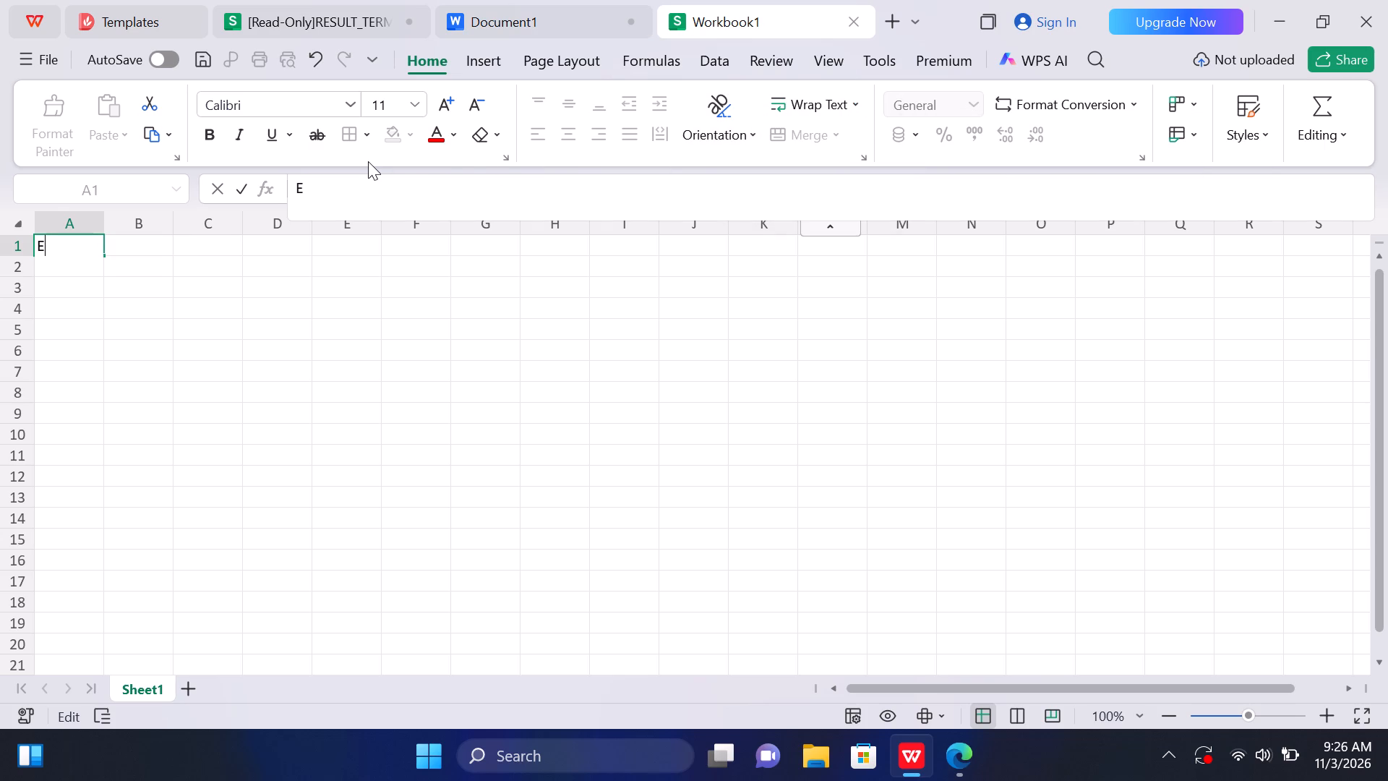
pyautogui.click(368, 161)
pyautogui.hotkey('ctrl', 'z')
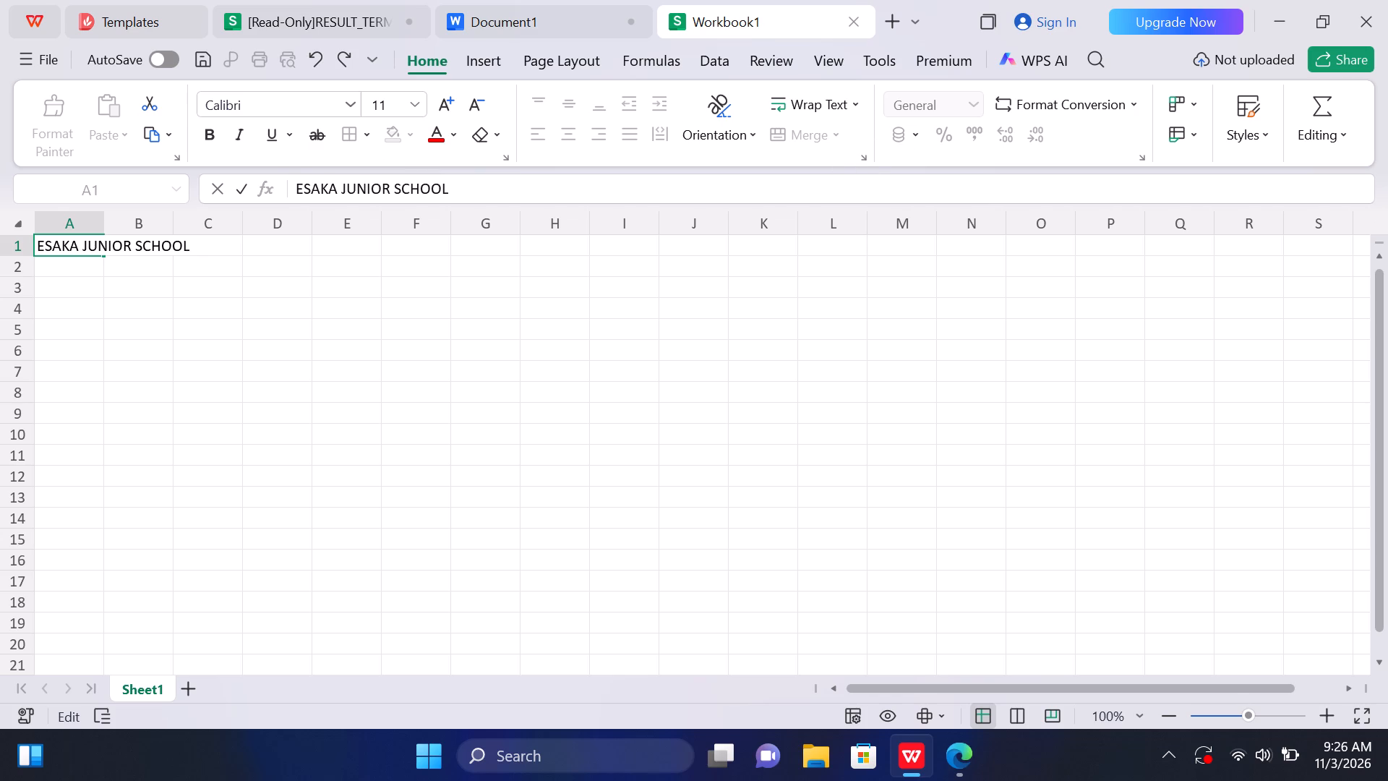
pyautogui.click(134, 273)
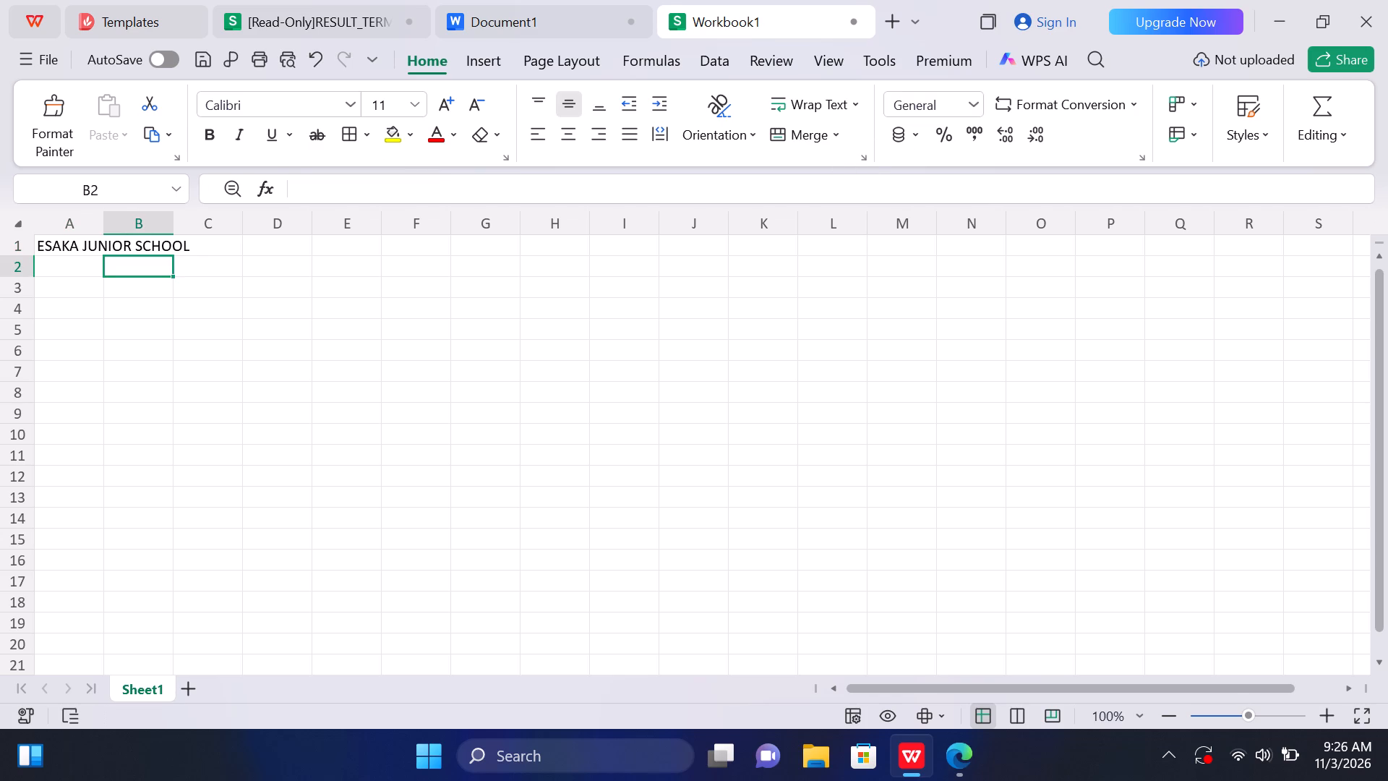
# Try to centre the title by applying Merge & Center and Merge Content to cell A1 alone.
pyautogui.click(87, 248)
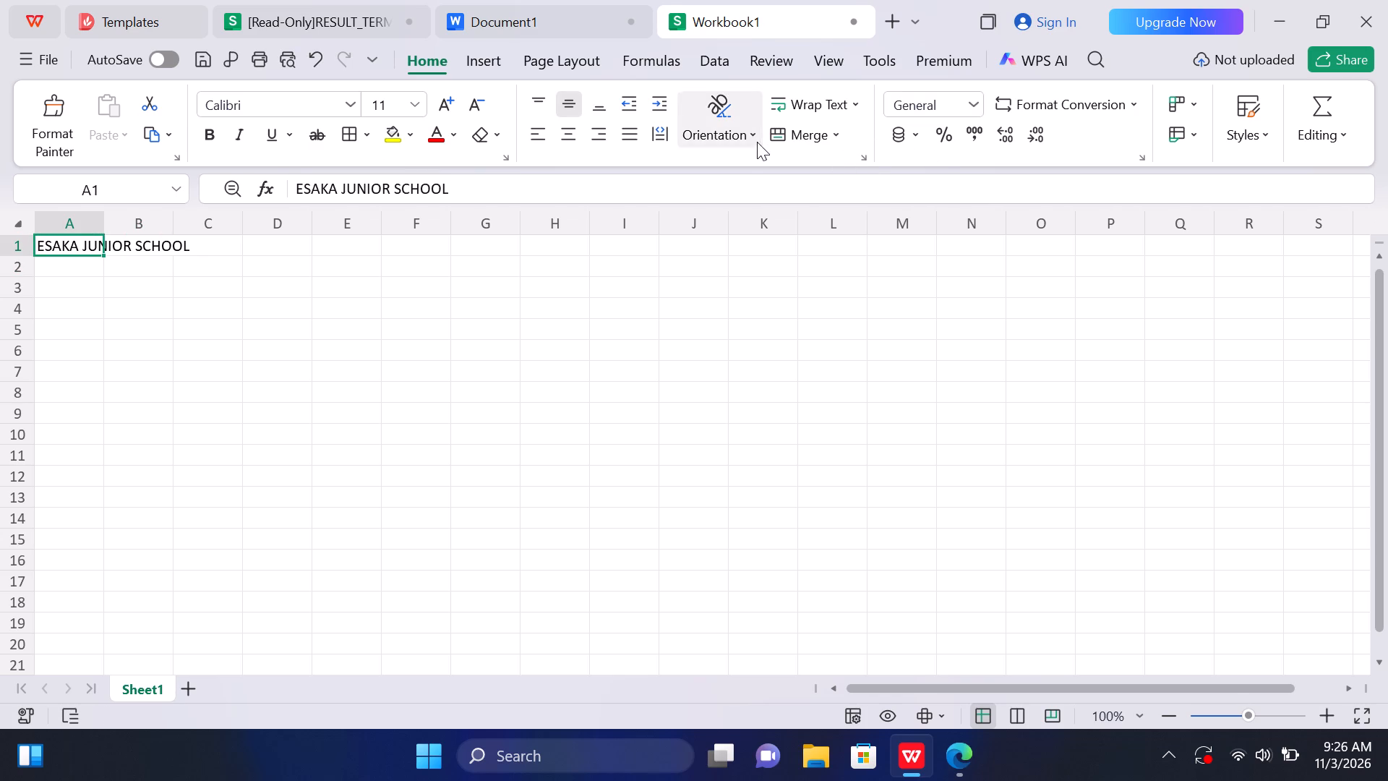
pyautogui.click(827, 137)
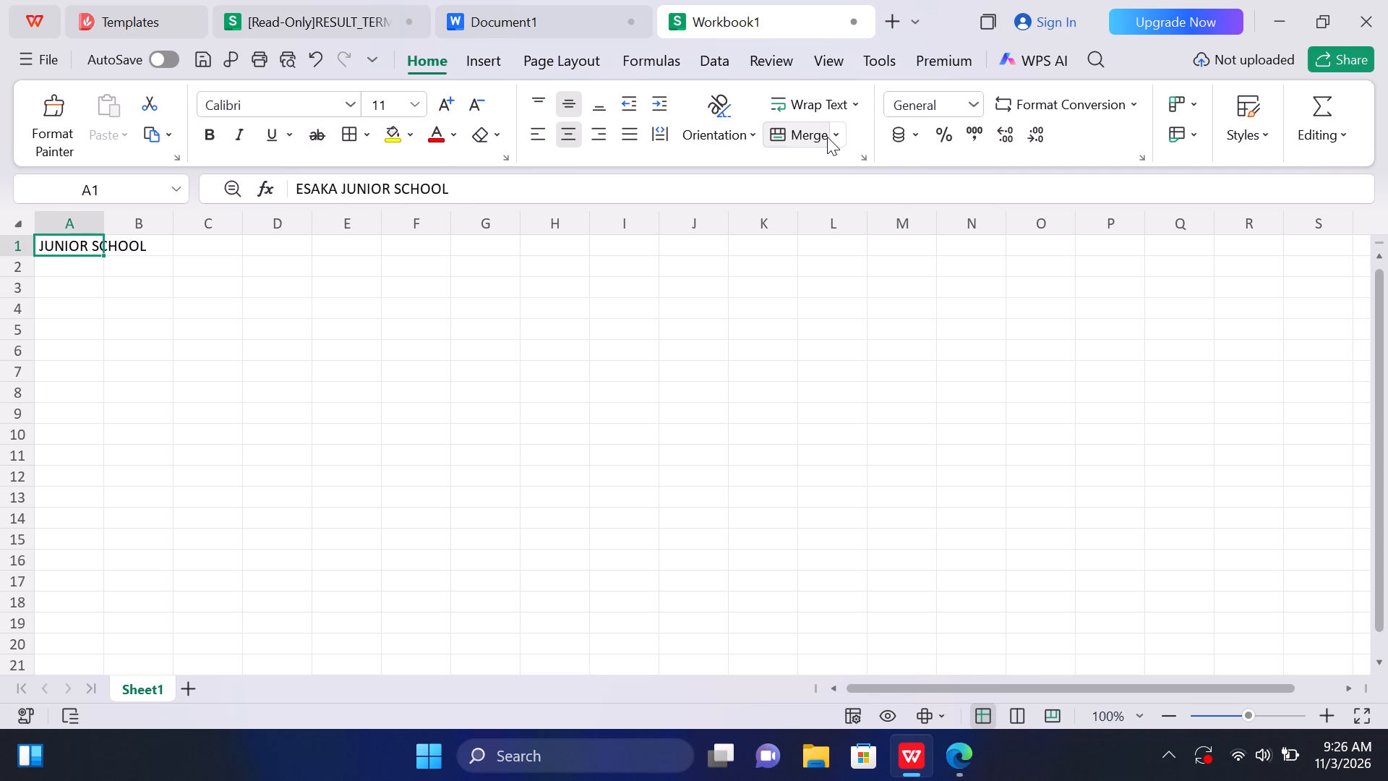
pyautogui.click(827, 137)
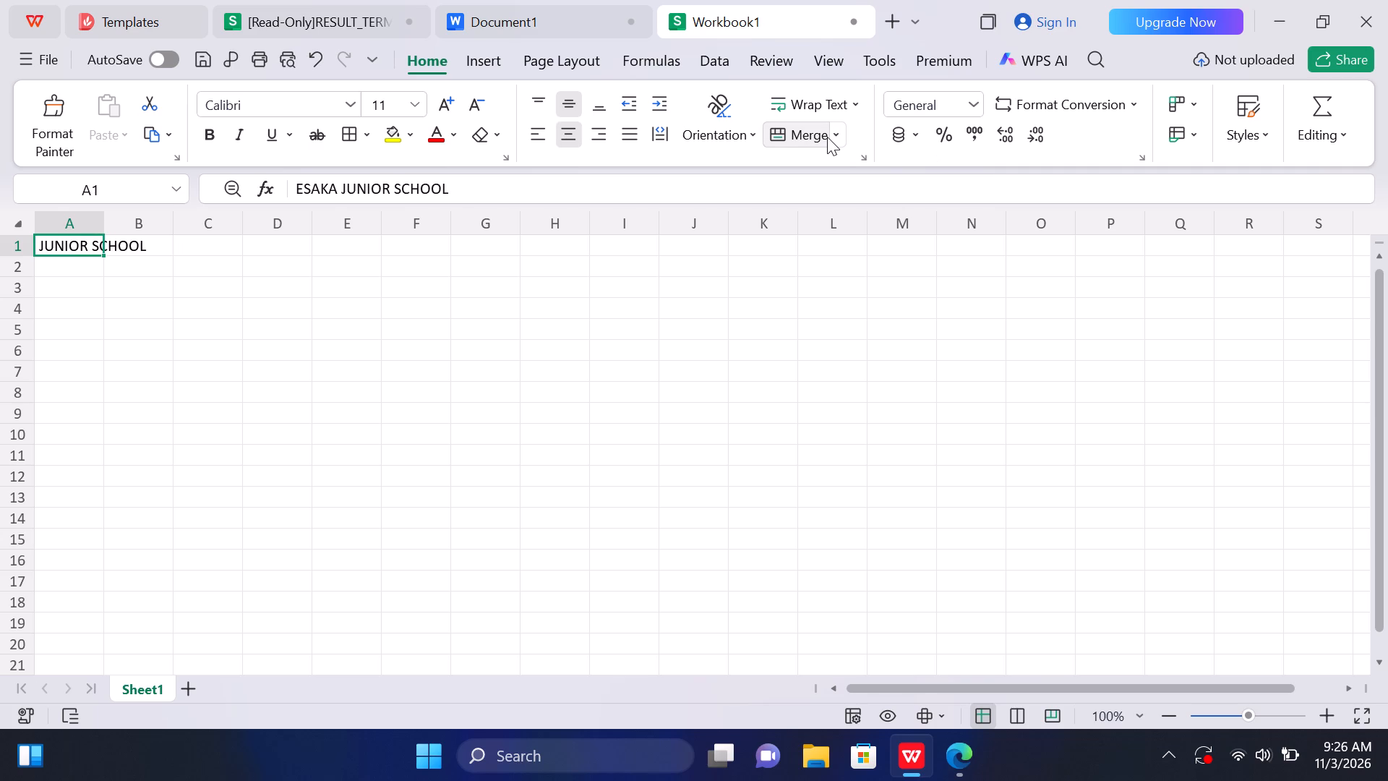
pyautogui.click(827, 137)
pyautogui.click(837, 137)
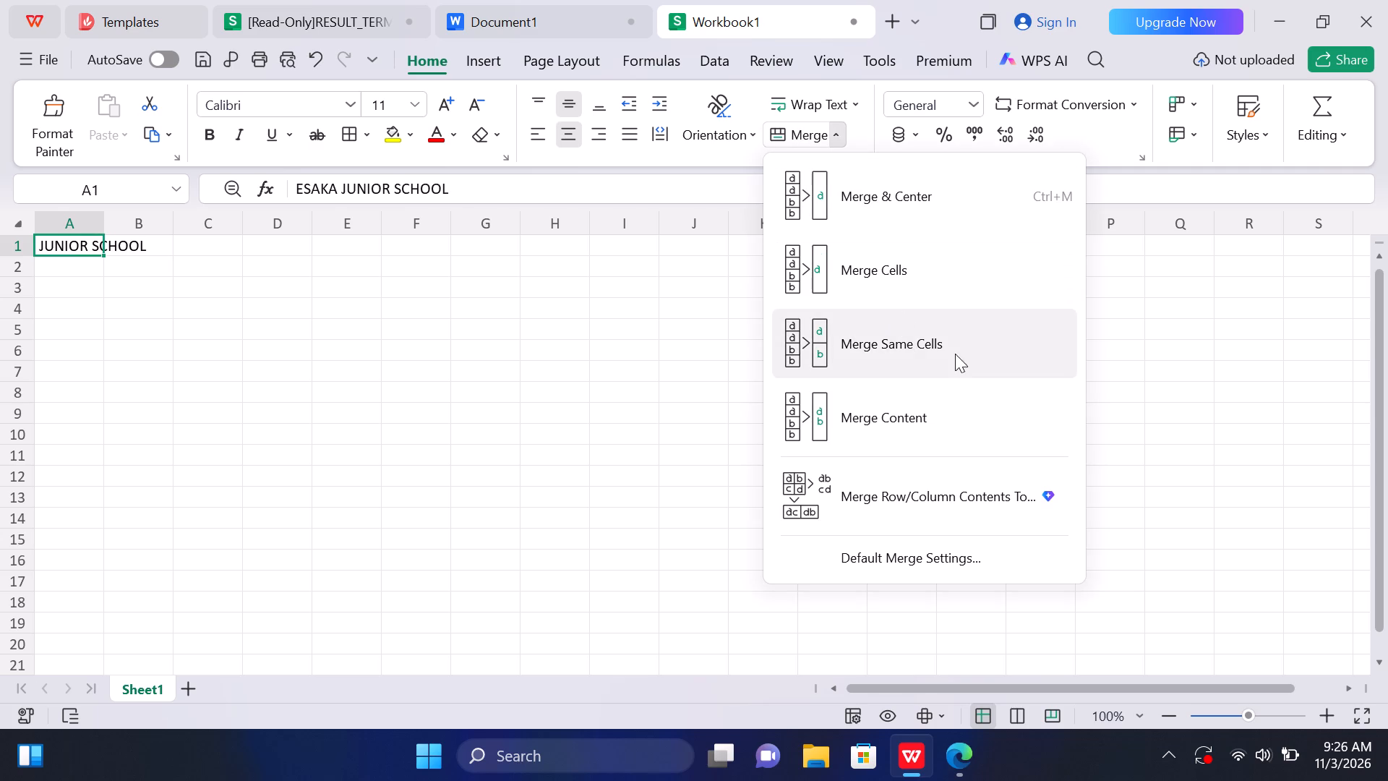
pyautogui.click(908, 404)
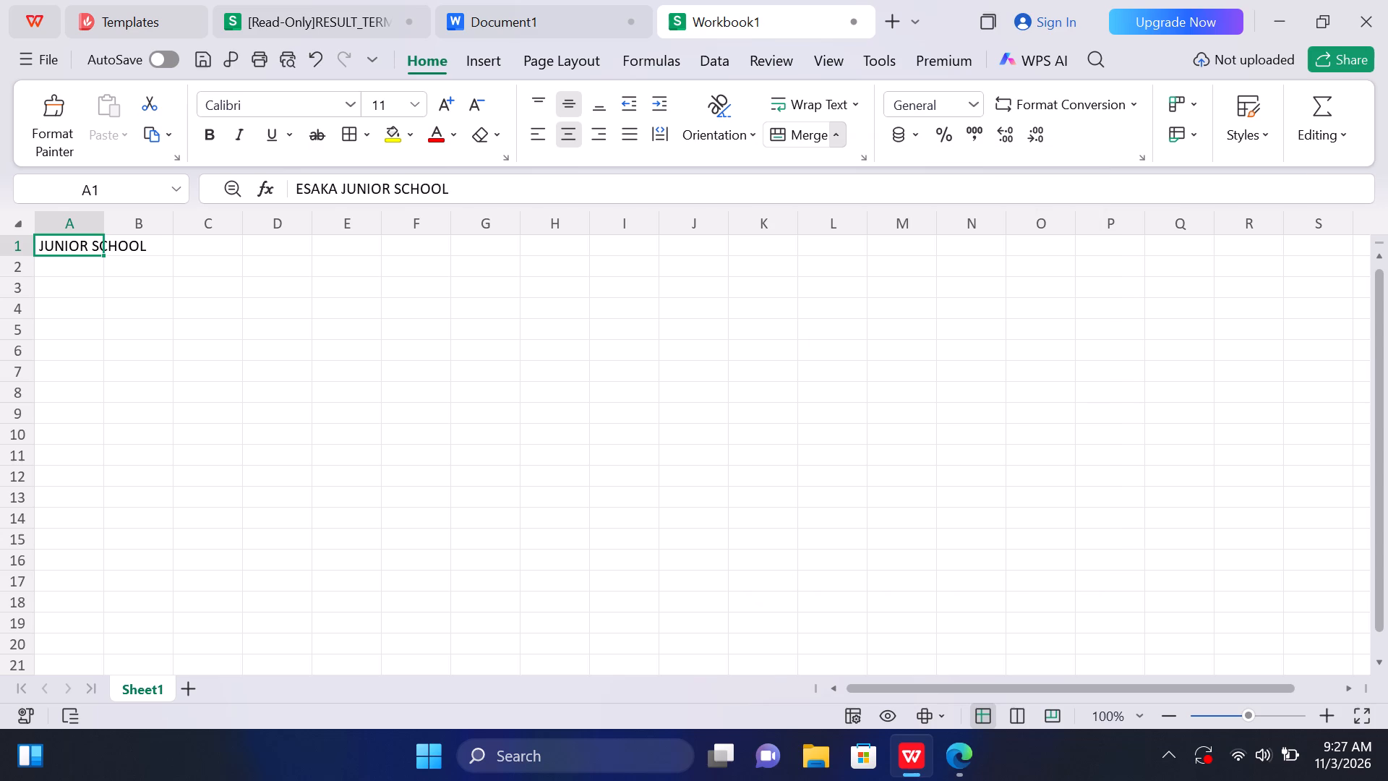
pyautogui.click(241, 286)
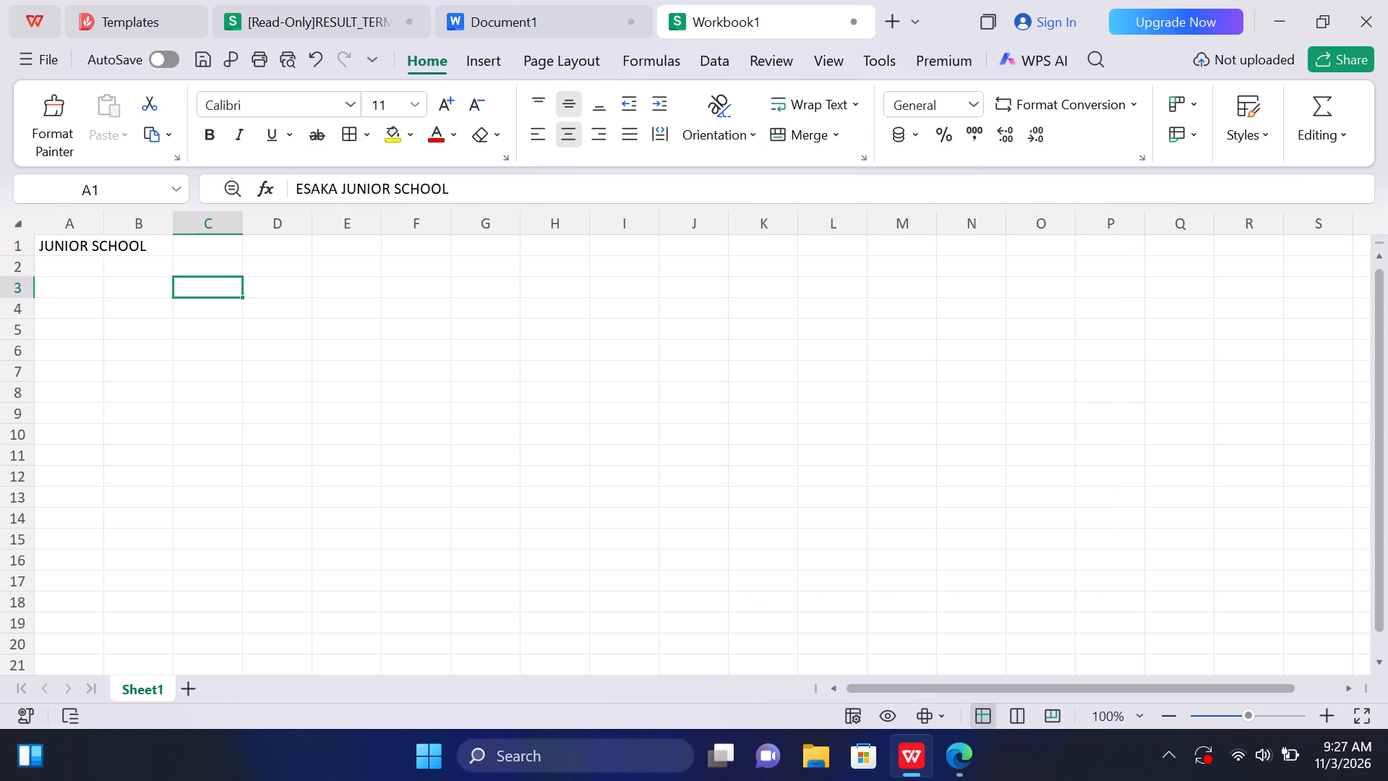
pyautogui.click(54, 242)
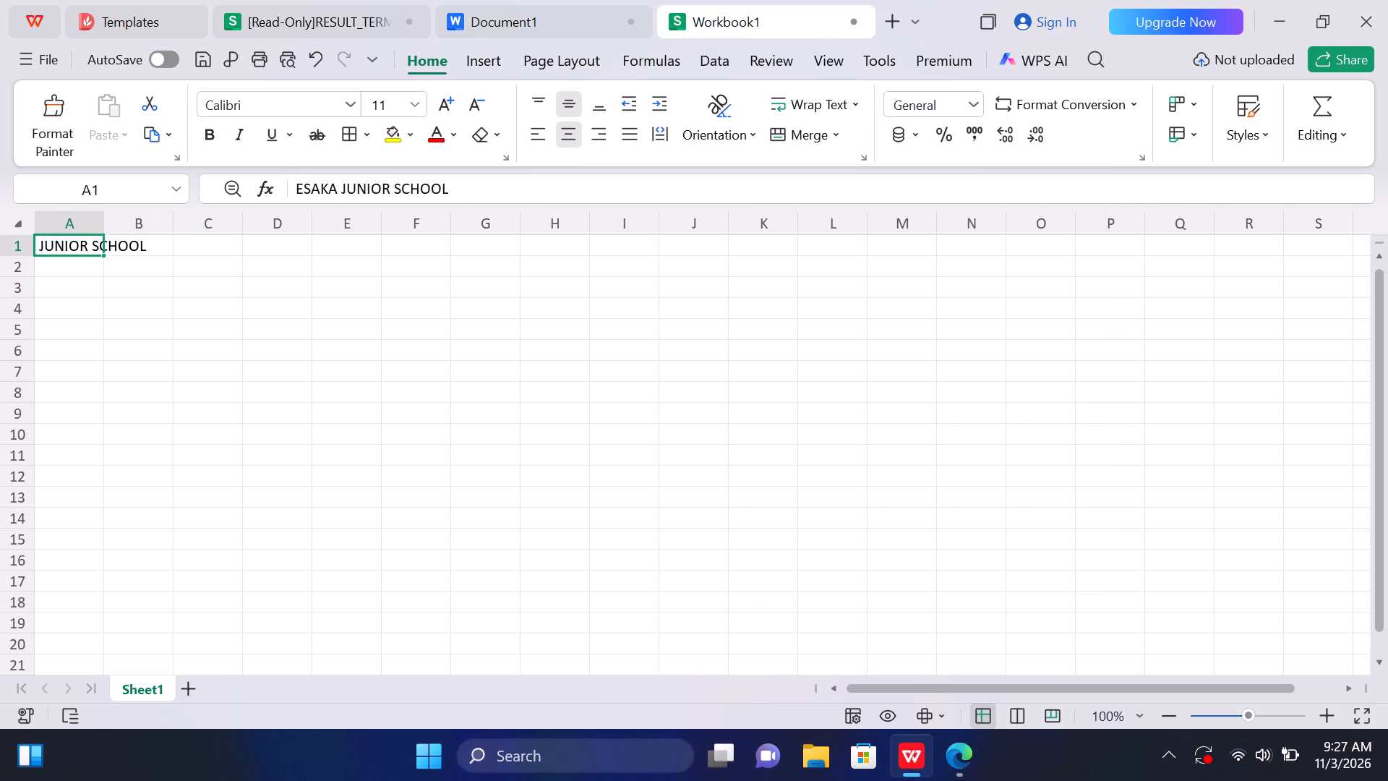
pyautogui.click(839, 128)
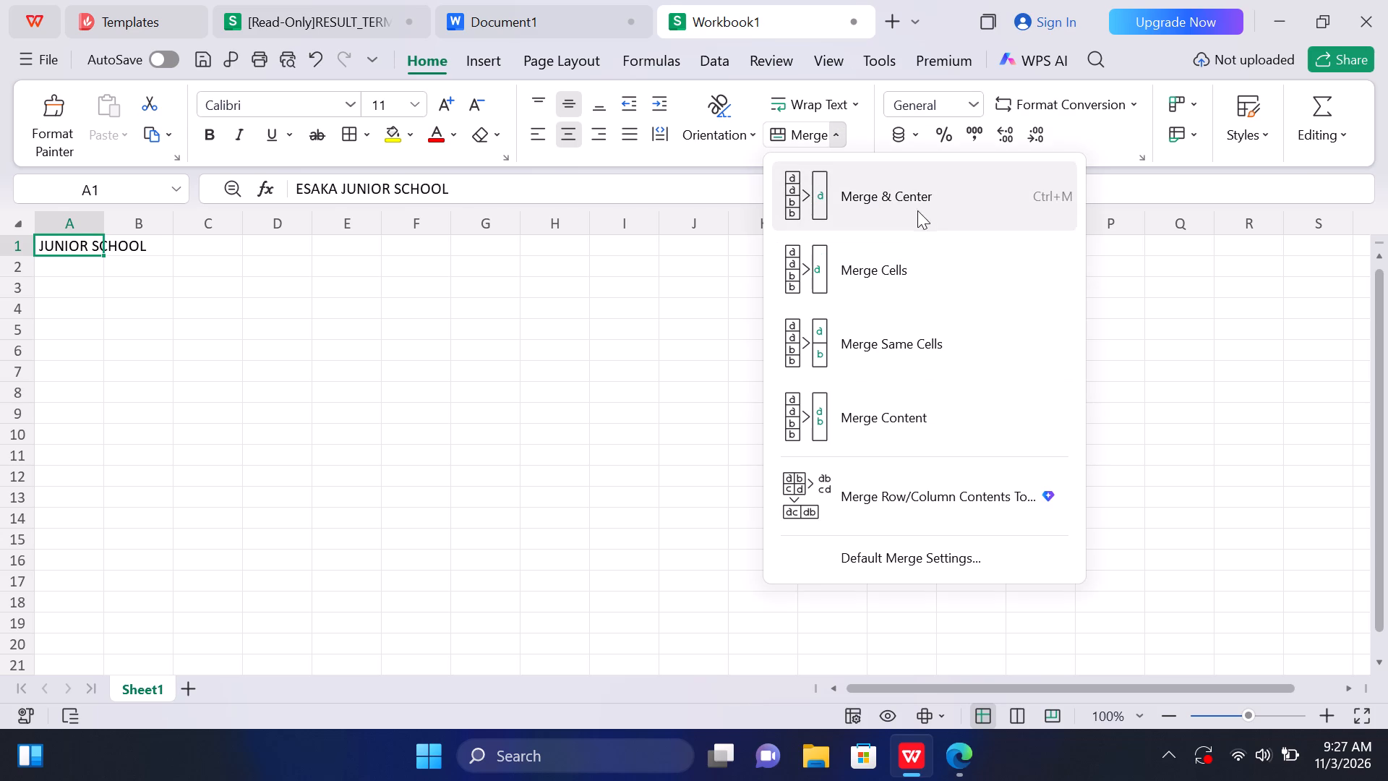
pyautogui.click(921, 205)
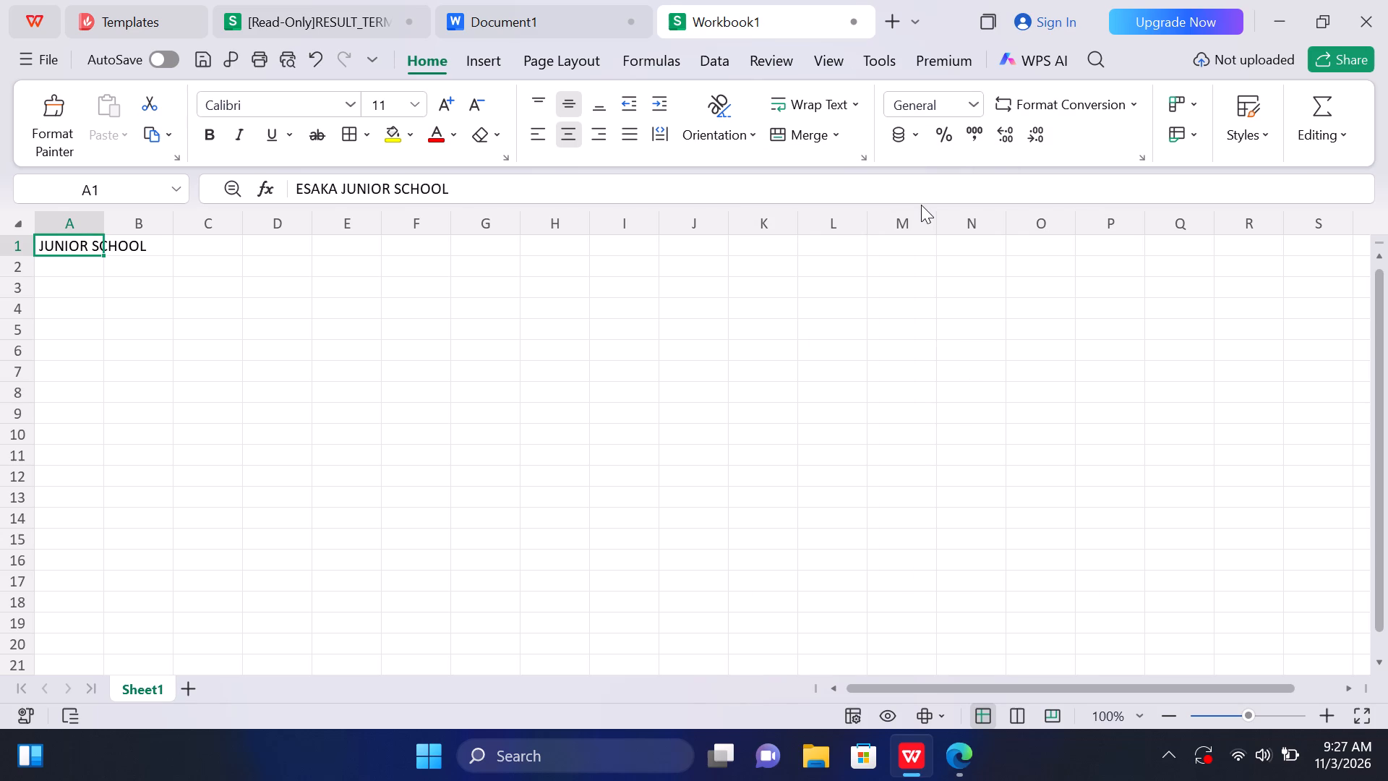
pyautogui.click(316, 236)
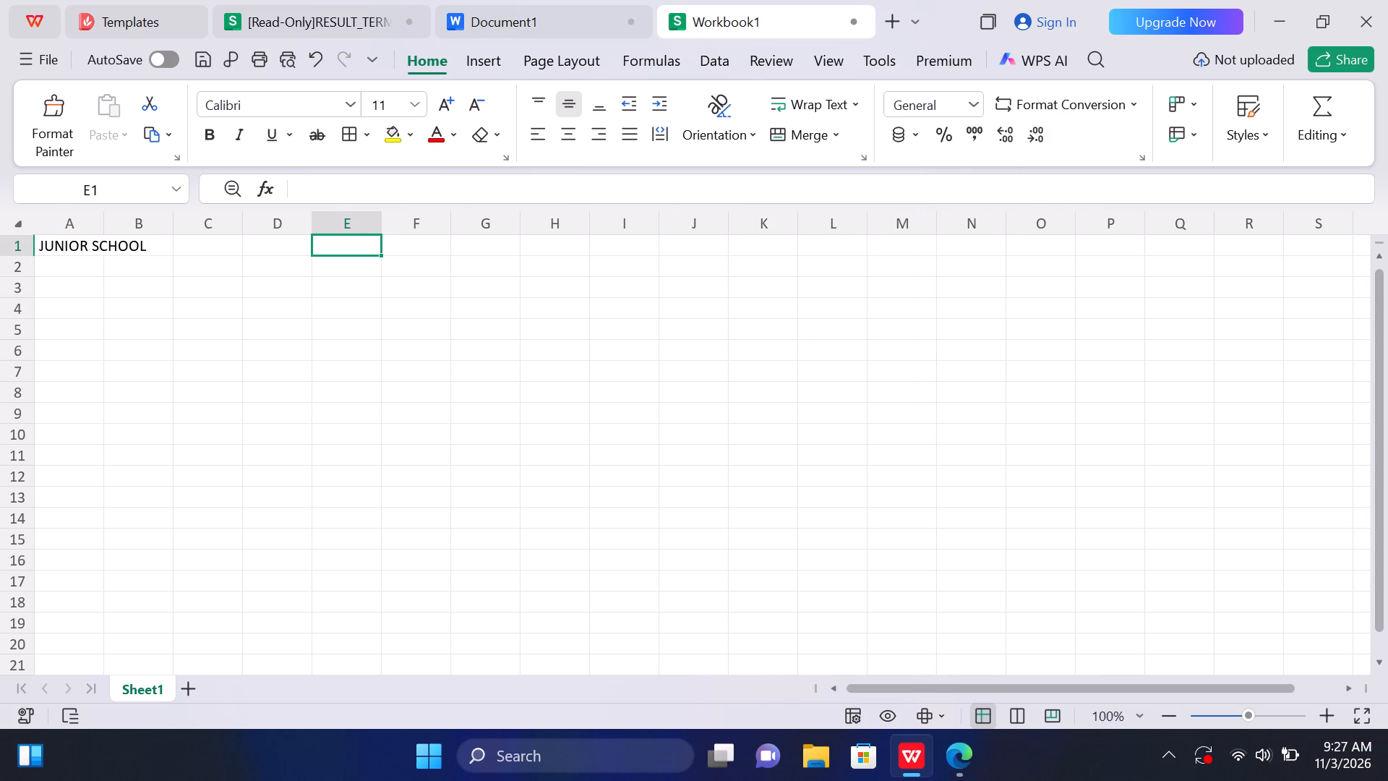
# Merge and centre the school title across cells A1 to E1.
pyautogui.click(64, 242)
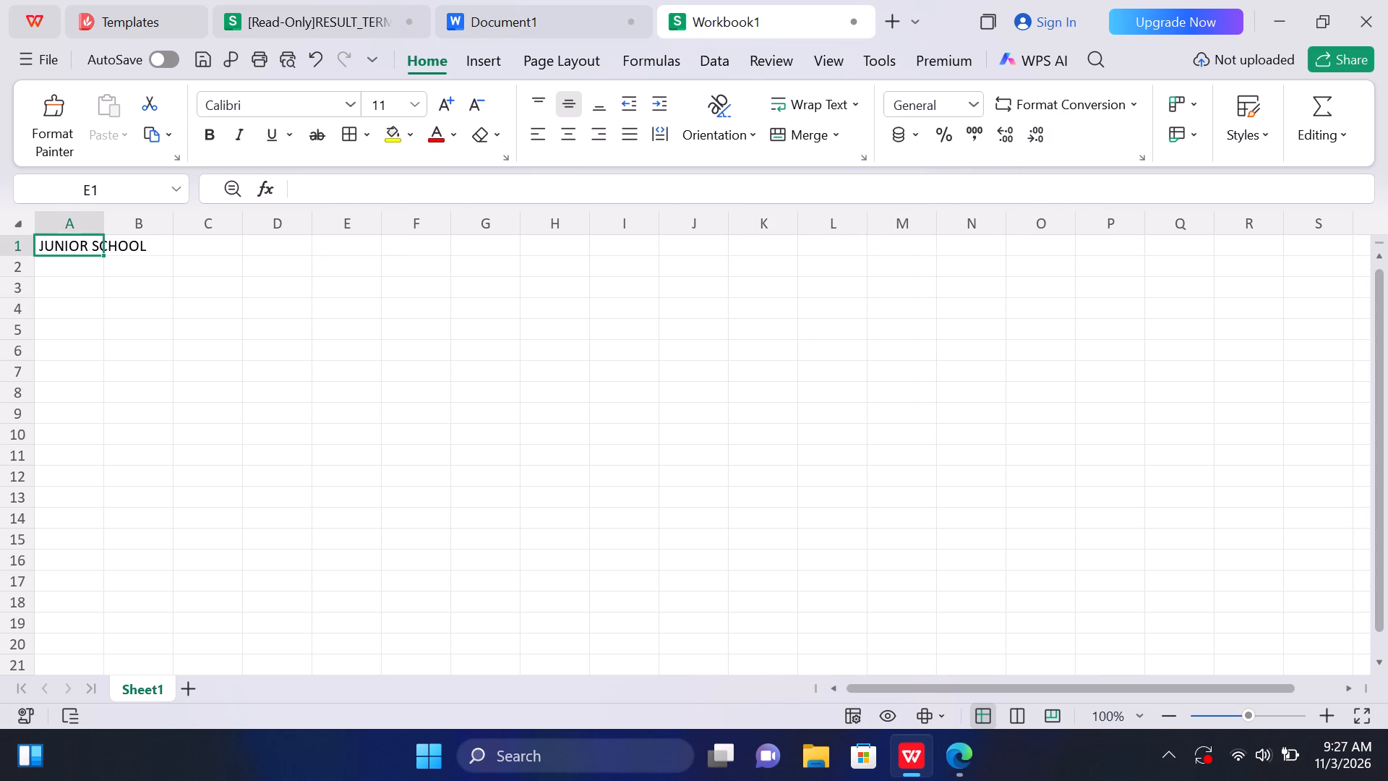
pyautogui.moveTo(76, 243); pyautogui.dragTo(381, 186)
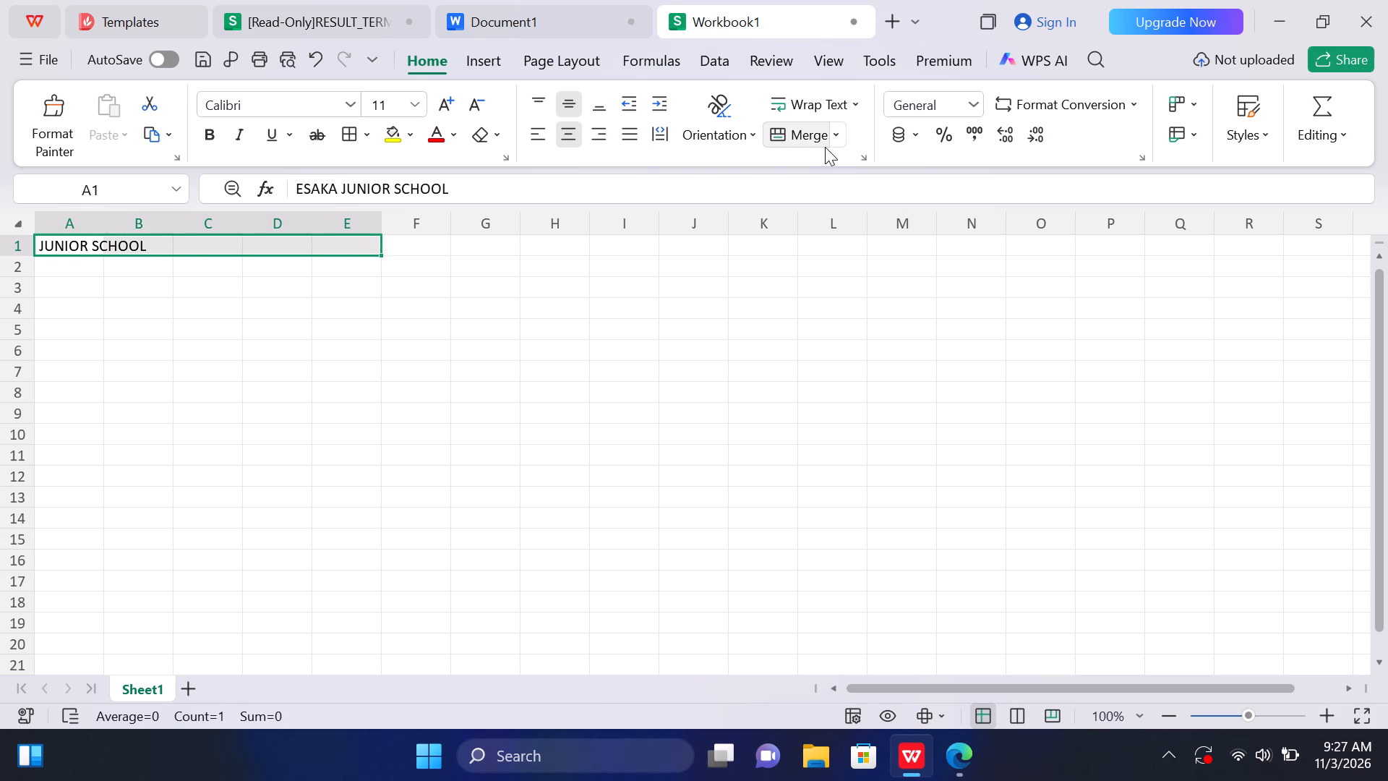
pyautogui.click(835, 140)
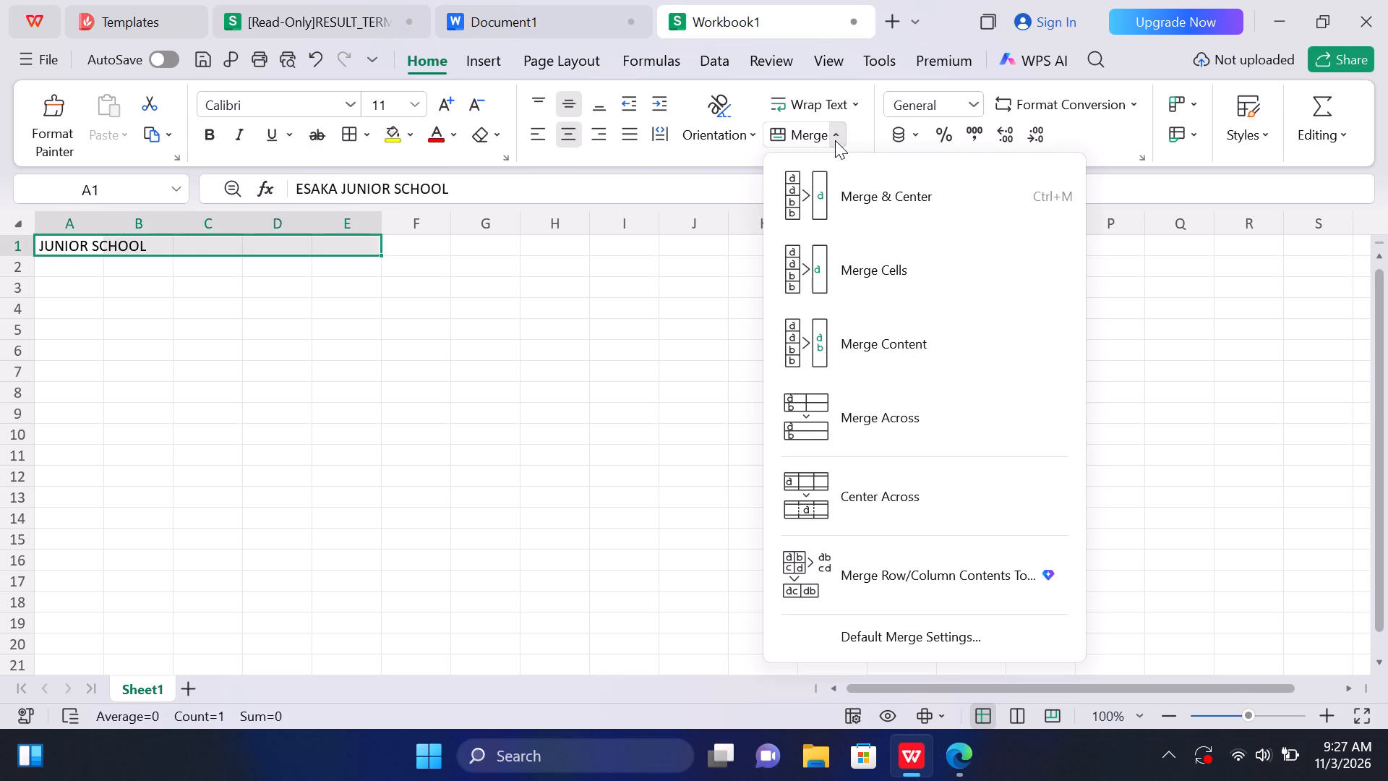
pyautogui.click(896, 208)
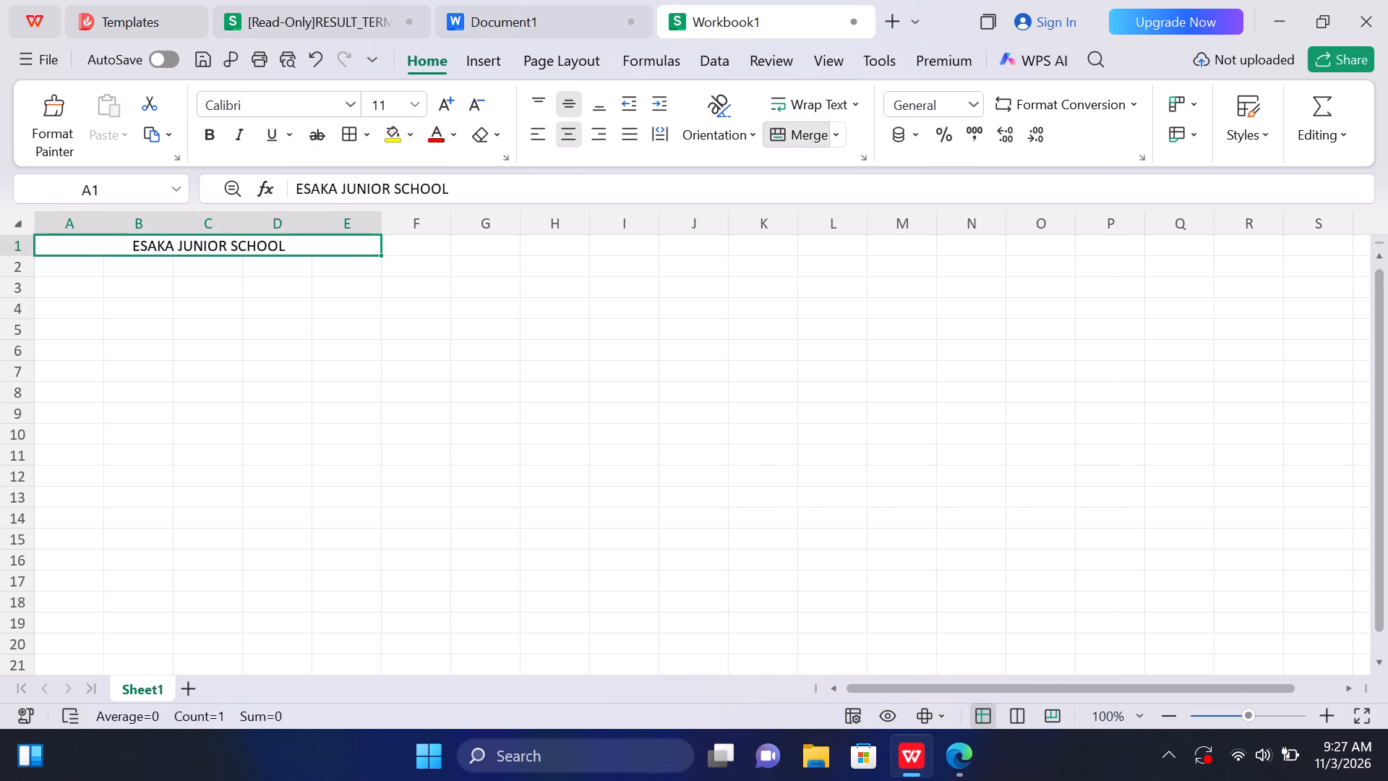
pyautogui.click(325, 246)
pyautogui.click(316, 268)
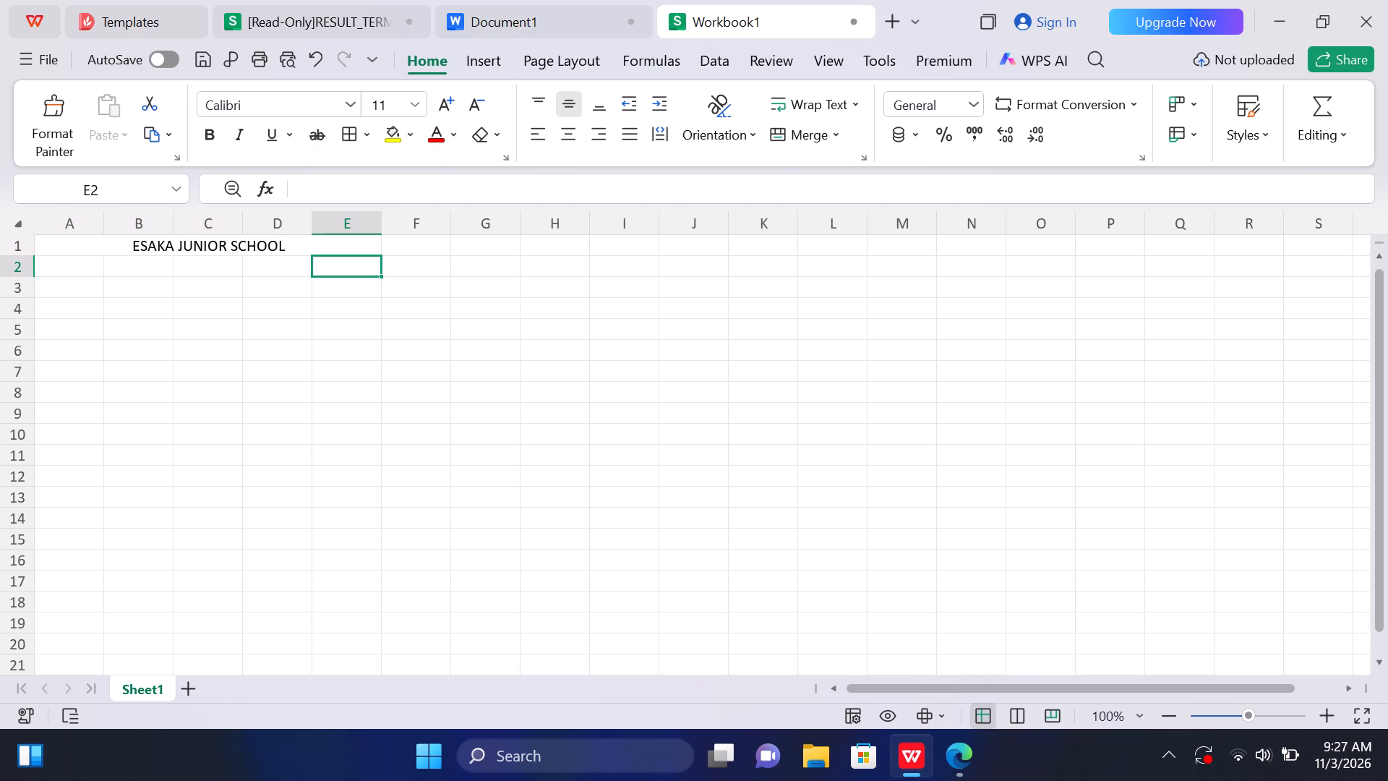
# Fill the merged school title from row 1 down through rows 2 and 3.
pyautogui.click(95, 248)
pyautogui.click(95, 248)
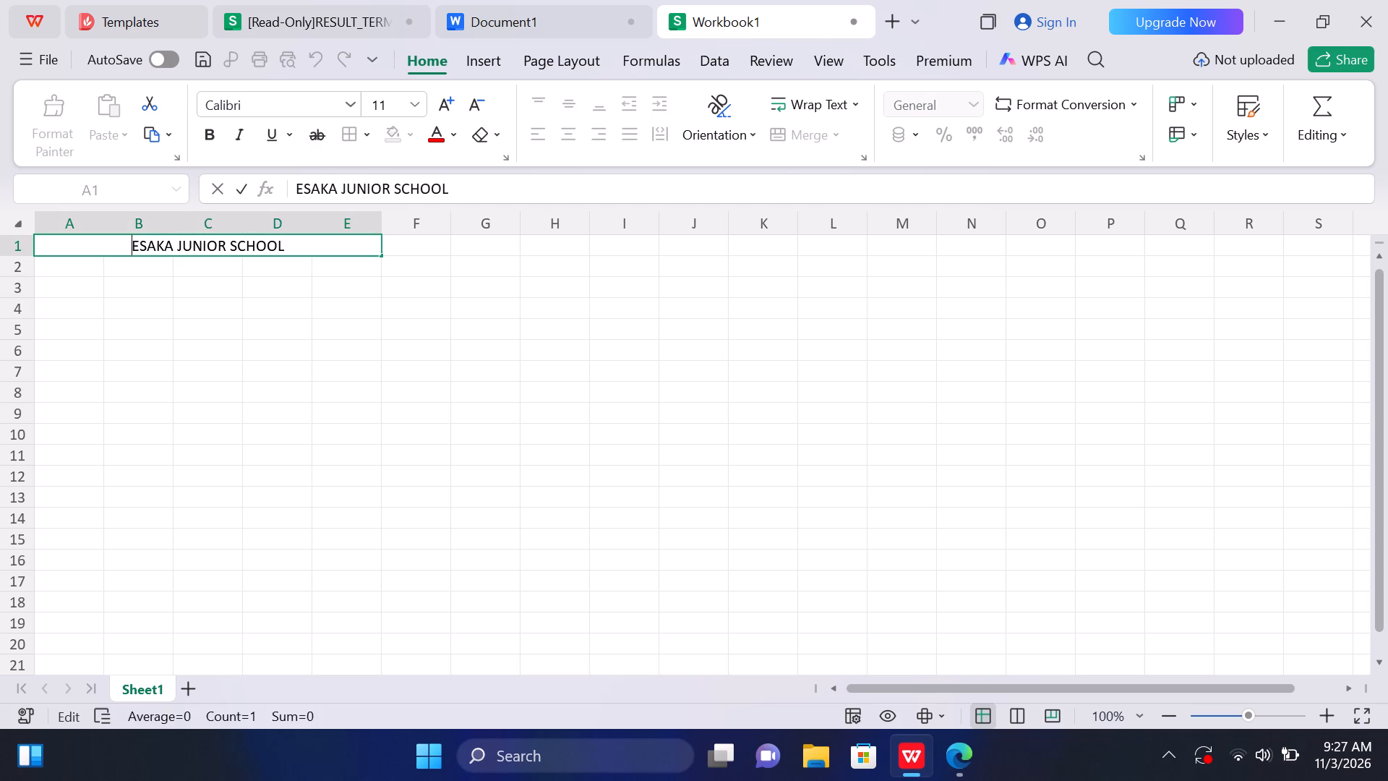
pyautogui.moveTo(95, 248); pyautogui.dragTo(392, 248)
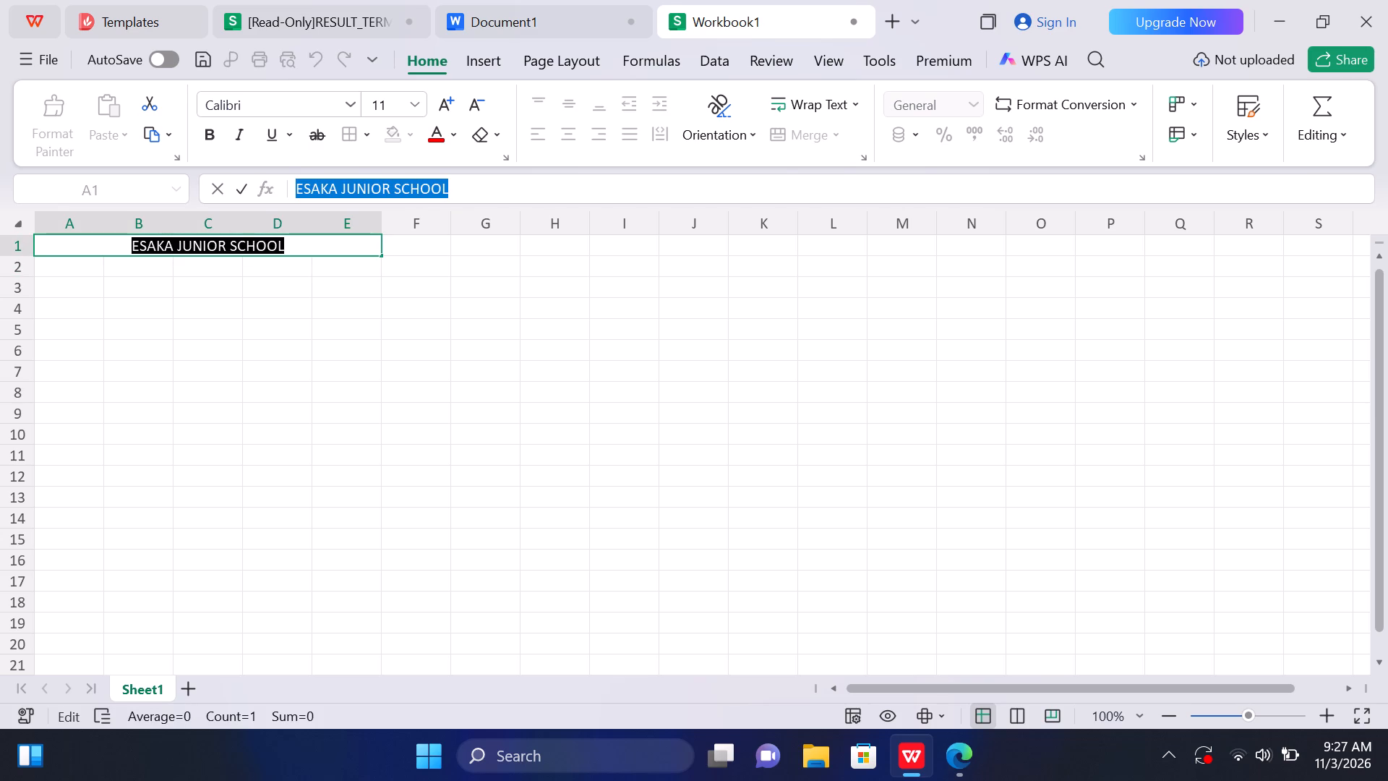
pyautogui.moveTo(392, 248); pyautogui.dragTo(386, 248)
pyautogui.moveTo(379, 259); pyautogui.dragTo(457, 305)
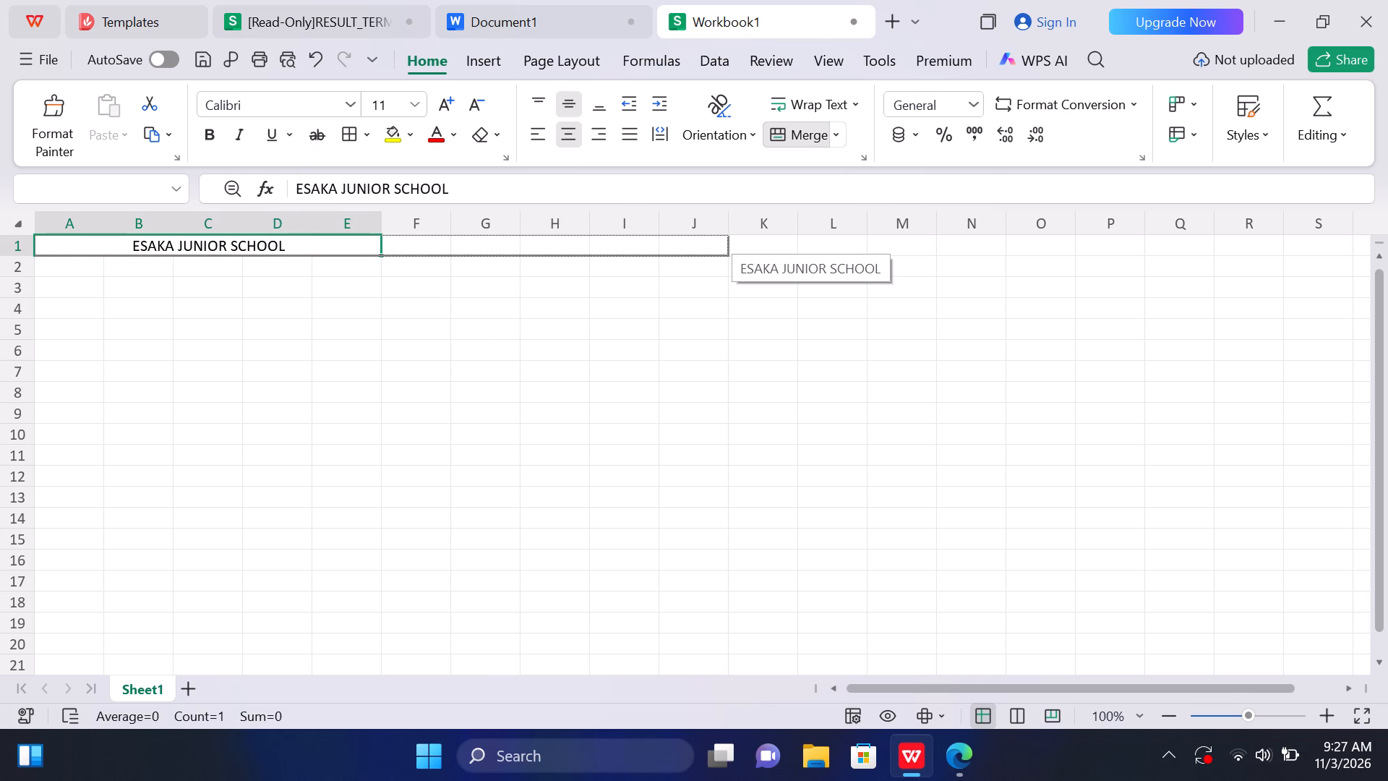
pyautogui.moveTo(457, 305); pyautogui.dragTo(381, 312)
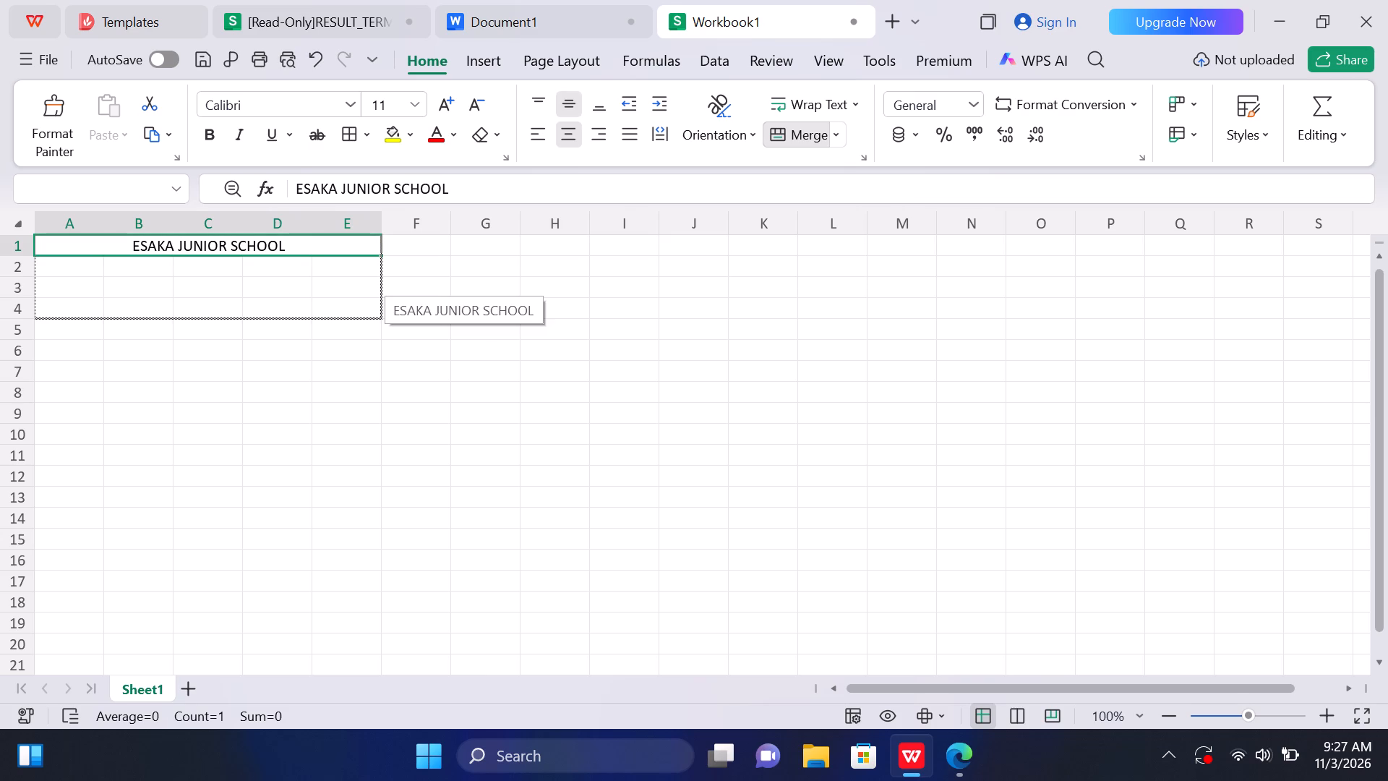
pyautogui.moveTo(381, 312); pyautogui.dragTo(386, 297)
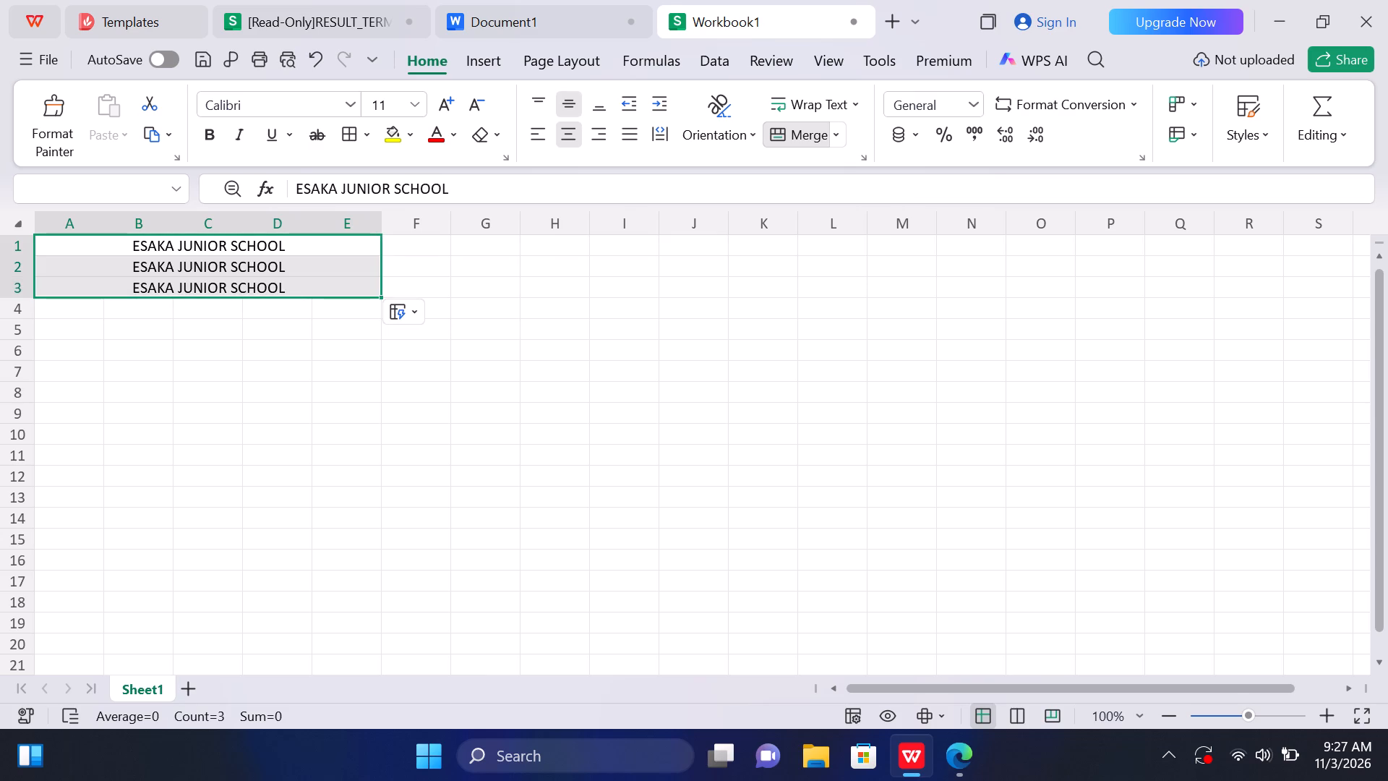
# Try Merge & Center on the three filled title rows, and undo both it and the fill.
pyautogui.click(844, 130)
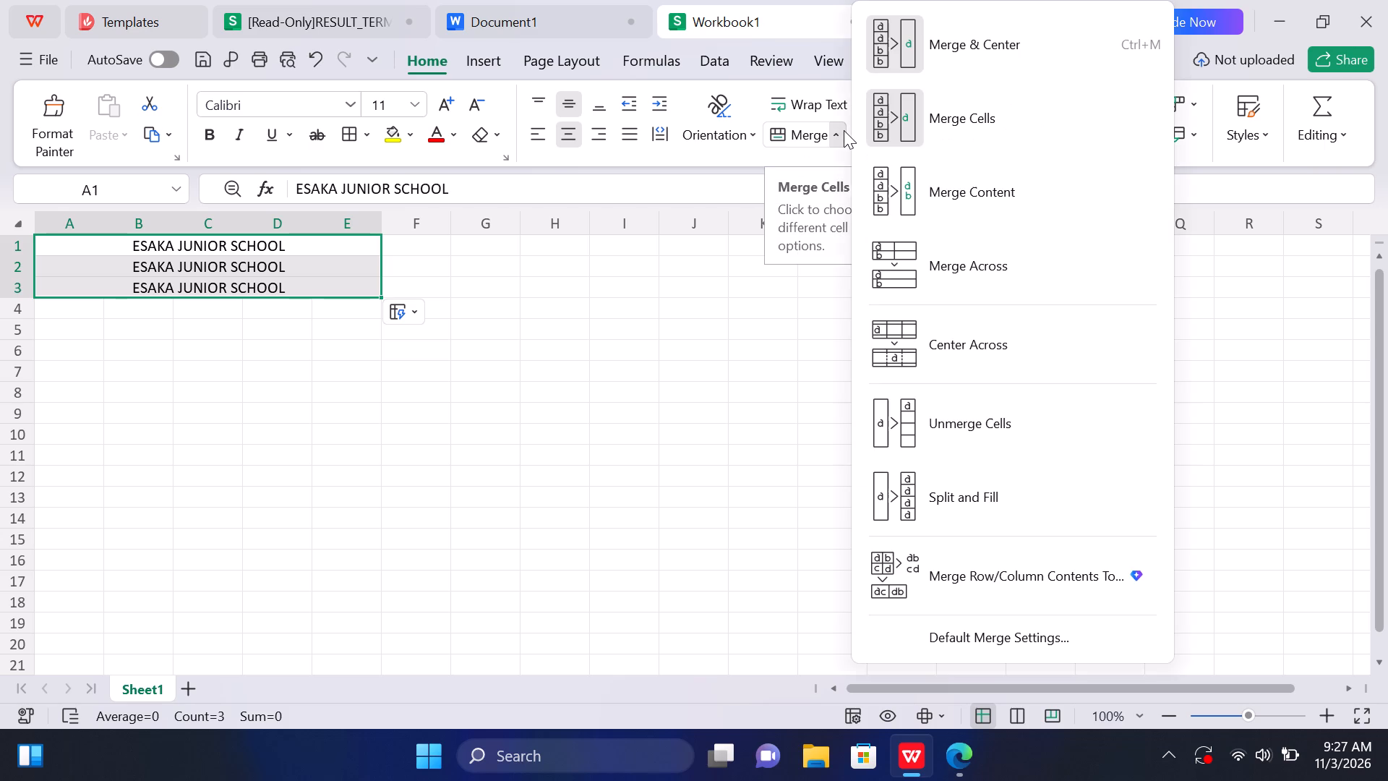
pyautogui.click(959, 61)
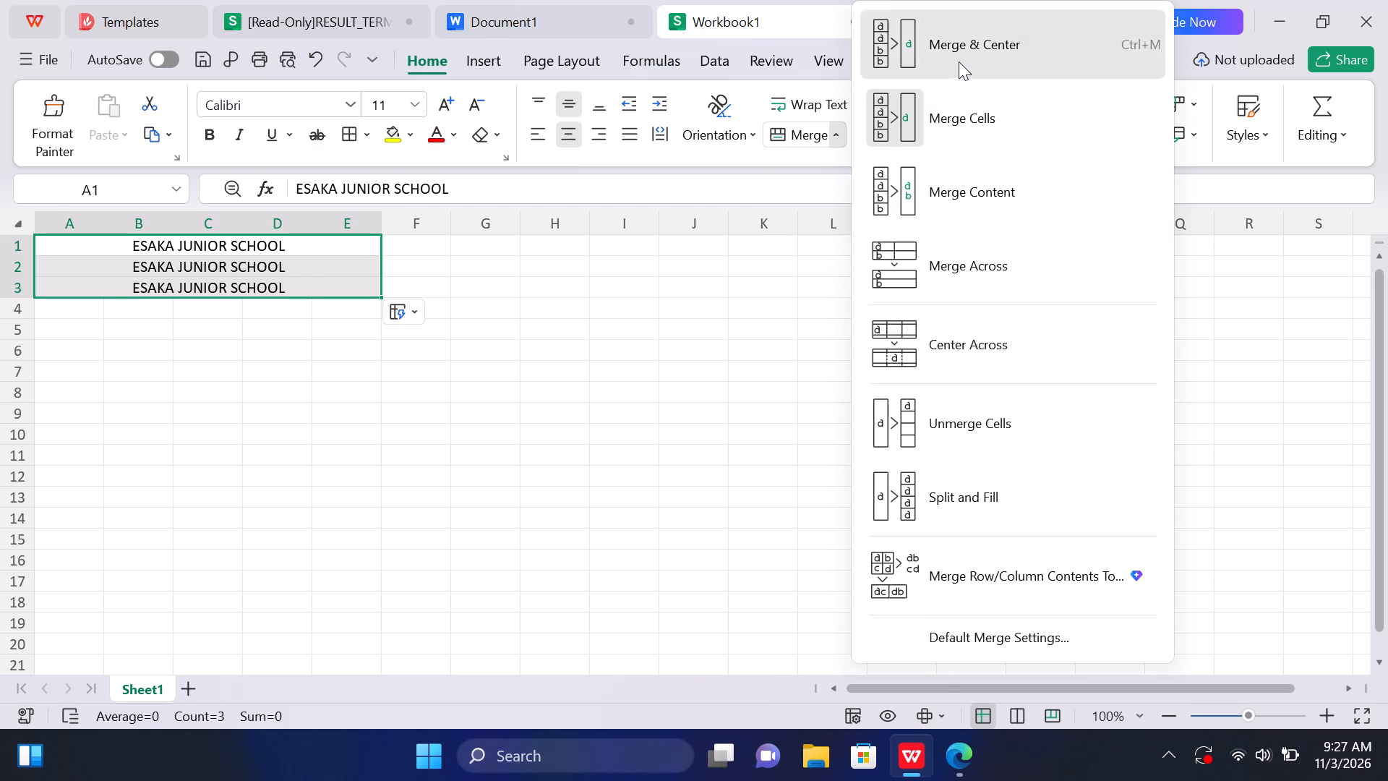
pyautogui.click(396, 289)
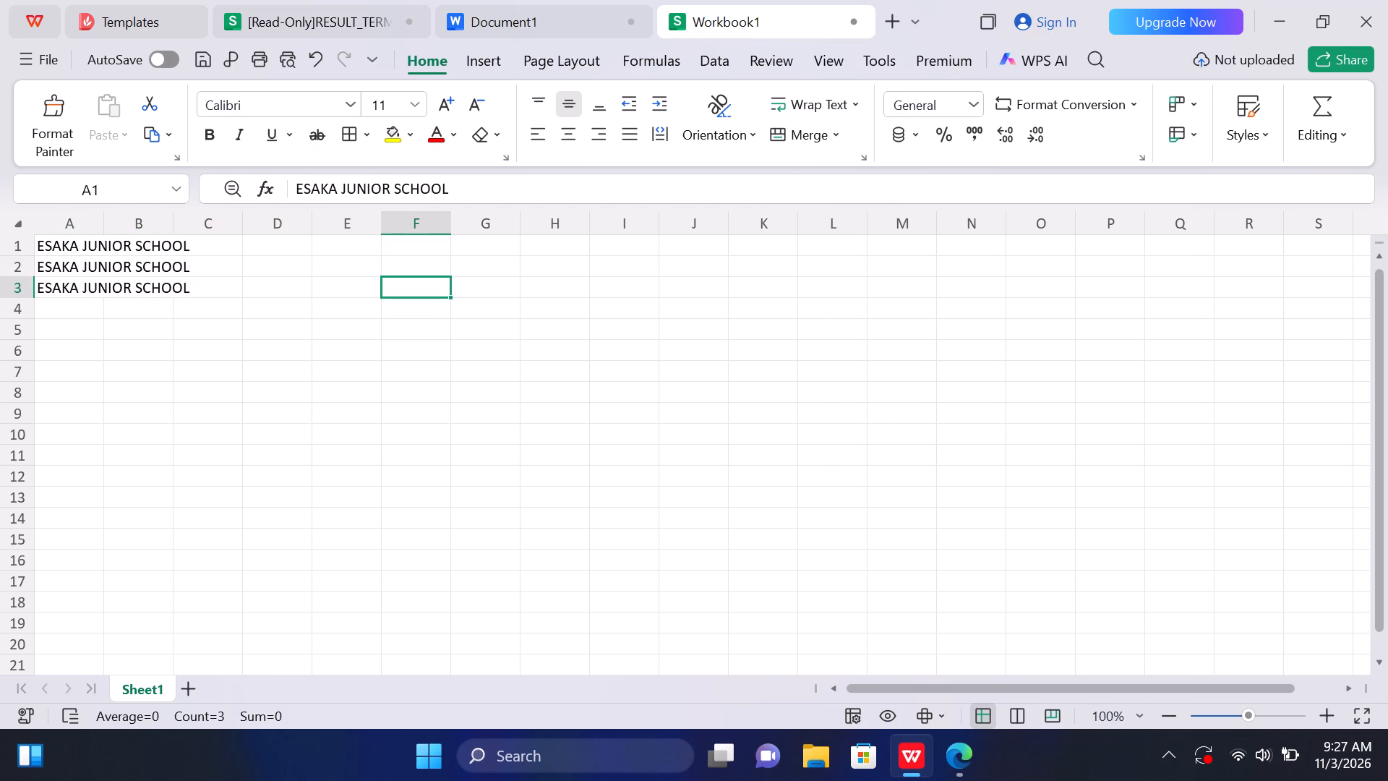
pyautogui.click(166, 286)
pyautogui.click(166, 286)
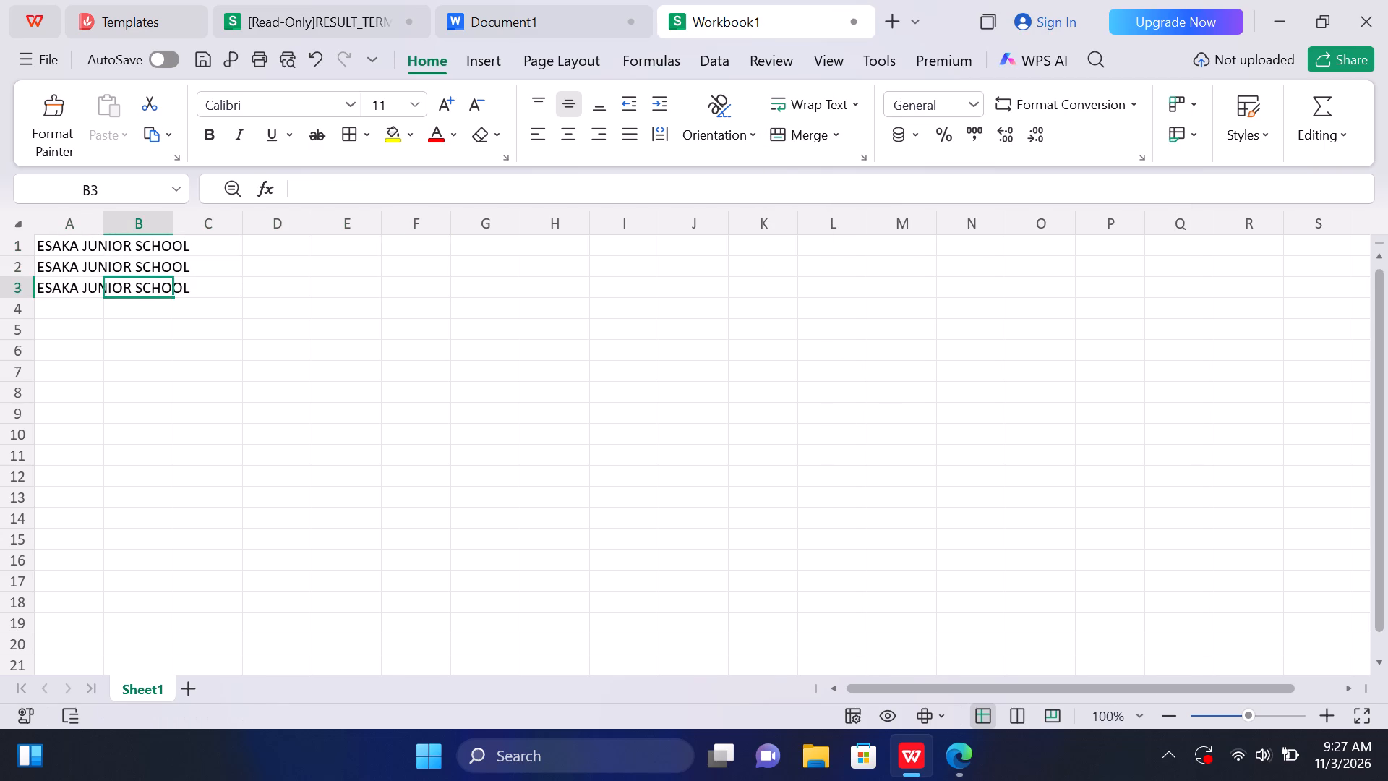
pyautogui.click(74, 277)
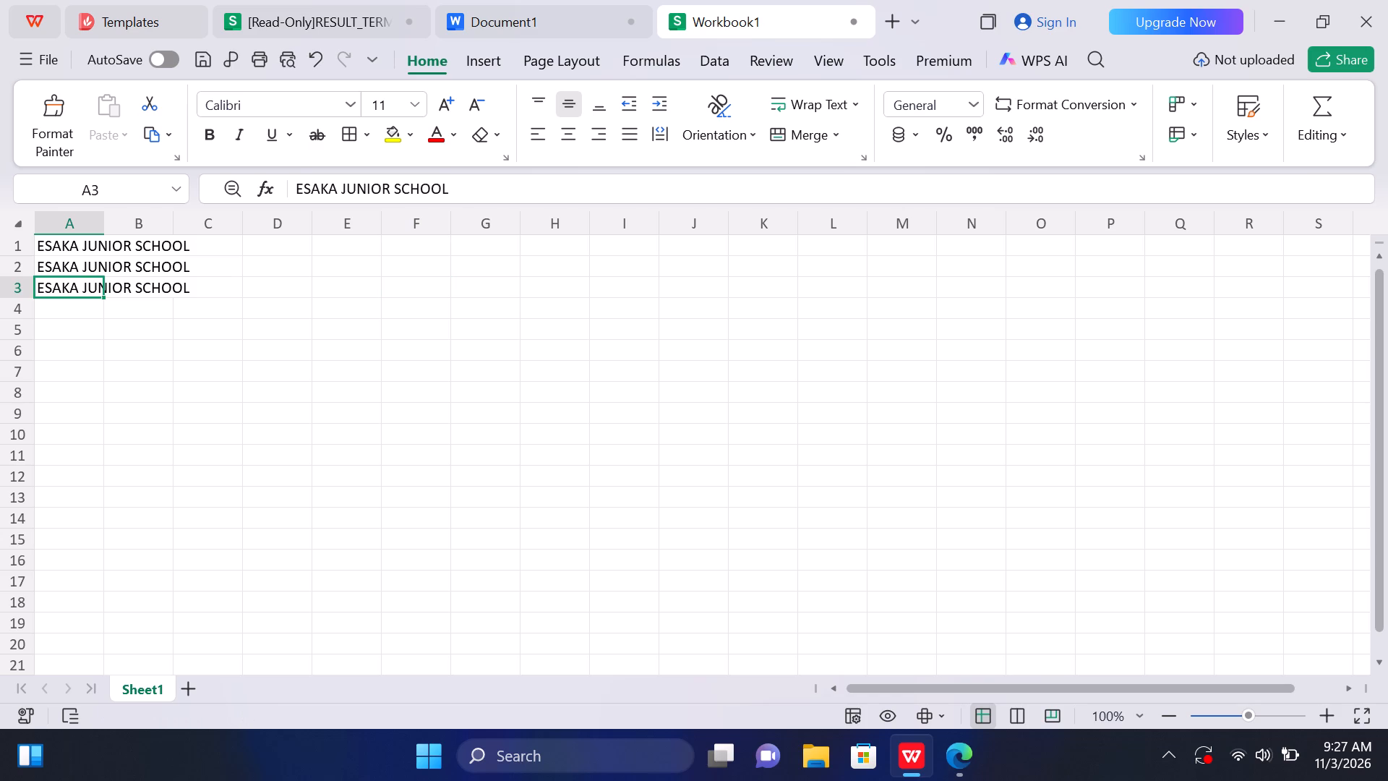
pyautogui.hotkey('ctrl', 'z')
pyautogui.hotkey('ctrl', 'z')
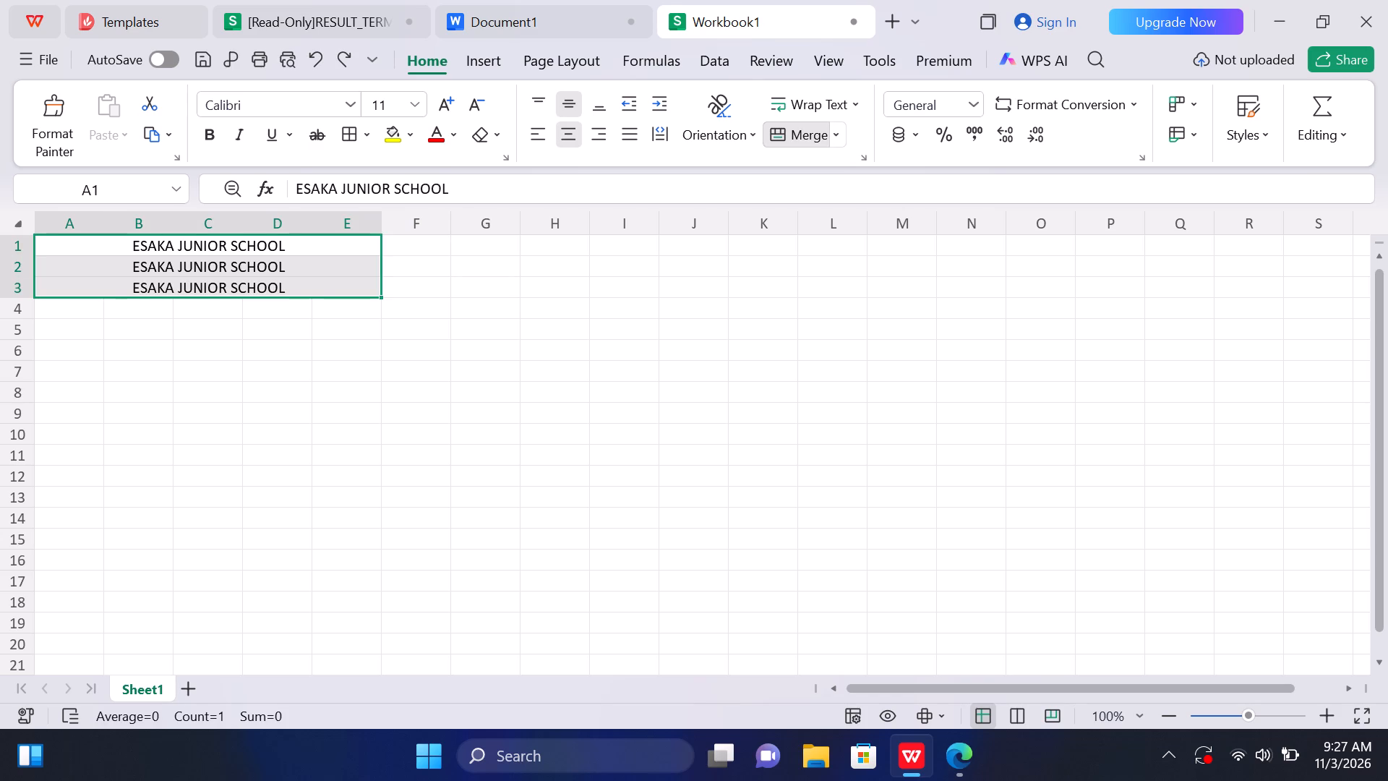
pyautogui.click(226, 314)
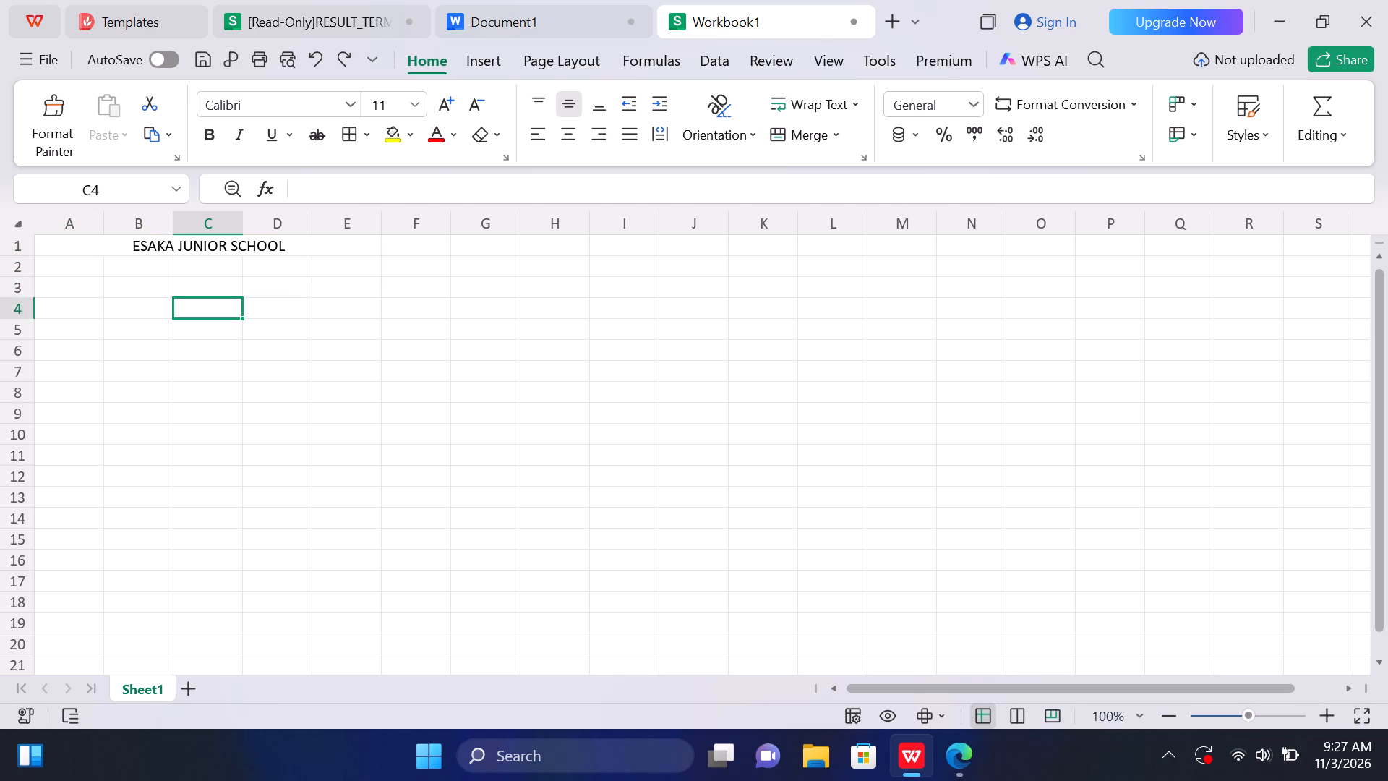
# Enter the heading TERM 2 EXAMS in cell A2.
pyautogui.click(56, 260)
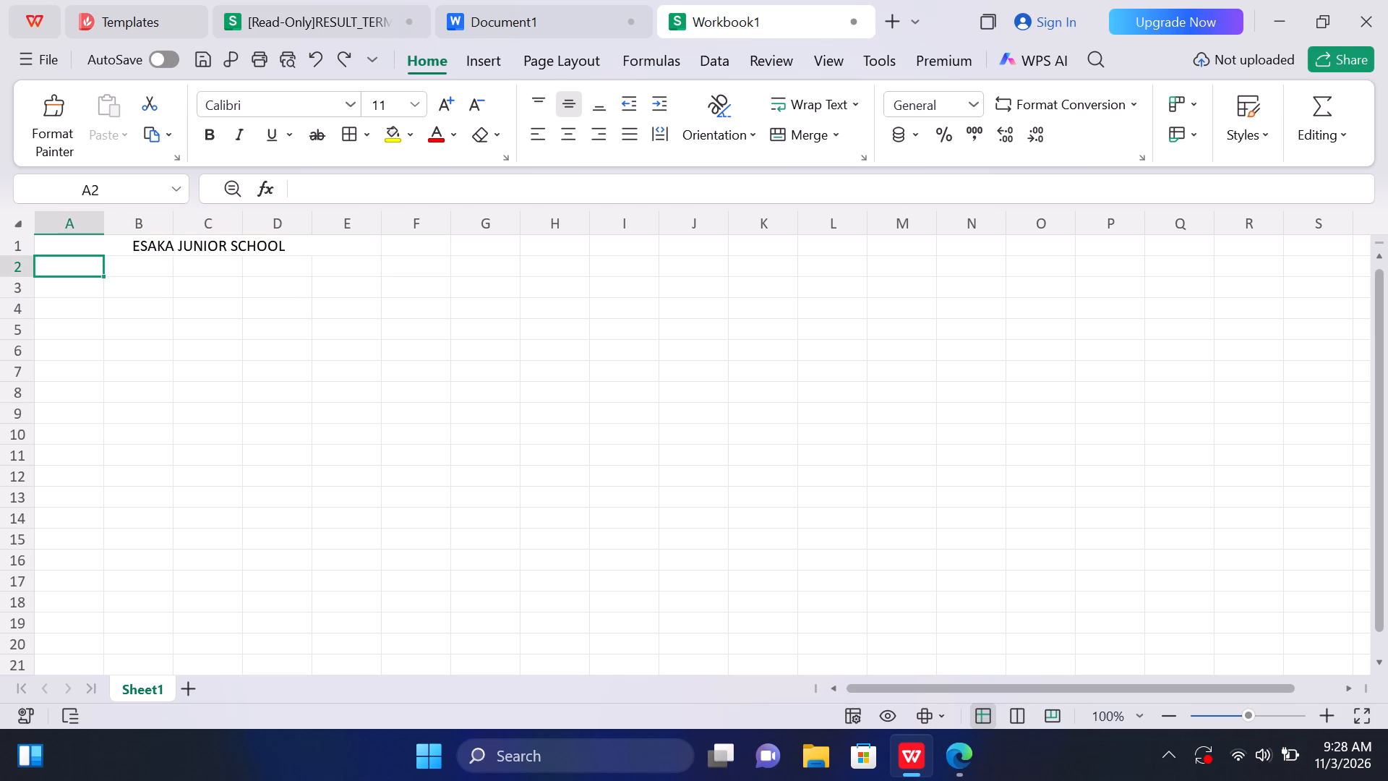
pyautogui.click(56, 260)
pyautogui.write('TERM')
pyautogui.press('space')
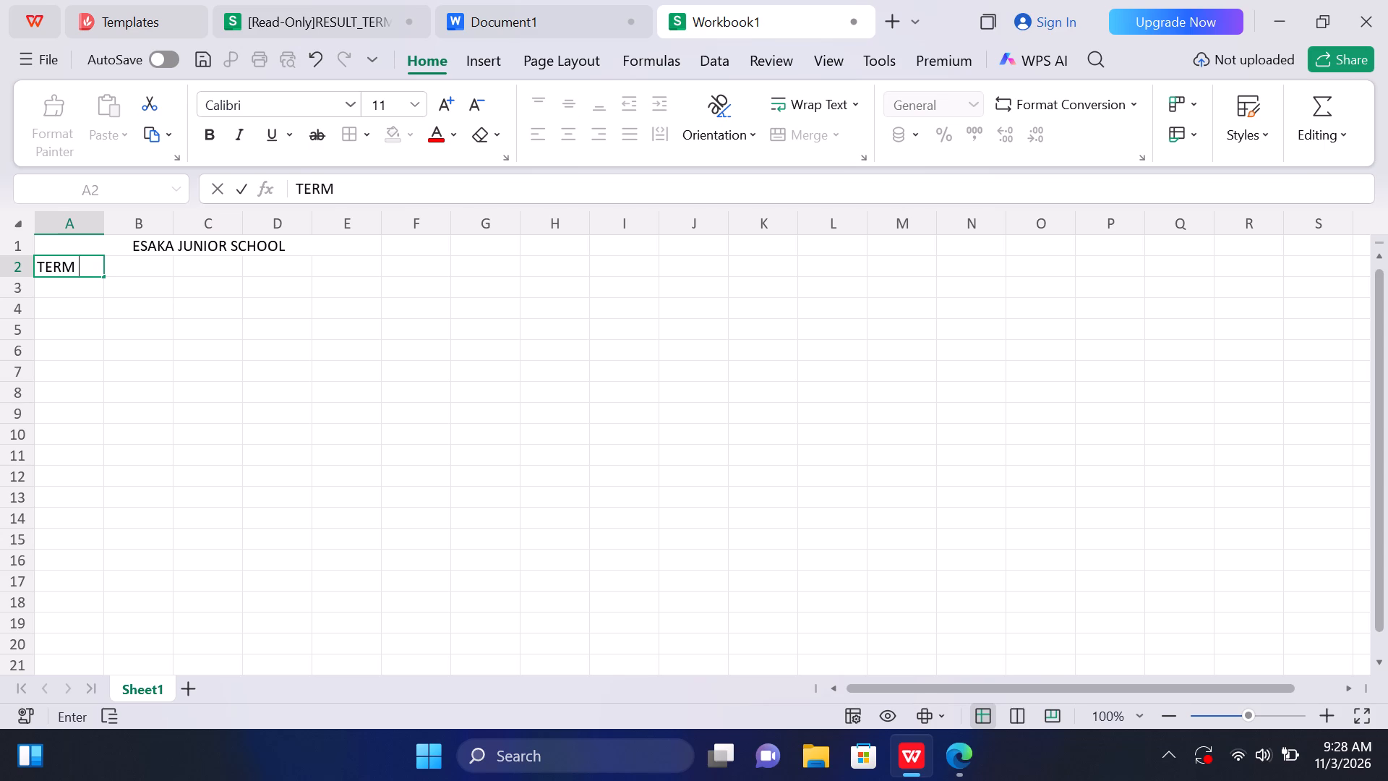
pyautogui.write('2')
pyautogui.press('space')
pyautogui.write('EXAMS')
pyautogui.click(85, 264)
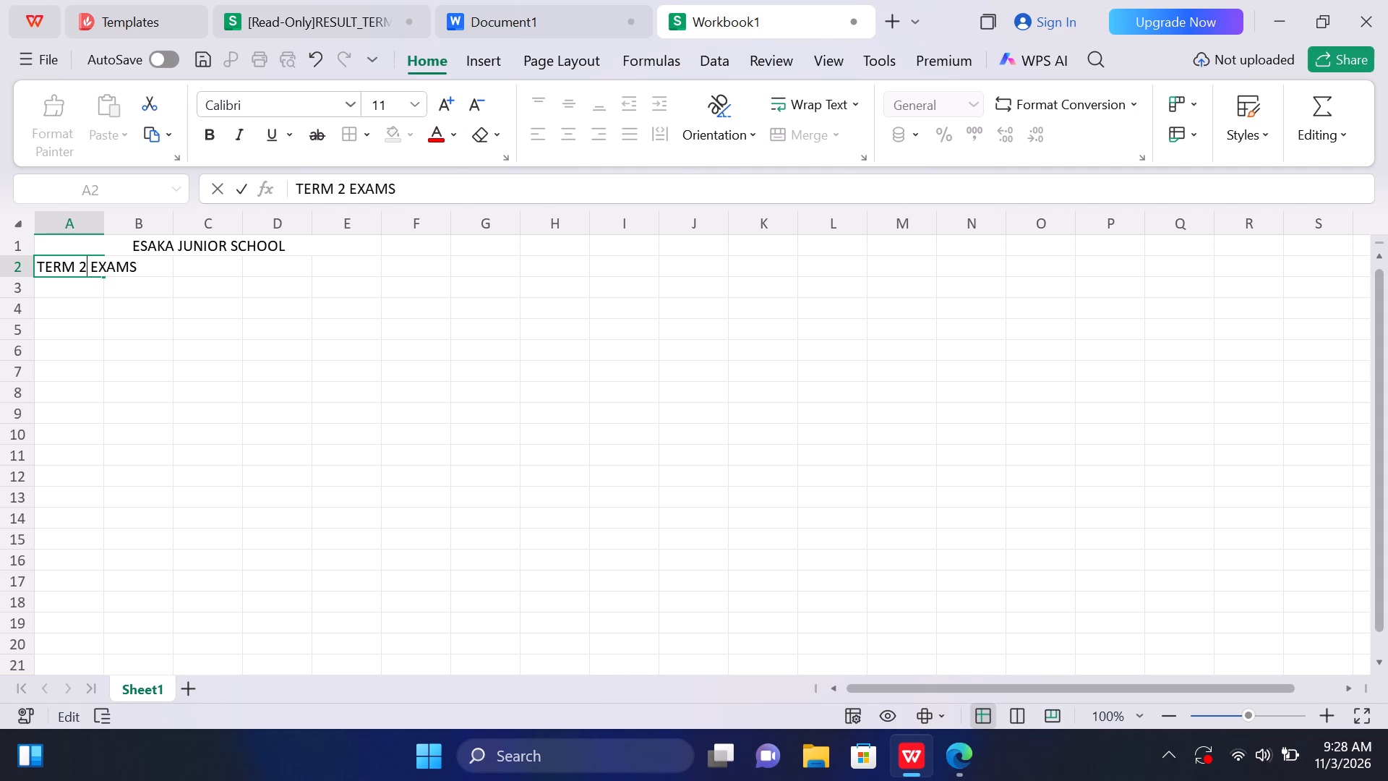
pyautogui.click(66, 265)
pyautogui.doubleClick(66, 265)
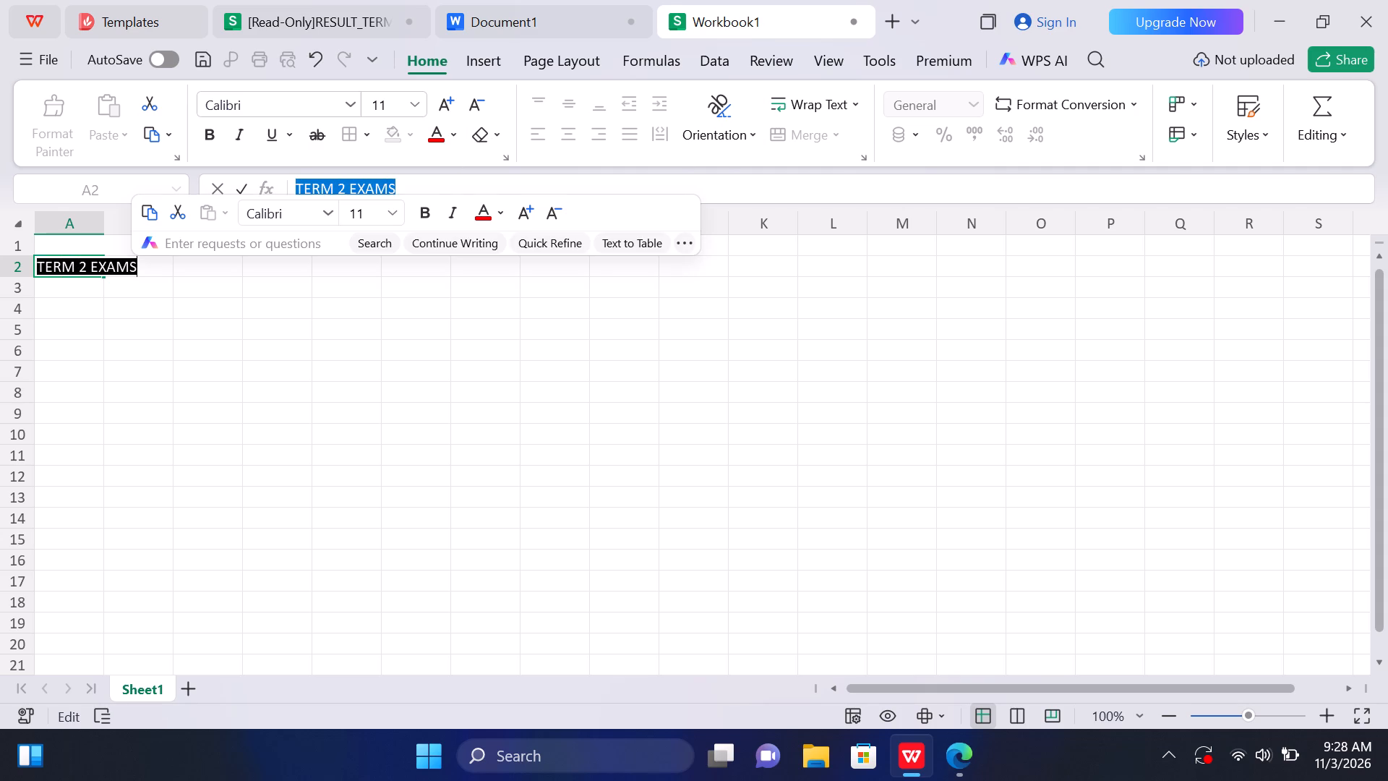
pyautogui.click(765, 385)
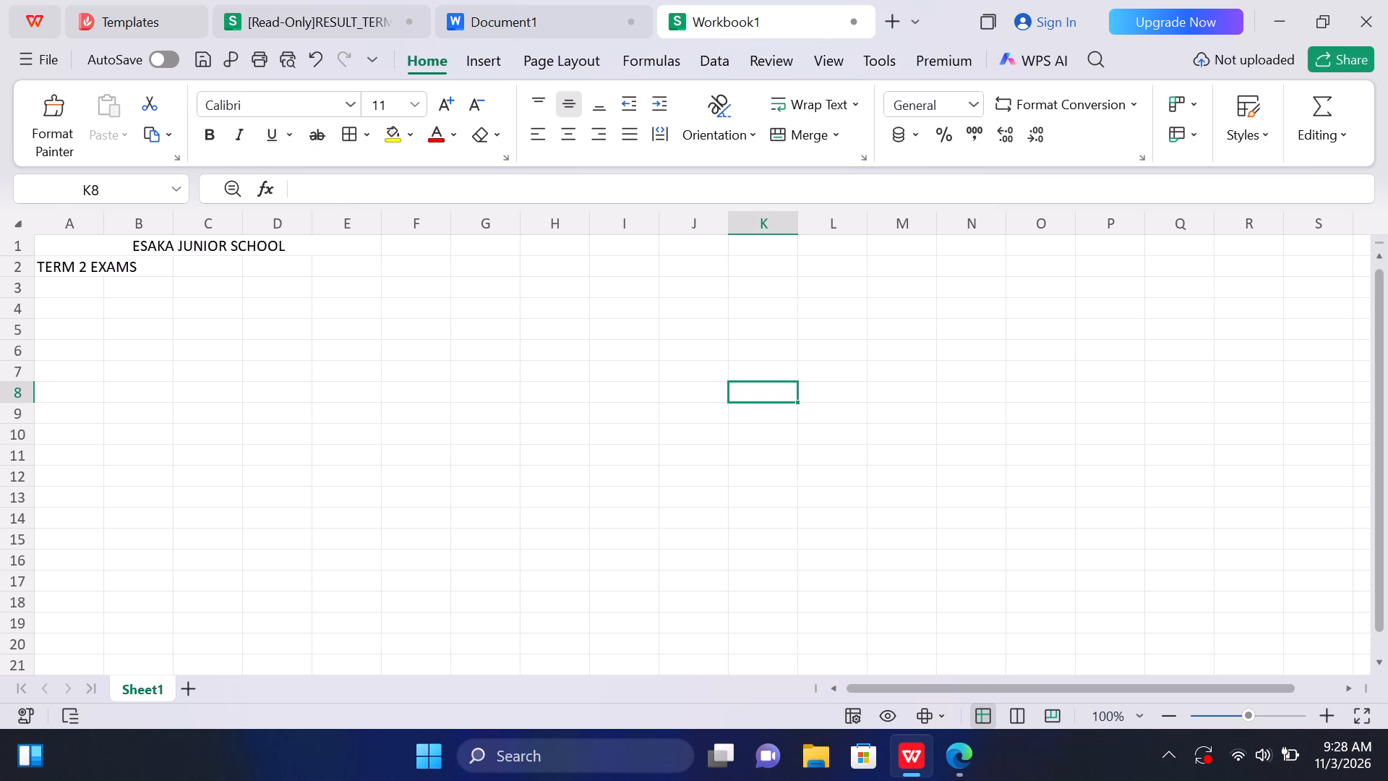
# Try to centre the TERM 2 EXAMS heading by applying Merge Cells and Merge & Center to cell A2 alone.
pyautogui.click(83, 265)
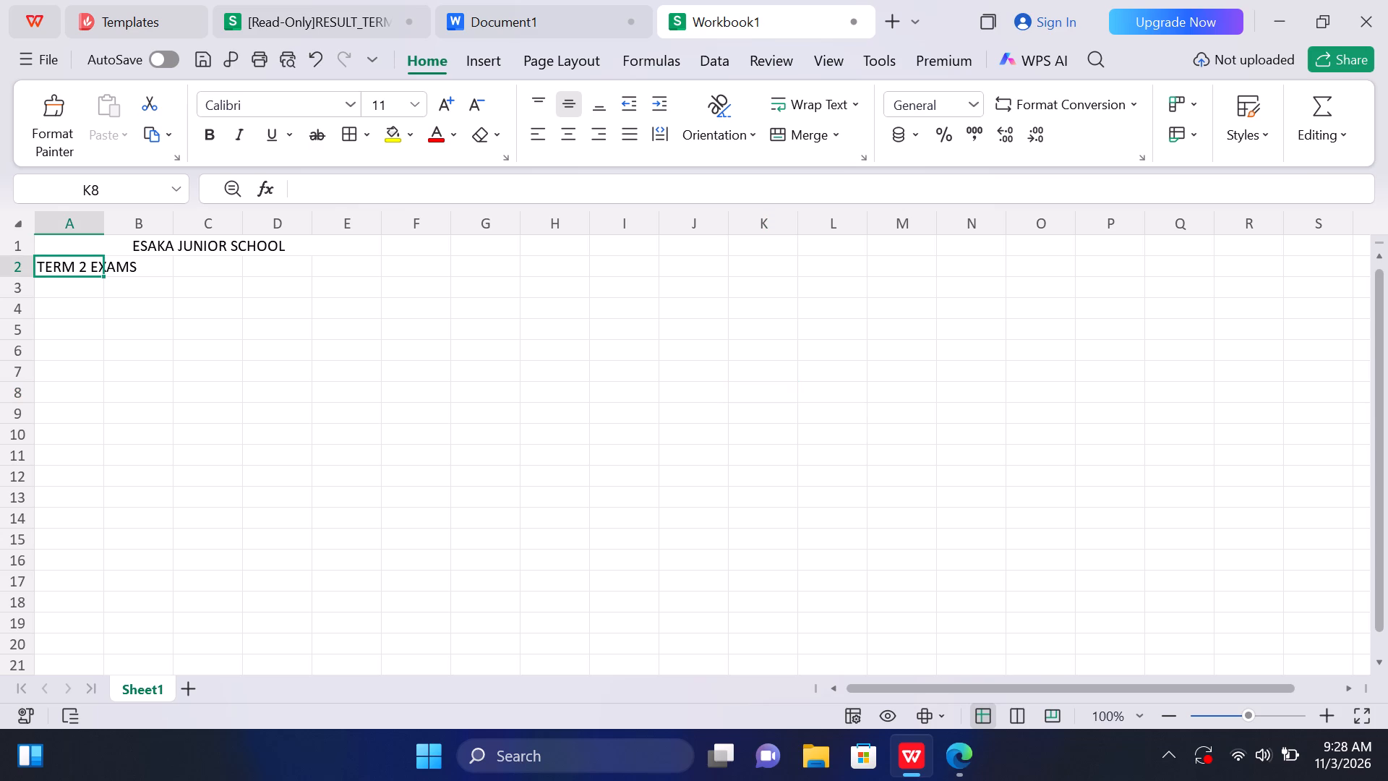
pyautogui.click(839, 137)
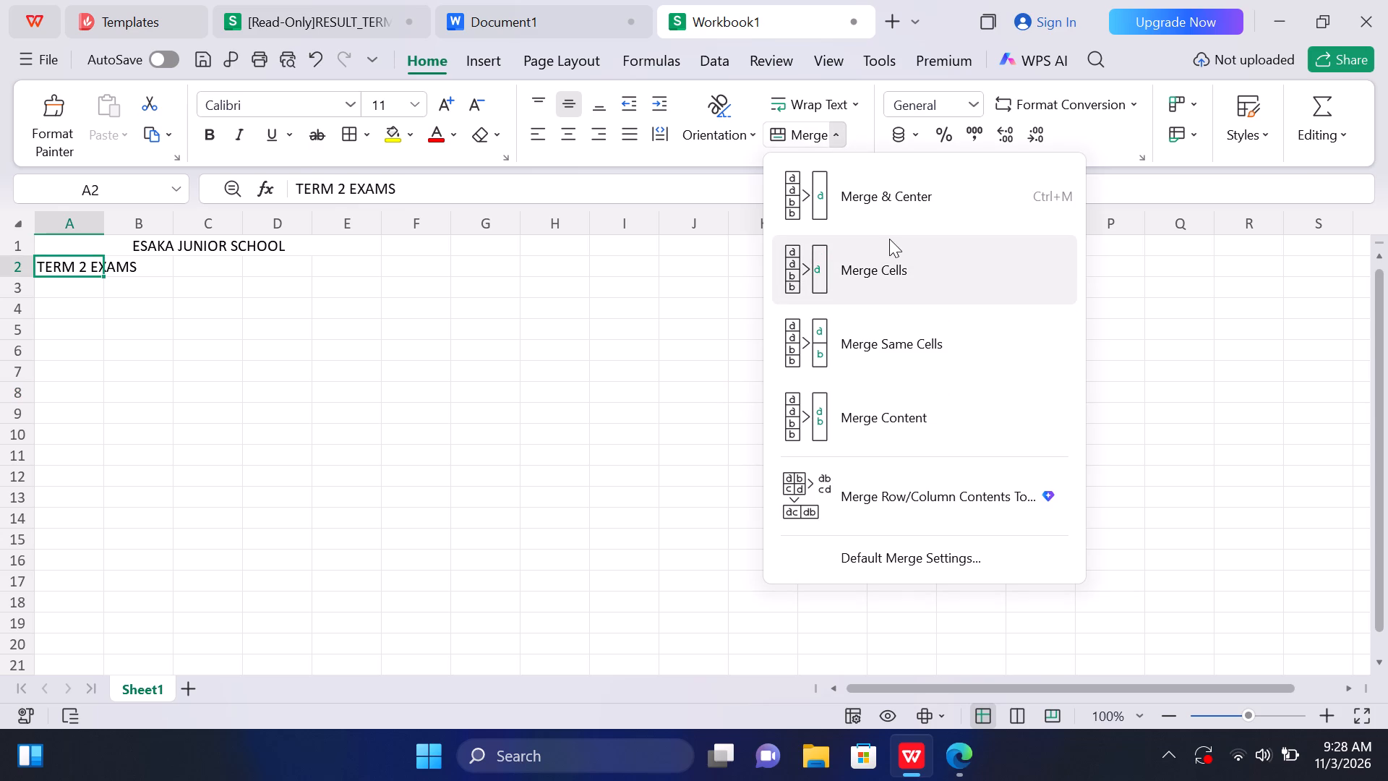
pyautogui.click(878, 278)
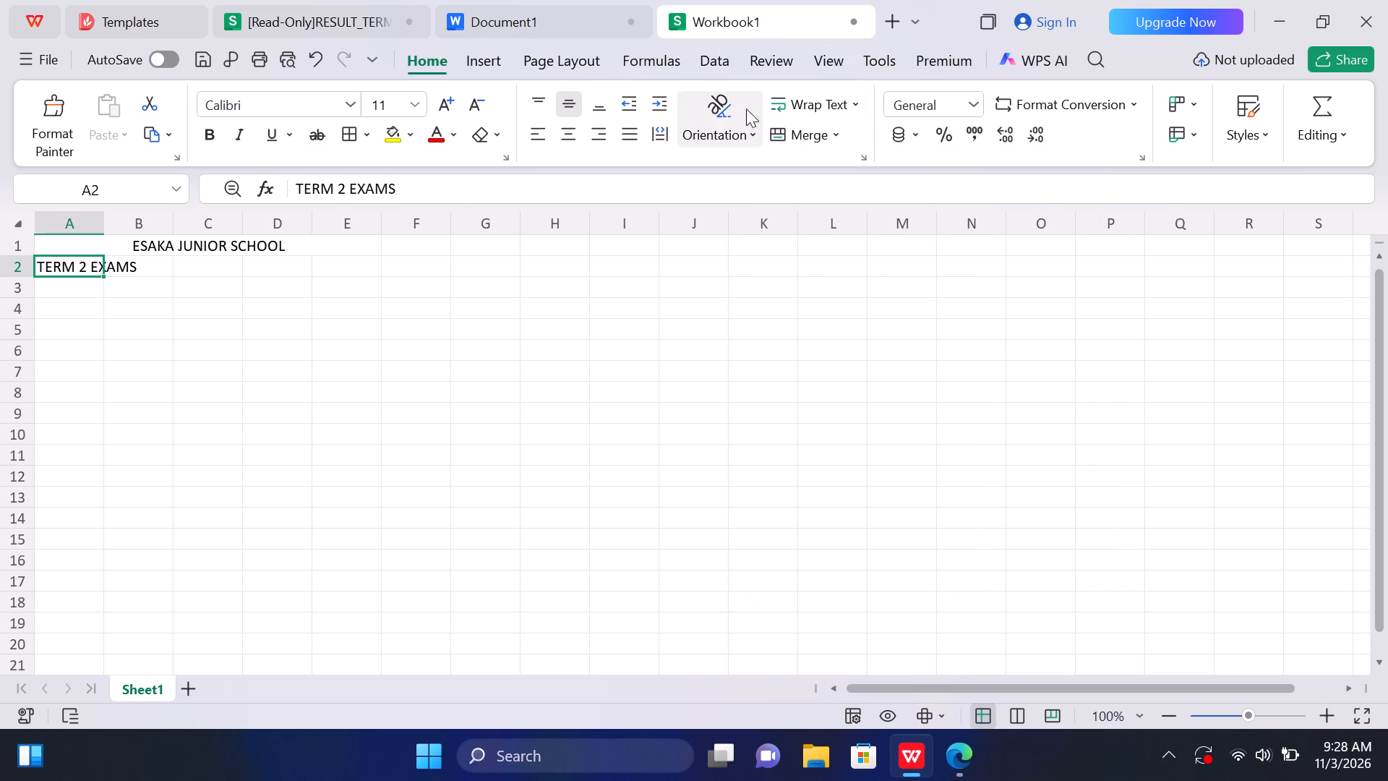
pyautogui.click(828, 133)
pyautogui.click(836, 134)
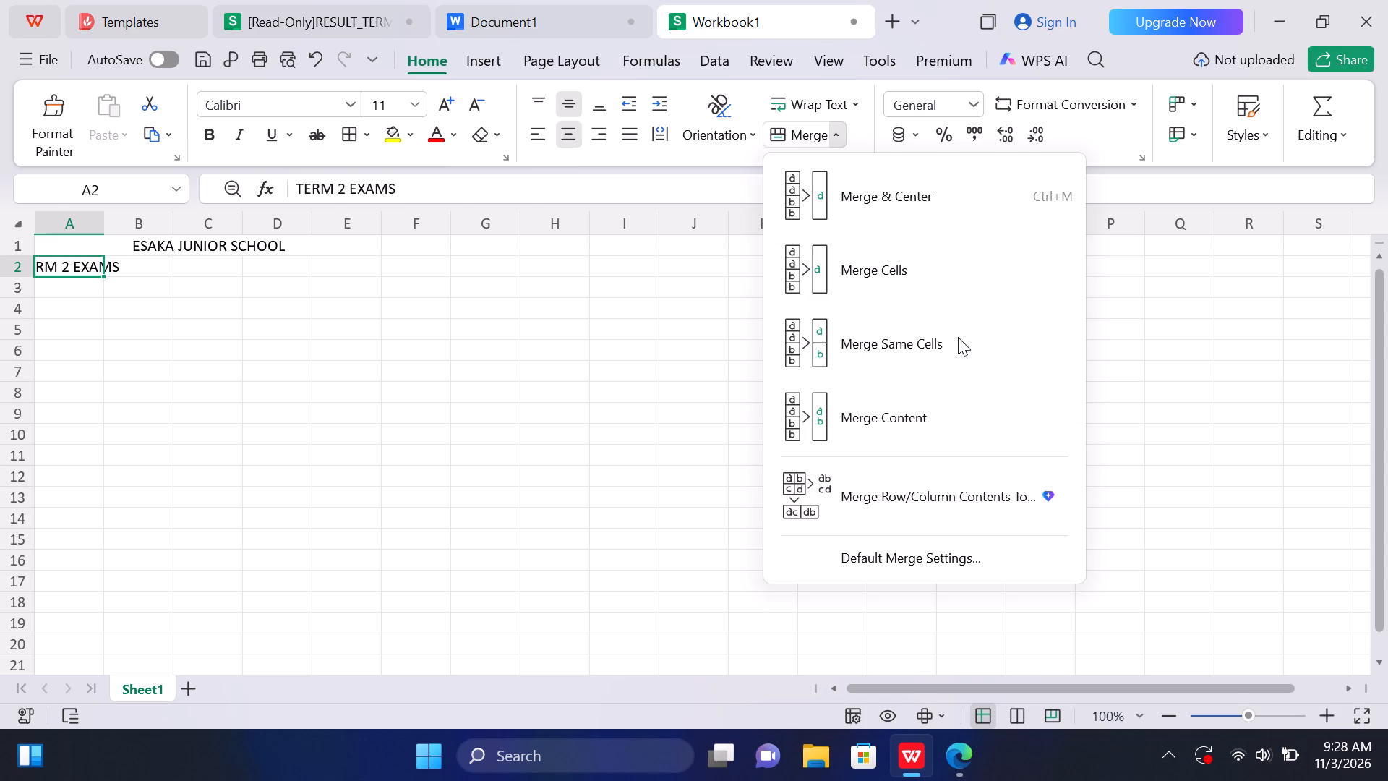
pyautogui.click(930, 203)
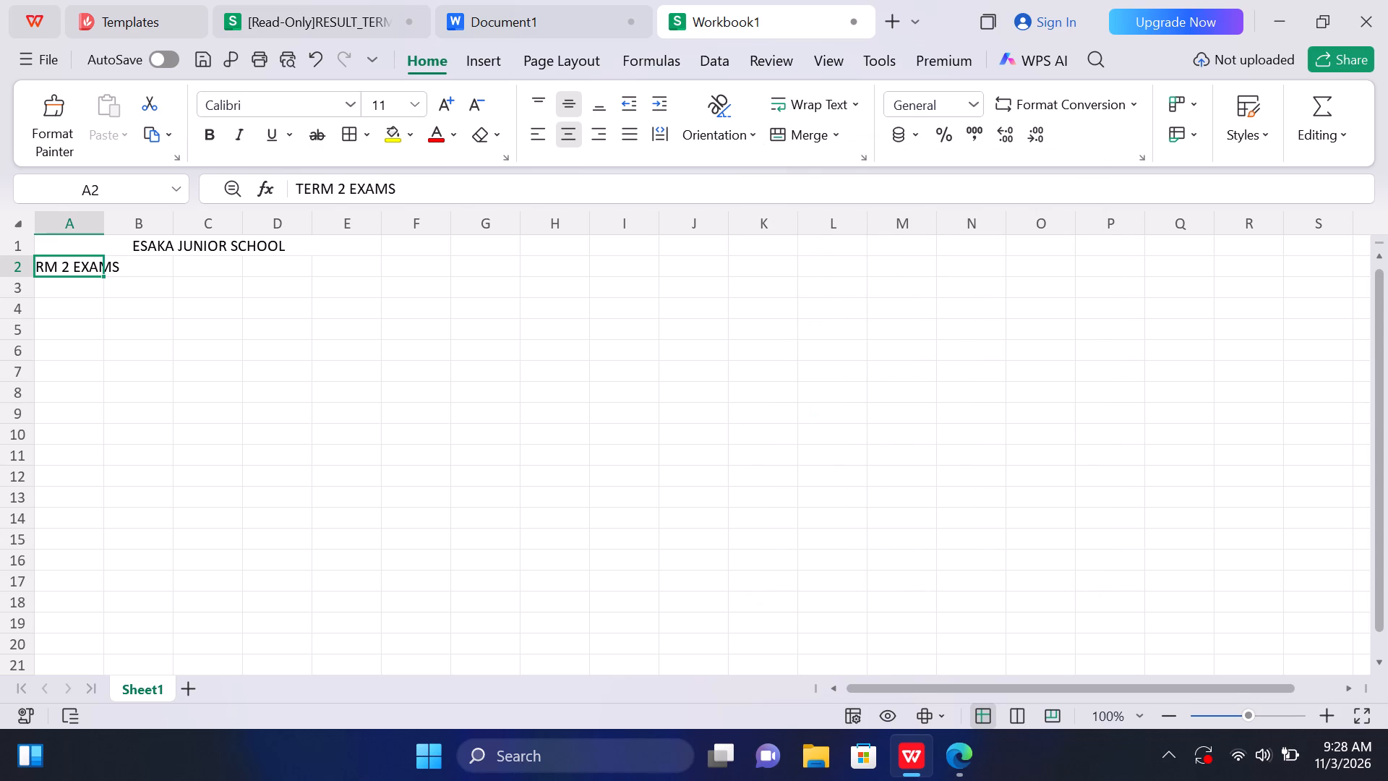
pyautogui.click(304, 279)
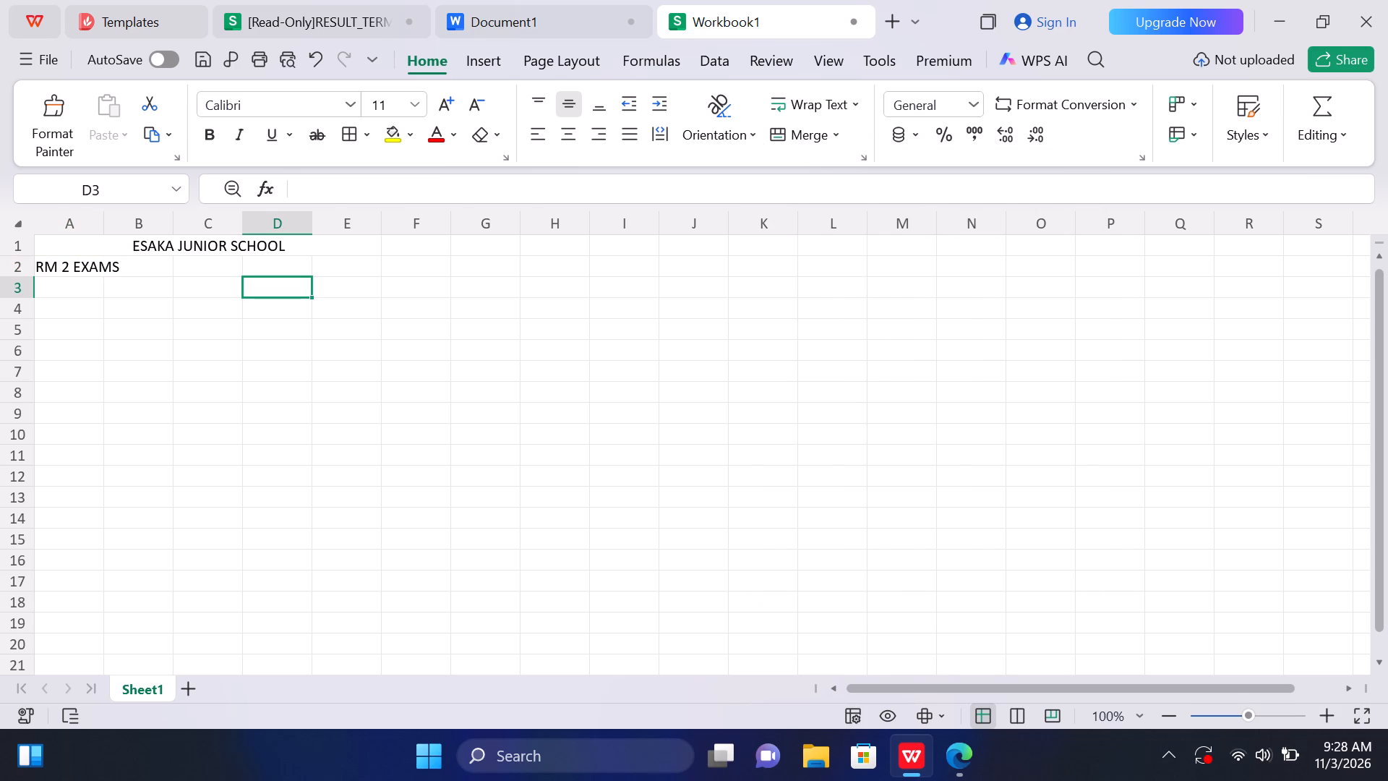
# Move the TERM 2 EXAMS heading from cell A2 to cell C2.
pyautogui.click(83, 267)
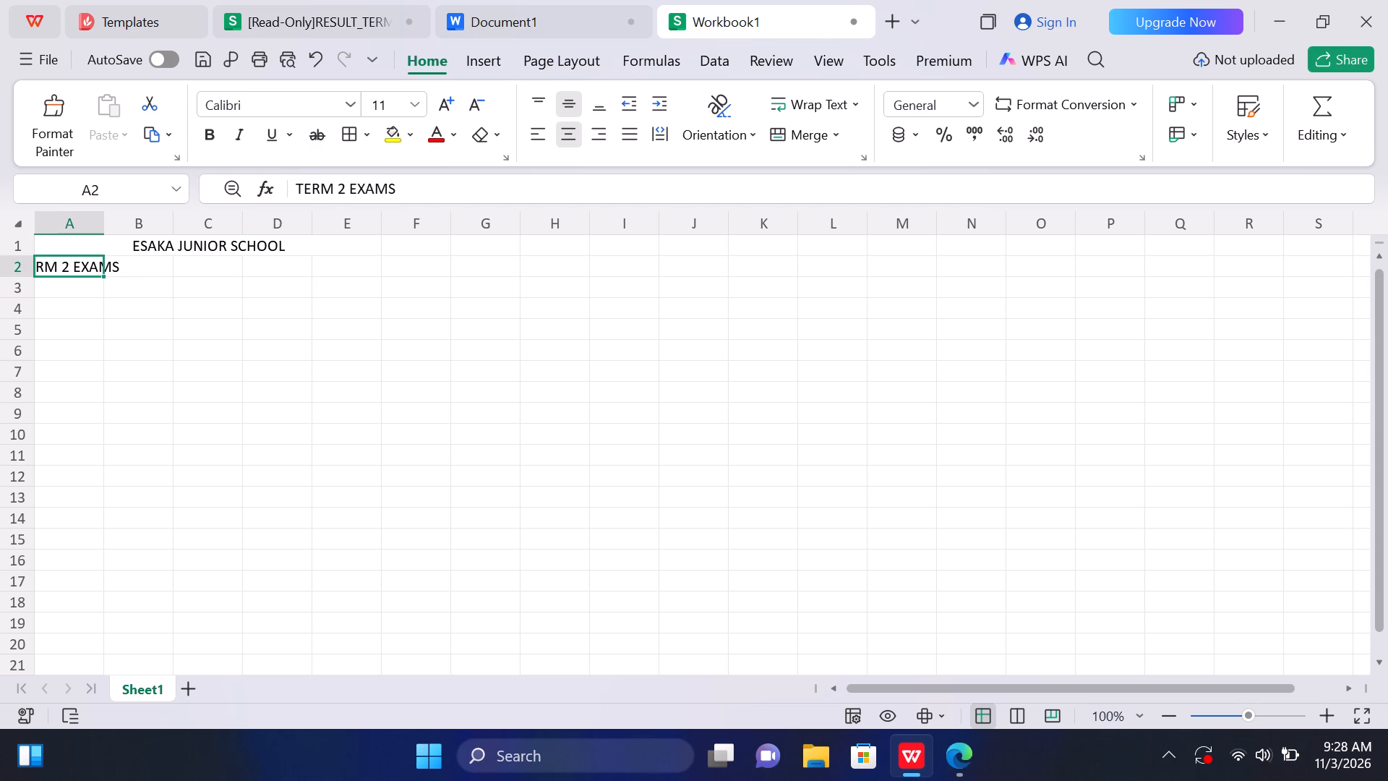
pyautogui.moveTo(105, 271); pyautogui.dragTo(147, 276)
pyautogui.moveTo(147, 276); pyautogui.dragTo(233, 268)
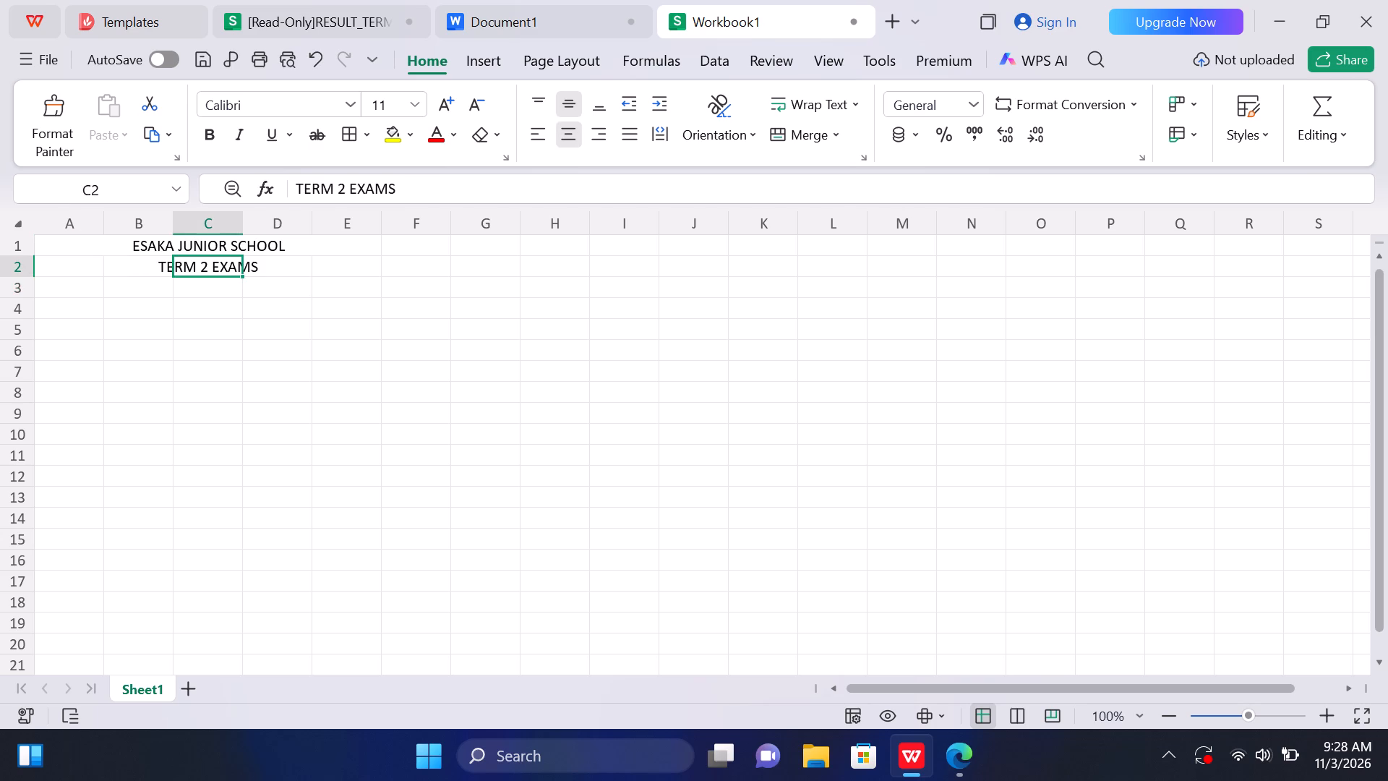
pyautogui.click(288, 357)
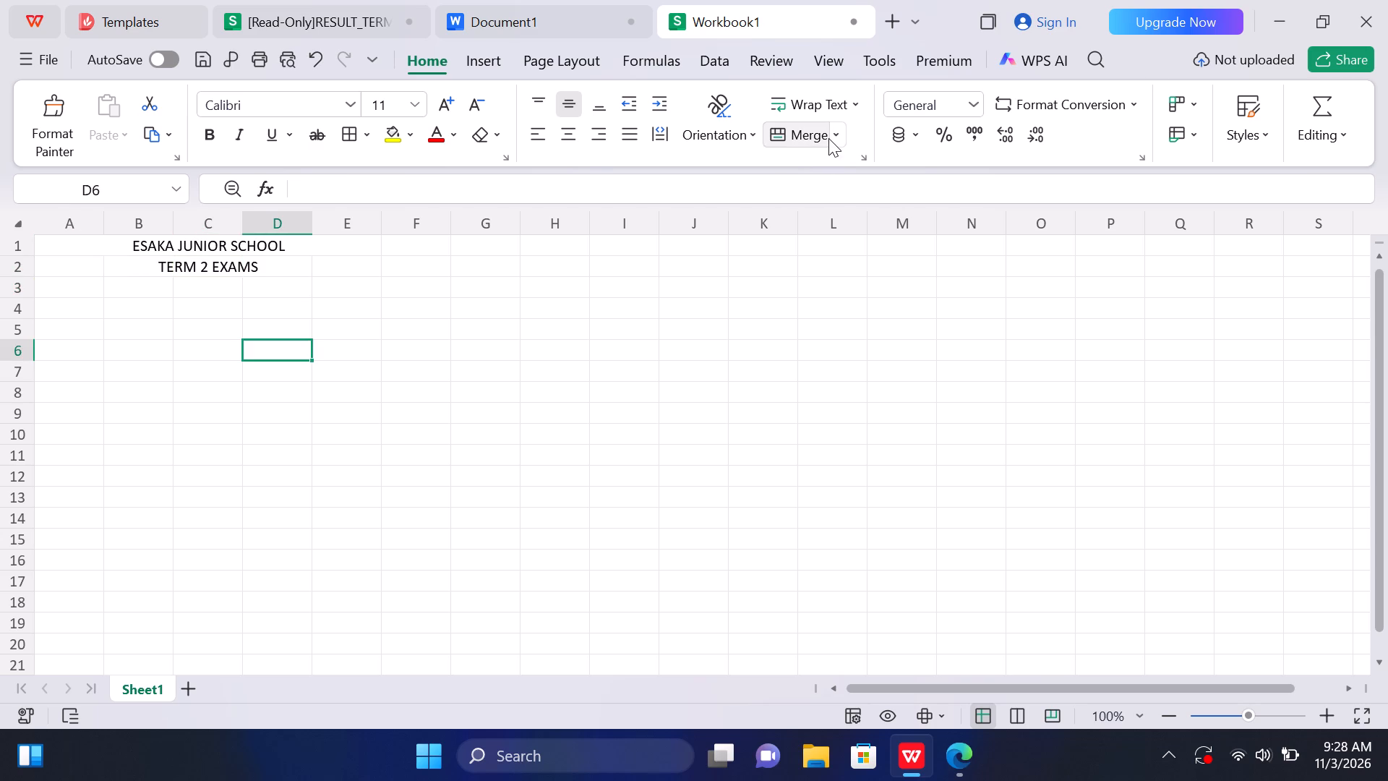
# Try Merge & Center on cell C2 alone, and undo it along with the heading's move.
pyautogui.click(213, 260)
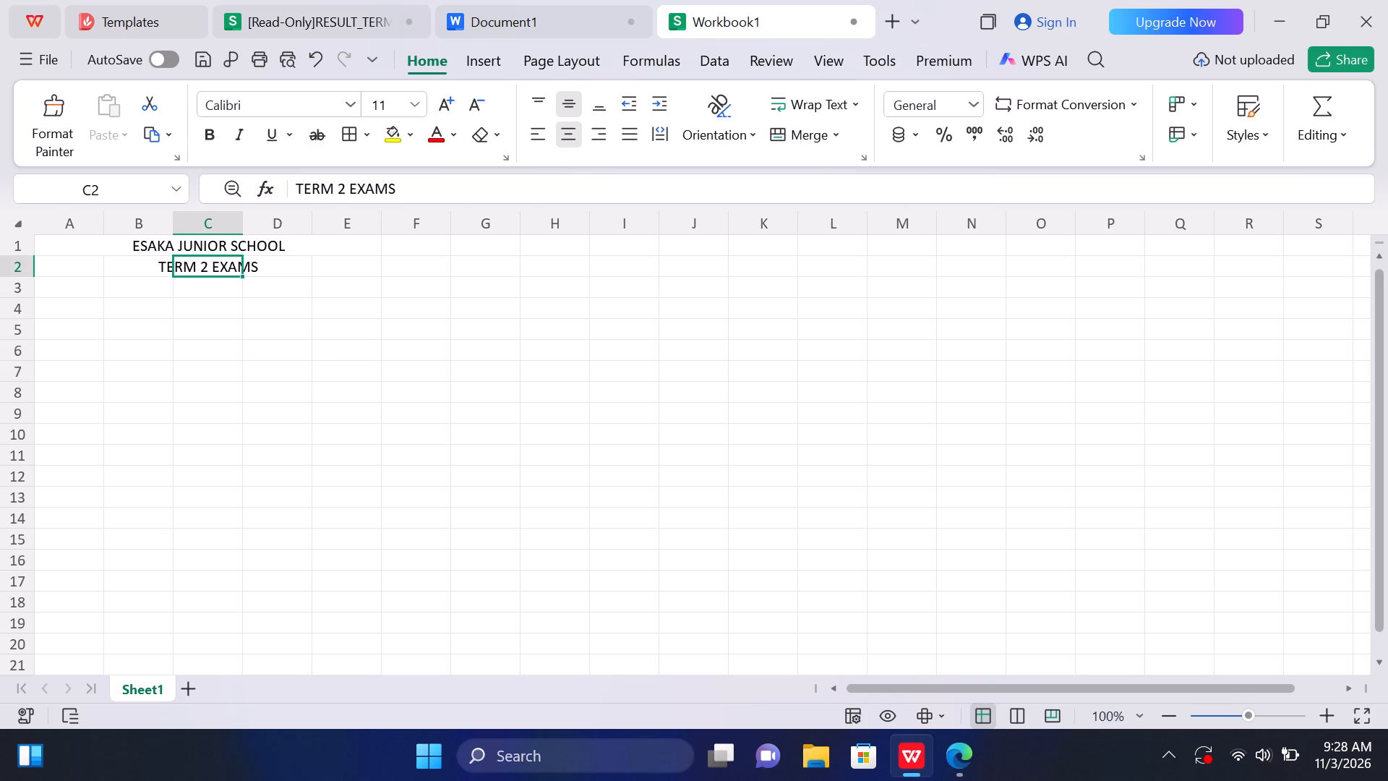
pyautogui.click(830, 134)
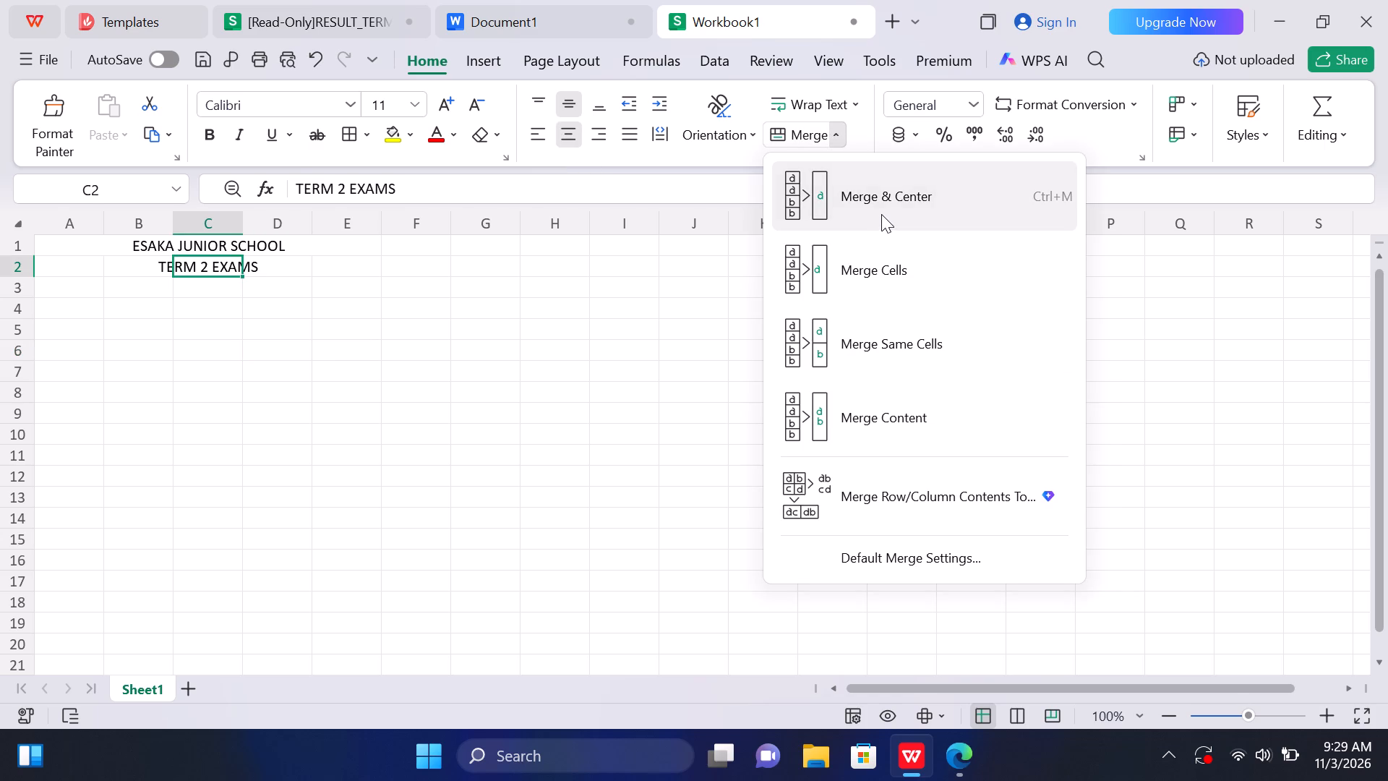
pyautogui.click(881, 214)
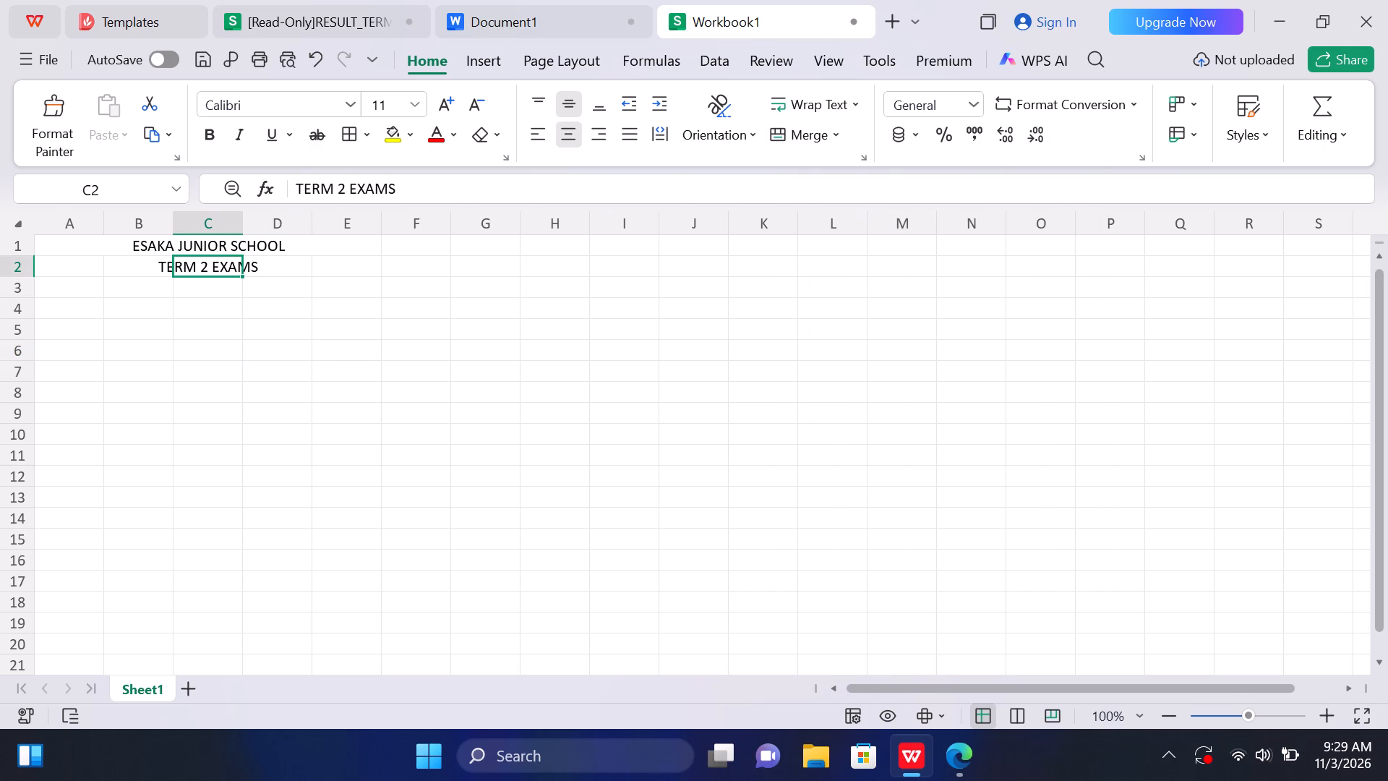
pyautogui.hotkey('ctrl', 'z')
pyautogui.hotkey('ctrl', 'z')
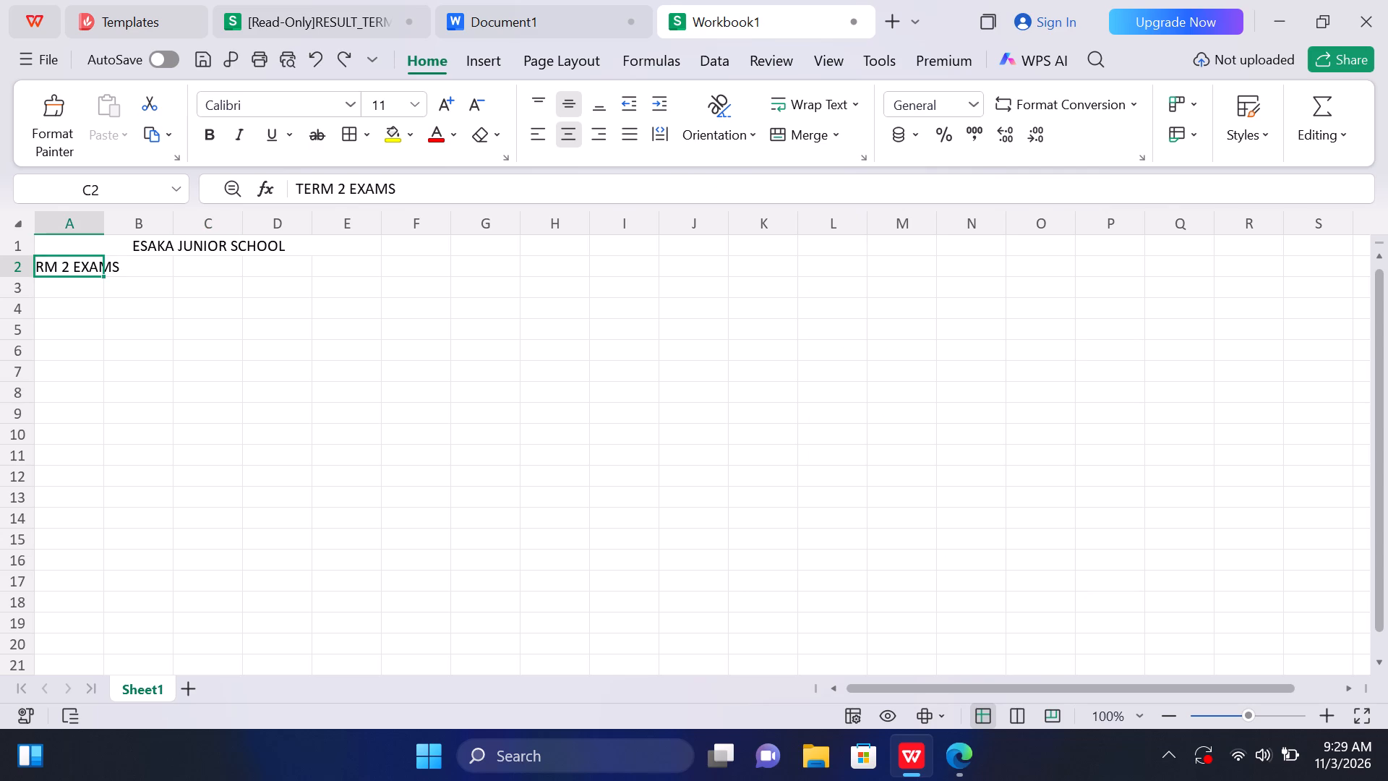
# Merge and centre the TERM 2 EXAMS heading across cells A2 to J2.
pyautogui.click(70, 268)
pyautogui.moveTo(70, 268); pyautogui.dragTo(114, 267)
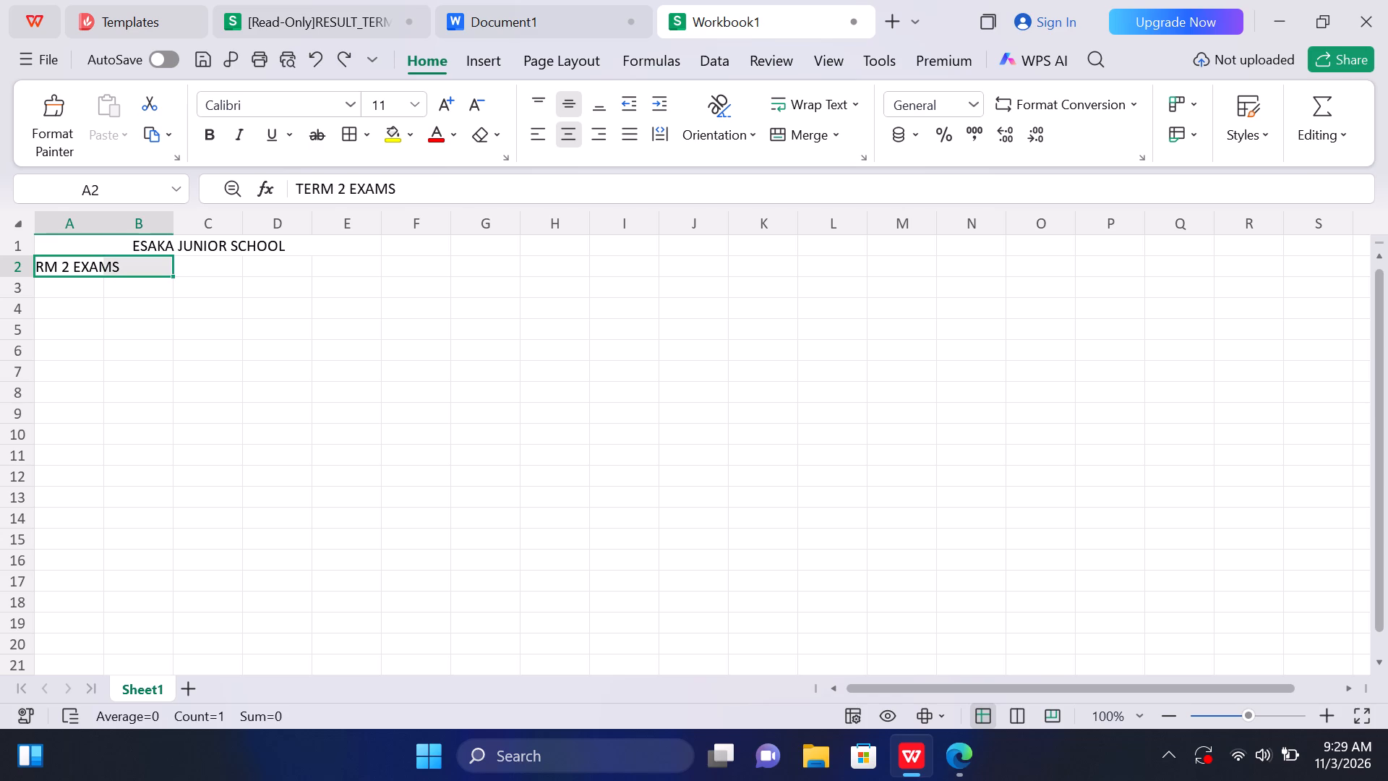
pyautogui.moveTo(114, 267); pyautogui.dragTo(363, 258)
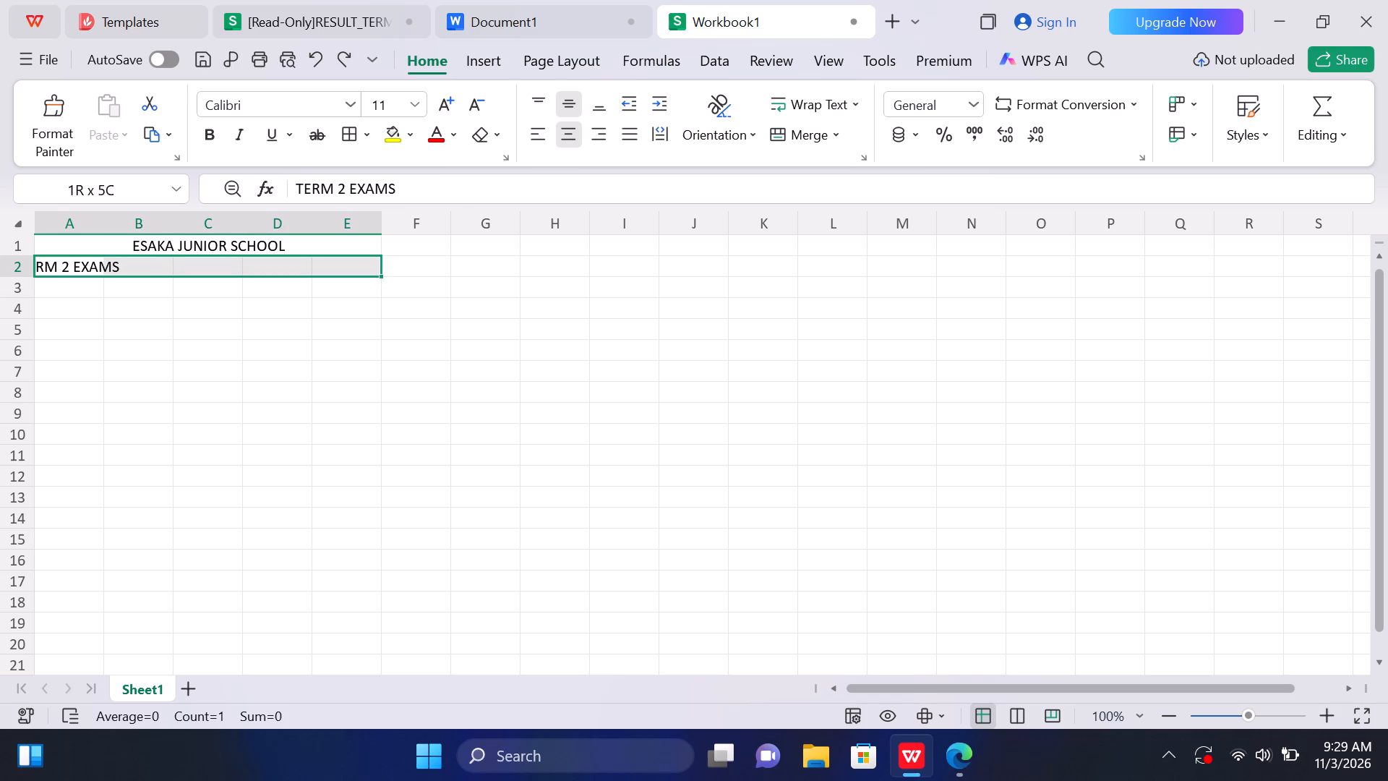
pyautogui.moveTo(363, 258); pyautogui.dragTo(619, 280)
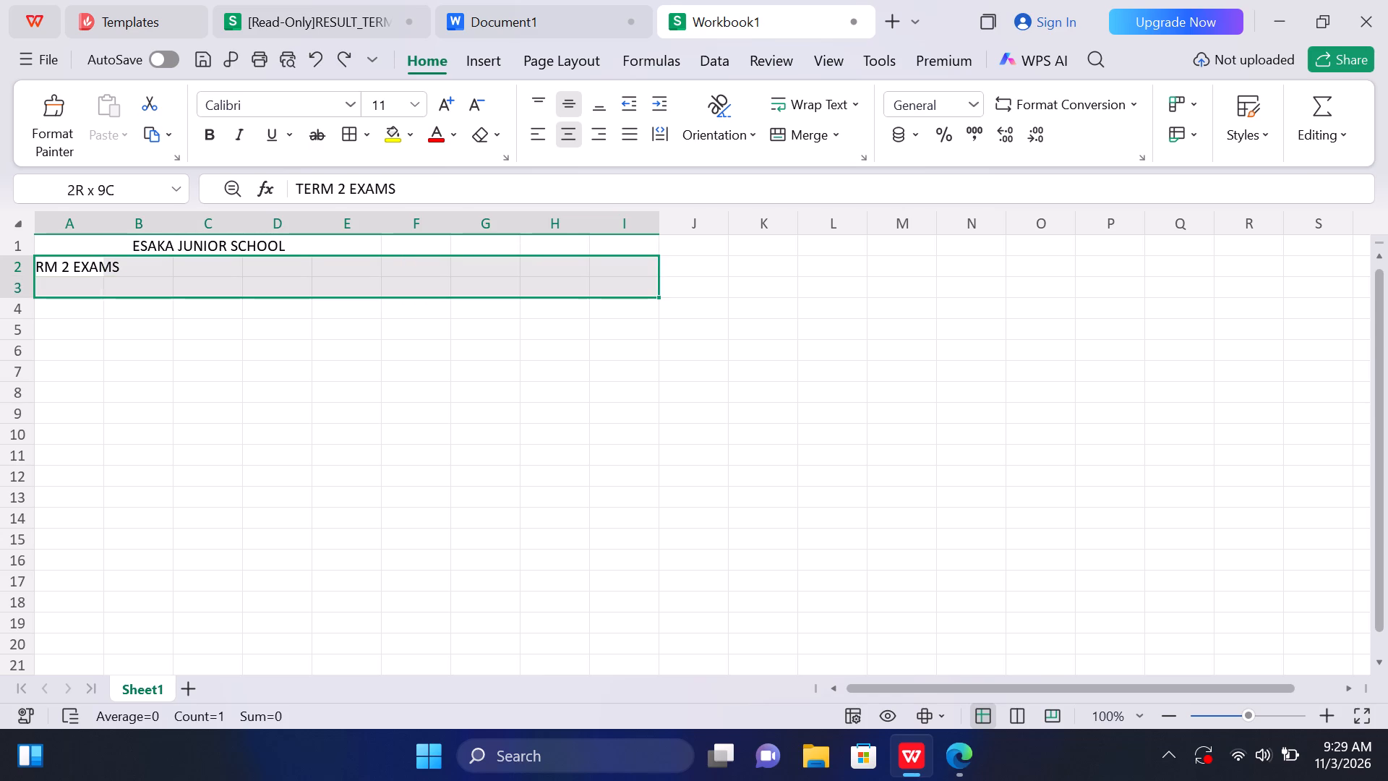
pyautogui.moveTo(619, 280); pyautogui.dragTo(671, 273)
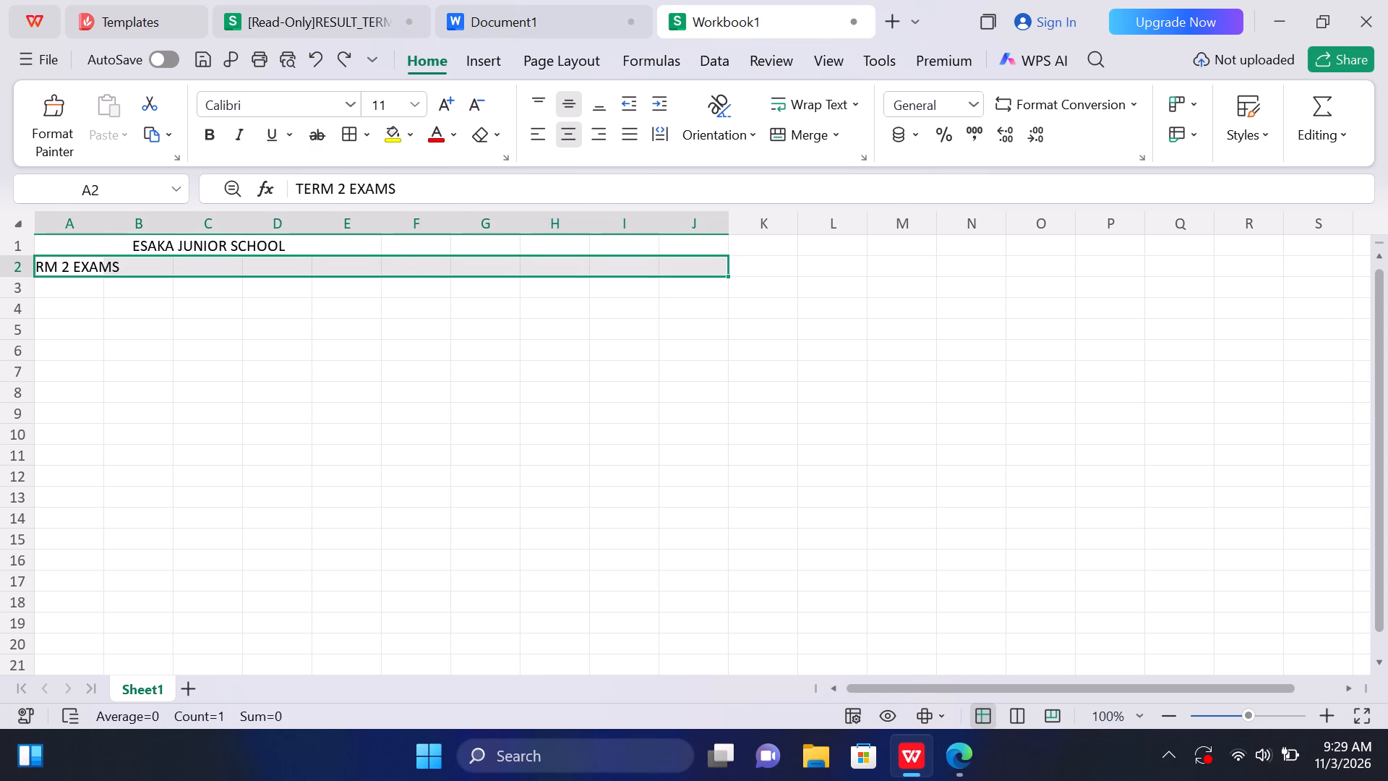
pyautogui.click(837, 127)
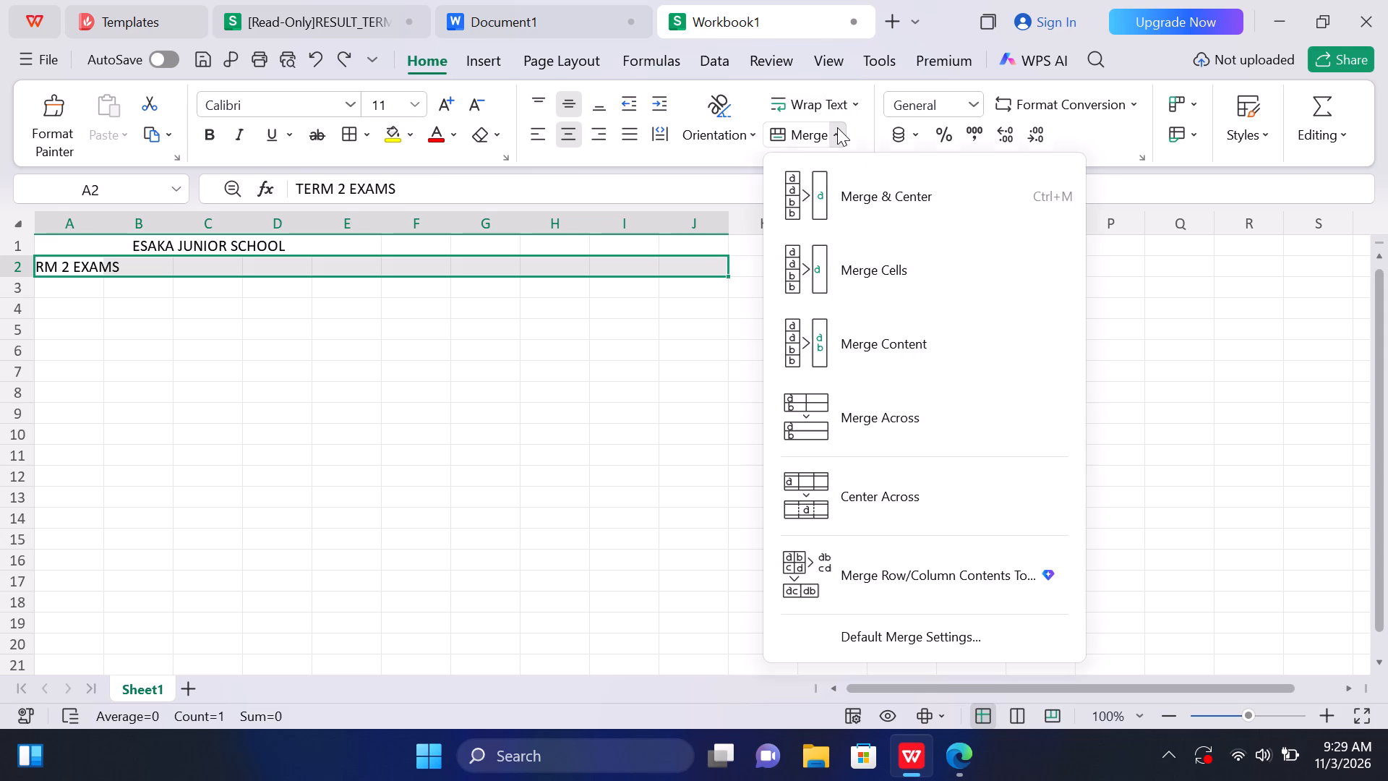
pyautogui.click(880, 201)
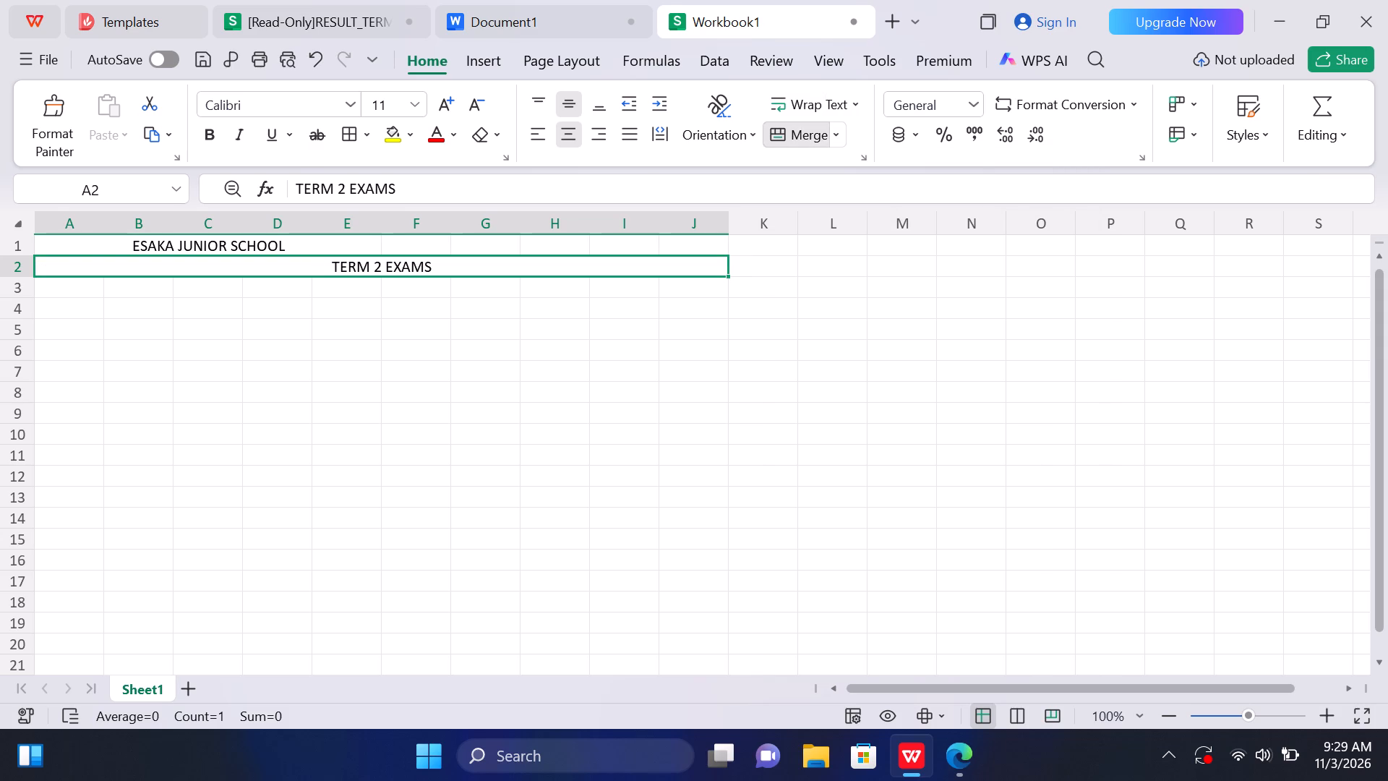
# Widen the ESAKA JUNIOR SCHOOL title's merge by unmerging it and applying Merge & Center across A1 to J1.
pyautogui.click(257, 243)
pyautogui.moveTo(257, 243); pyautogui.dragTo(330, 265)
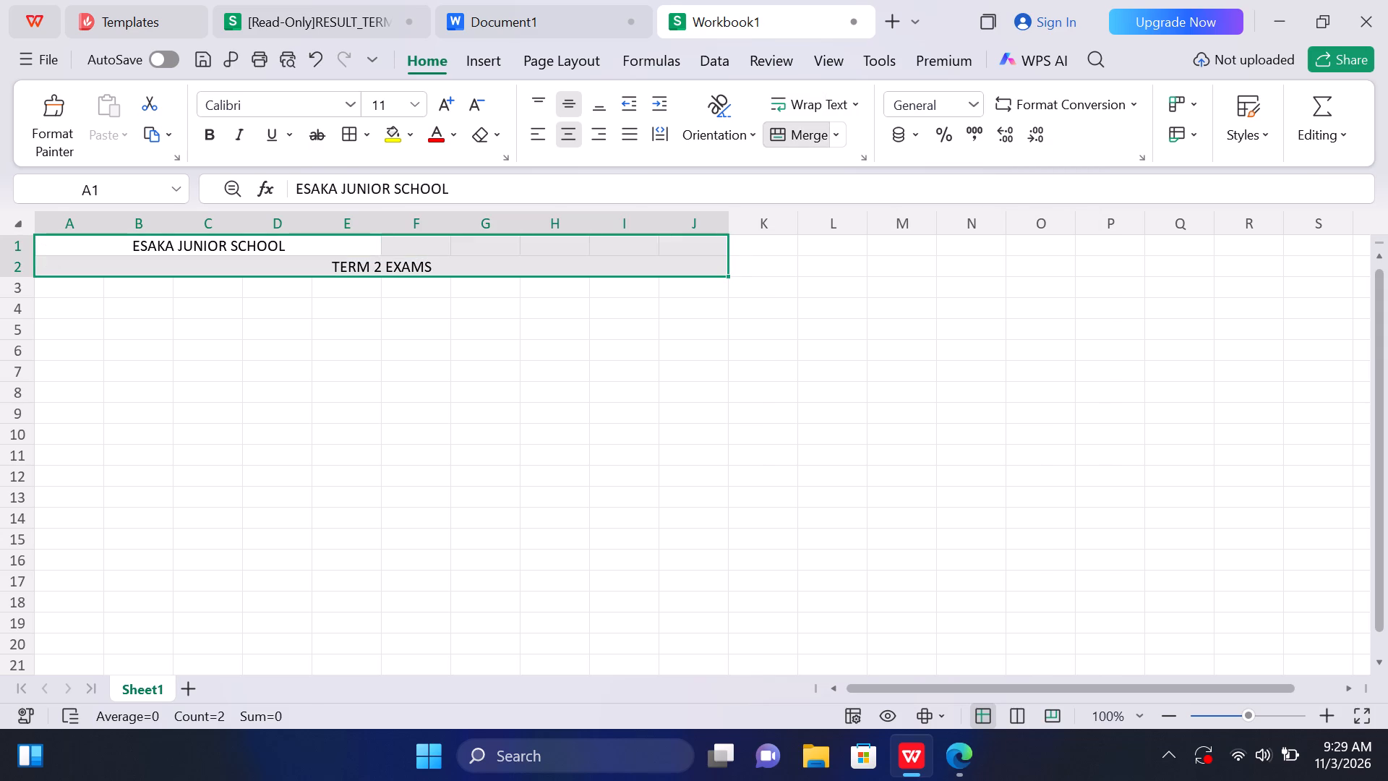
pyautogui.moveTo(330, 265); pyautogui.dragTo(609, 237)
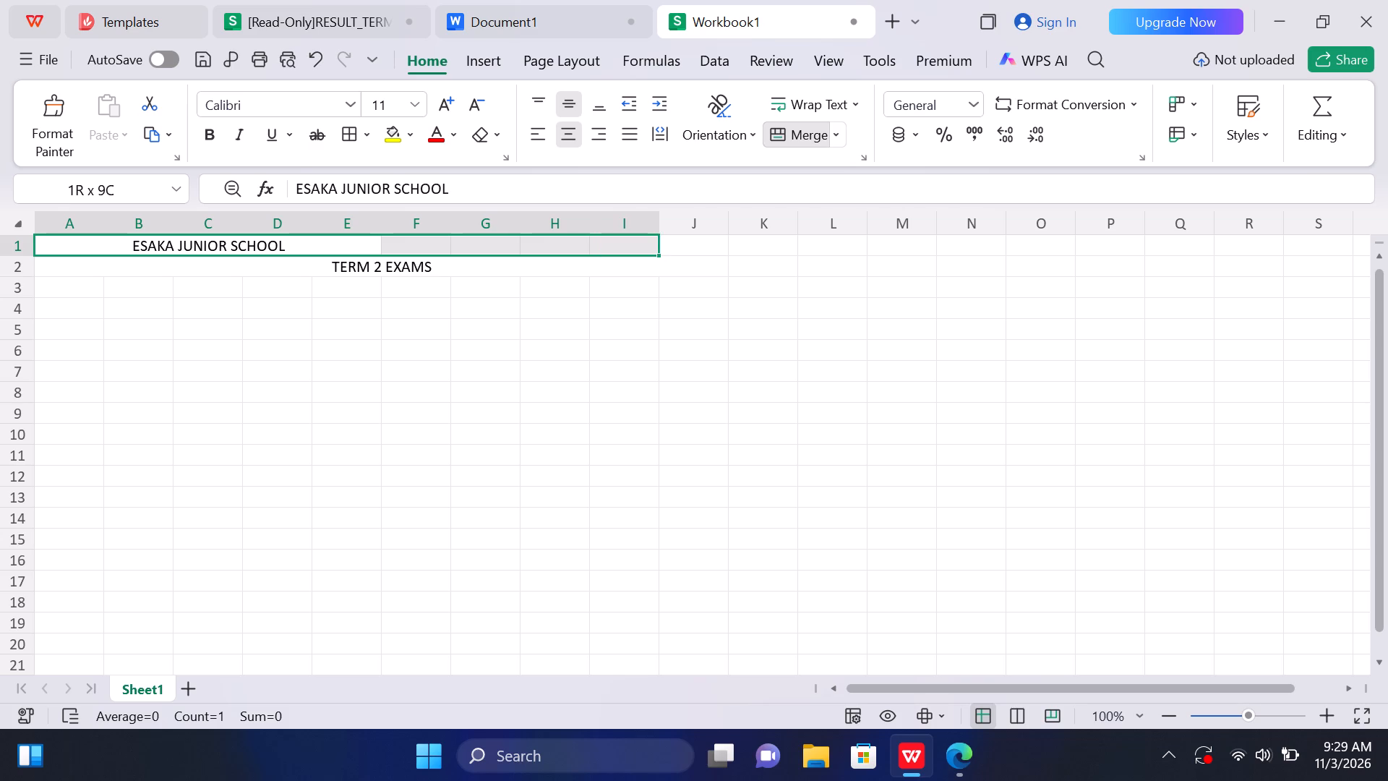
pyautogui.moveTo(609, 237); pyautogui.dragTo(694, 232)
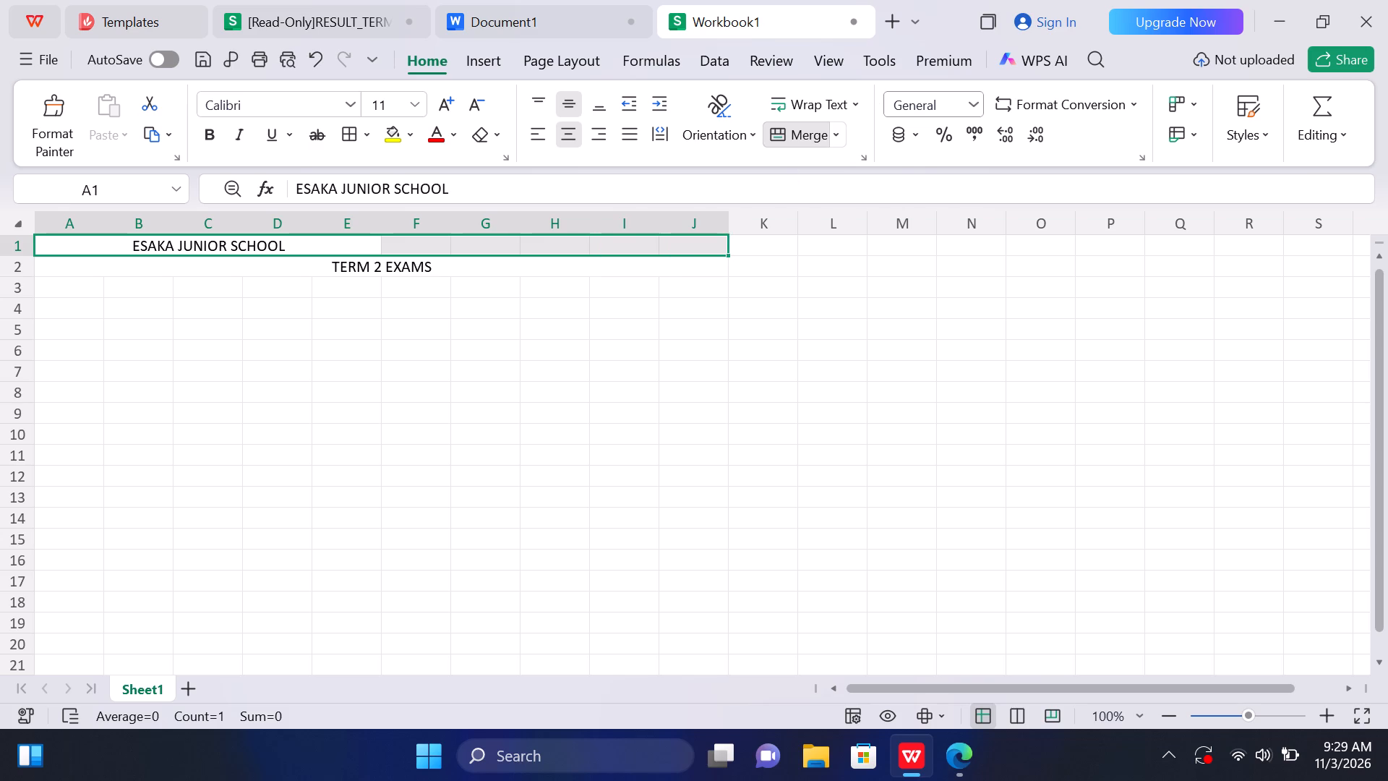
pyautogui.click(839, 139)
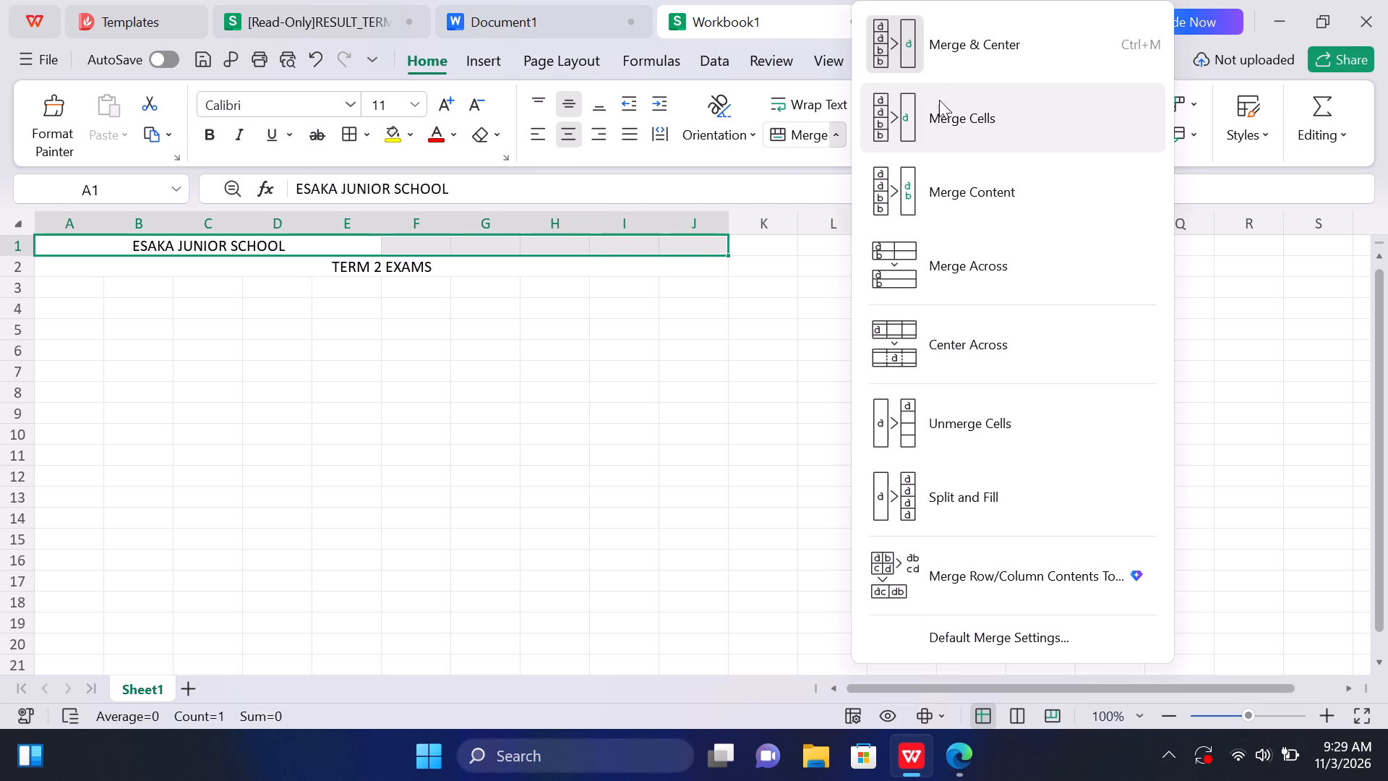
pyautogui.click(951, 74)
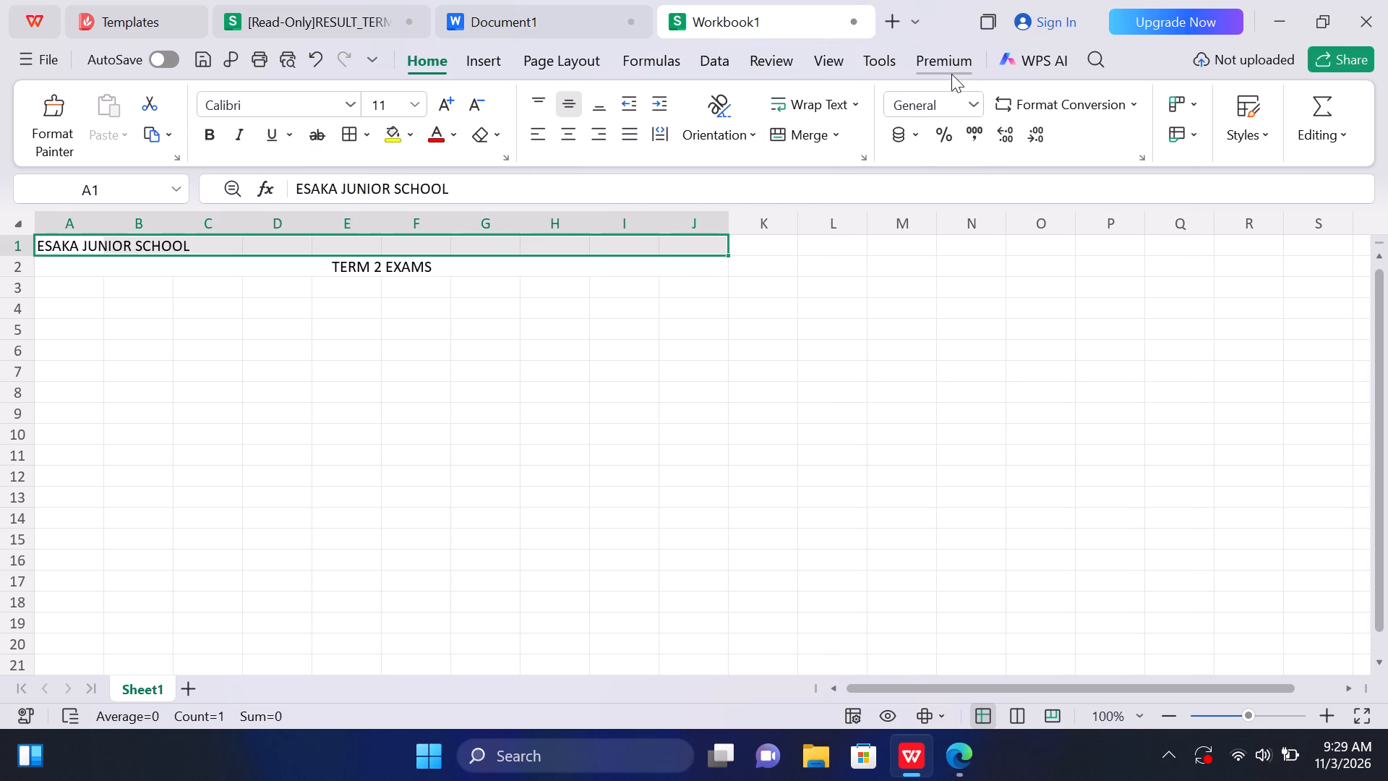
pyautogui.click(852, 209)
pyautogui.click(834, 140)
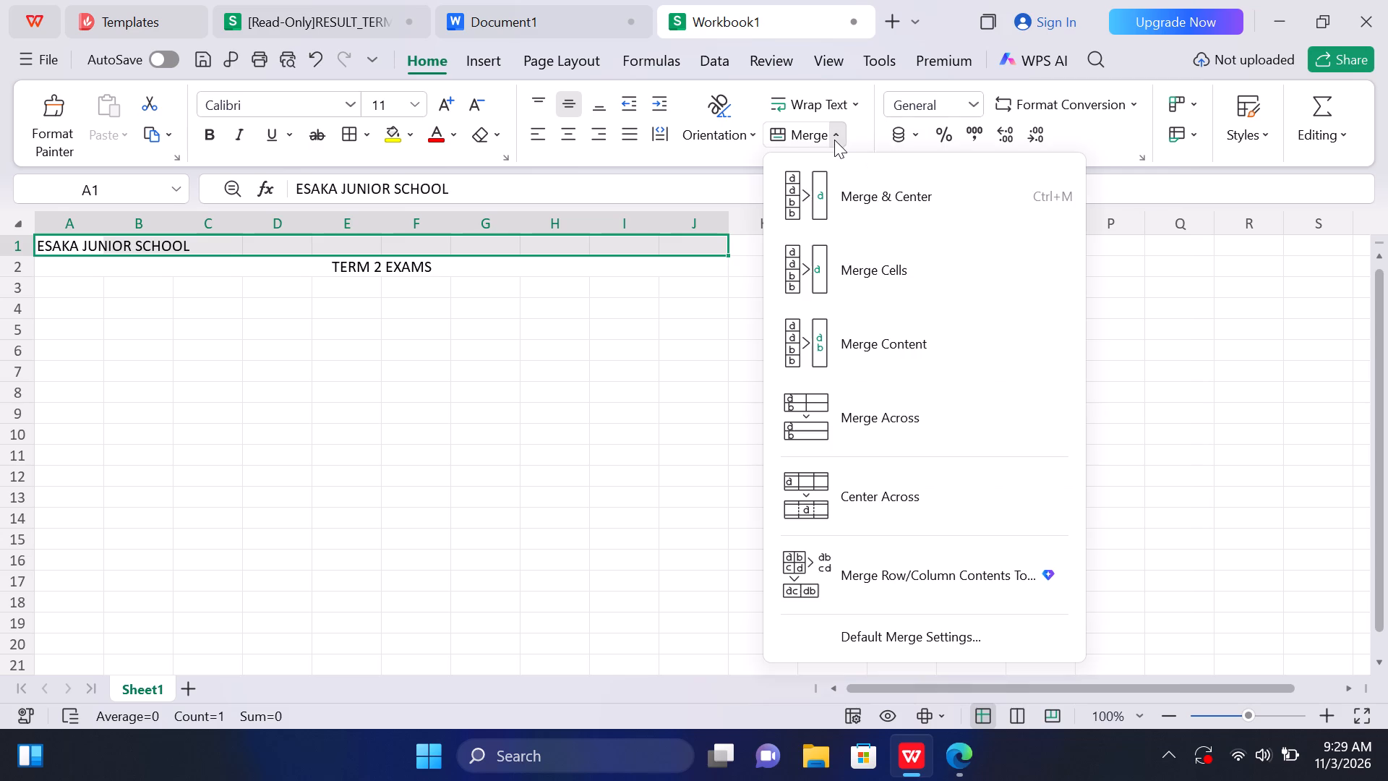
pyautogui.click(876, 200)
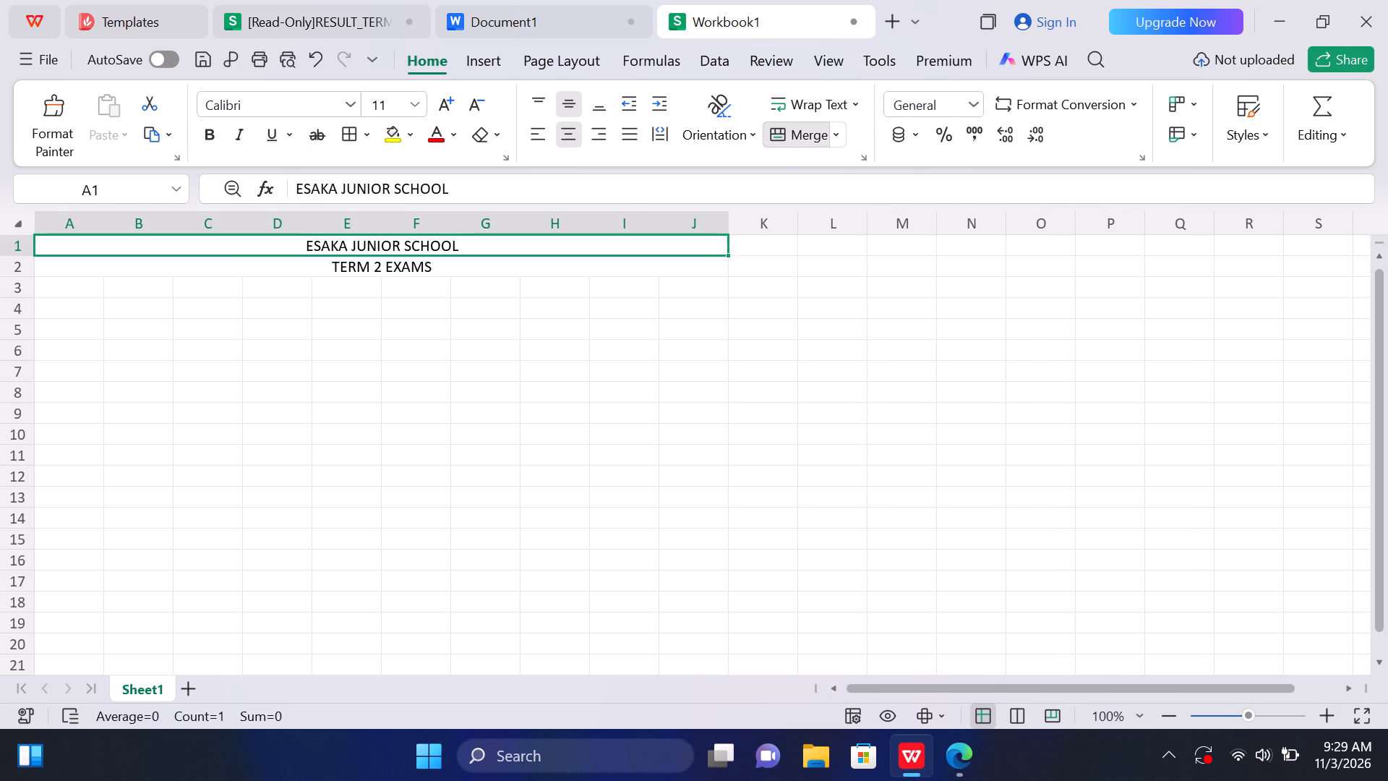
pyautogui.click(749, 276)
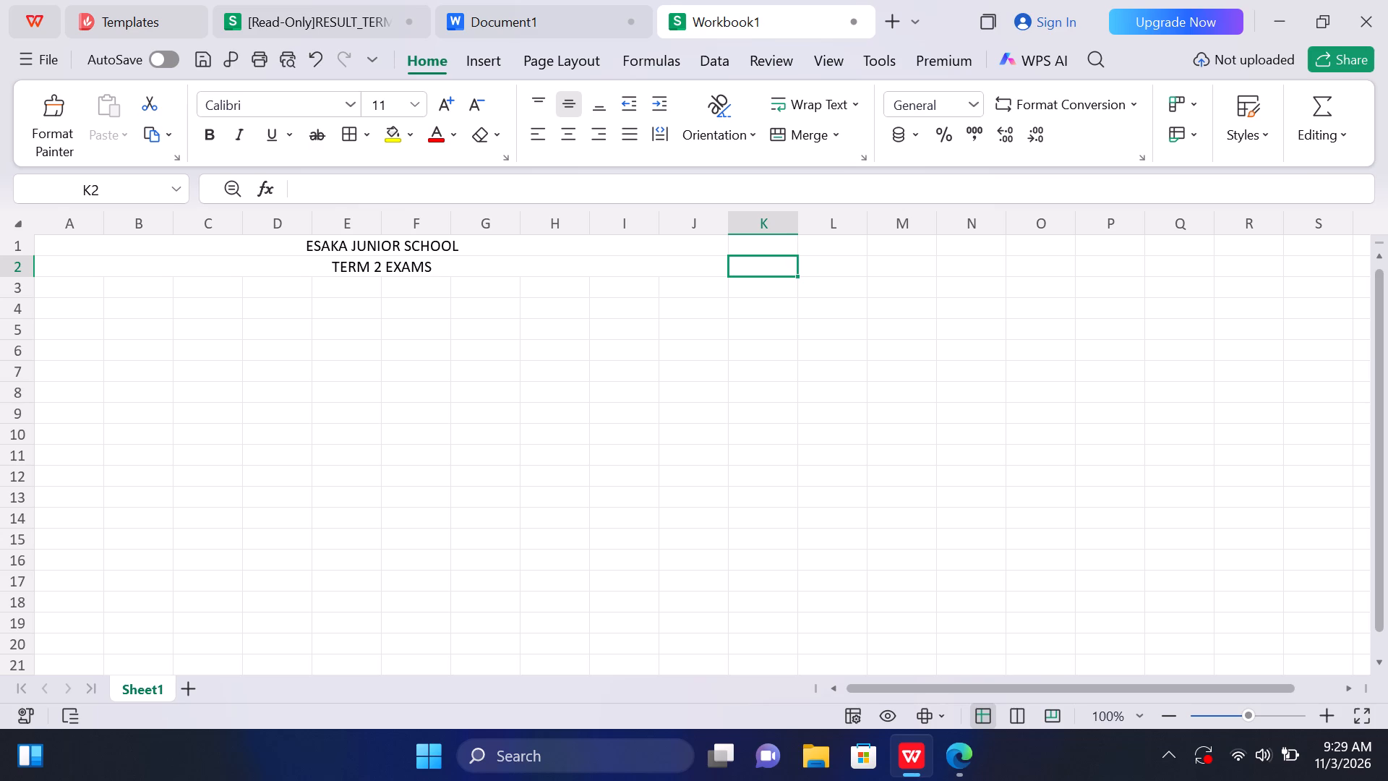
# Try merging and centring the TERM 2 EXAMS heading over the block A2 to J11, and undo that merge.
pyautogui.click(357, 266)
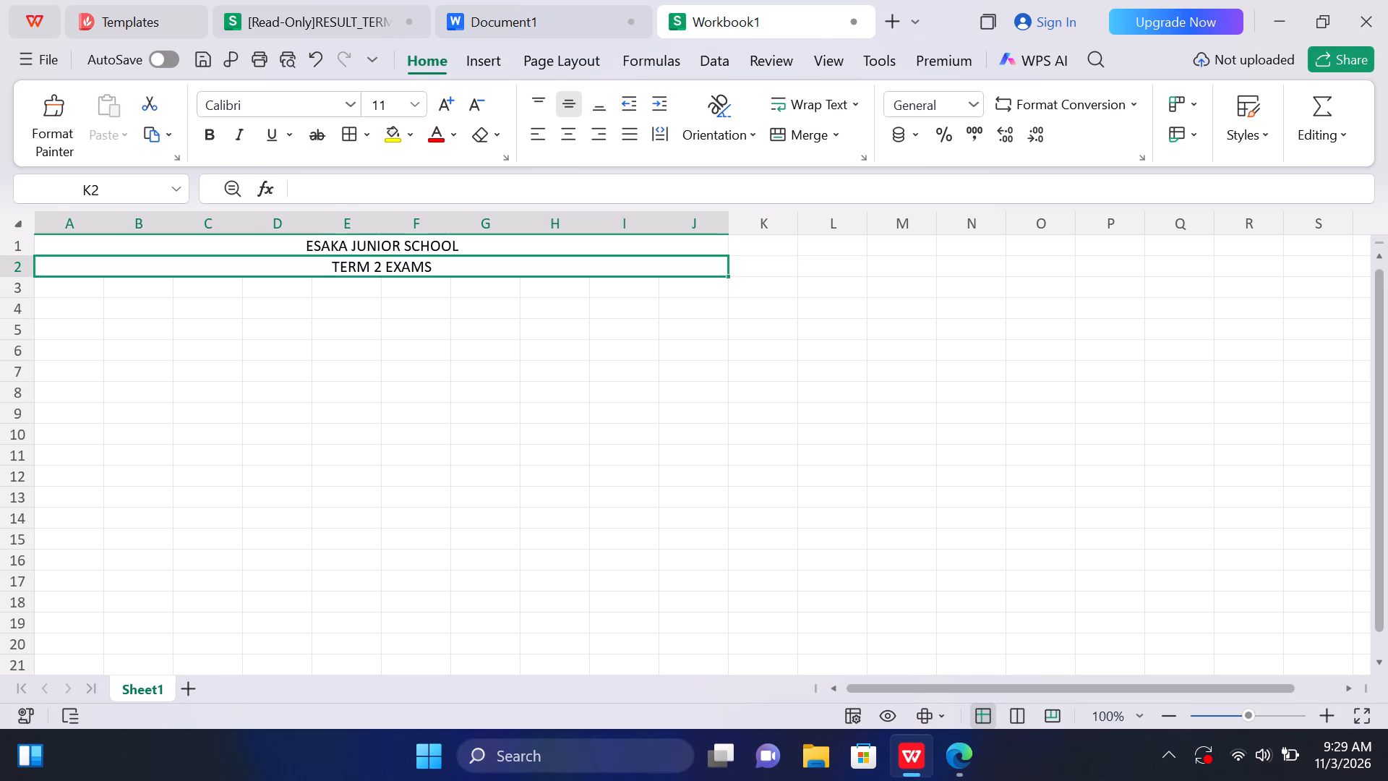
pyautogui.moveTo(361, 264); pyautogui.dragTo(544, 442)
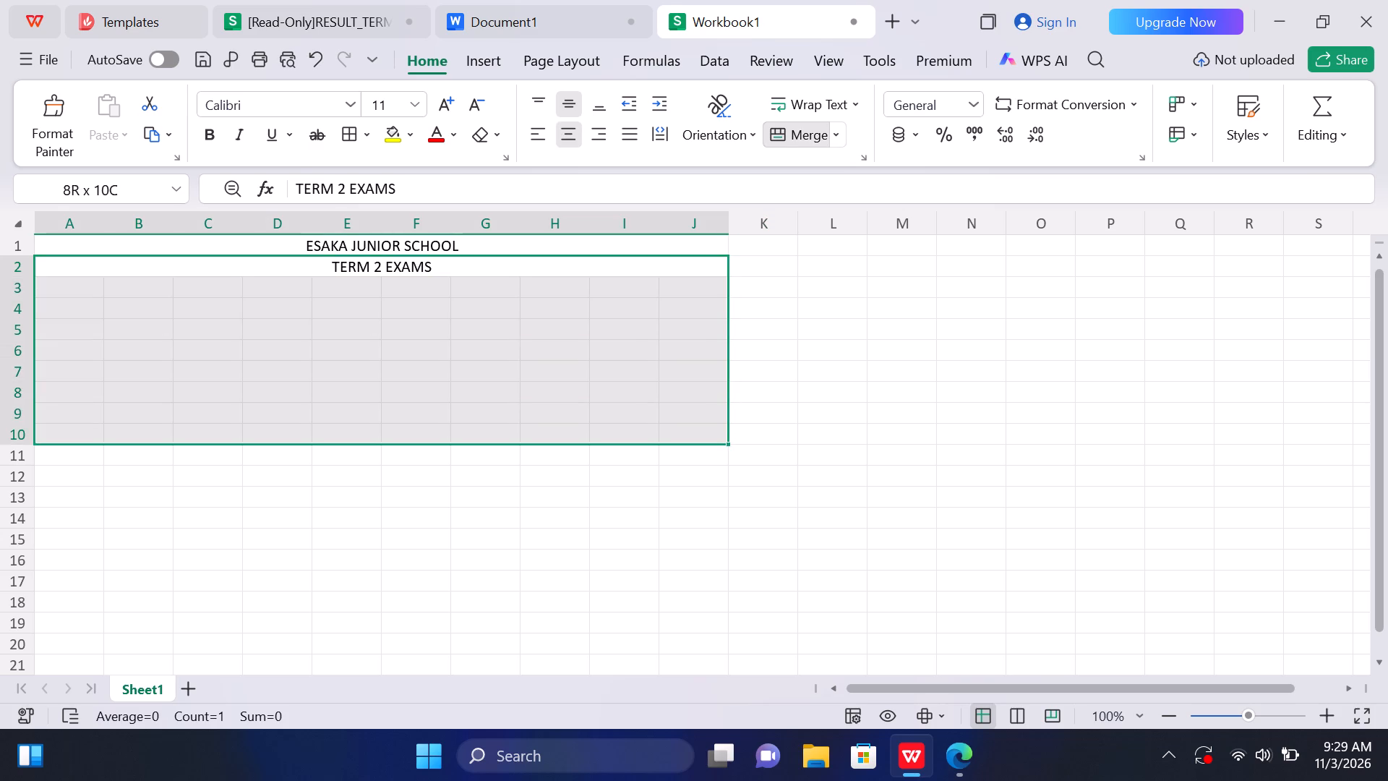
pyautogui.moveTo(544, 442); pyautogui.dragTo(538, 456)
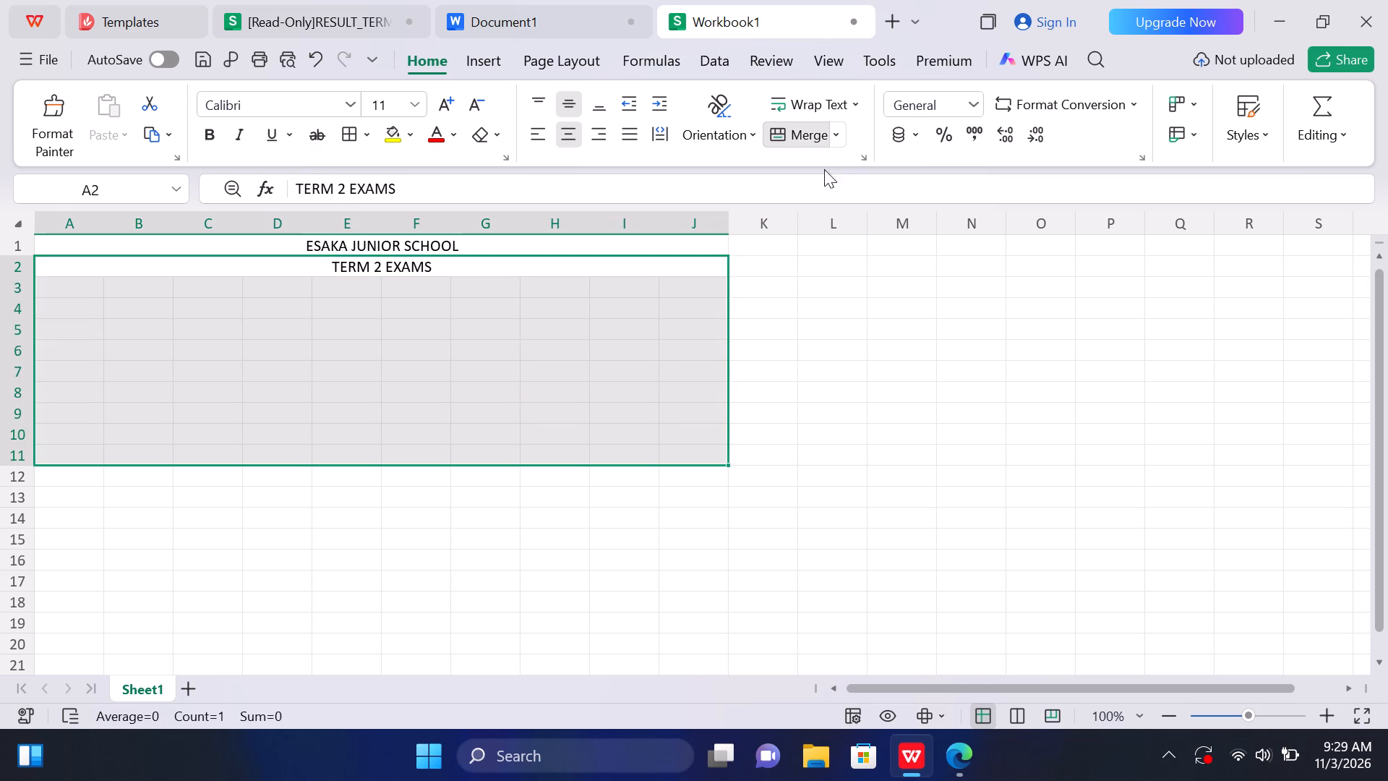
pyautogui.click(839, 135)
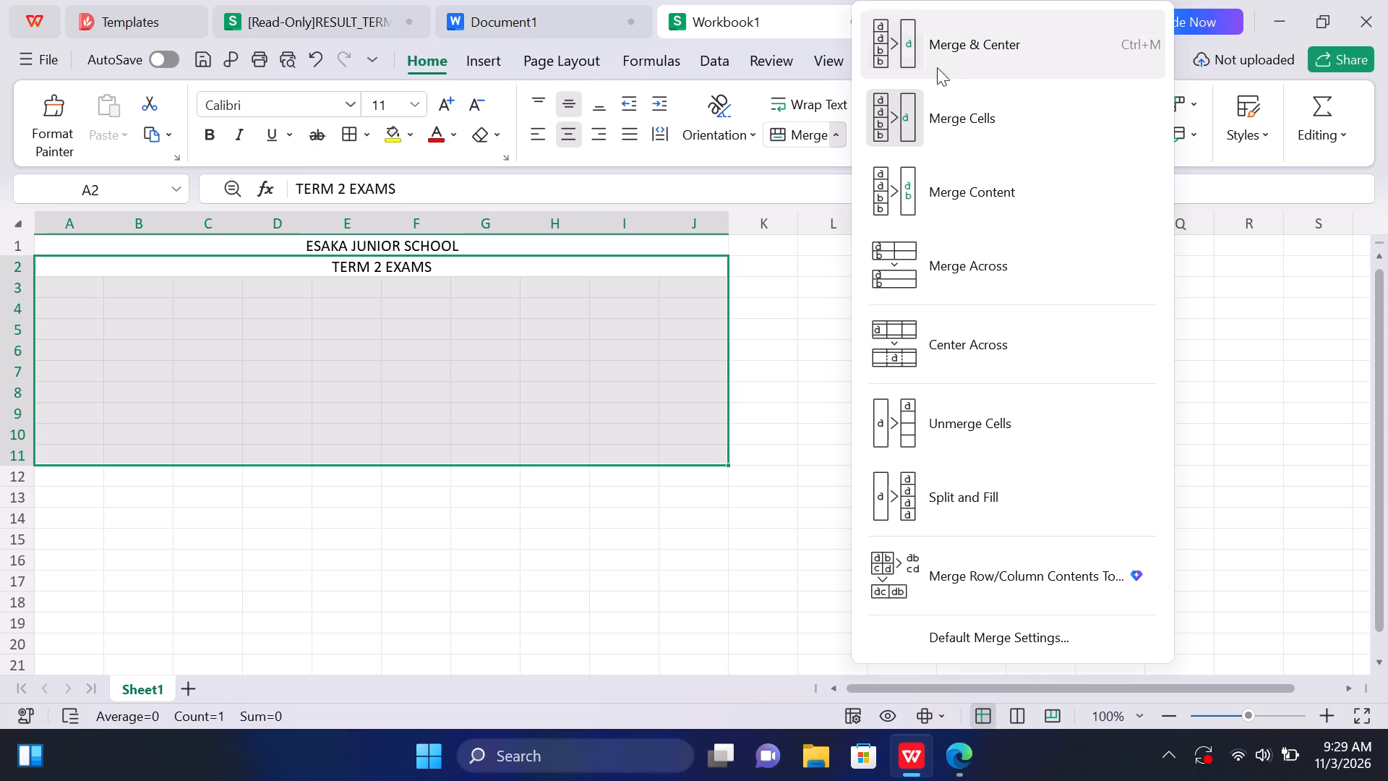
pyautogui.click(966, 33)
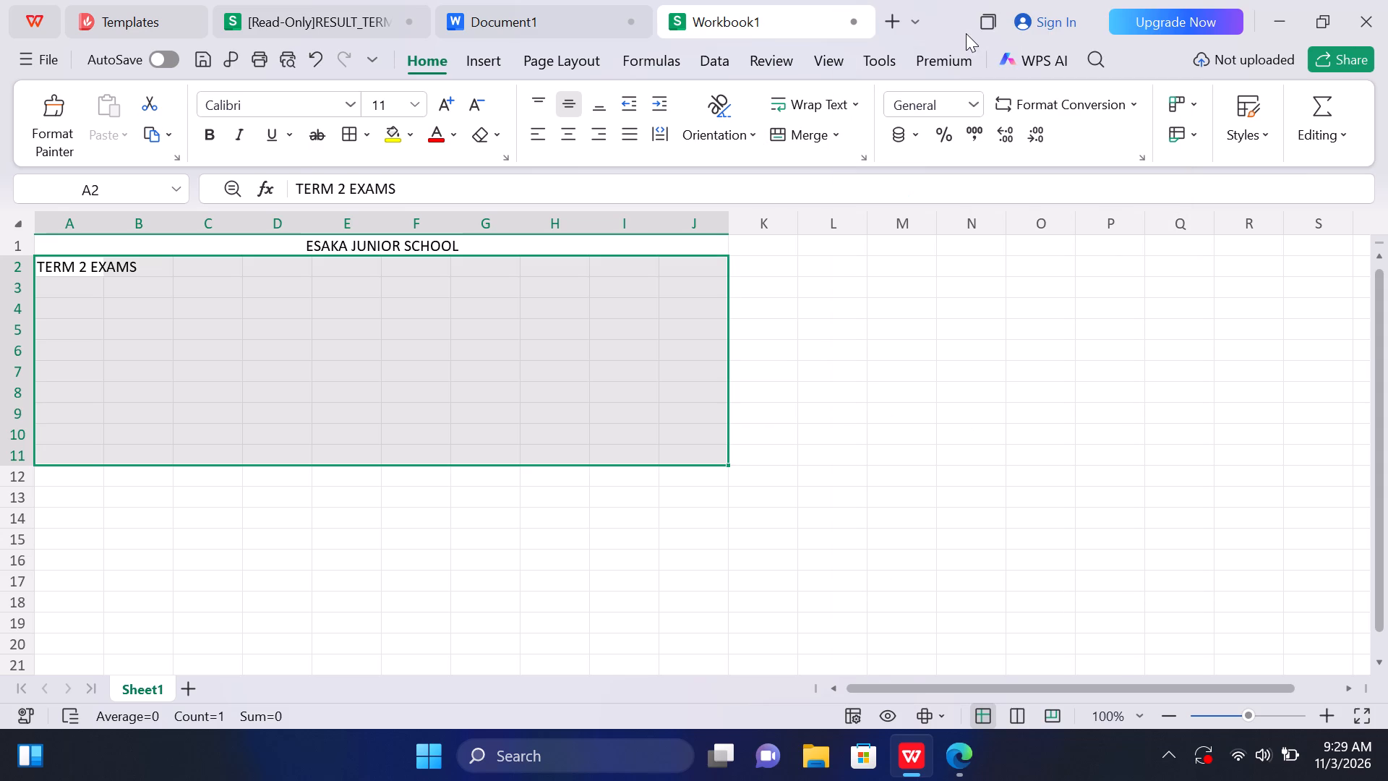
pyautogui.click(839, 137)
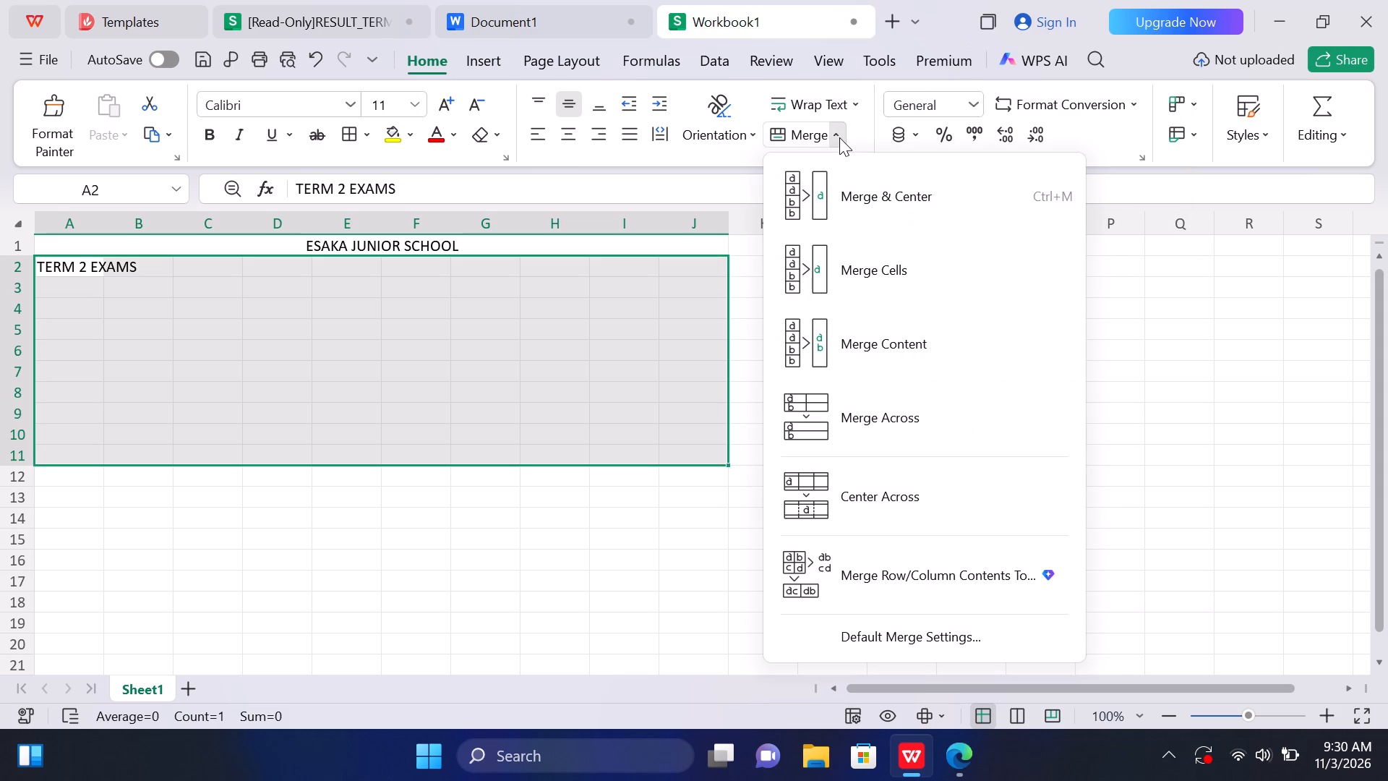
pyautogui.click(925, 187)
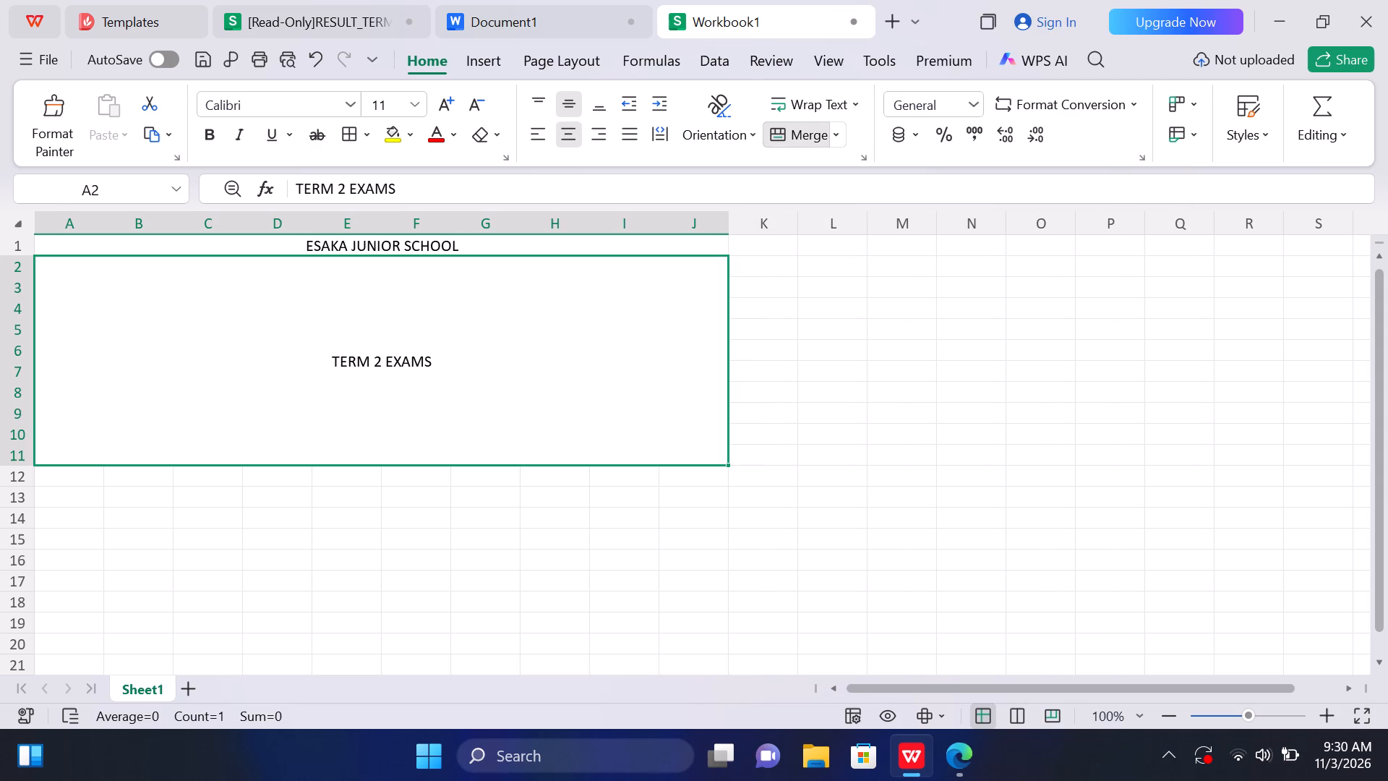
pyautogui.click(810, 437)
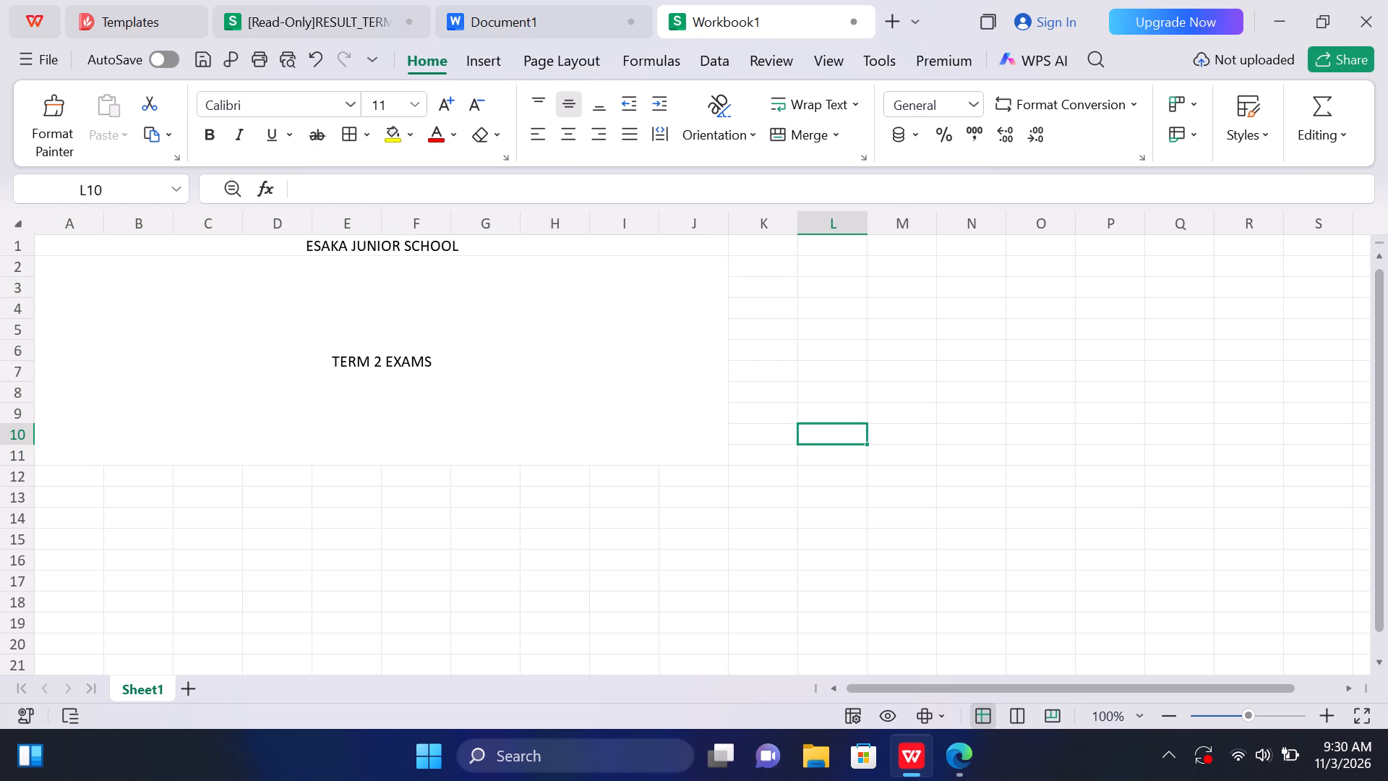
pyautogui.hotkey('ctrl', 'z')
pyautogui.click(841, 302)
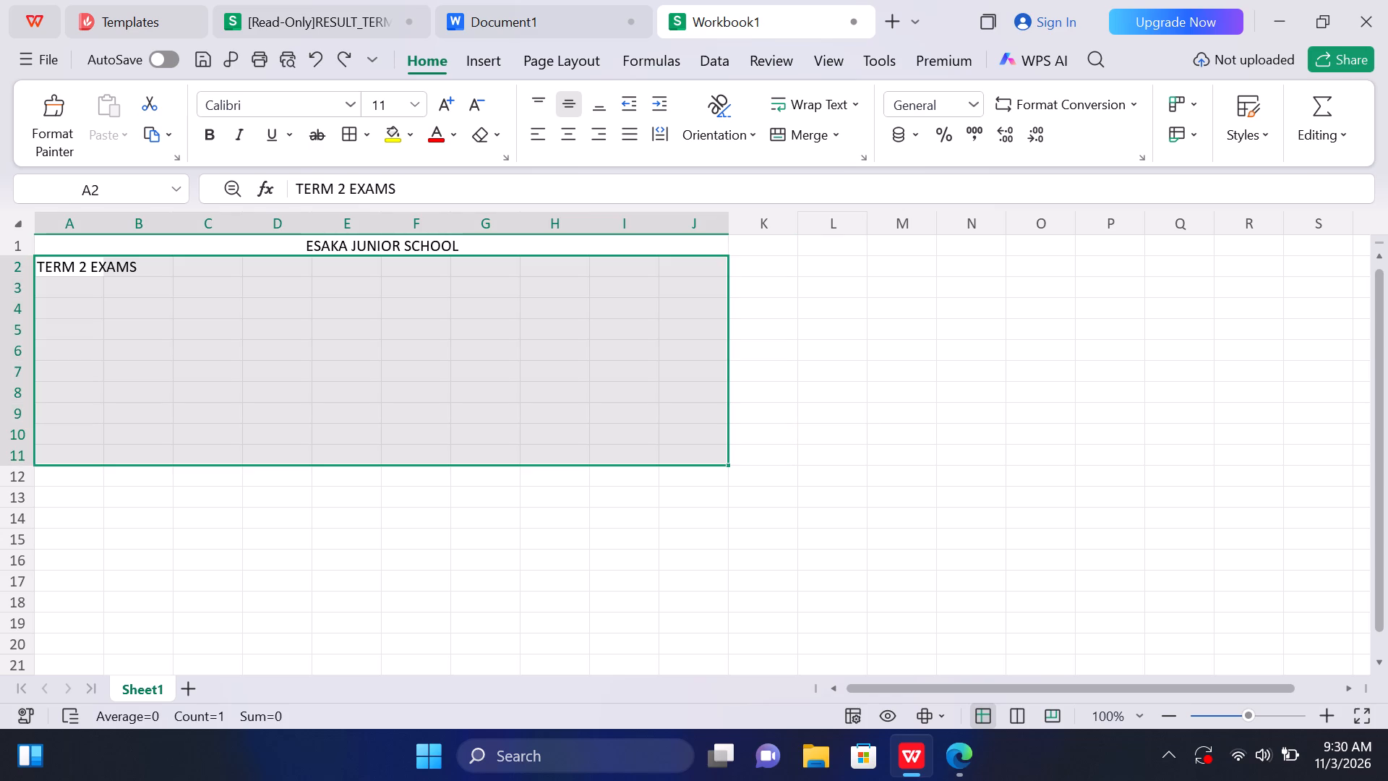
# Unmerge the ESAKA JUNIOR SCHOOL title and apply Merge & Center over the whole block A1 to J4.
pyautogui.click(147, 246)
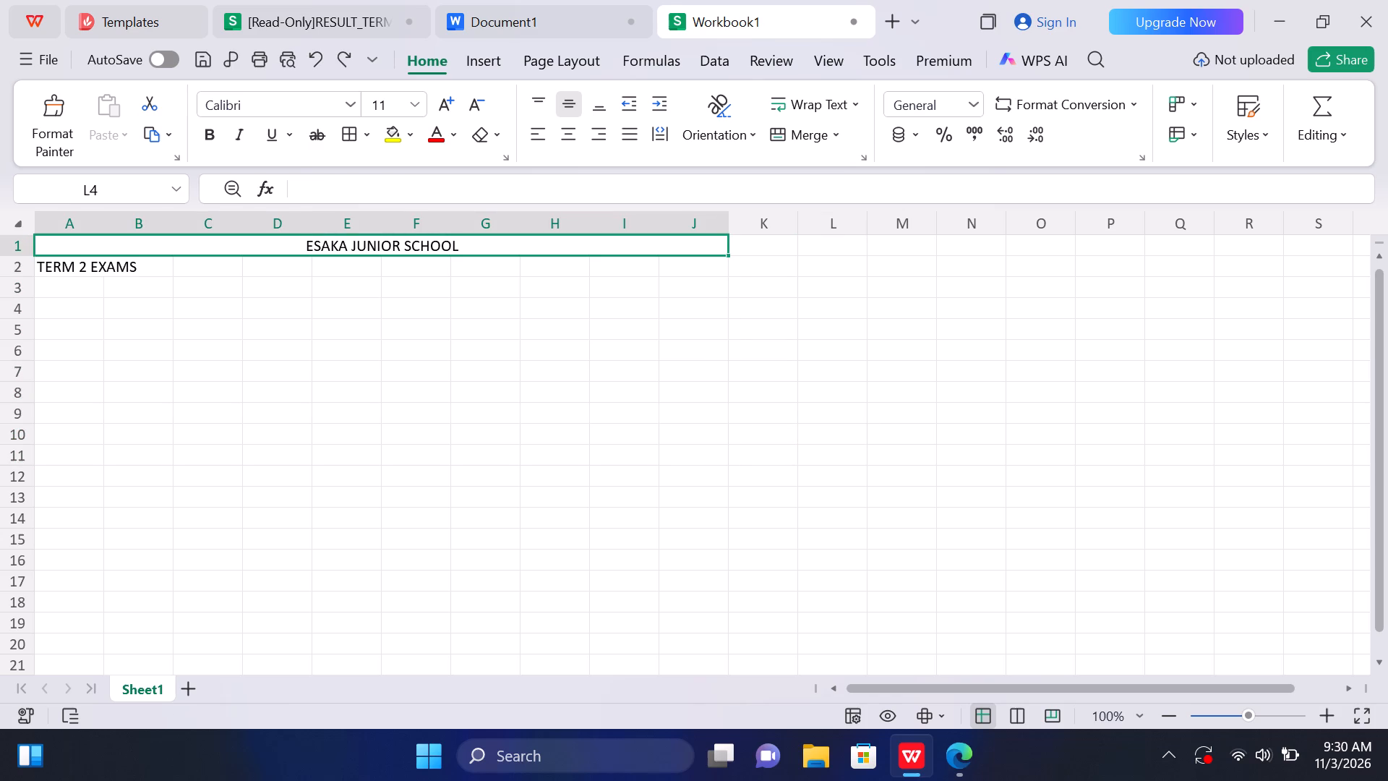
pyautogui.moveTo(147, 246); pyautogui.dragTo(299, 265)
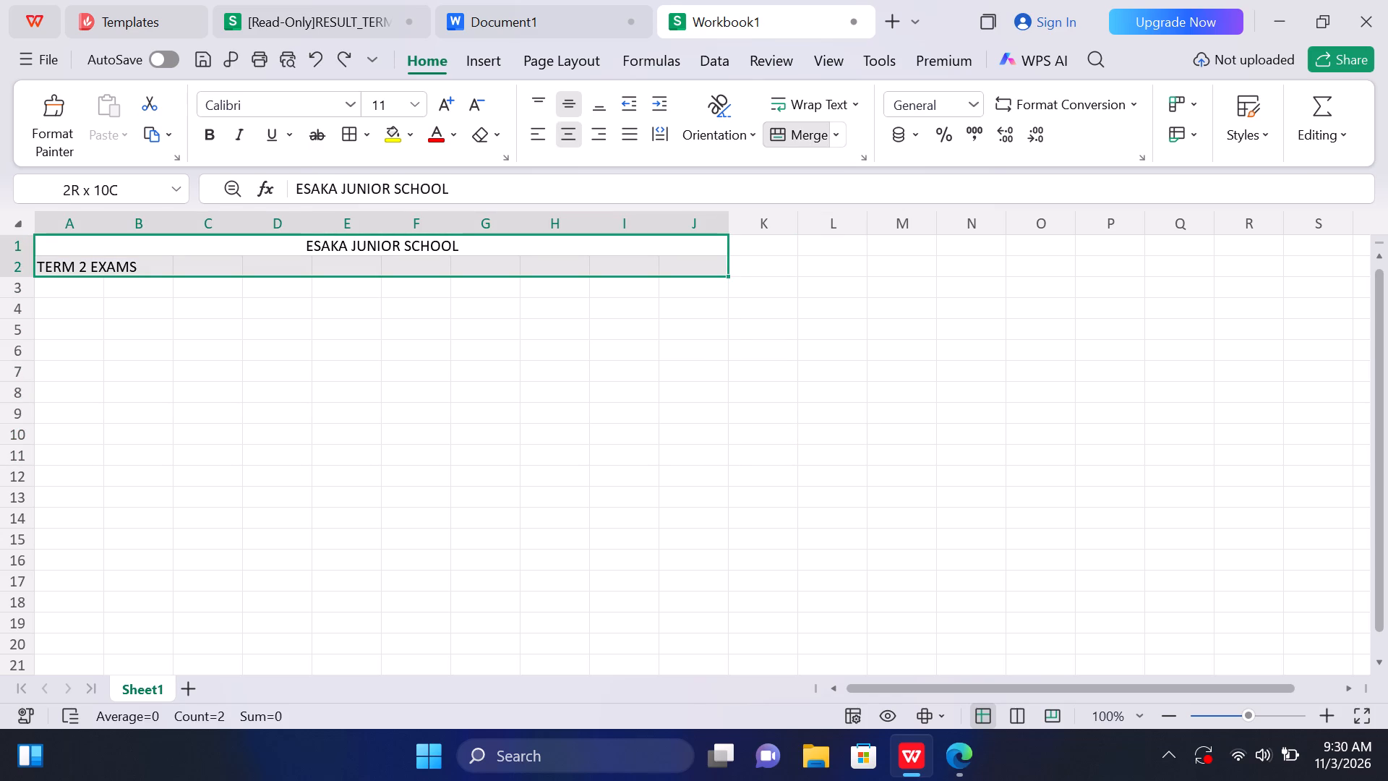
pyautogui.moveTo(299, 265); pyautogui.dragTo(359, 307)
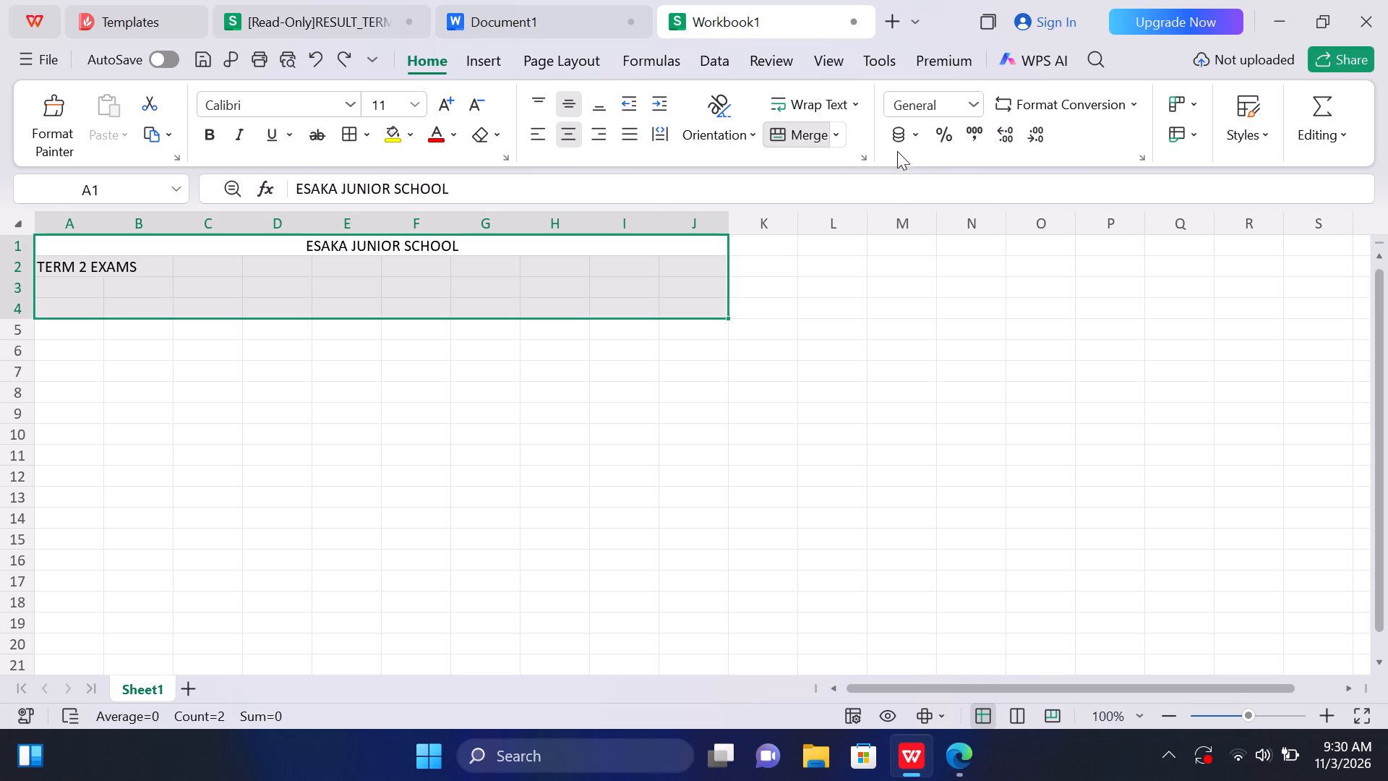
pyautogui.click(832, 136)
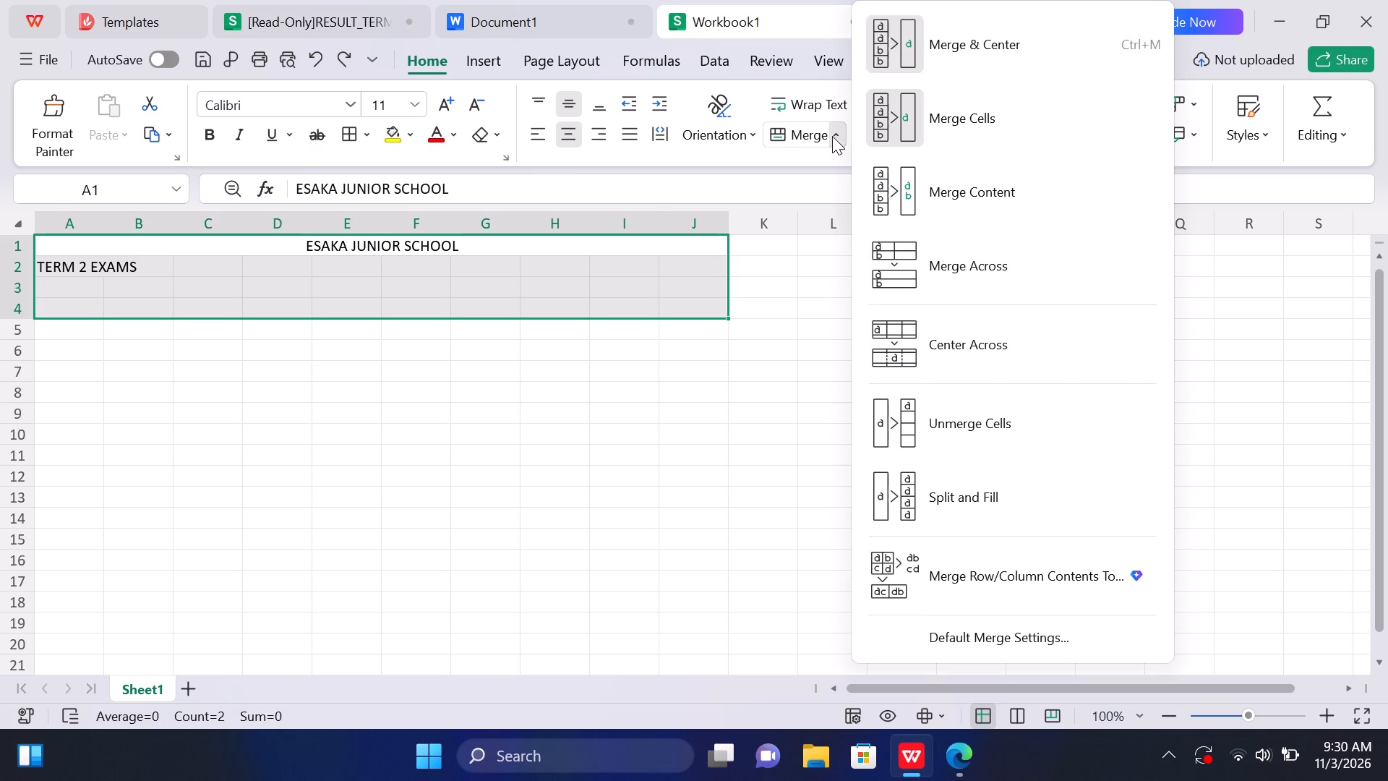
pyautogui.click(980, 55)
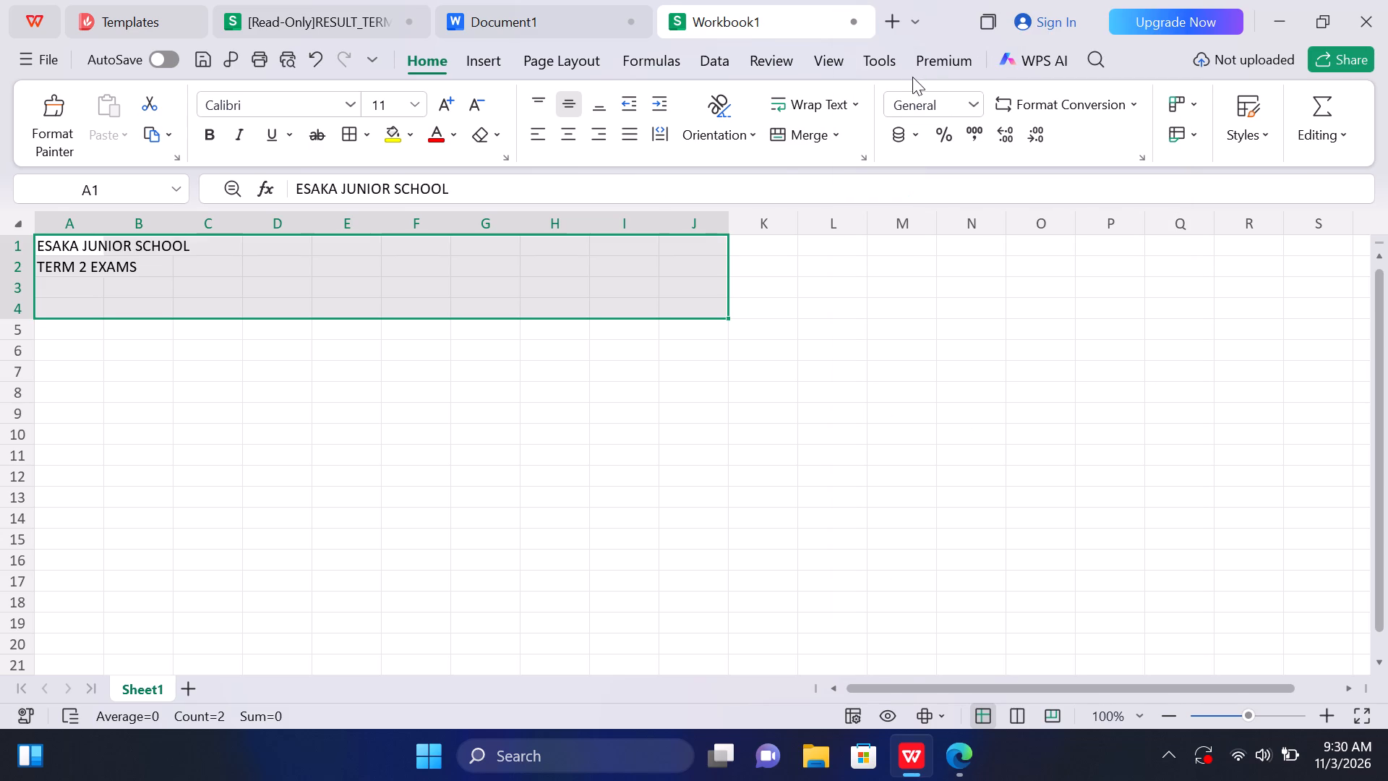
pyautogui.click(840, 140)
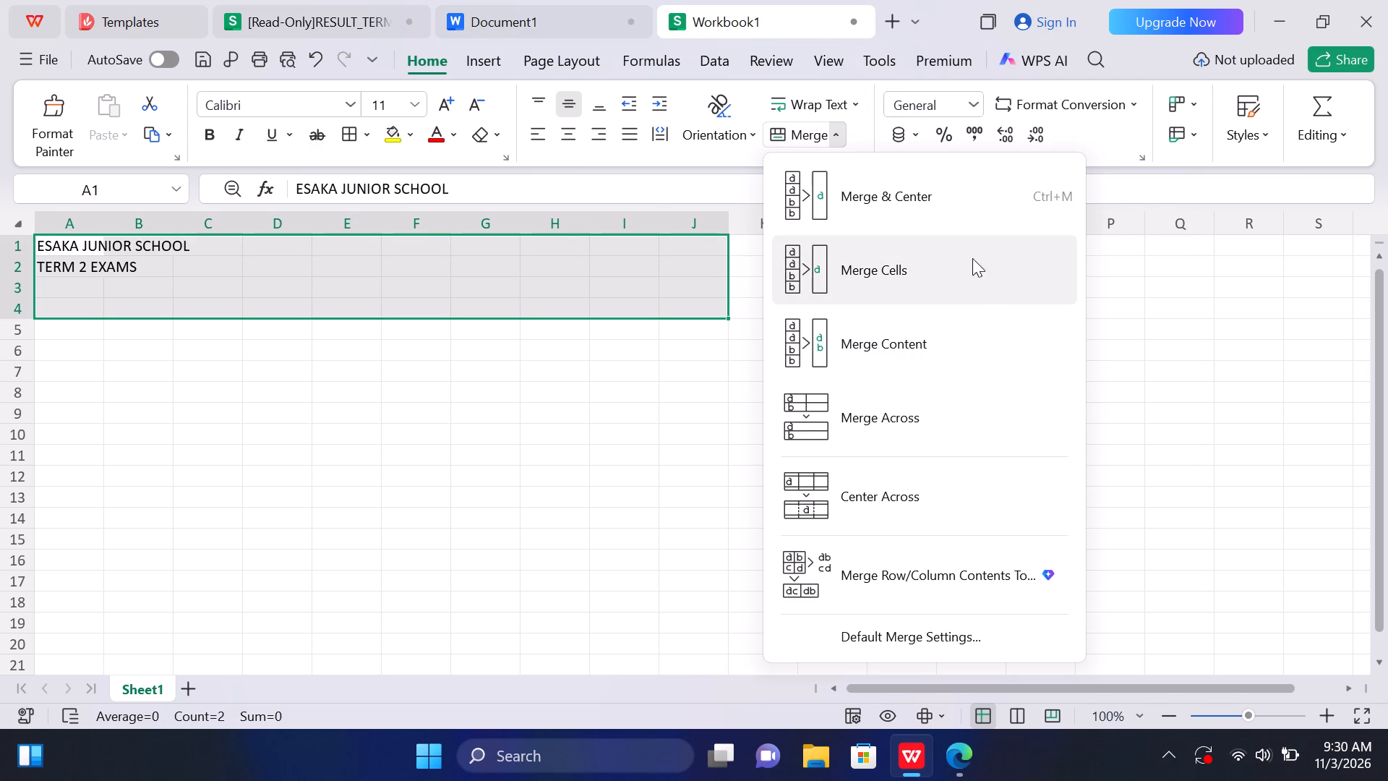
pyautogui.click(962, 213)
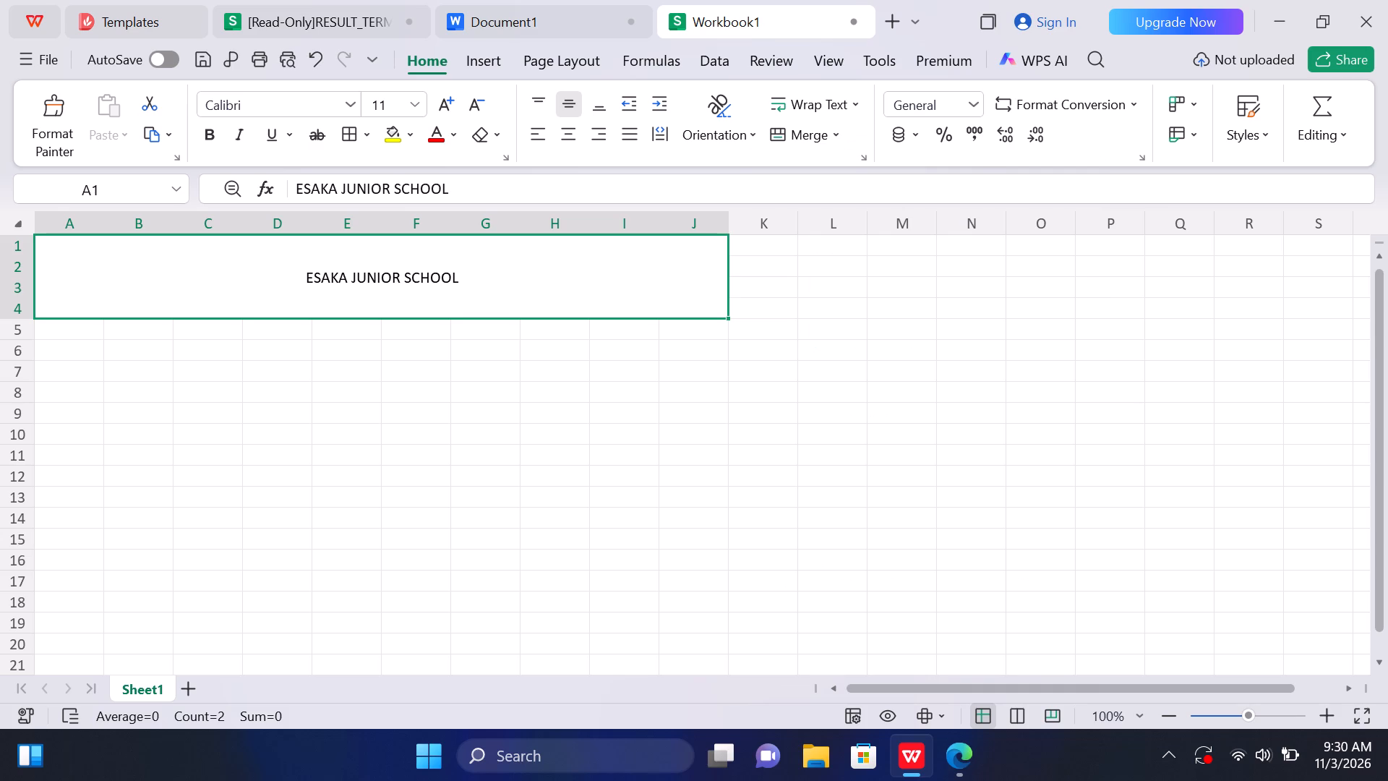
pyautogui.click(700, 330)
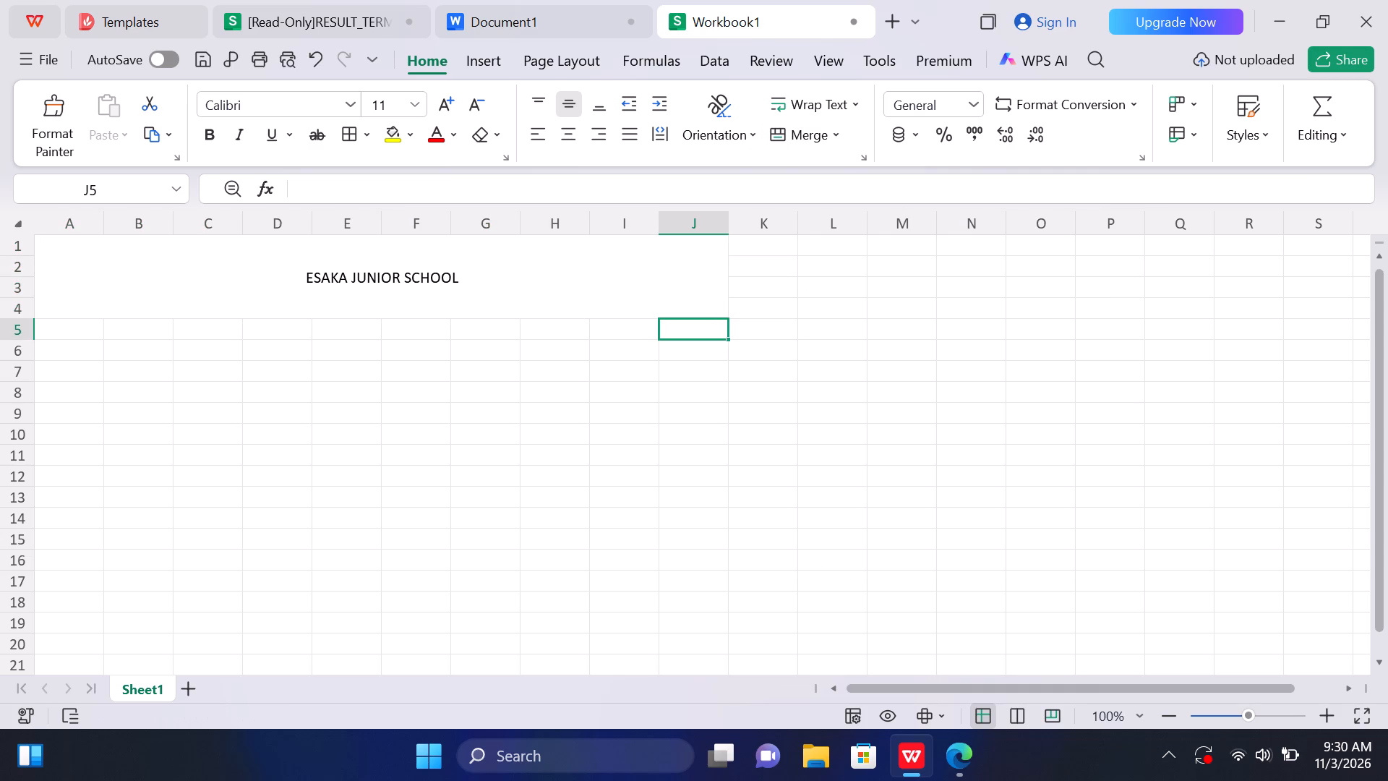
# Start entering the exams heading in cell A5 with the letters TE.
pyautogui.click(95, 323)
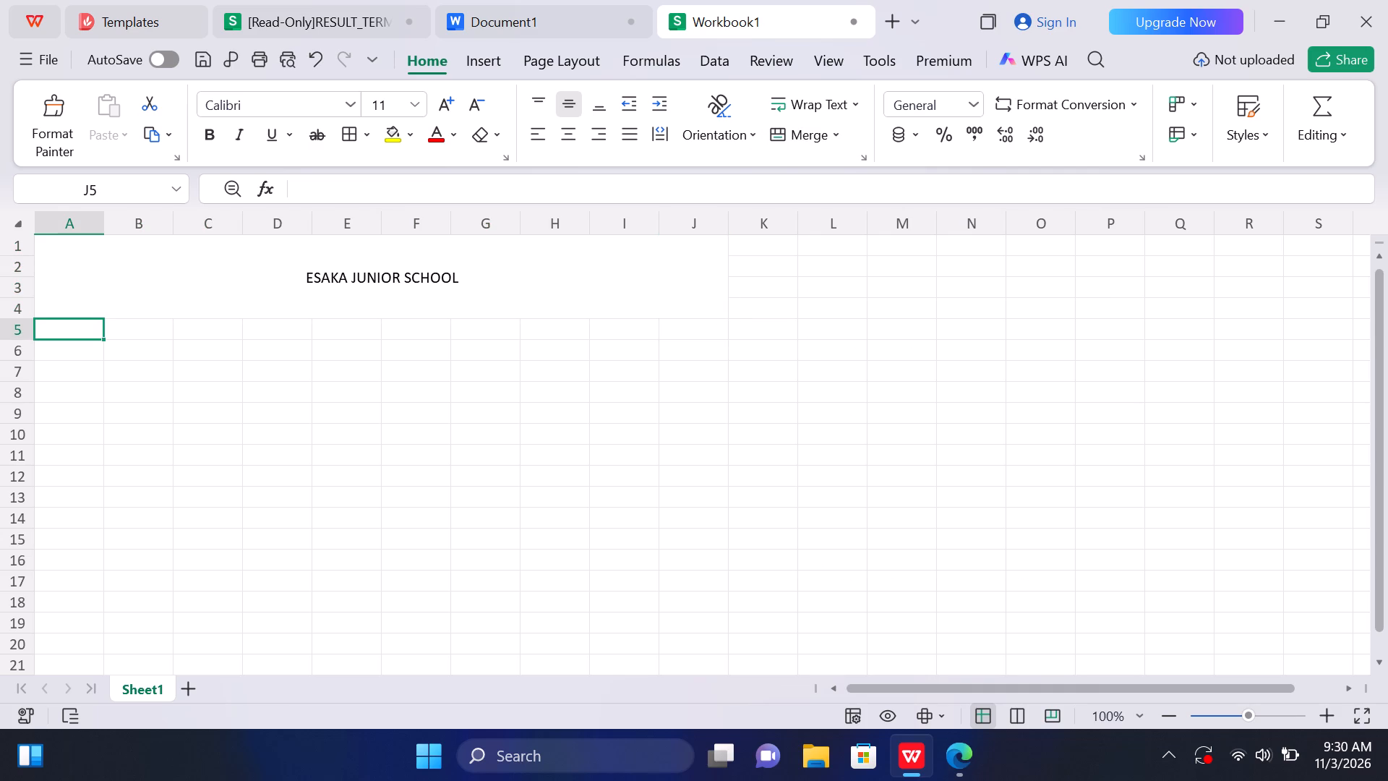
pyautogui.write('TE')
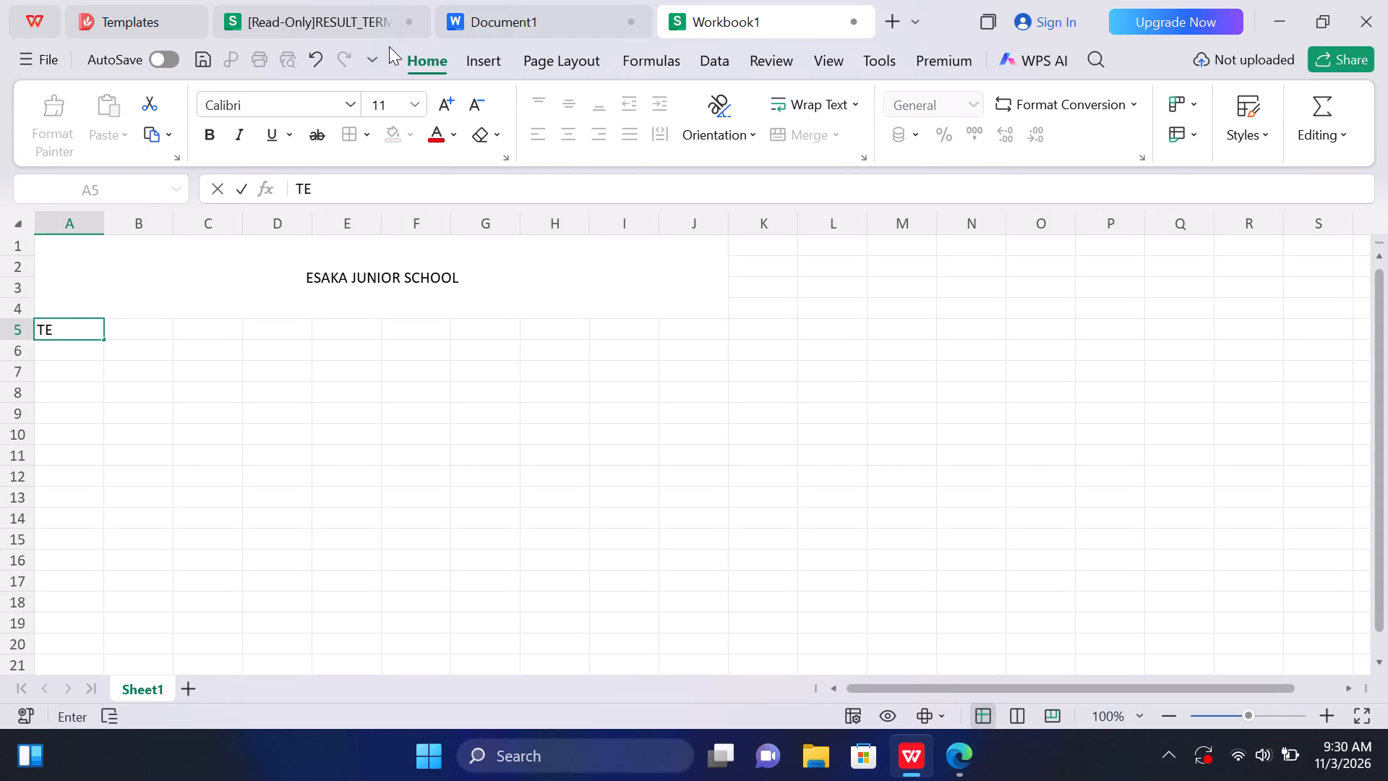
# Close the RESULT_TERM_ONE workbook without saving its changes and return to Workbook1.
pyautogui.click(400, 27)
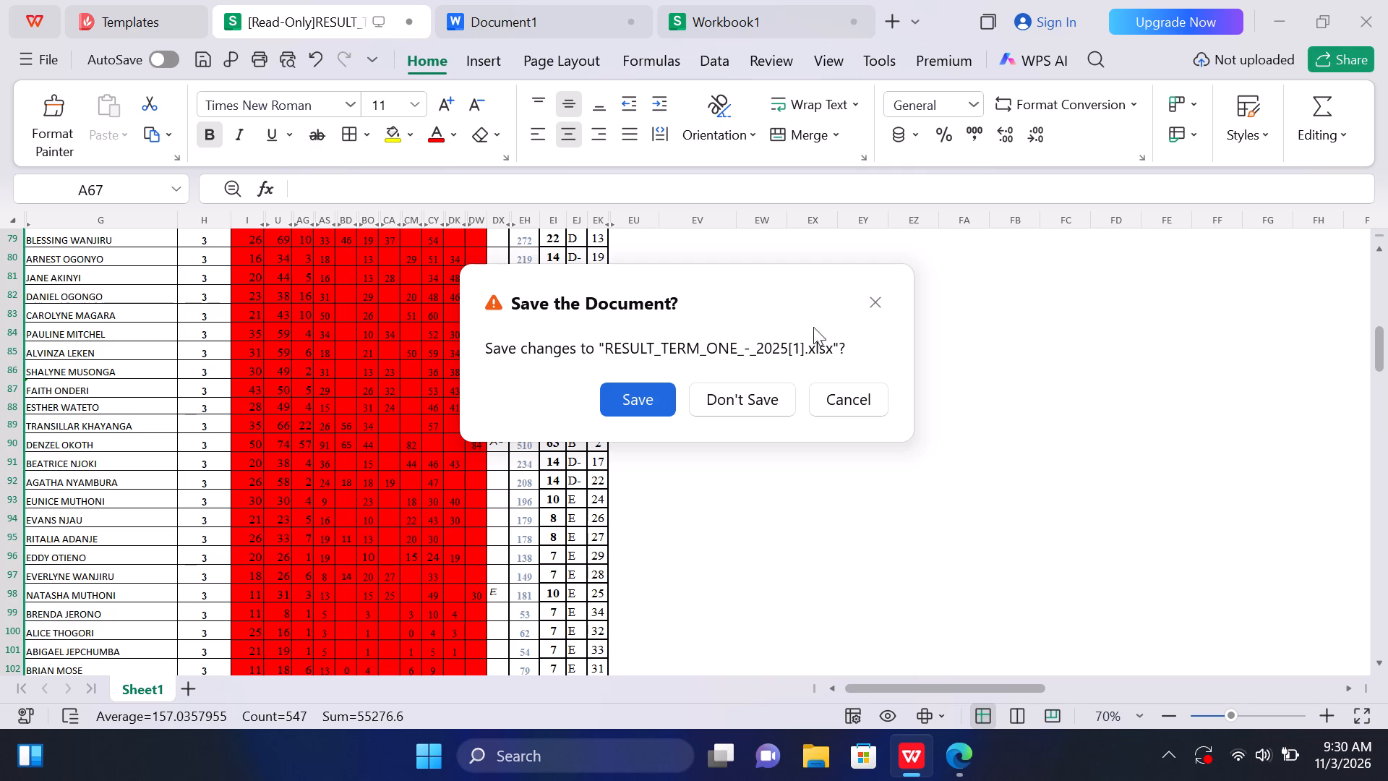
pyautogui.click(723, 399)
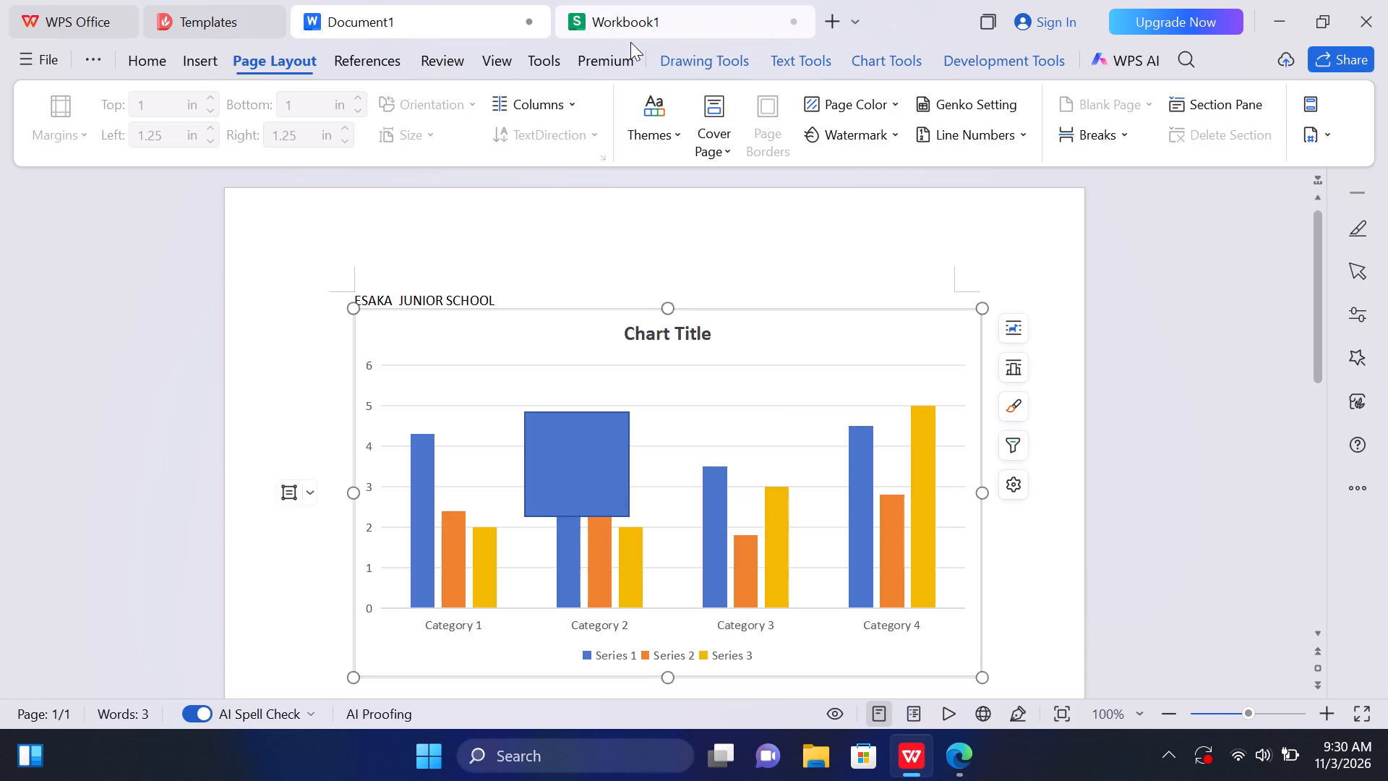
pyautogui.click(649, 24)
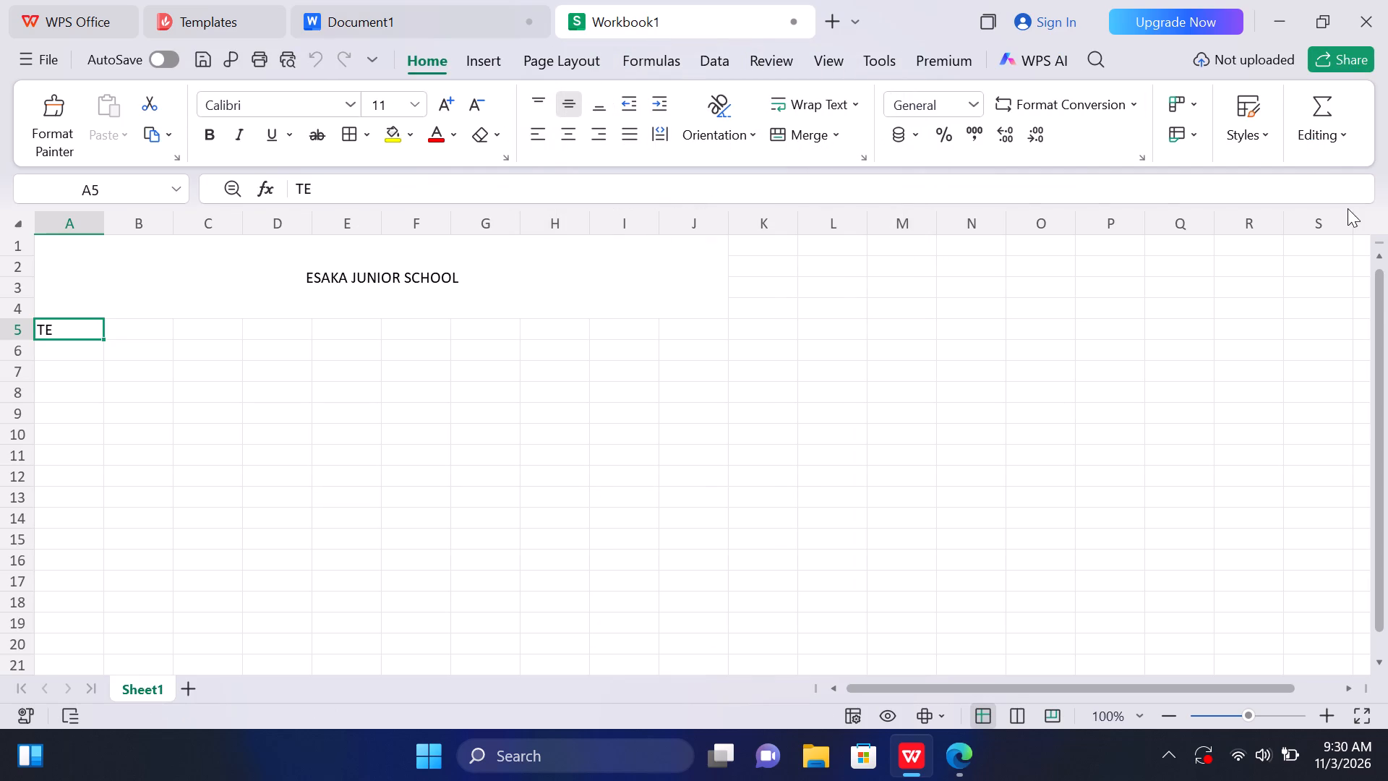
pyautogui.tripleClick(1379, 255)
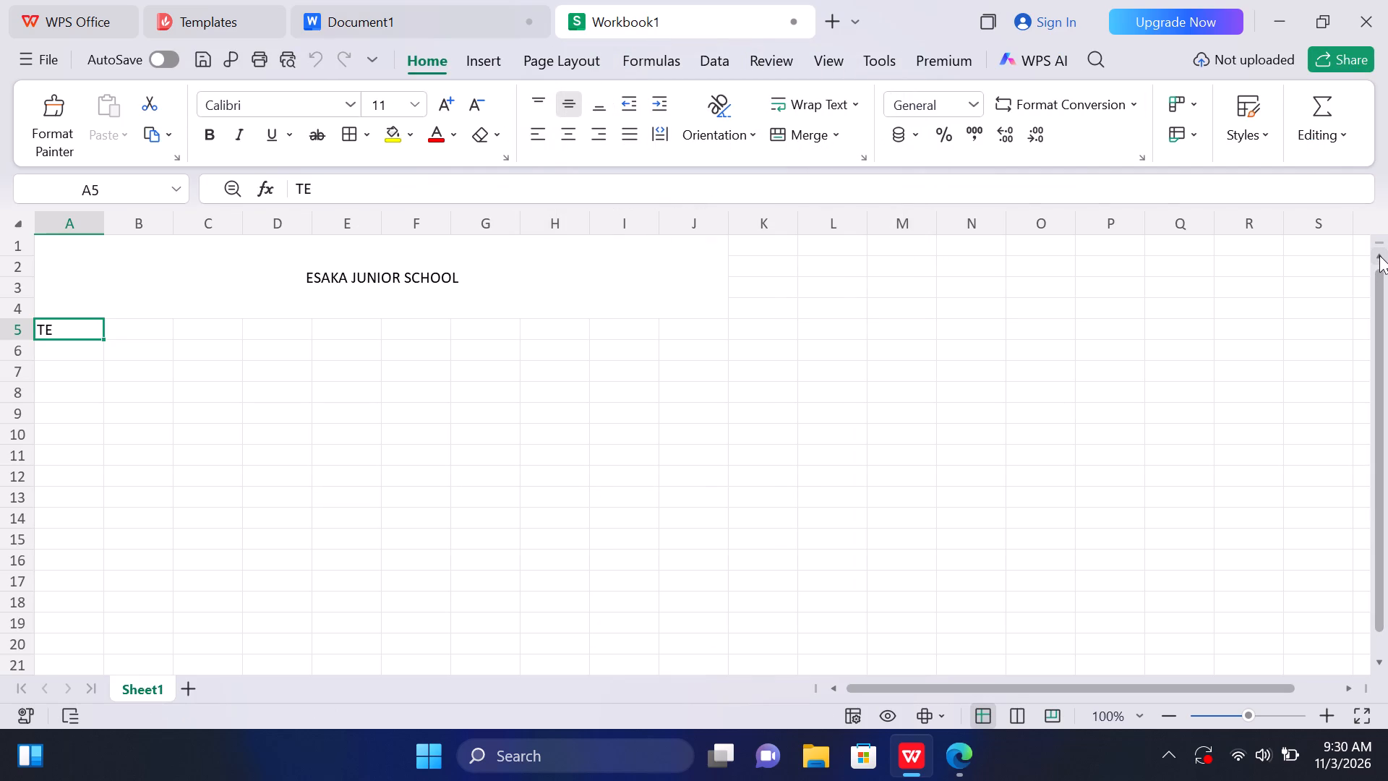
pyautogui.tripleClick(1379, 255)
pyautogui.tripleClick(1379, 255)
# Enter the heading TERM 1 END TERM EXAMS in cell A5, replacing its content.
pyautogui.press('r')
pyautogui.press('BackSpace')
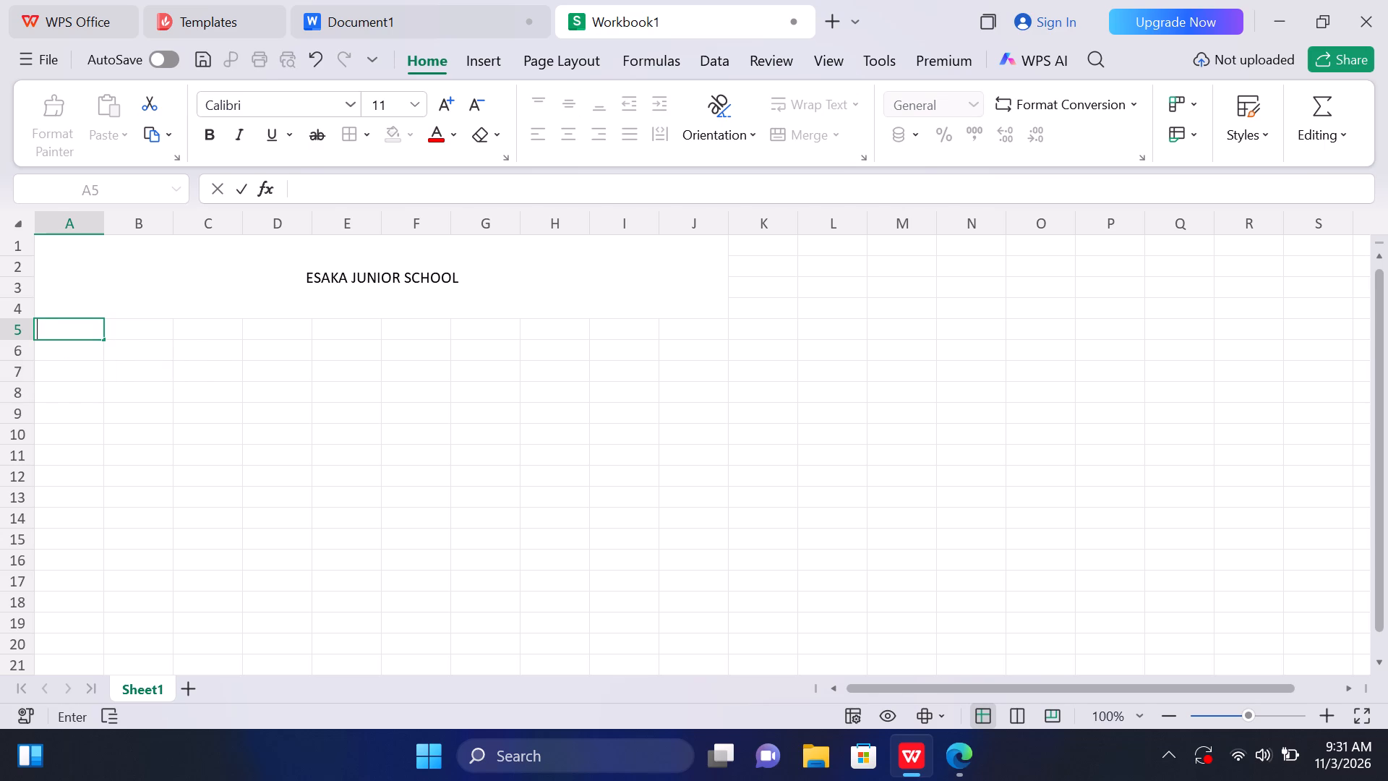
pyautogui.write('RW')
pyautogui.press('BackSpace')
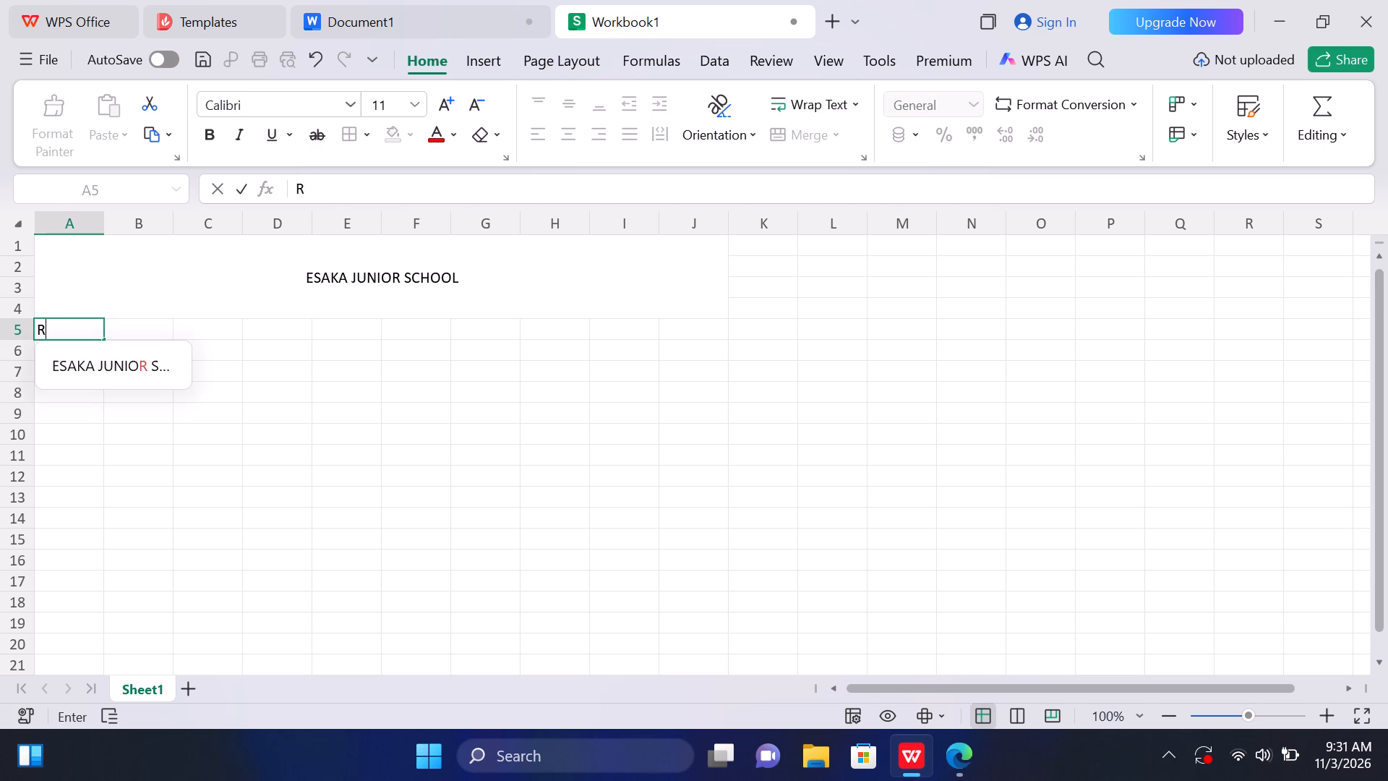
pyautogui.press('e')
pyautogui.press('BackSpace')
pyautogui.press('BackSpace')
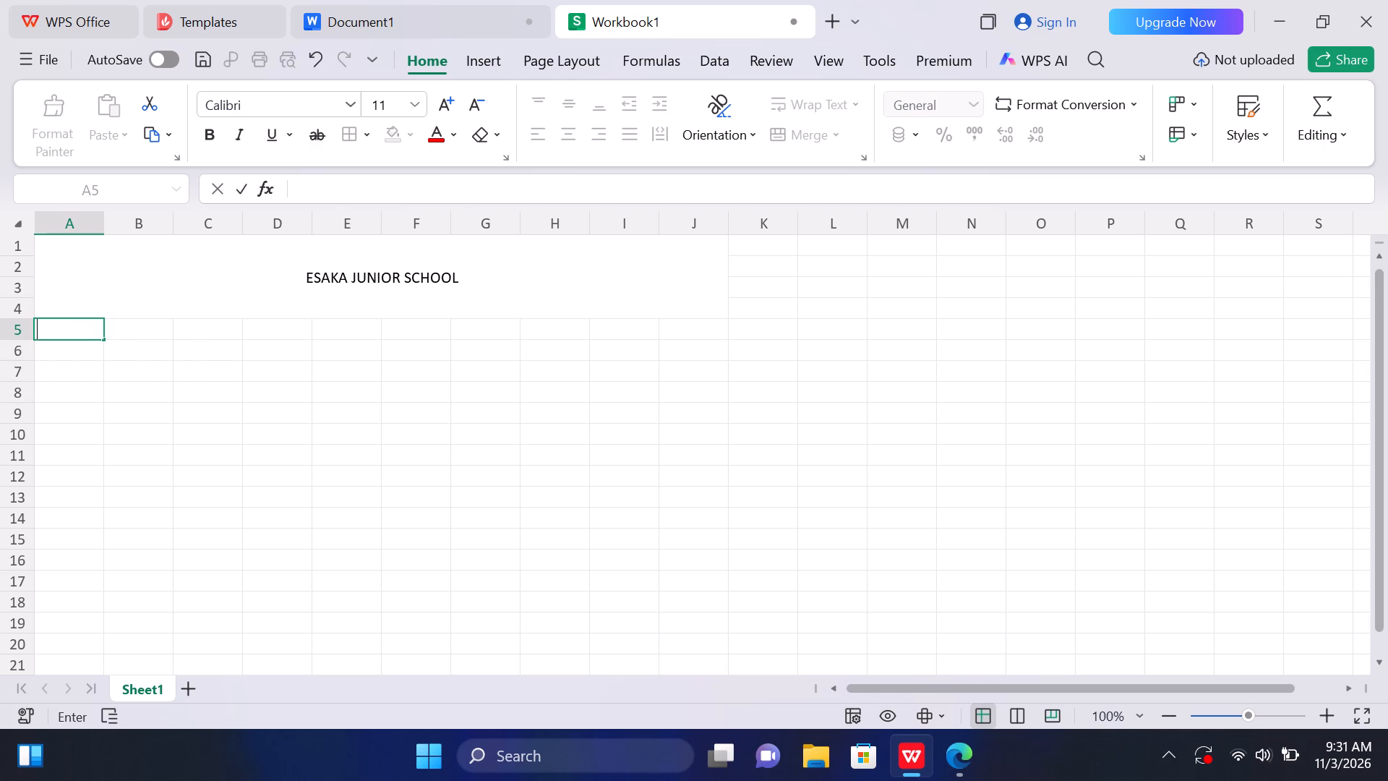
pyautogui.write('TER')
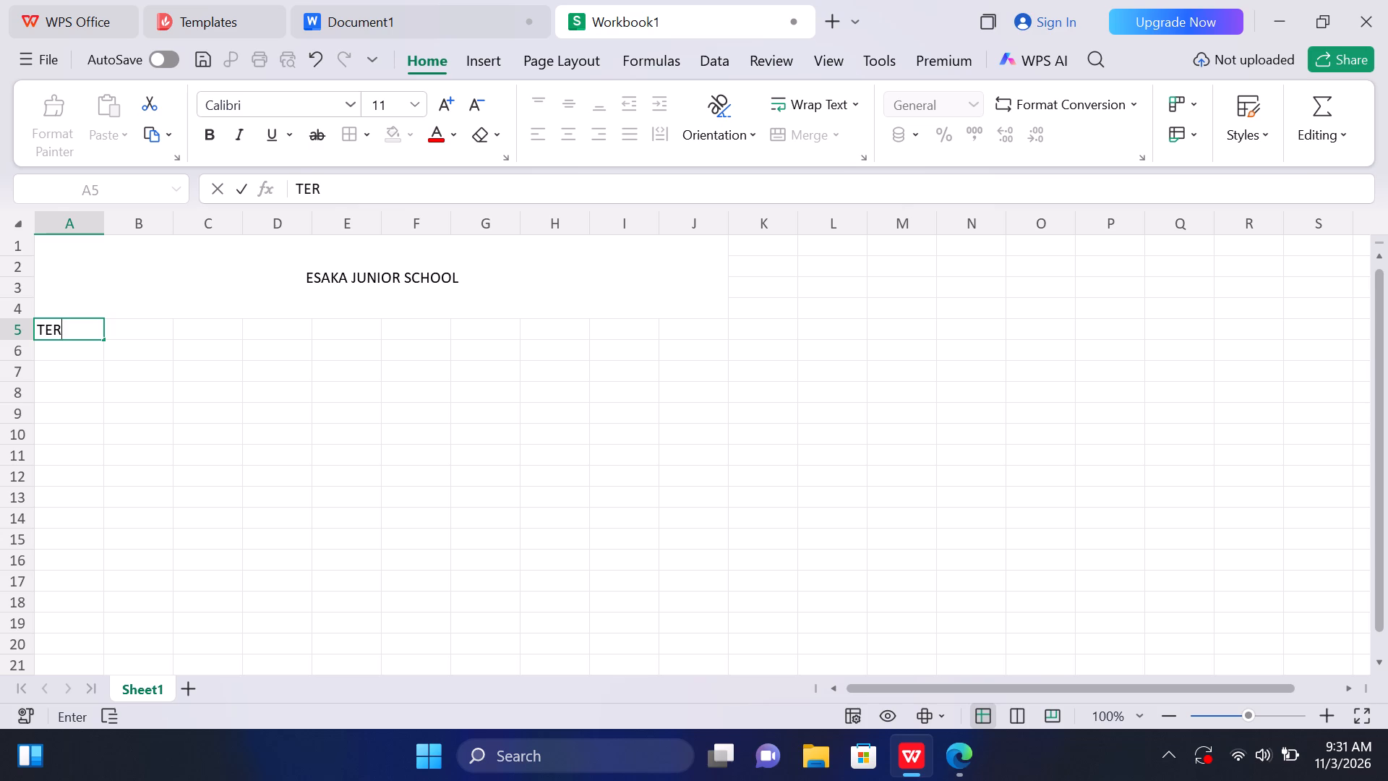
pyautogui.write('M 1')
pyautogui.press('space')
pyautogui.write('END TERM EX')
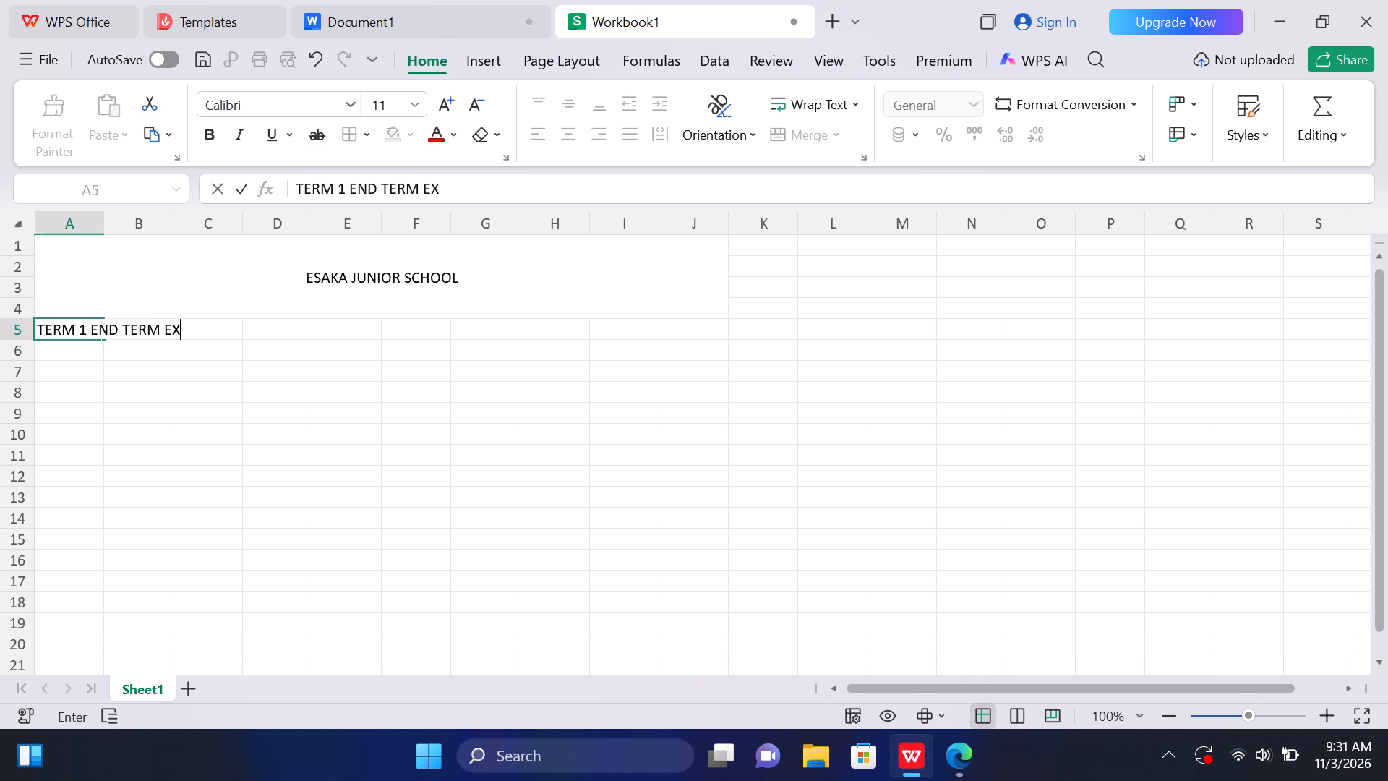
pyautogui.press('a')
pyautogui.press('m')
pyautogui.press('s')
pyautogui.click(74, 327)
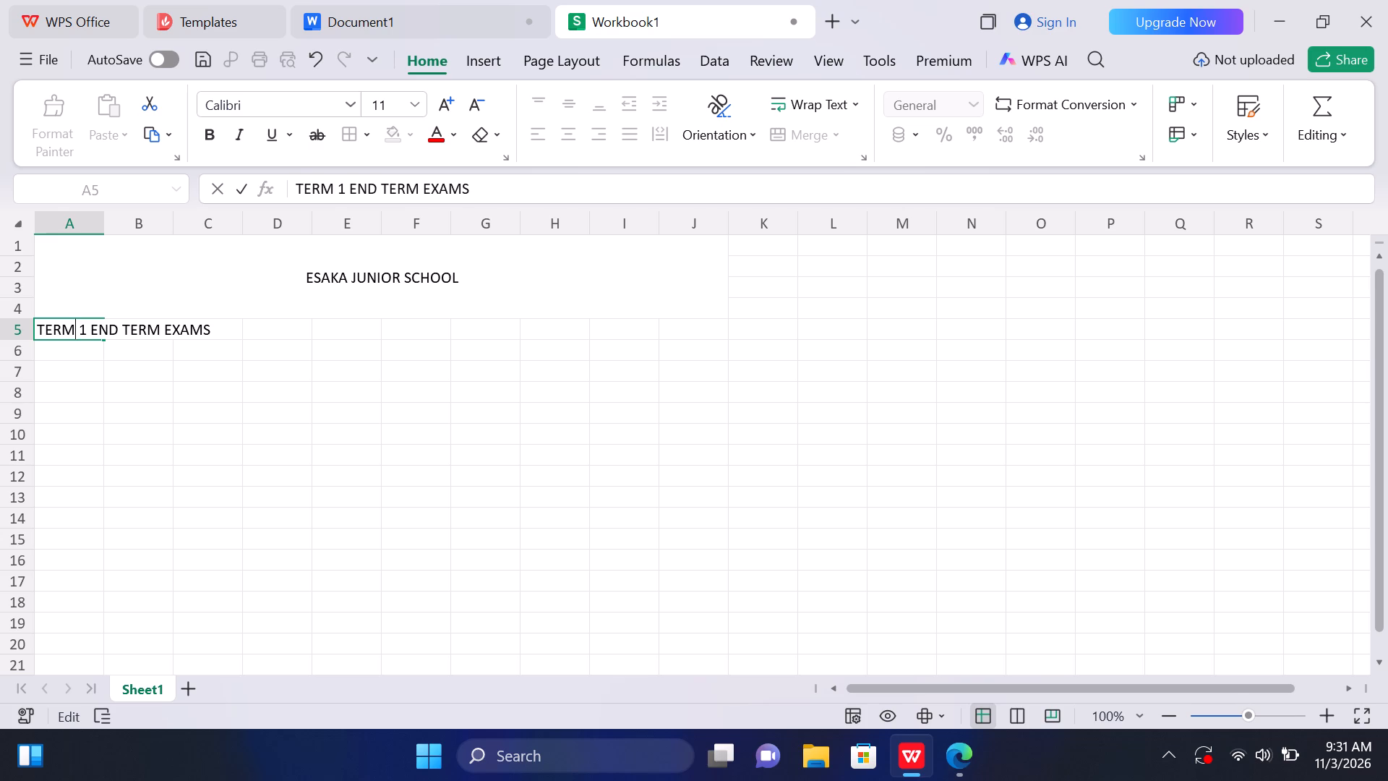
# Enter the year 2027 in cell A6, below the exams heading.
pyautogui.click(68, 351)
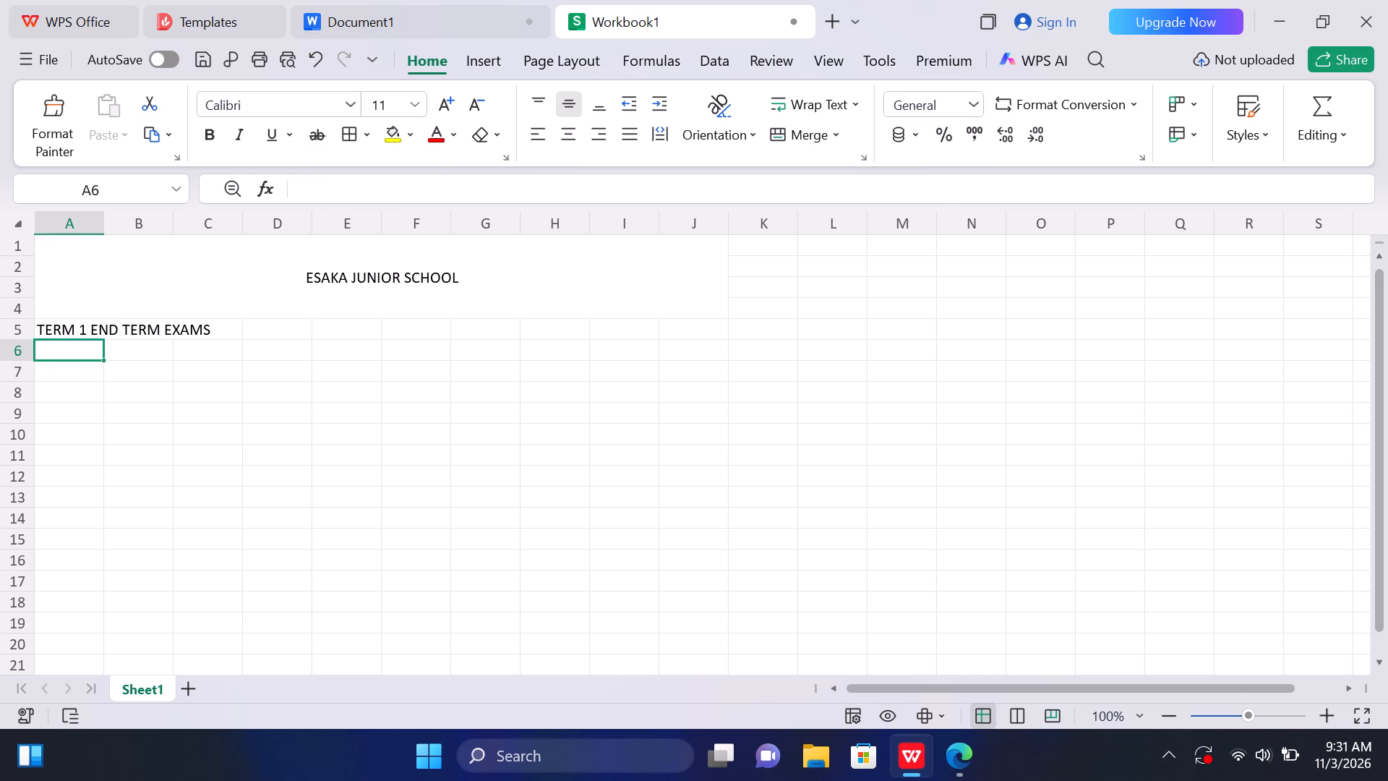
pyautogui.write('2026')
pyautogui.press('BackSpace')
pyautogui.press('7')
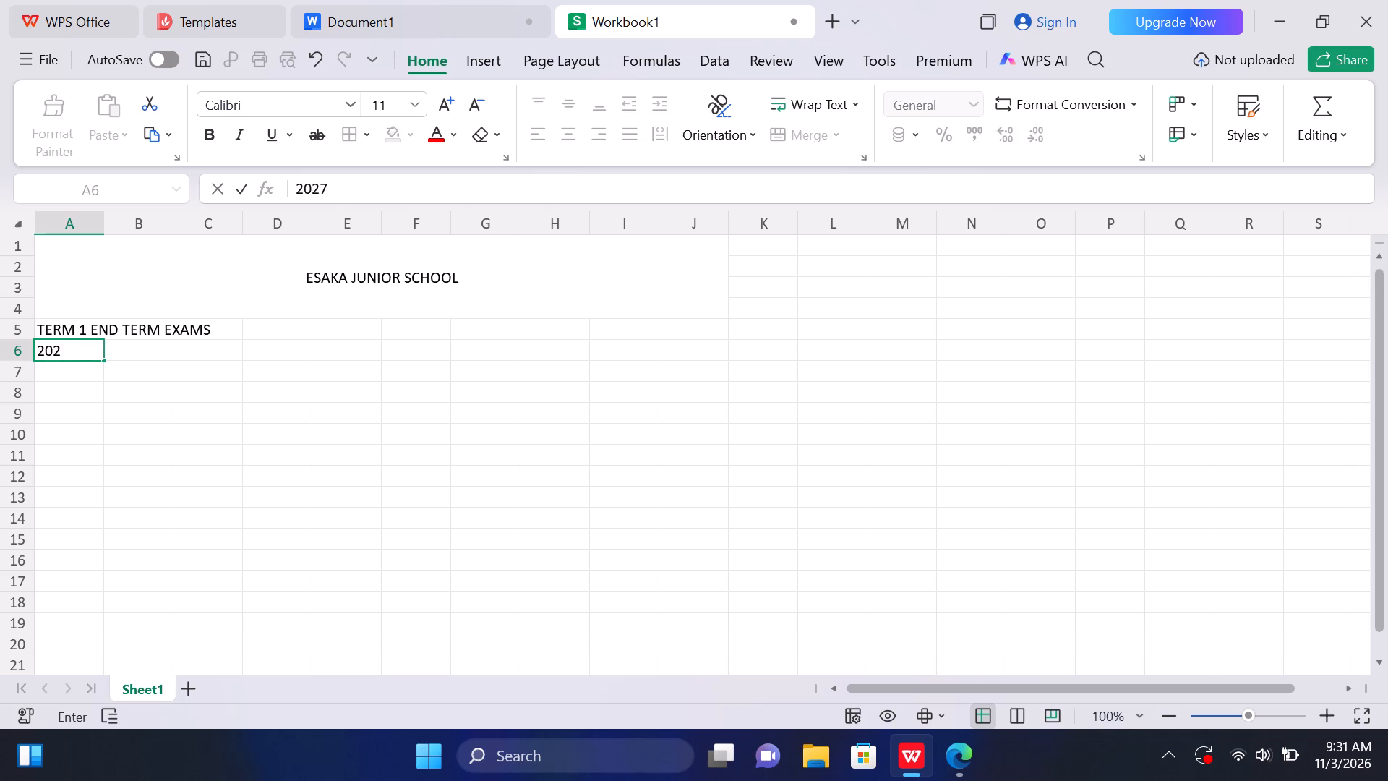
pyautogui.click(199, 333)
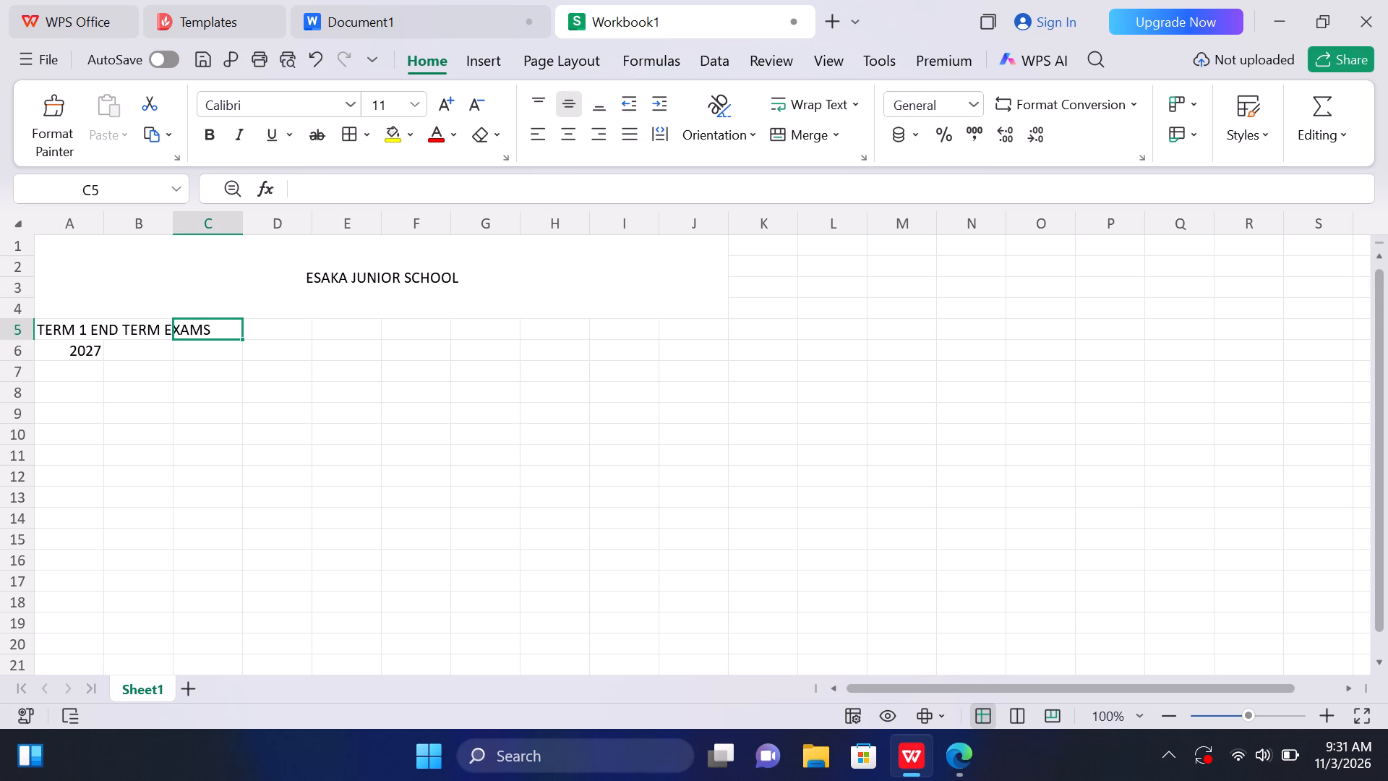
# Apply Merge & Center to the TERM 1 END TERM EXAMS heading across cells A5 to J5.
pyautogui.click(67, 325)
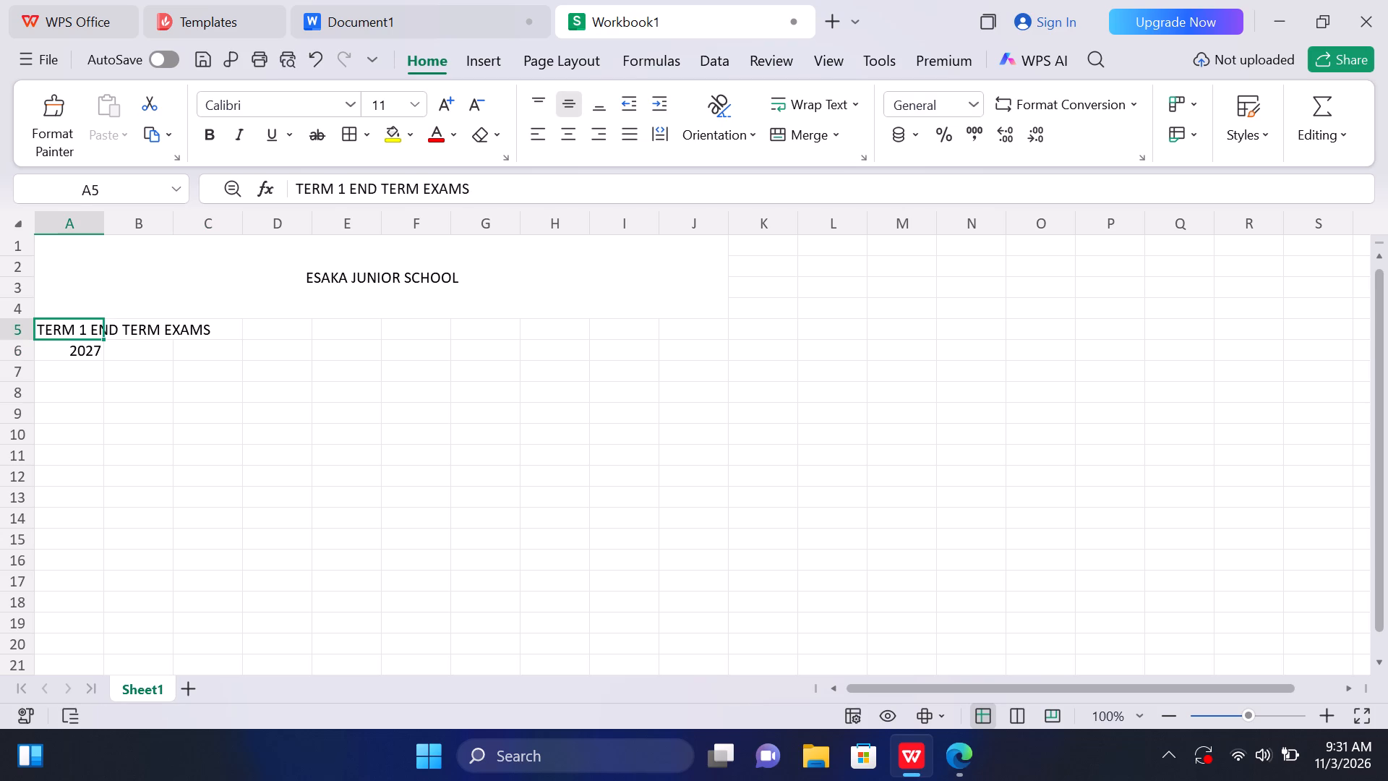
pyautogui.click(847, 137)
pyautogui.moveTo(90, 332); pyautogui.dragTo(286, 367)
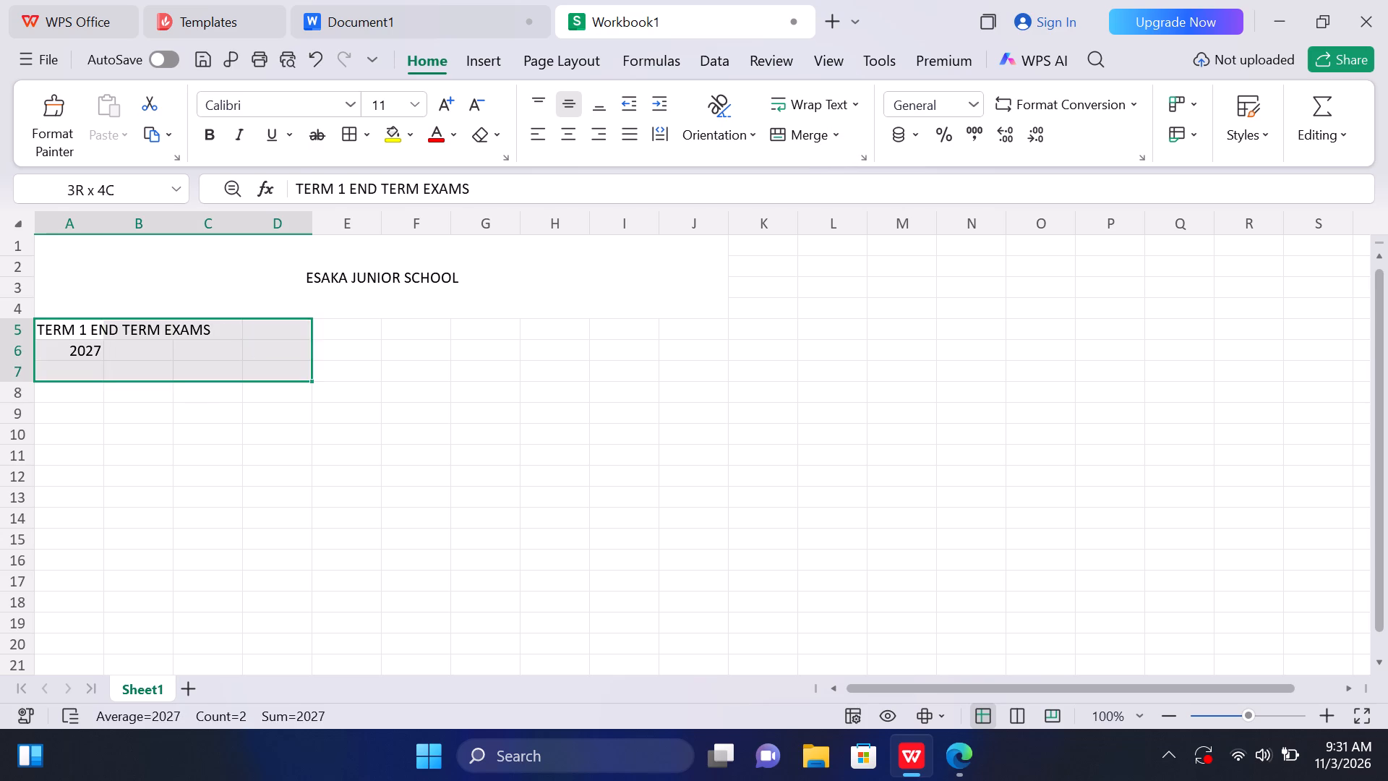
pyautogui.moveTo(286, 367); pyautogui.dragTo(680, 327)
pyautogui.click(832, 137)
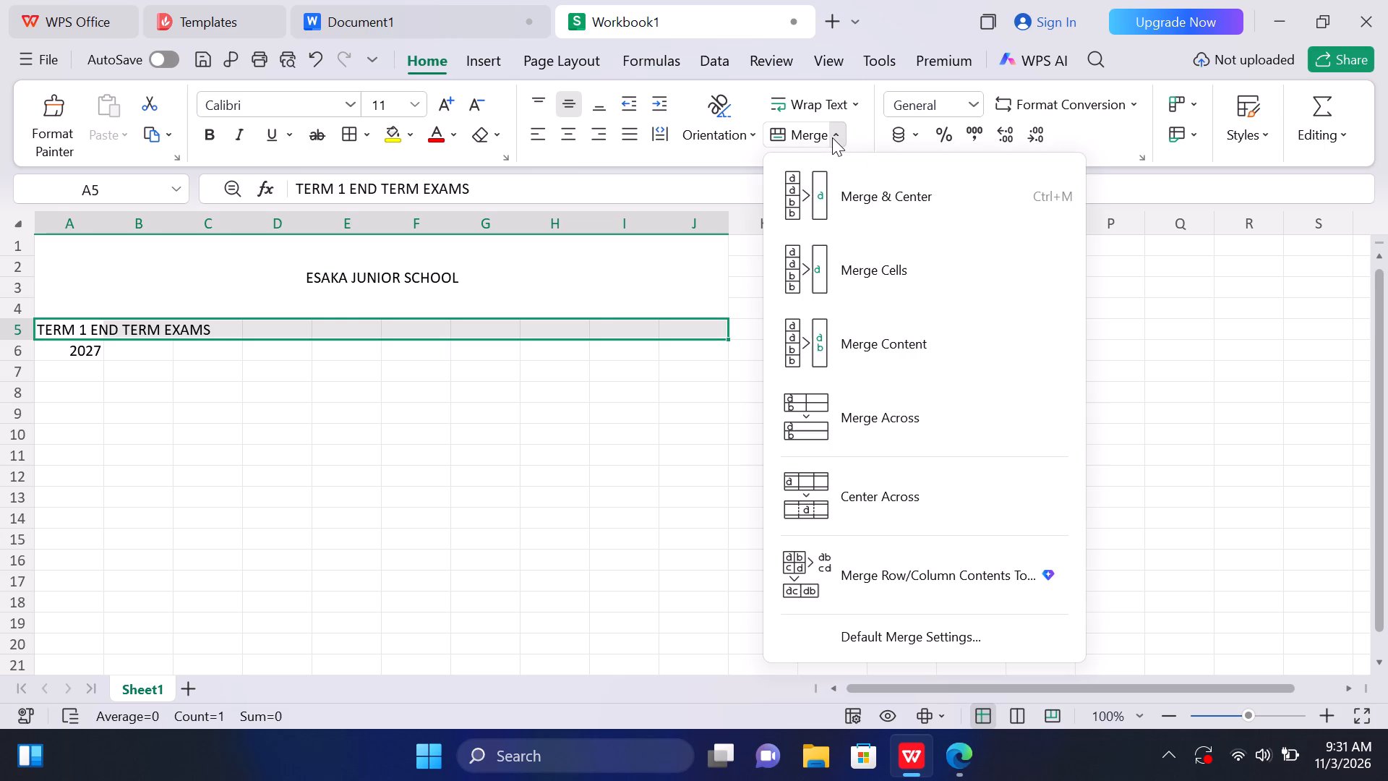
pyautogui.click(879, 187)
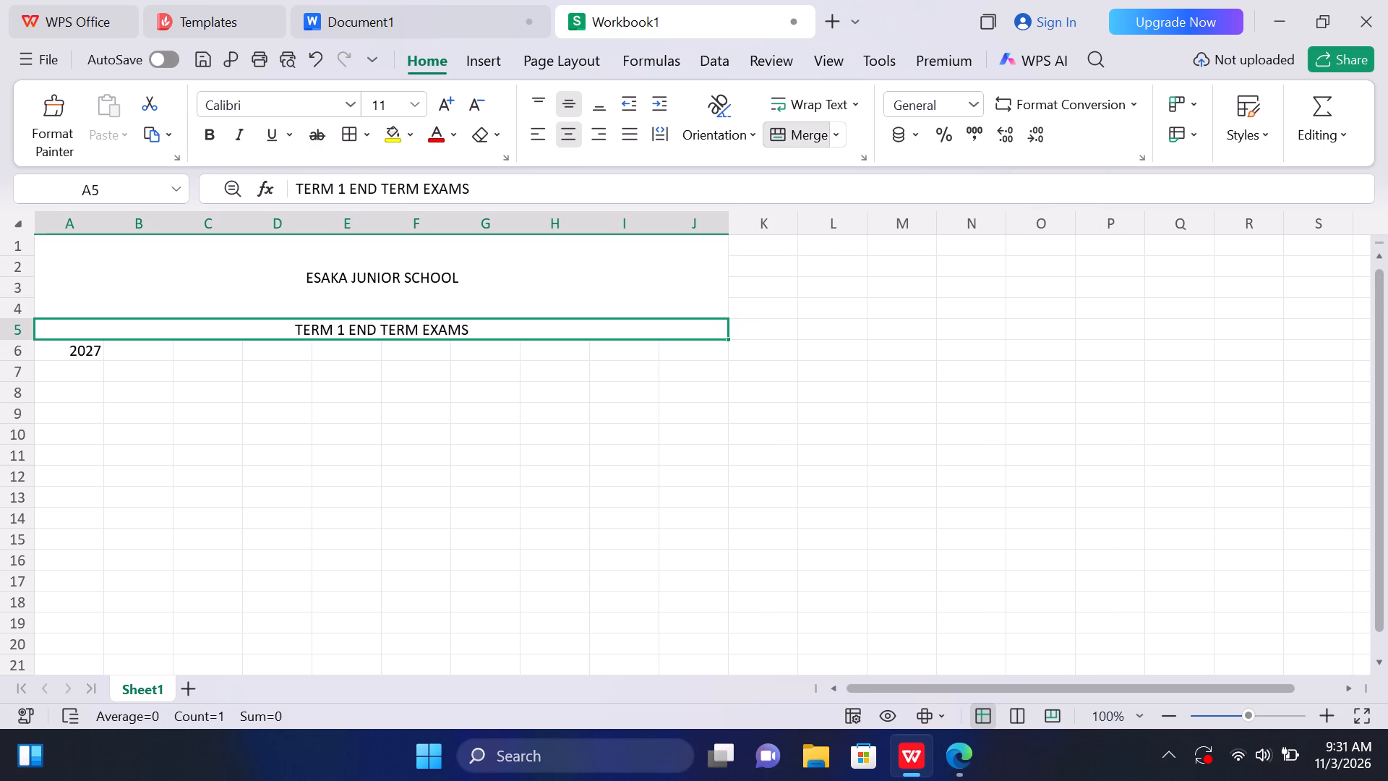
# Apply Merge & Center to the year 2027 over the block A6 to J7.
pyautogui.click(88, 350)
pyautogui.moveTo(88, 350); pyautogui.dragTo(581, 337)
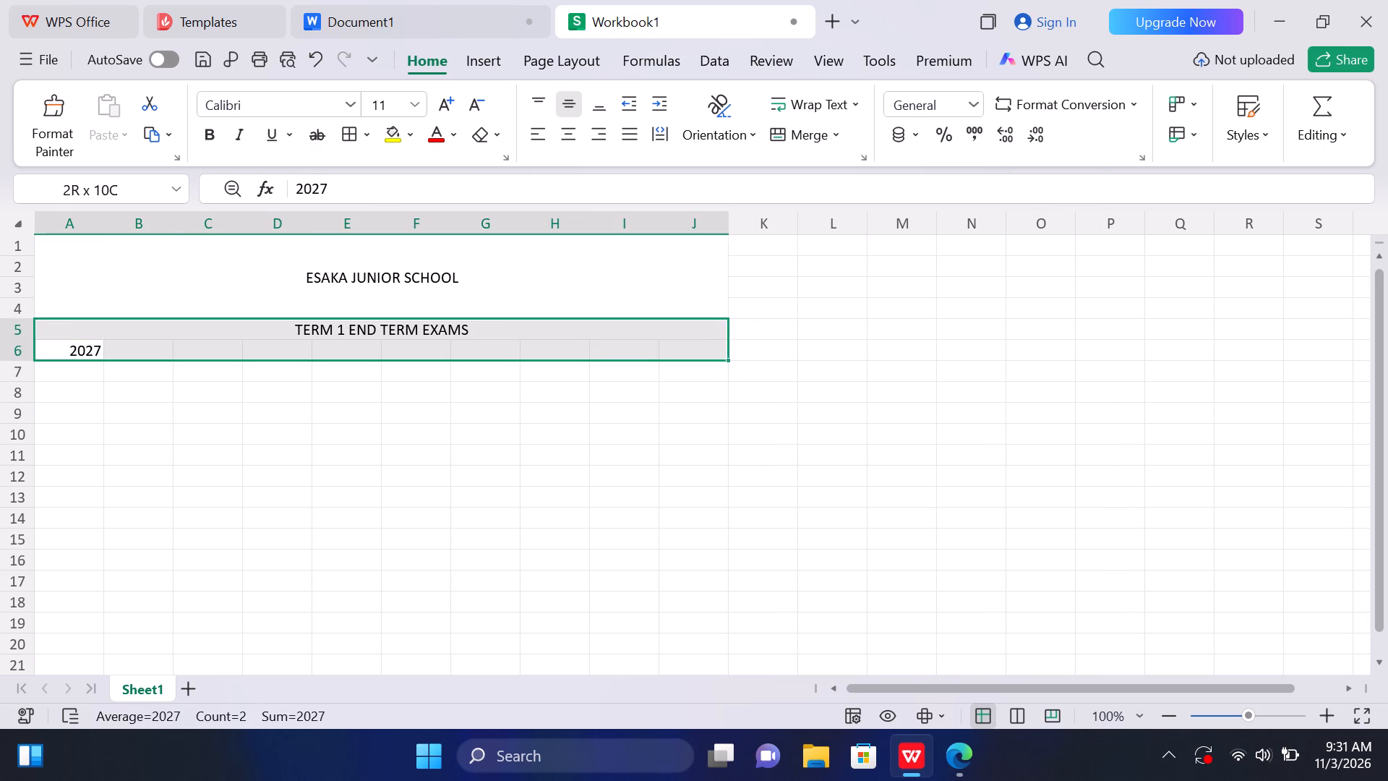
pyautogui.moveTo(581, 337); pyautogui.dragTo(702, 372)
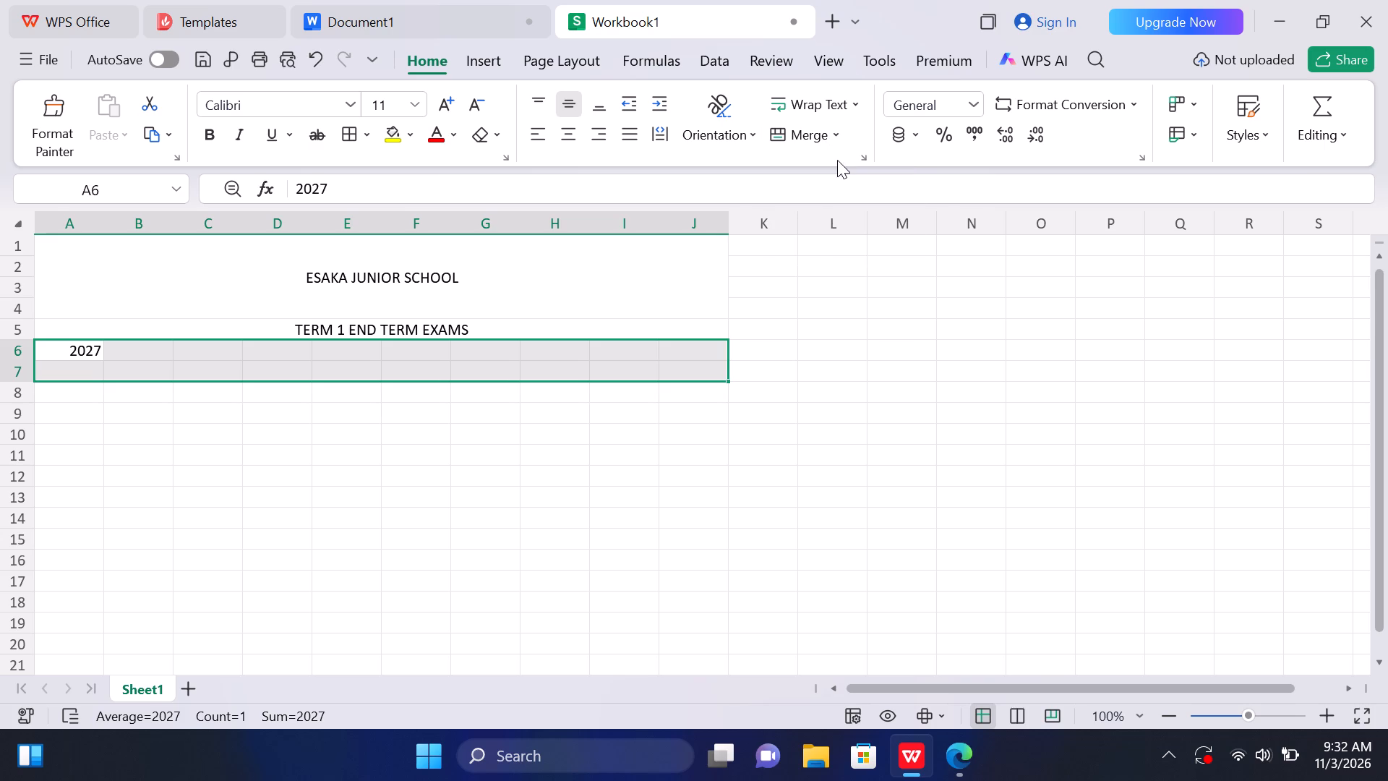
pyautogui.click(844, 140)
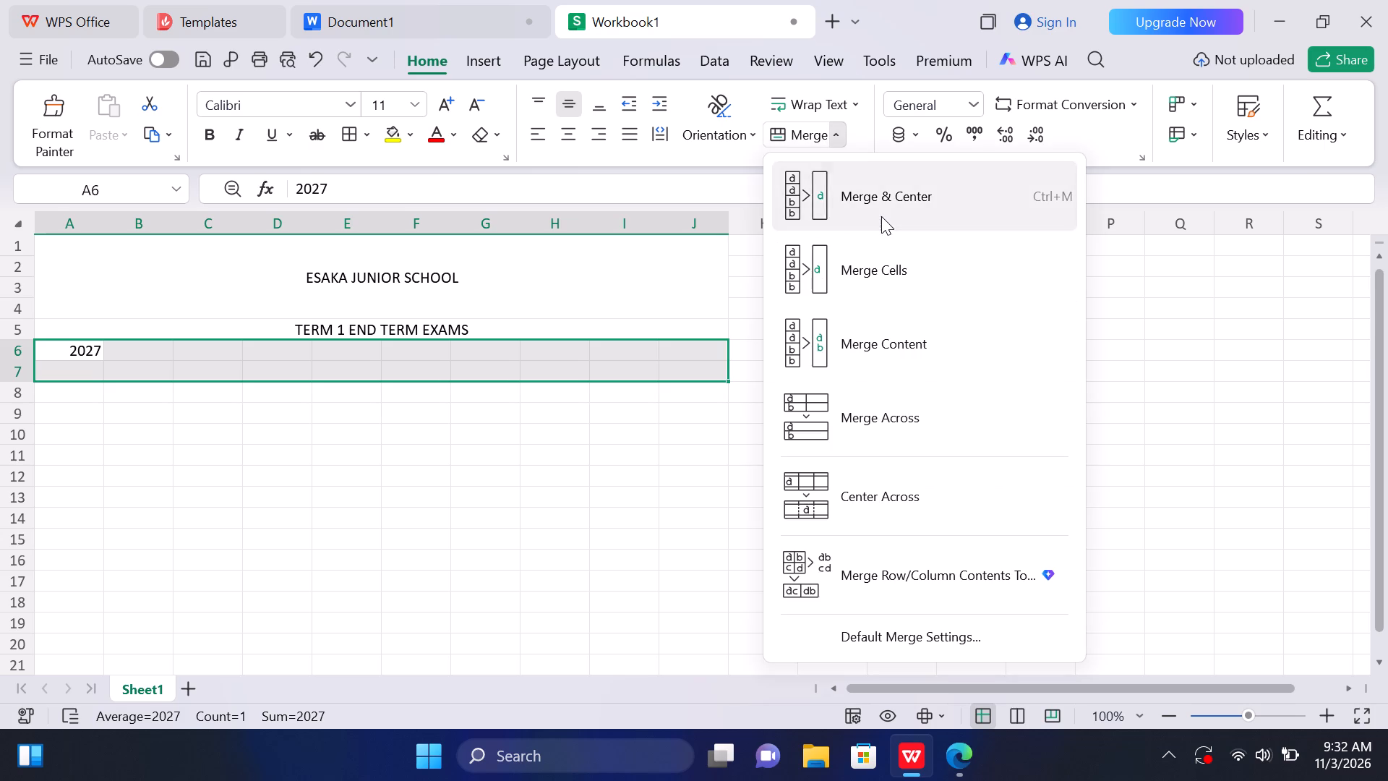
pyautogui.click(881, 216)
pyautogui.click(498, 437)
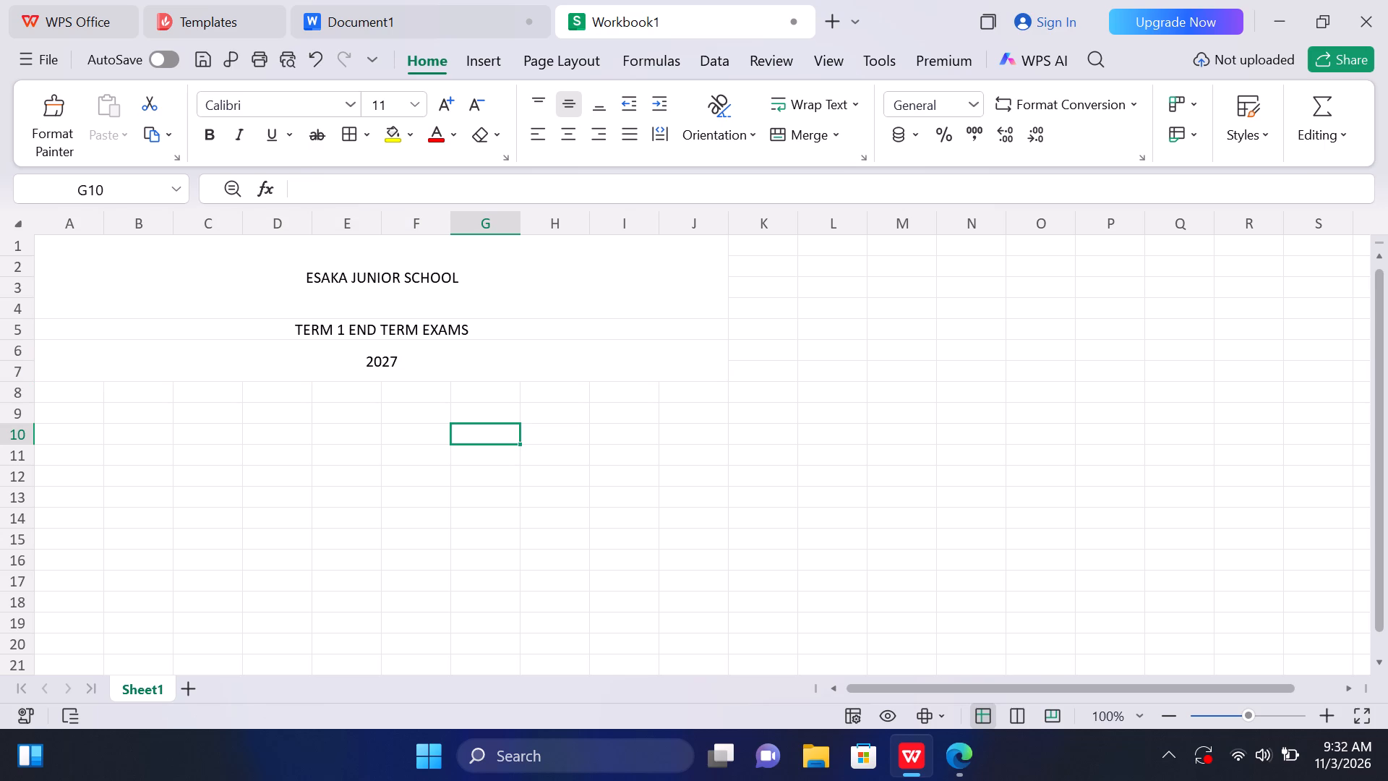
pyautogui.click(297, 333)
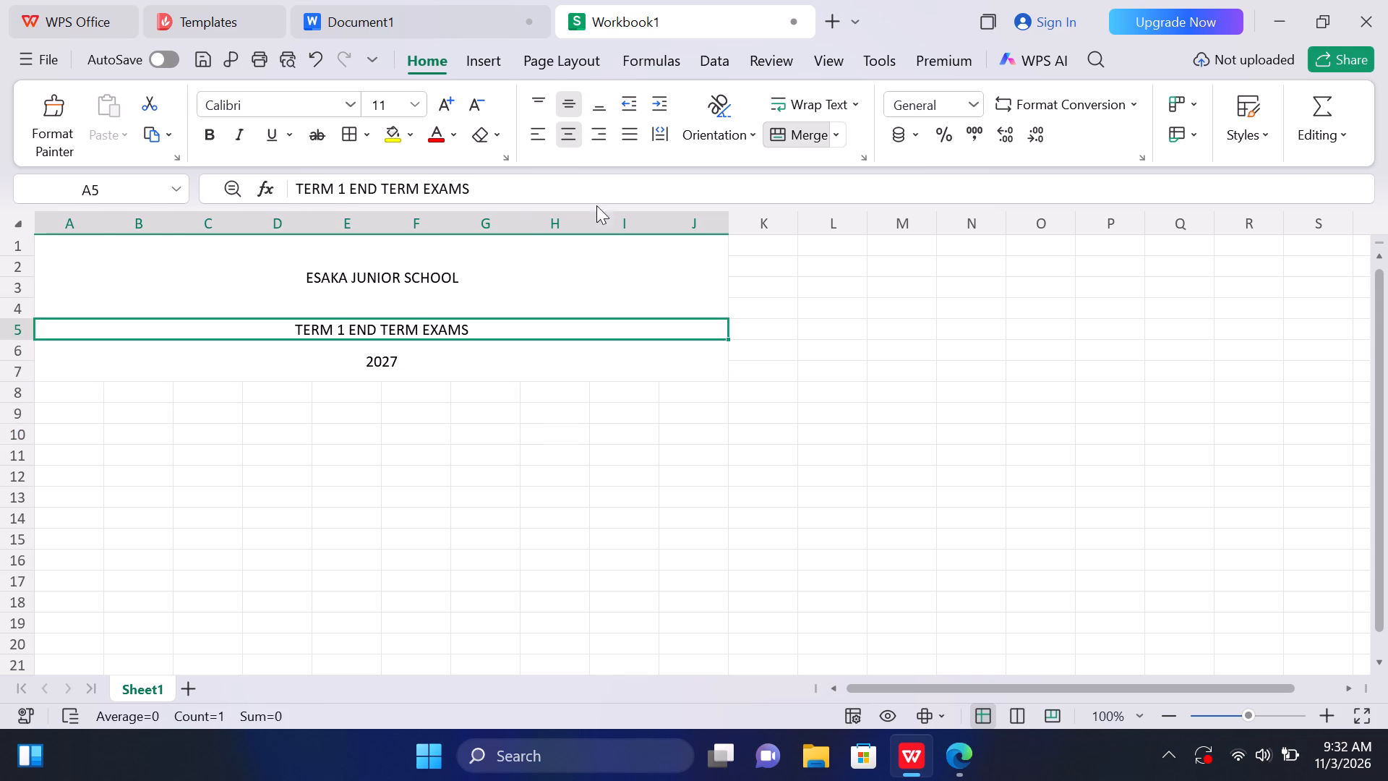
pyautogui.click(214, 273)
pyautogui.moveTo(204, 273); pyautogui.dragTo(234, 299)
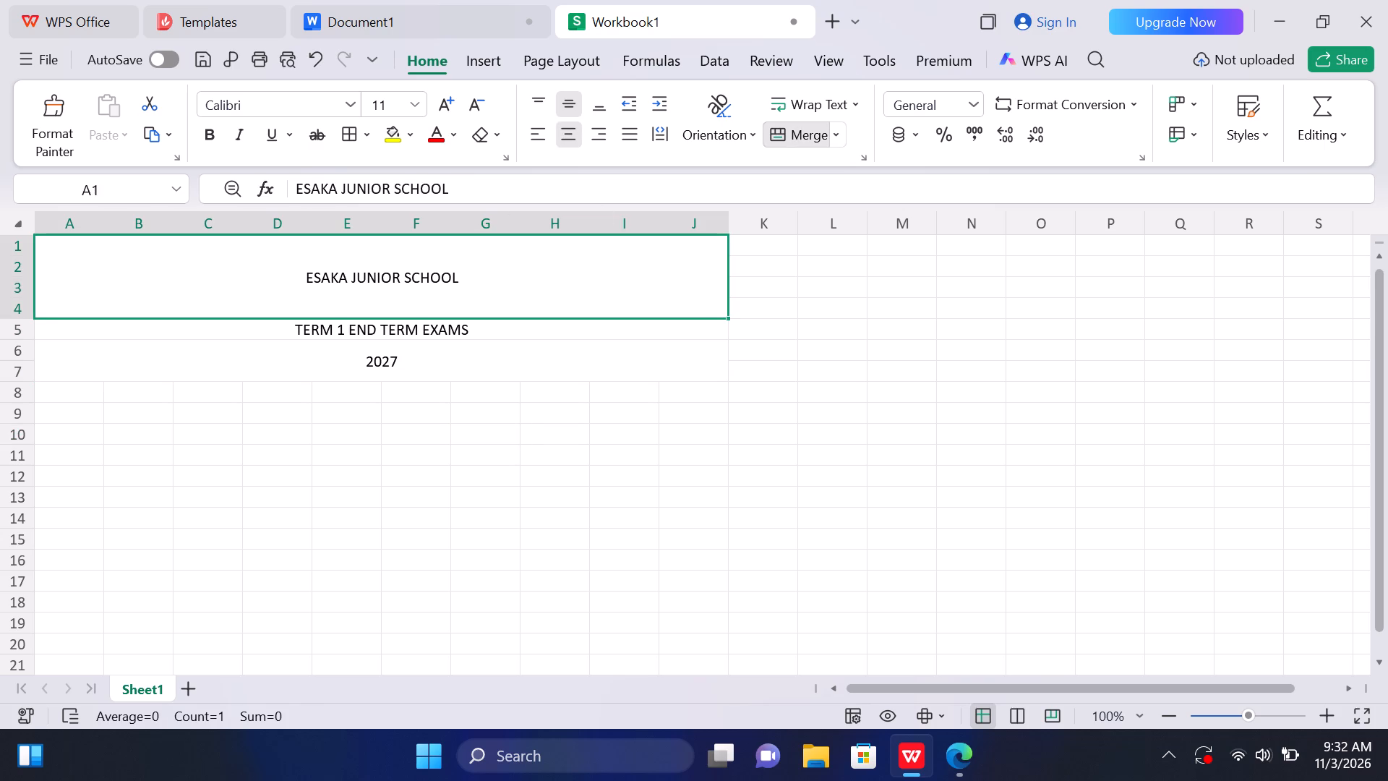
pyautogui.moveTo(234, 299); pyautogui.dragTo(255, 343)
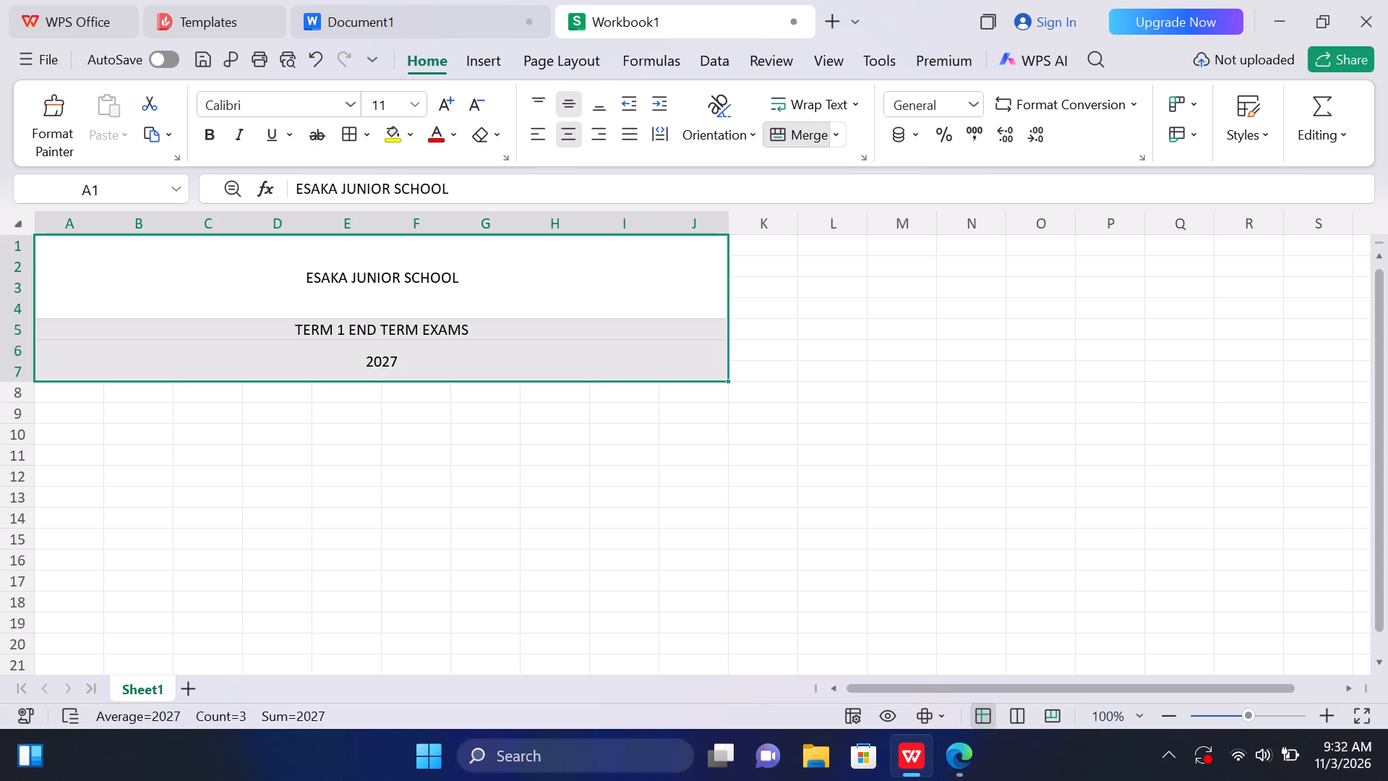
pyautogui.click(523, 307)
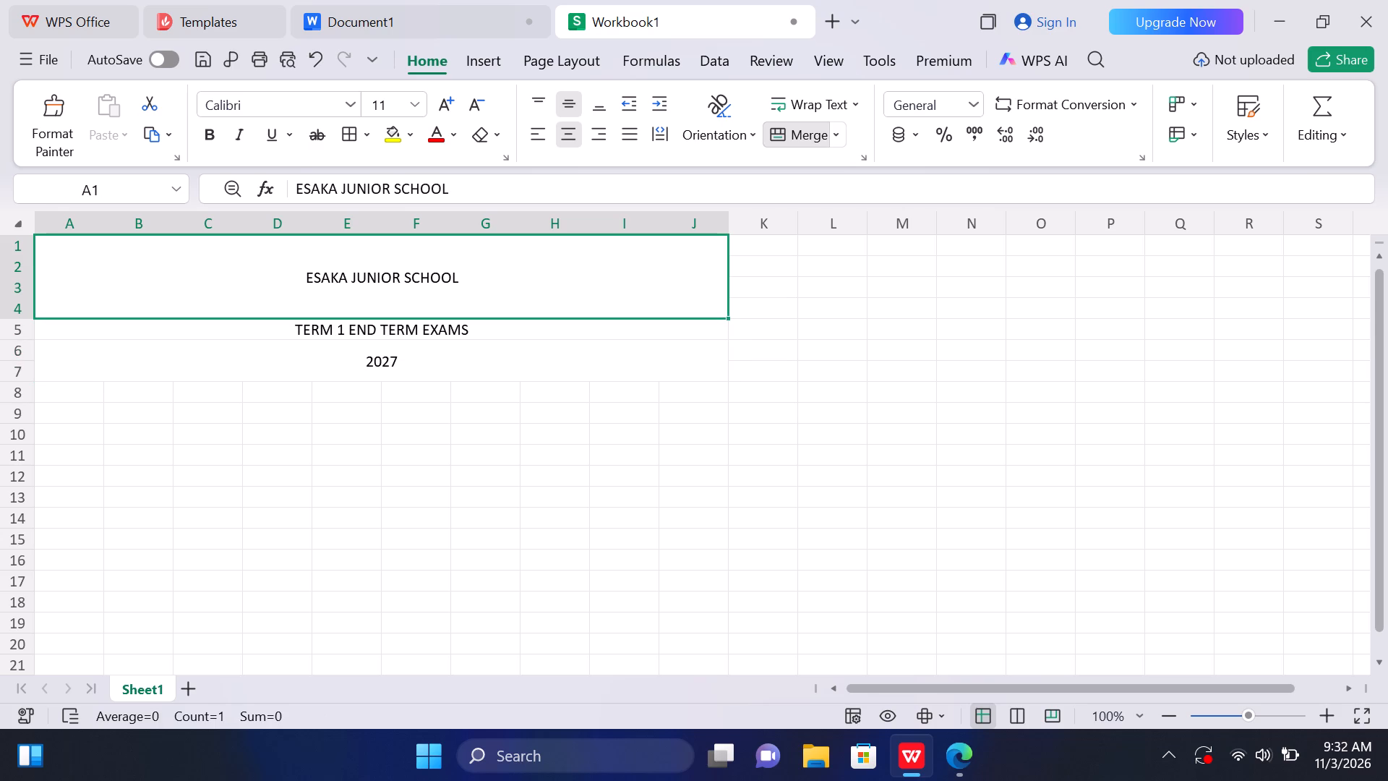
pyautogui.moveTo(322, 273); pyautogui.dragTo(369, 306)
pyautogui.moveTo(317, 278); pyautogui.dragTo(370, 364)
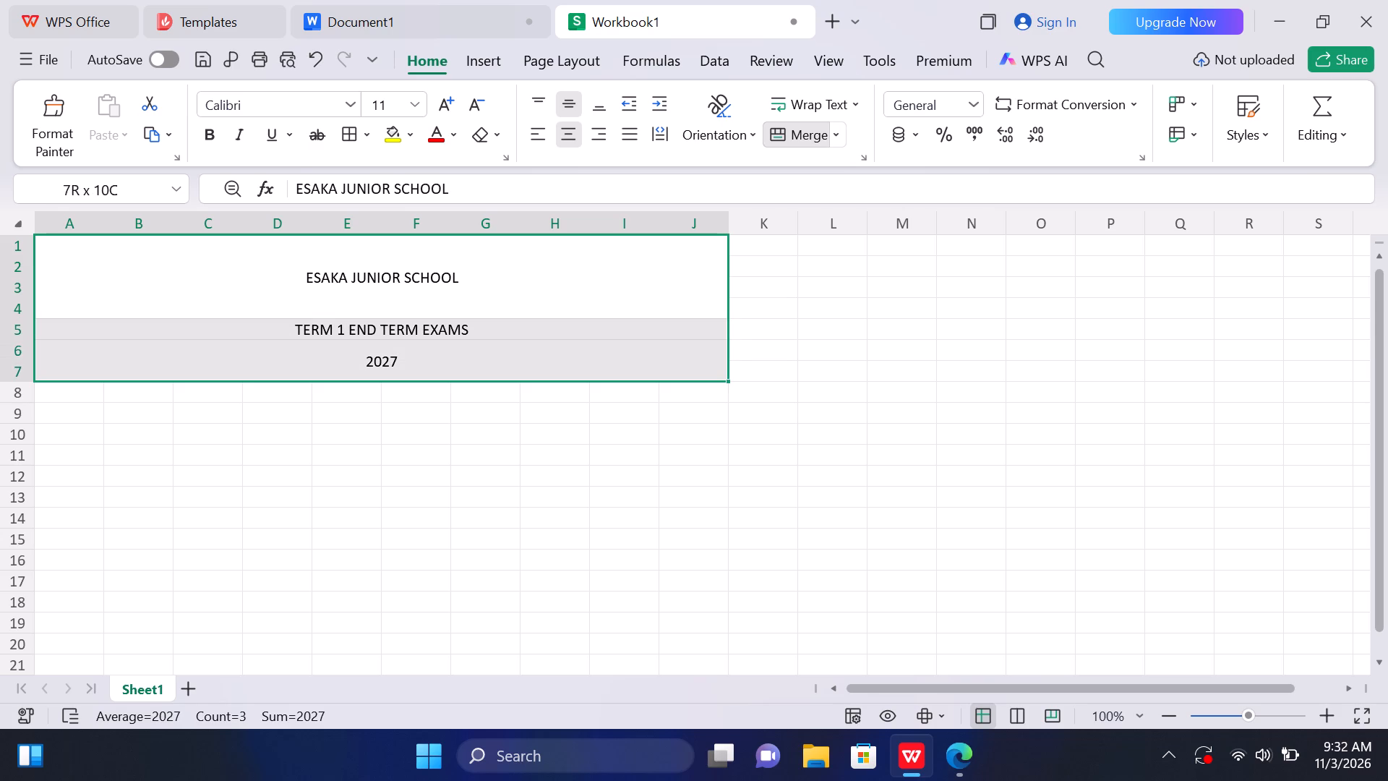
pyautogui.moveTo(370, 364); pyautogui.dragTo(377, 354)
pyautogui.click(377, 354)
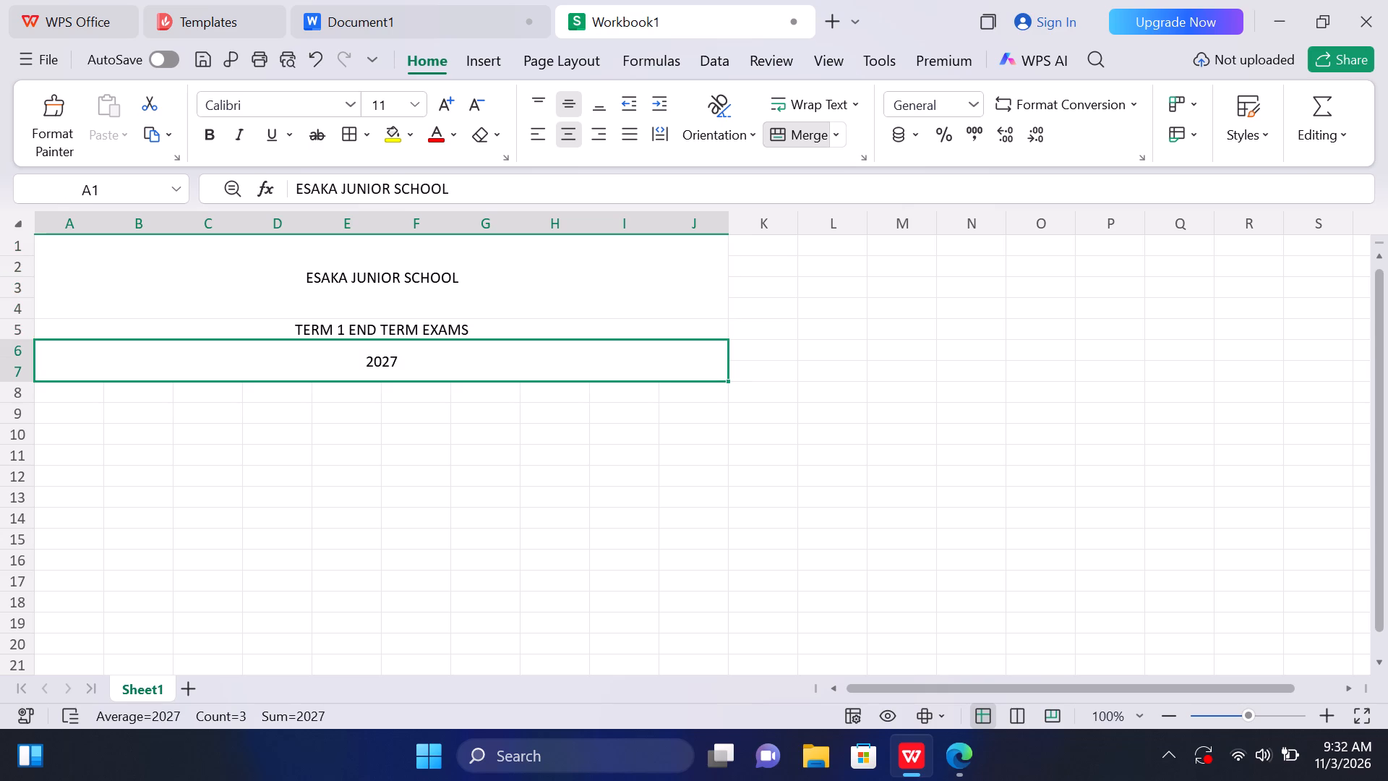
# Apply Merge Content to the school title, exams heading and year across A1 to J7, combining them in one cell.
pyautogui.click(627, 321)
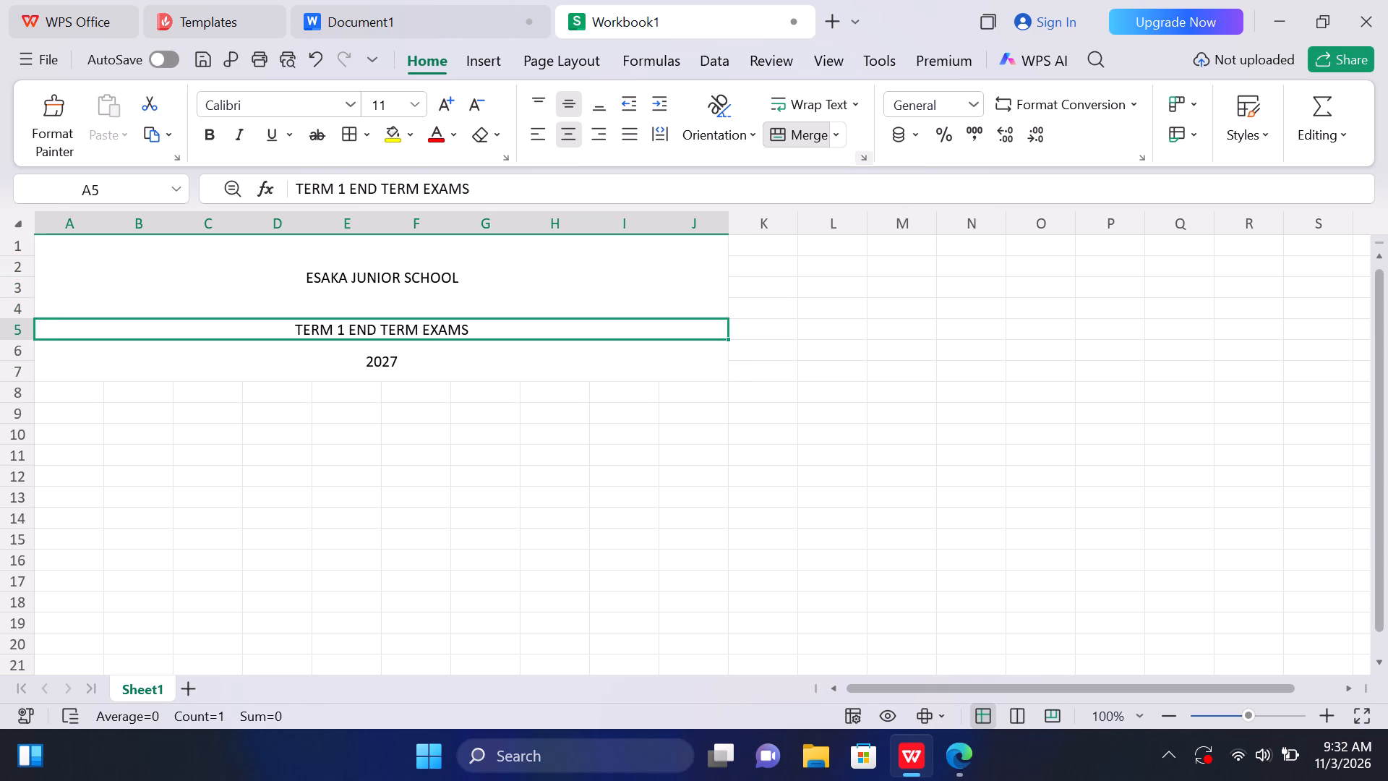
pyautogui.moveTo(317, 274); pyautogui.dragTo(399, 334)
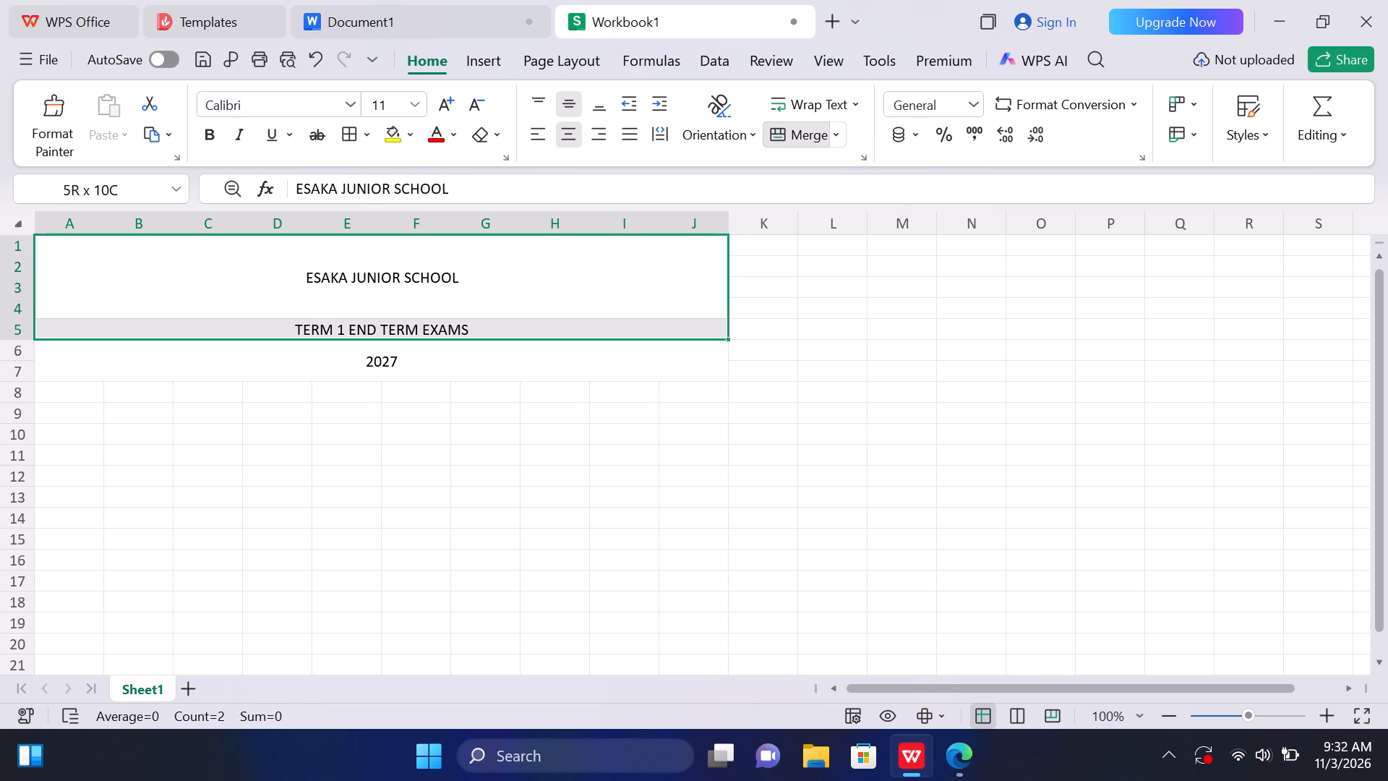
pyautogui.moveTo(399, 334); pyautogui.dragTo(407, 350)
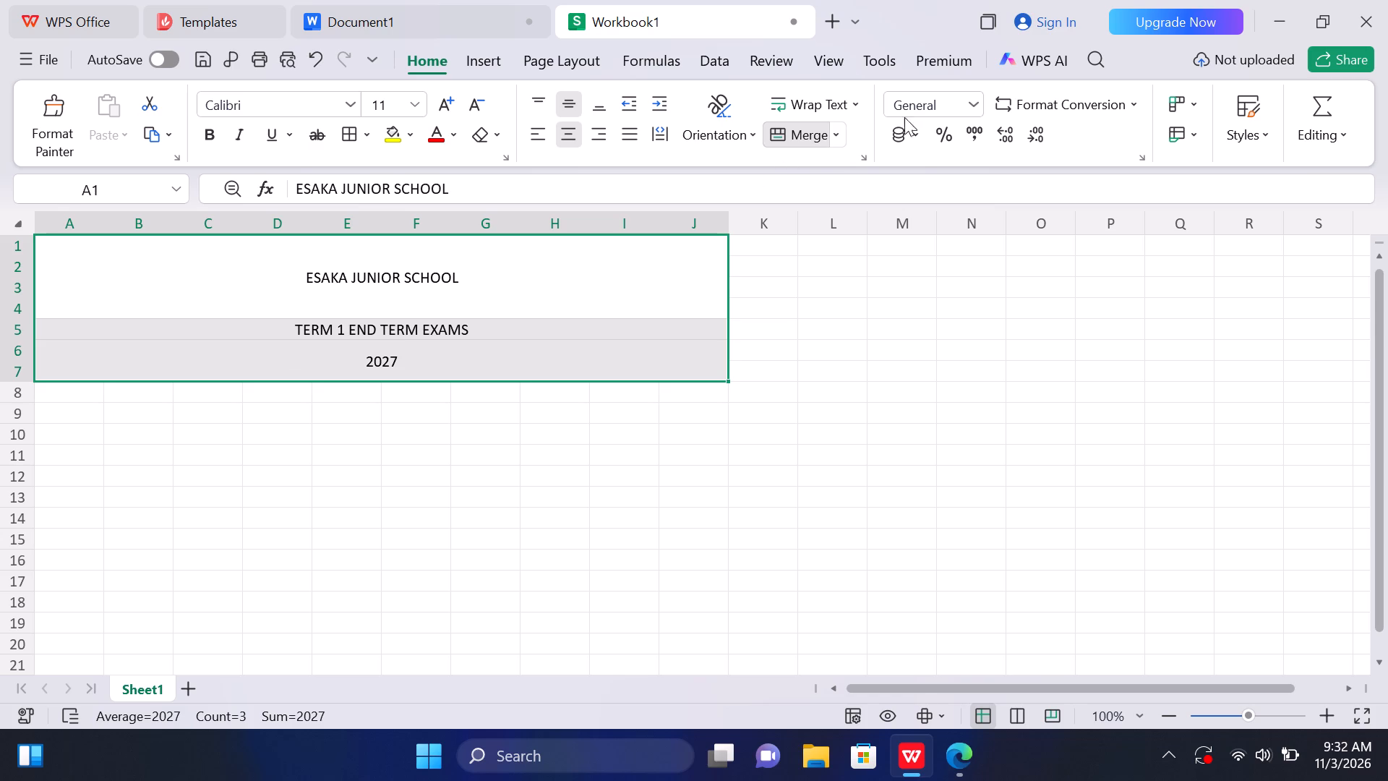
pyautogui.click(845, 142)
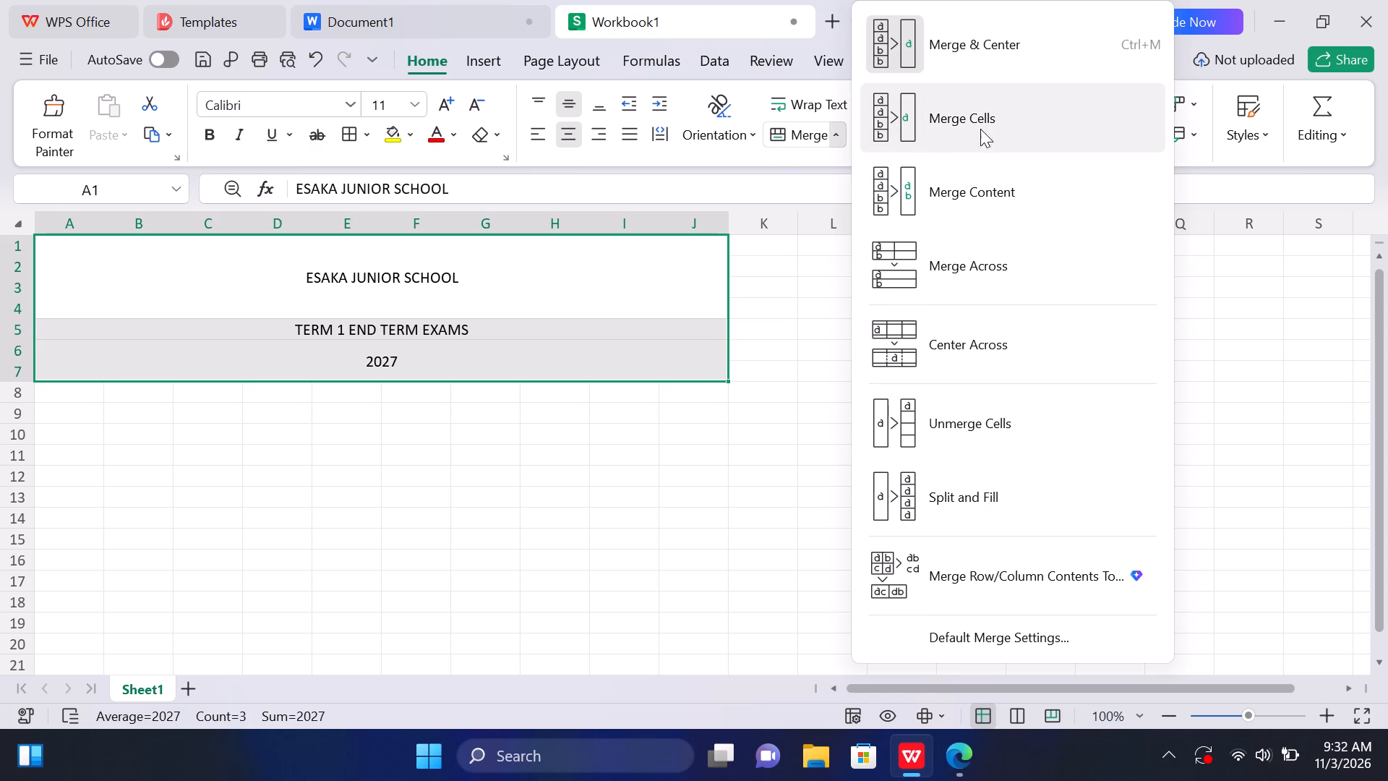
pyautogui.click(976, 183)
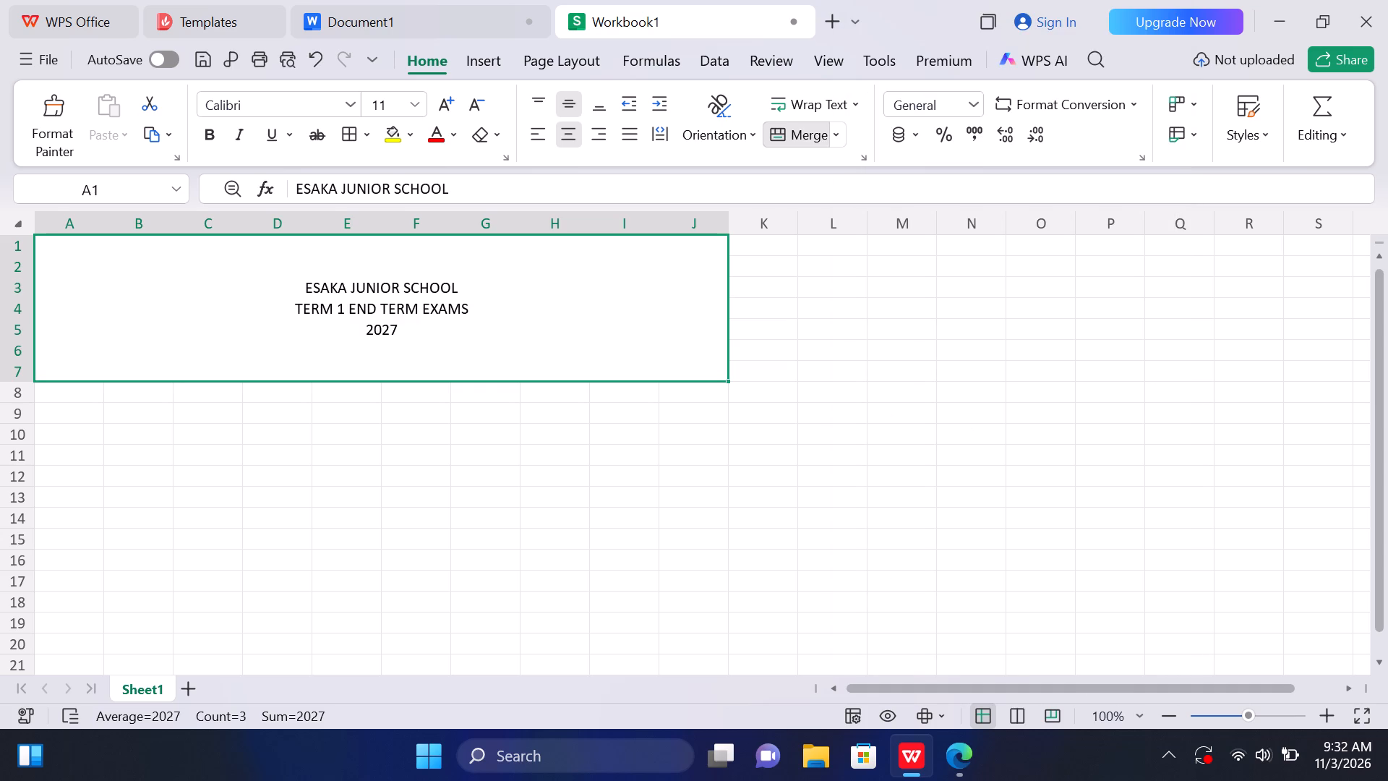
pyautogui.click(956, 198)
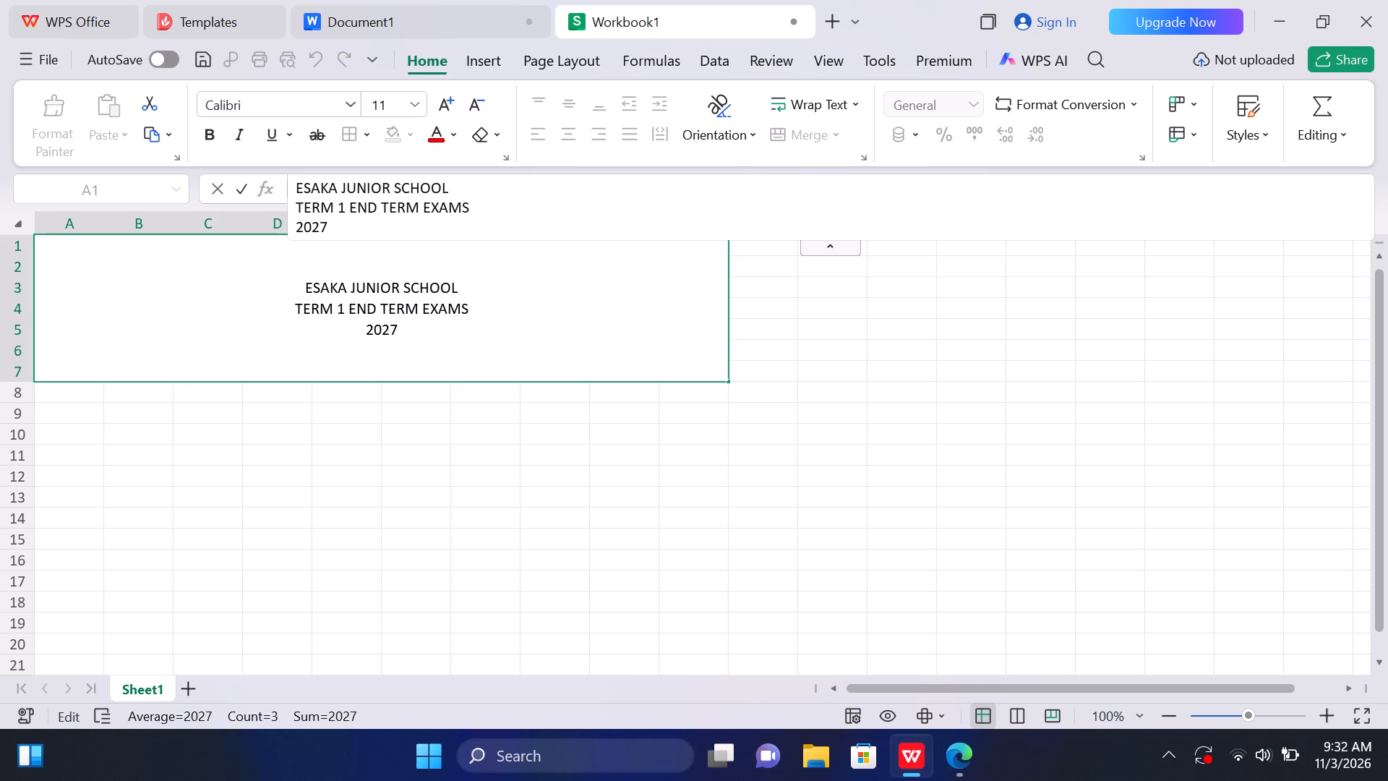
pyautogui.click(375, 427)
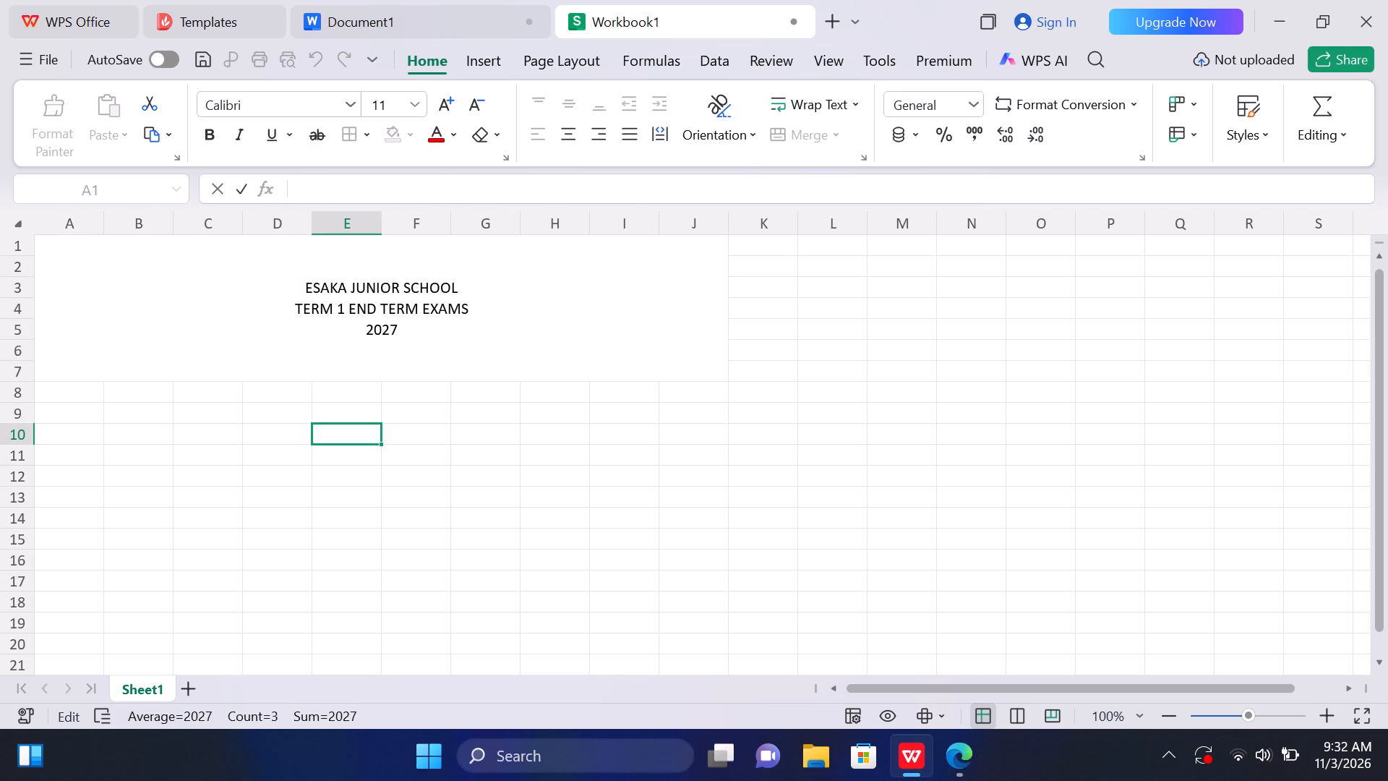
# Apply Merge Cells to the already merged heading block A1 to J7 to split it back into separate cells.
pyautogui.click(830, 137)
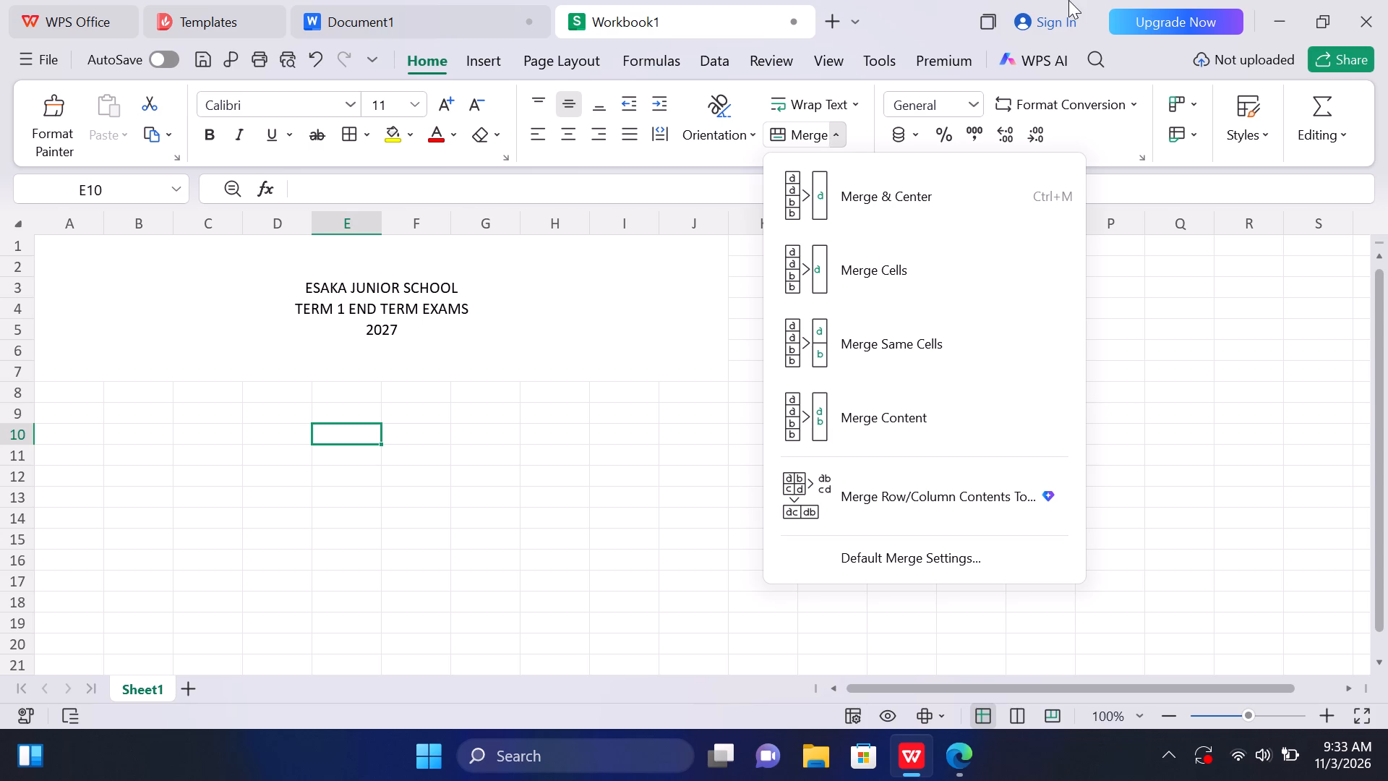
pyautogui.click(1301, 296)
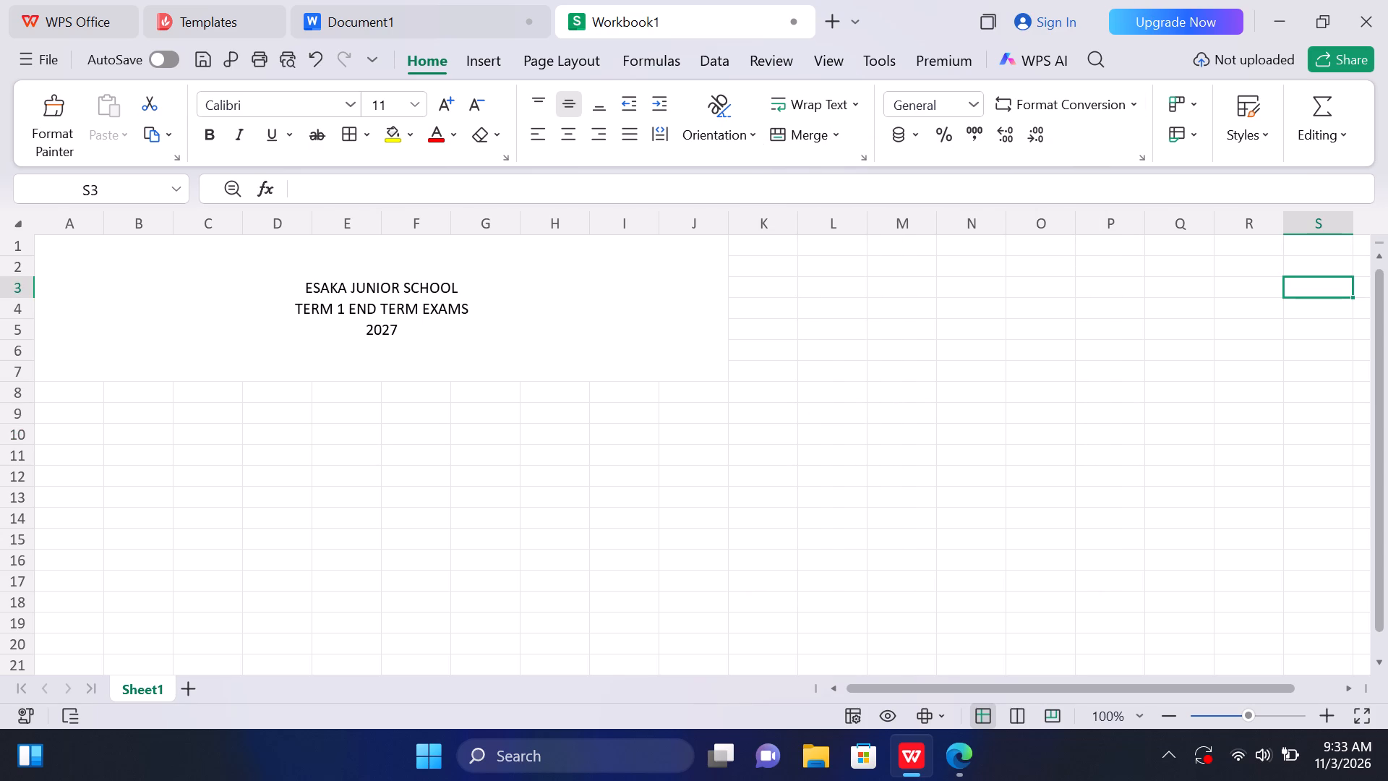
pyautogui.moveTo(310, 280); pyautogui.dragTo(359, 320)
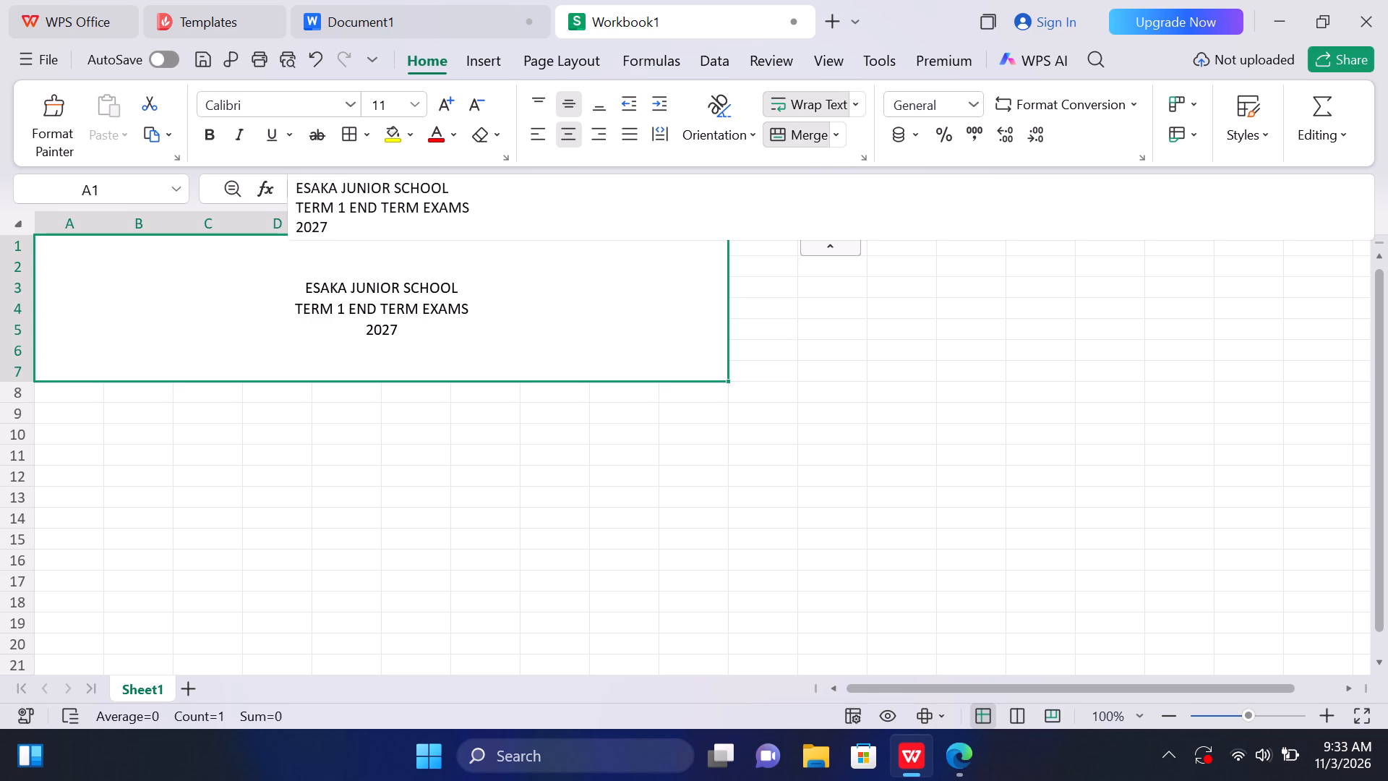
pyautogui.click(839, 142)
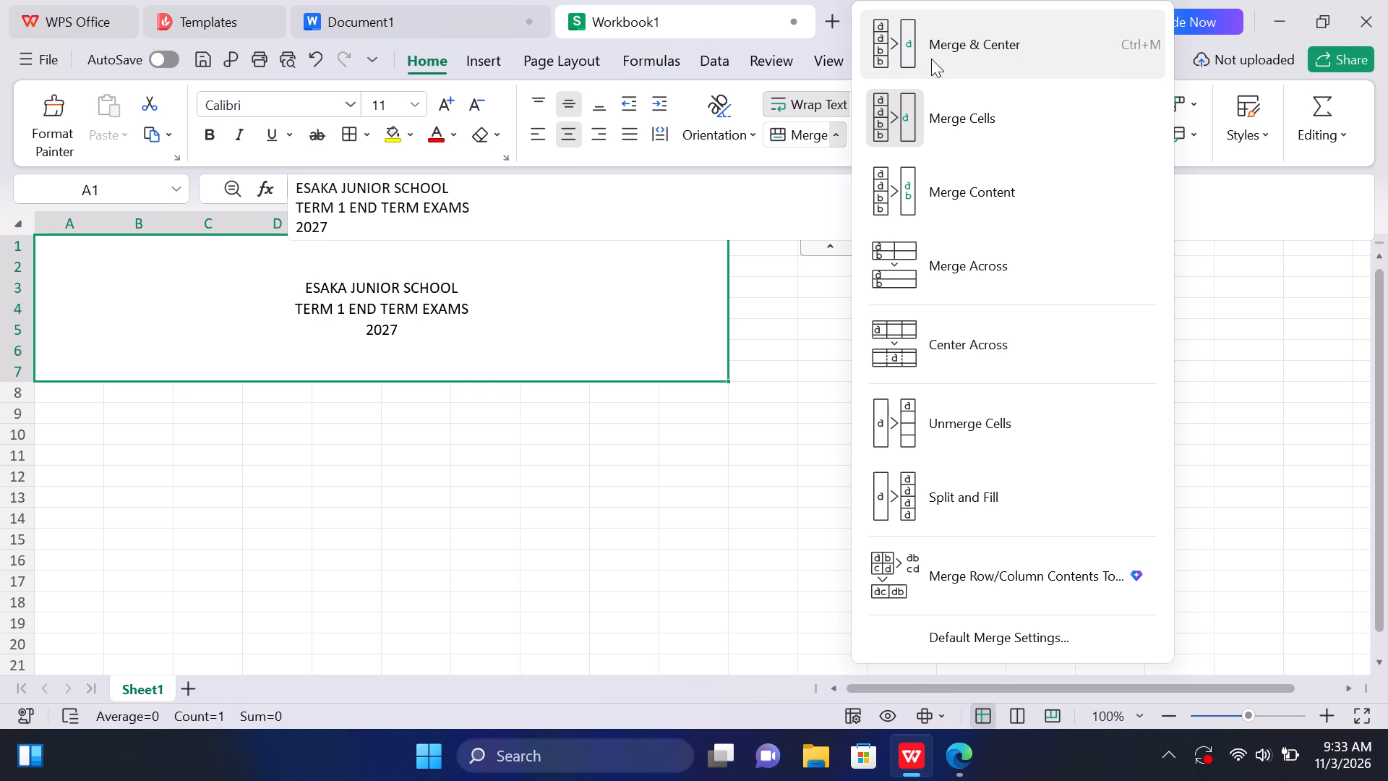
pyautogui.click(973, 124)
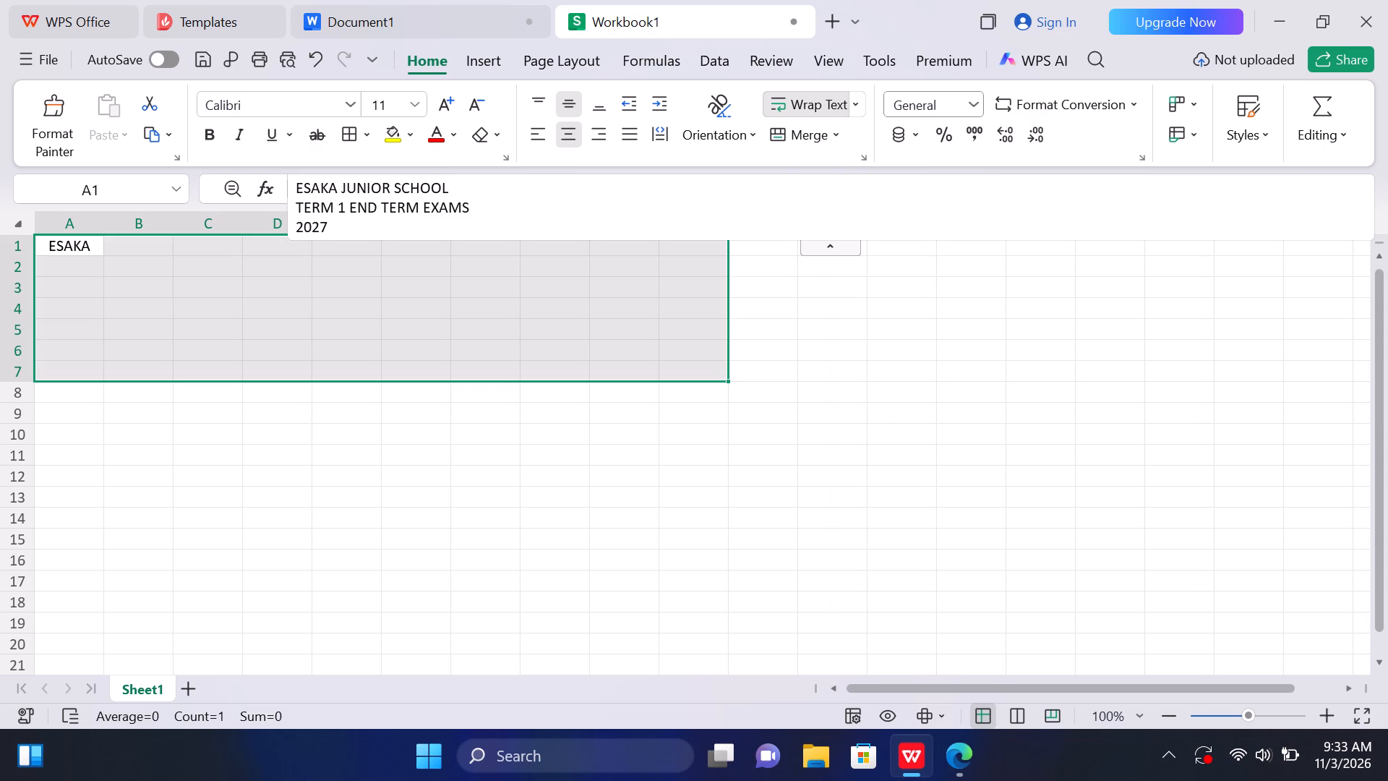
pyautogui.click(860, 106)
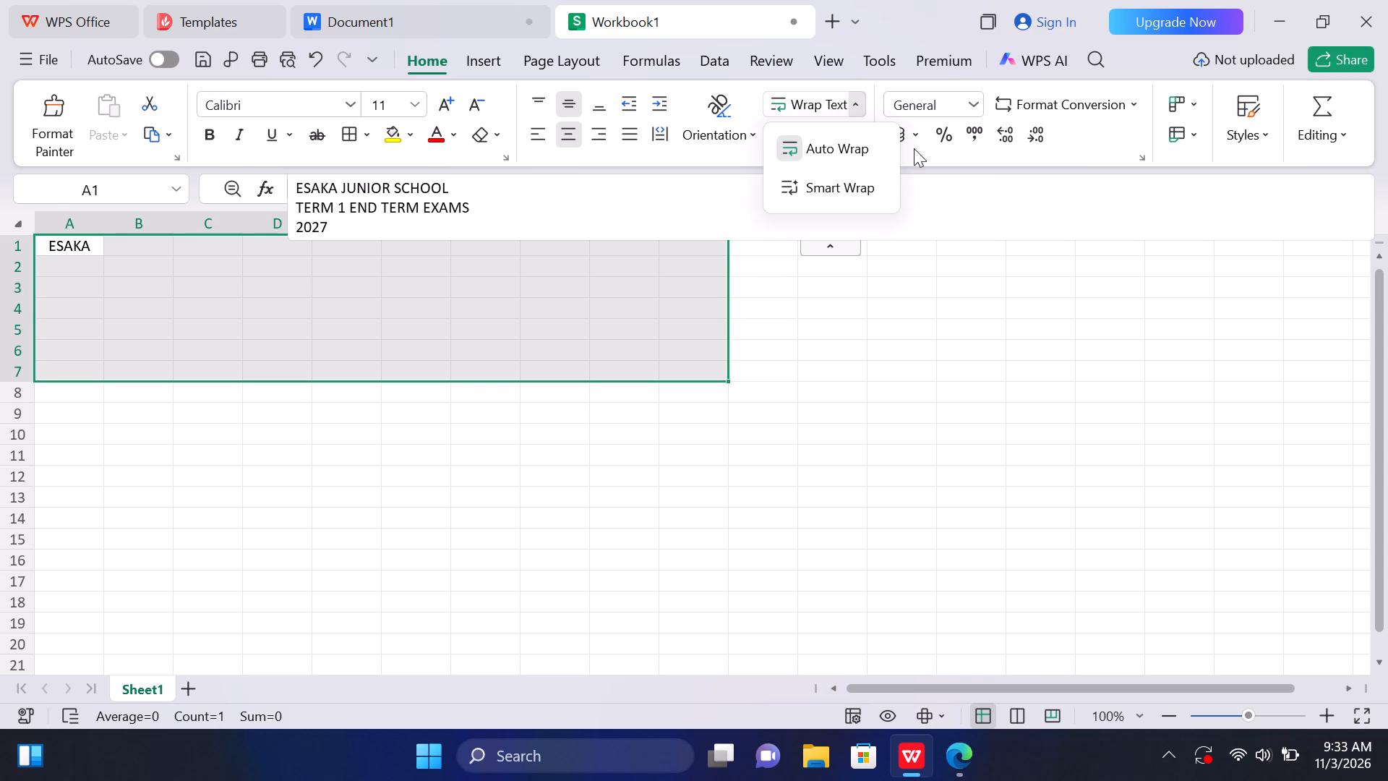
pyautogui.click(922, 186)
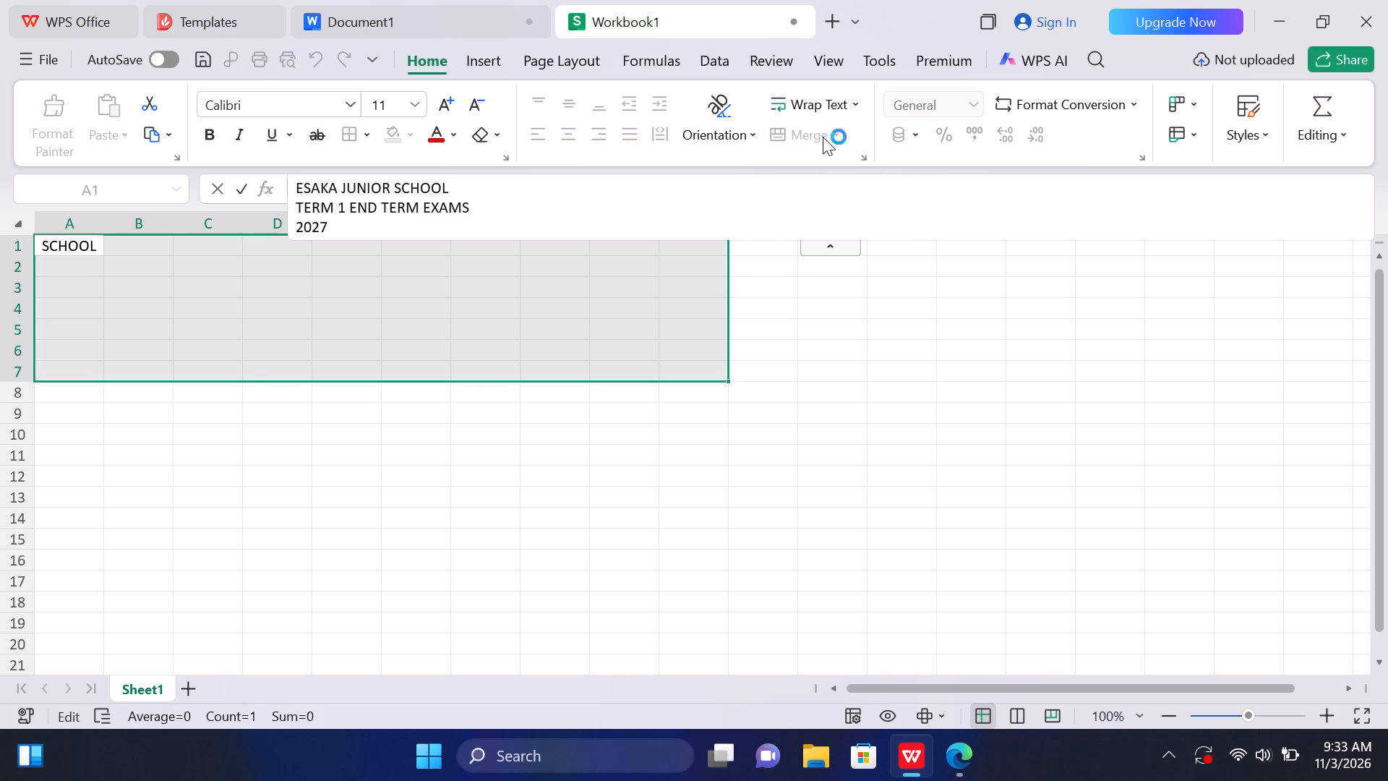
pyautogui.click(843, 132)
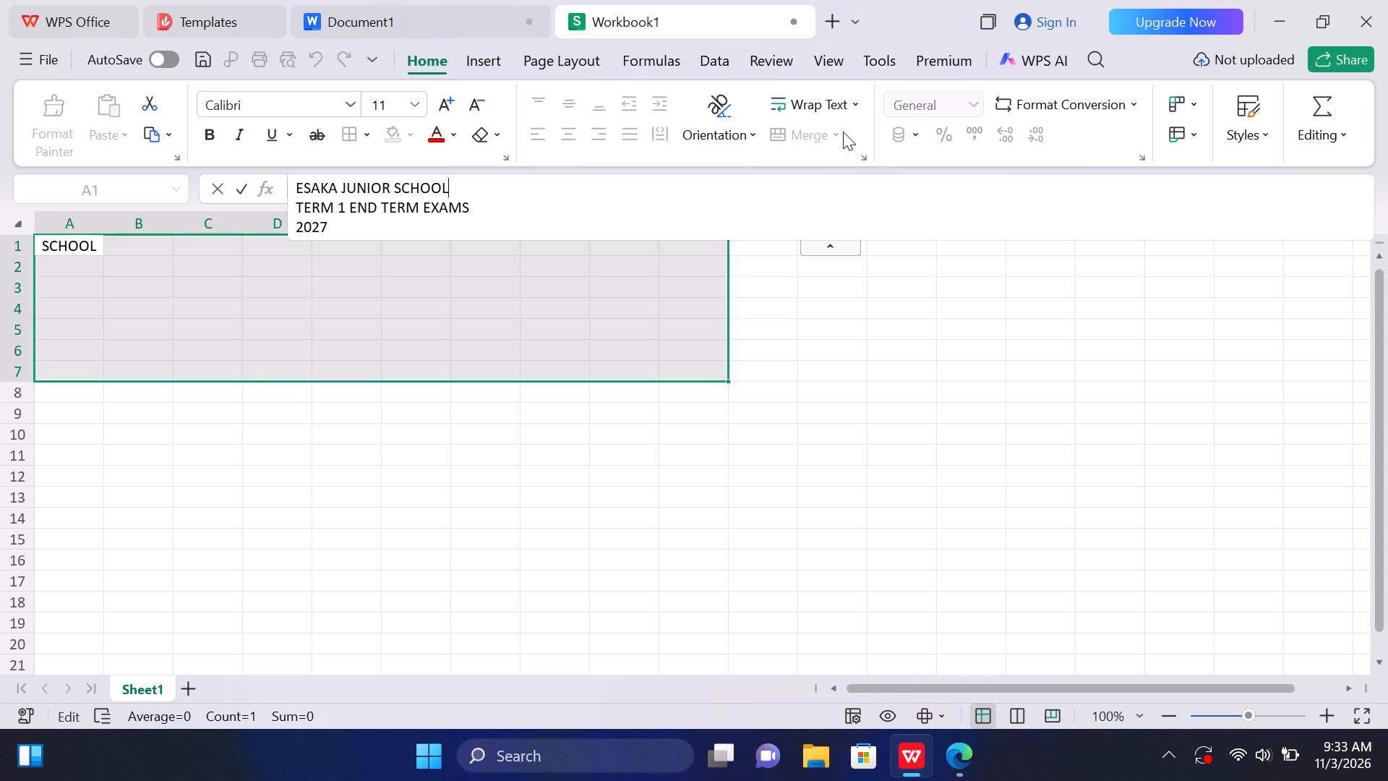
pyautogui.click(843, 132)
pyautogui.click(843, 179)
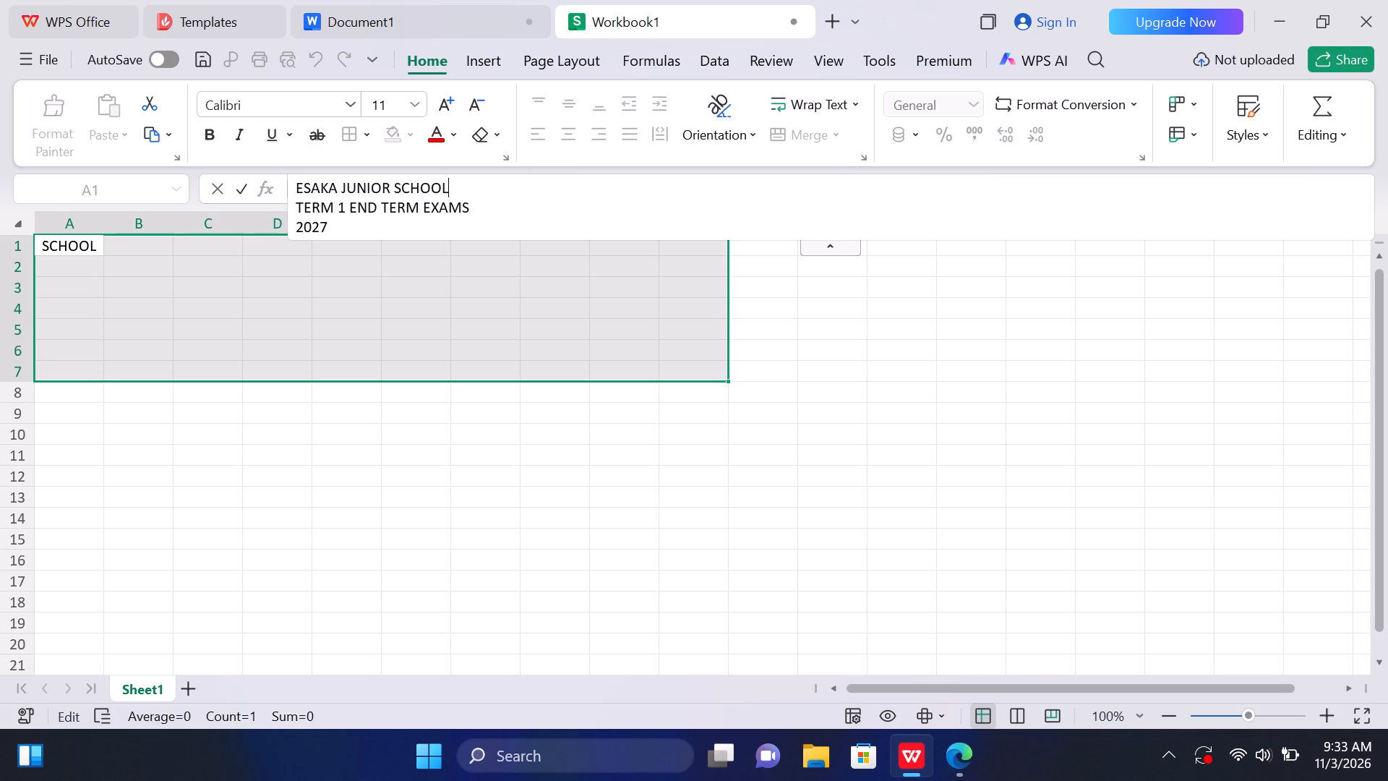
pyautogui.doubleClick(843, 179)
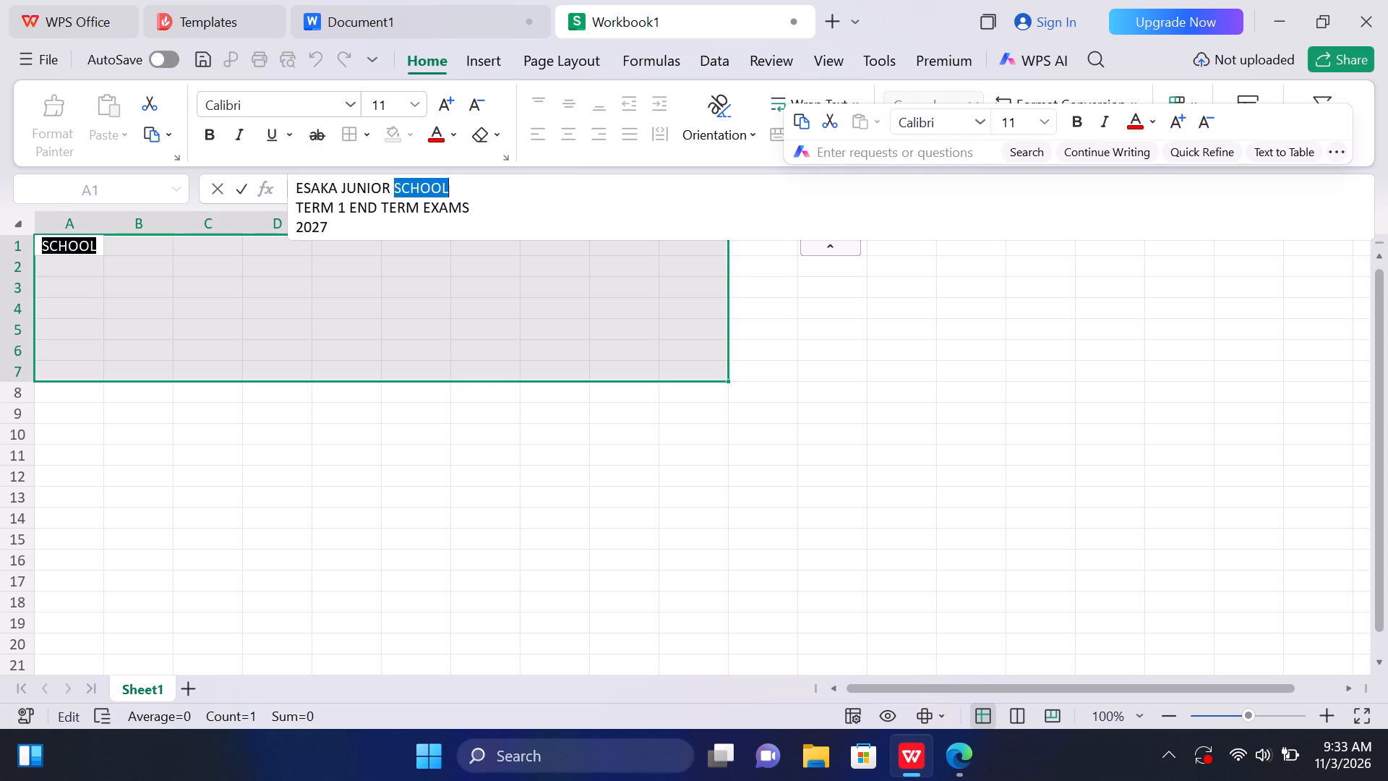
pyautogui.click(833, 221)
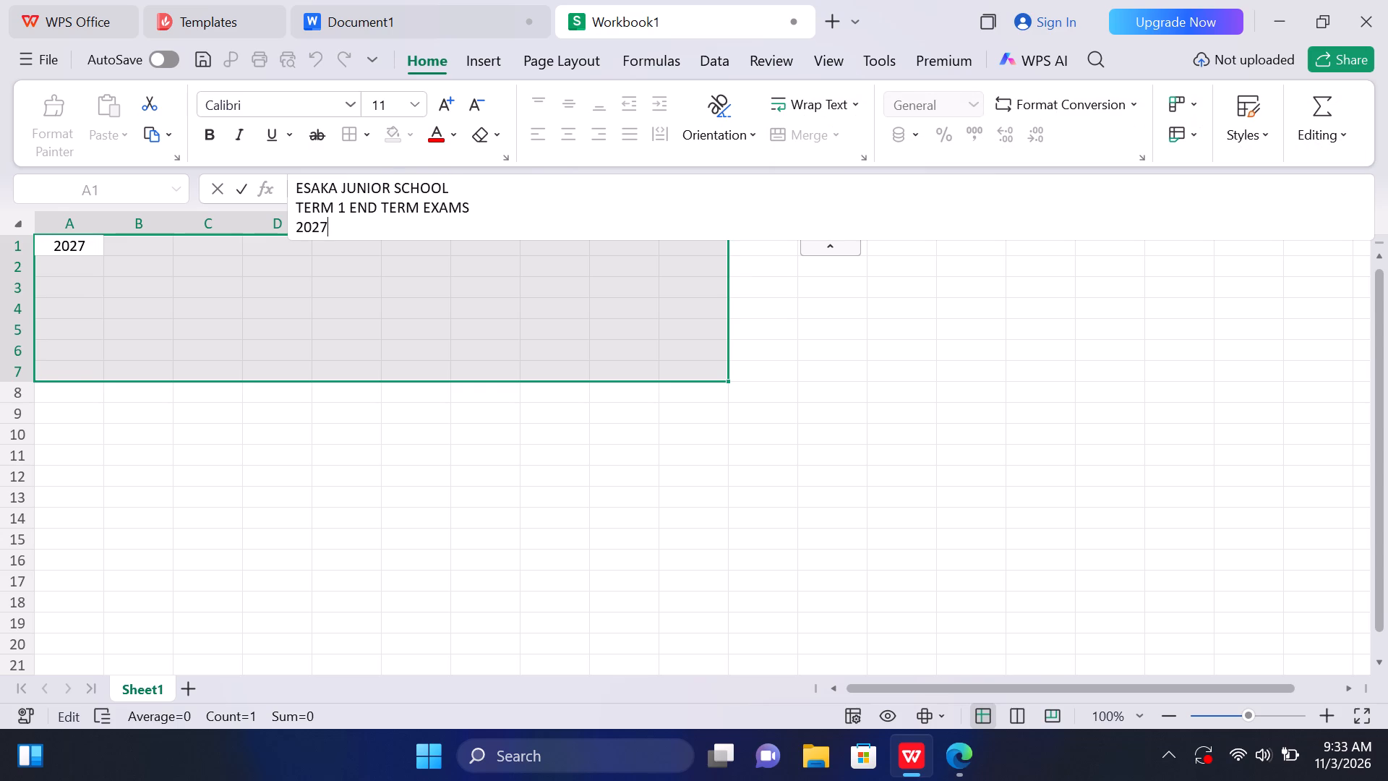
# Apply Merge Same Cells to the empty cells M1 and M2.
pyautogui.click(910, 258)
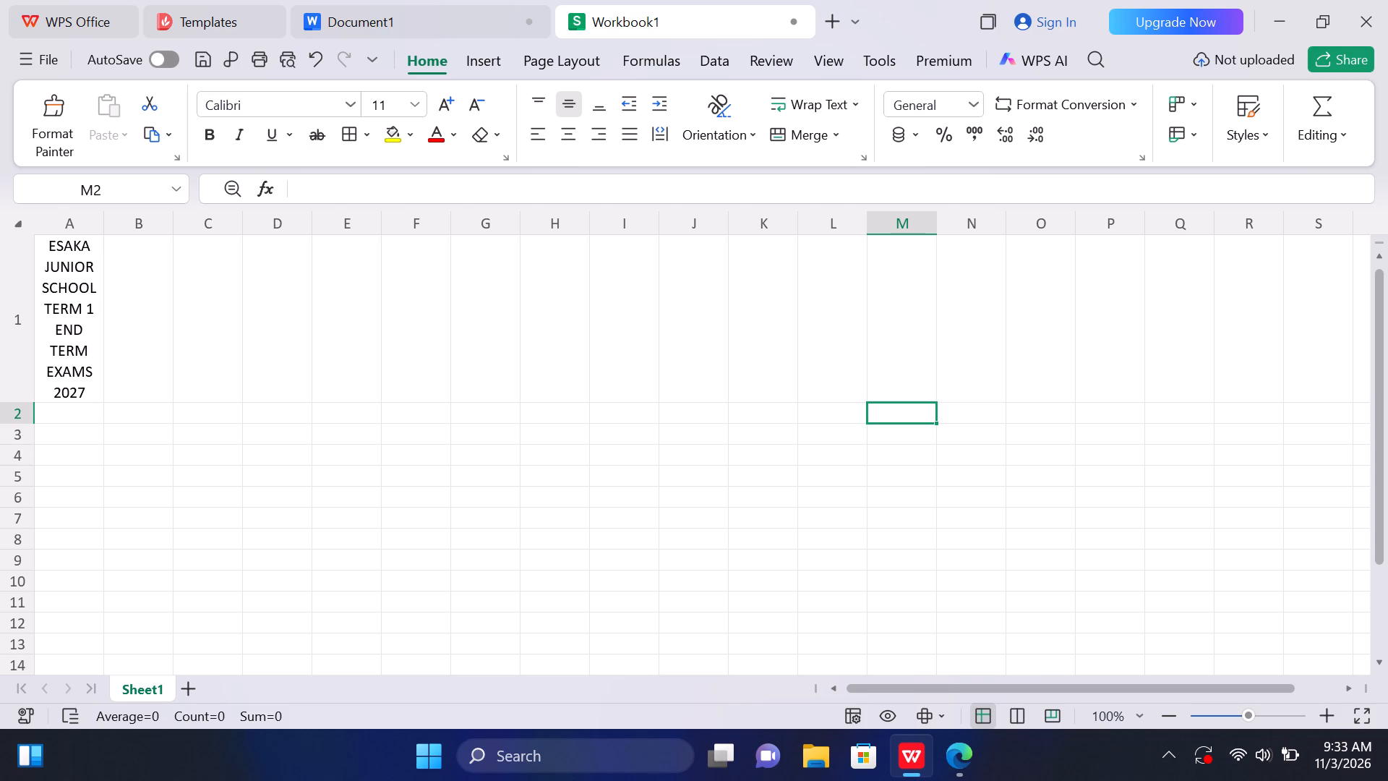
pyautogui.click(835, 141)
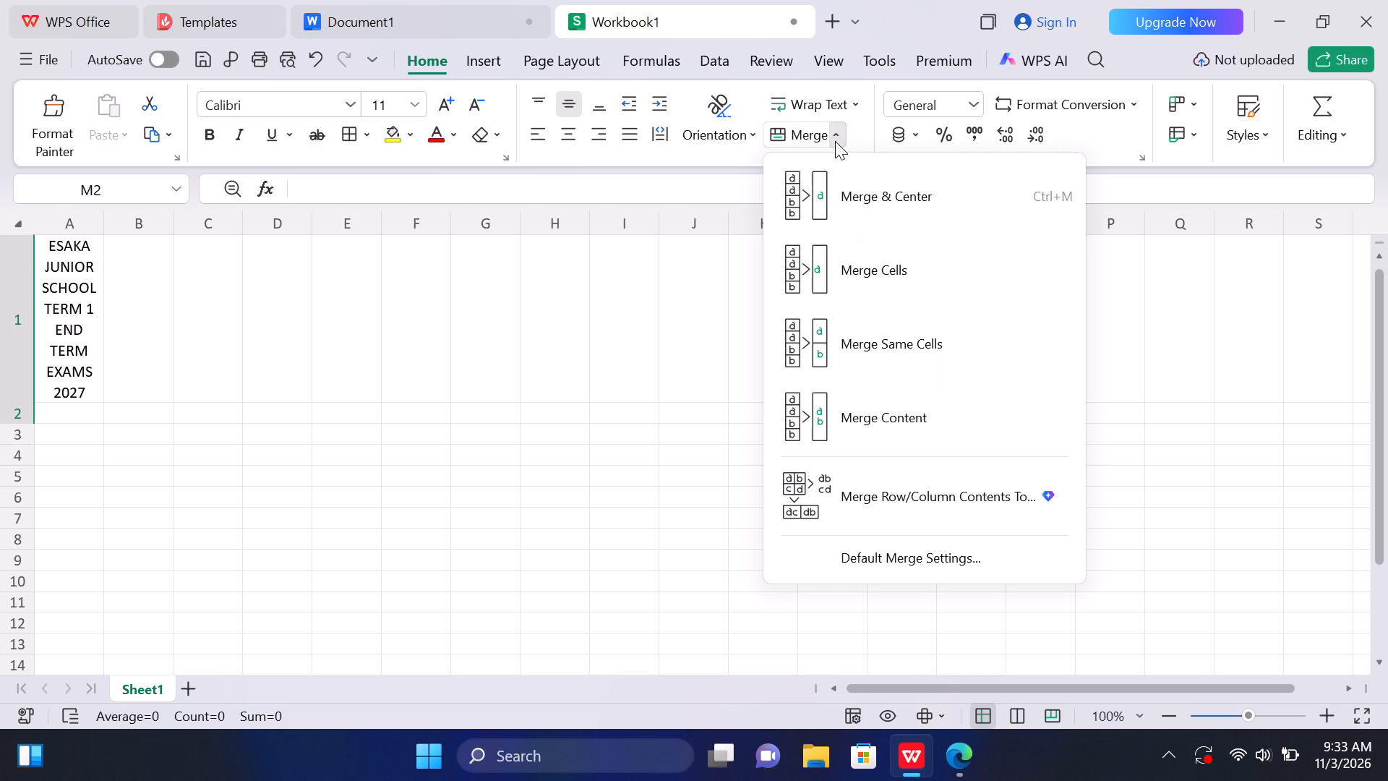
pyautogui.click(961, 336)
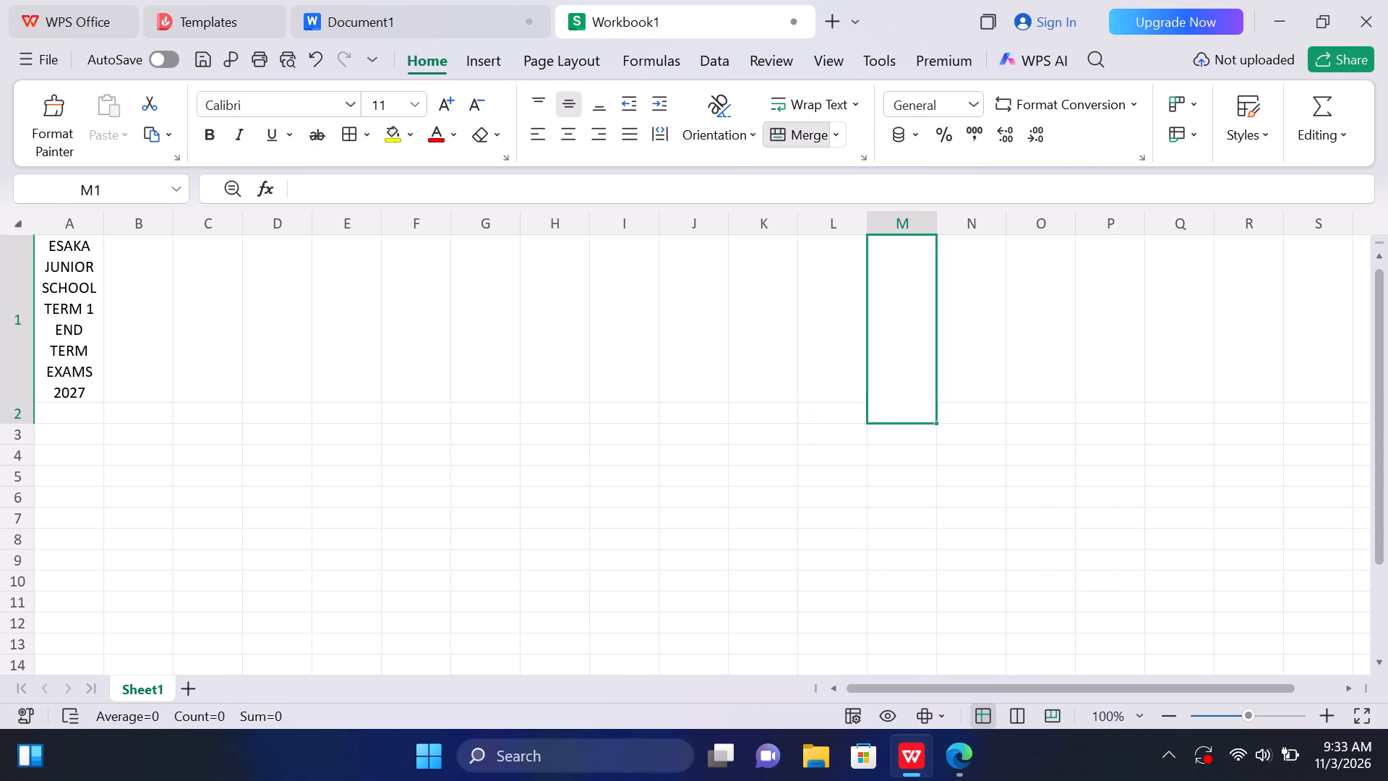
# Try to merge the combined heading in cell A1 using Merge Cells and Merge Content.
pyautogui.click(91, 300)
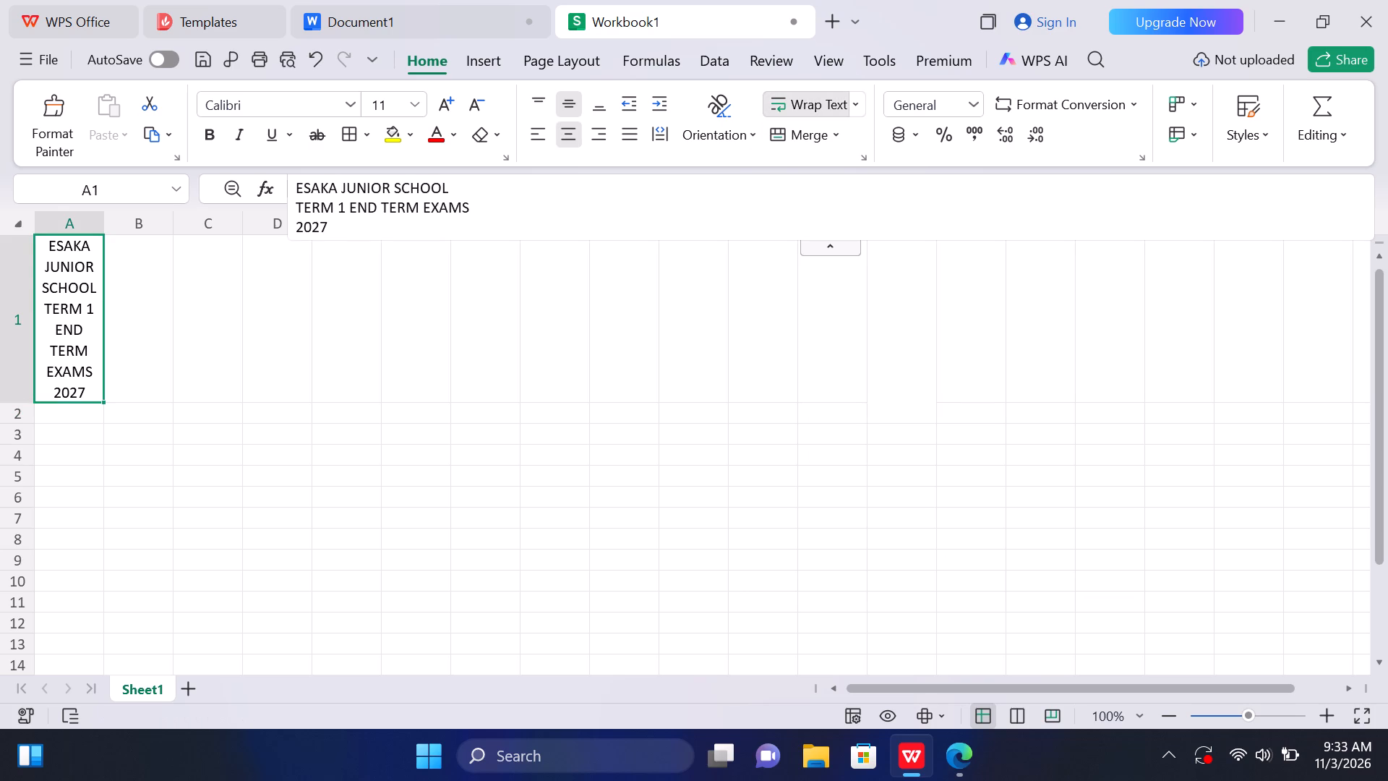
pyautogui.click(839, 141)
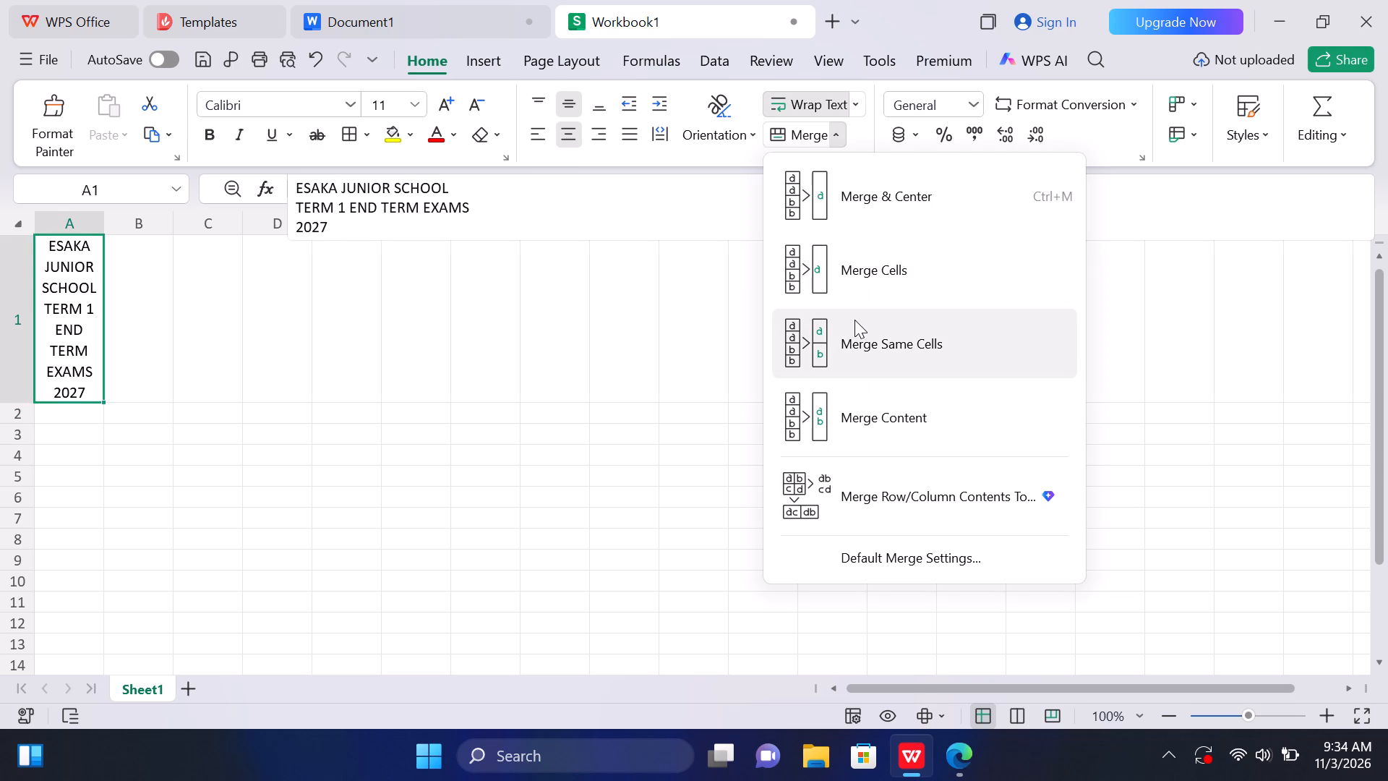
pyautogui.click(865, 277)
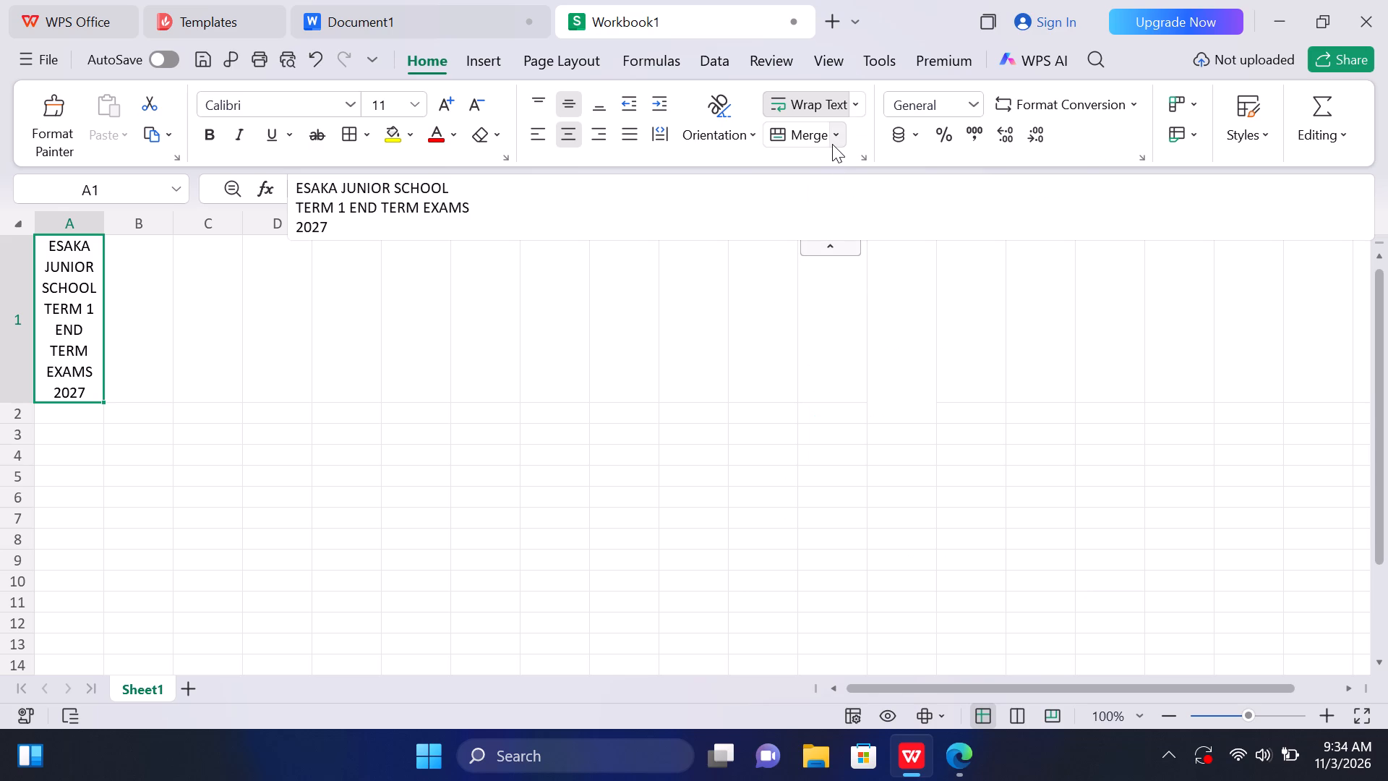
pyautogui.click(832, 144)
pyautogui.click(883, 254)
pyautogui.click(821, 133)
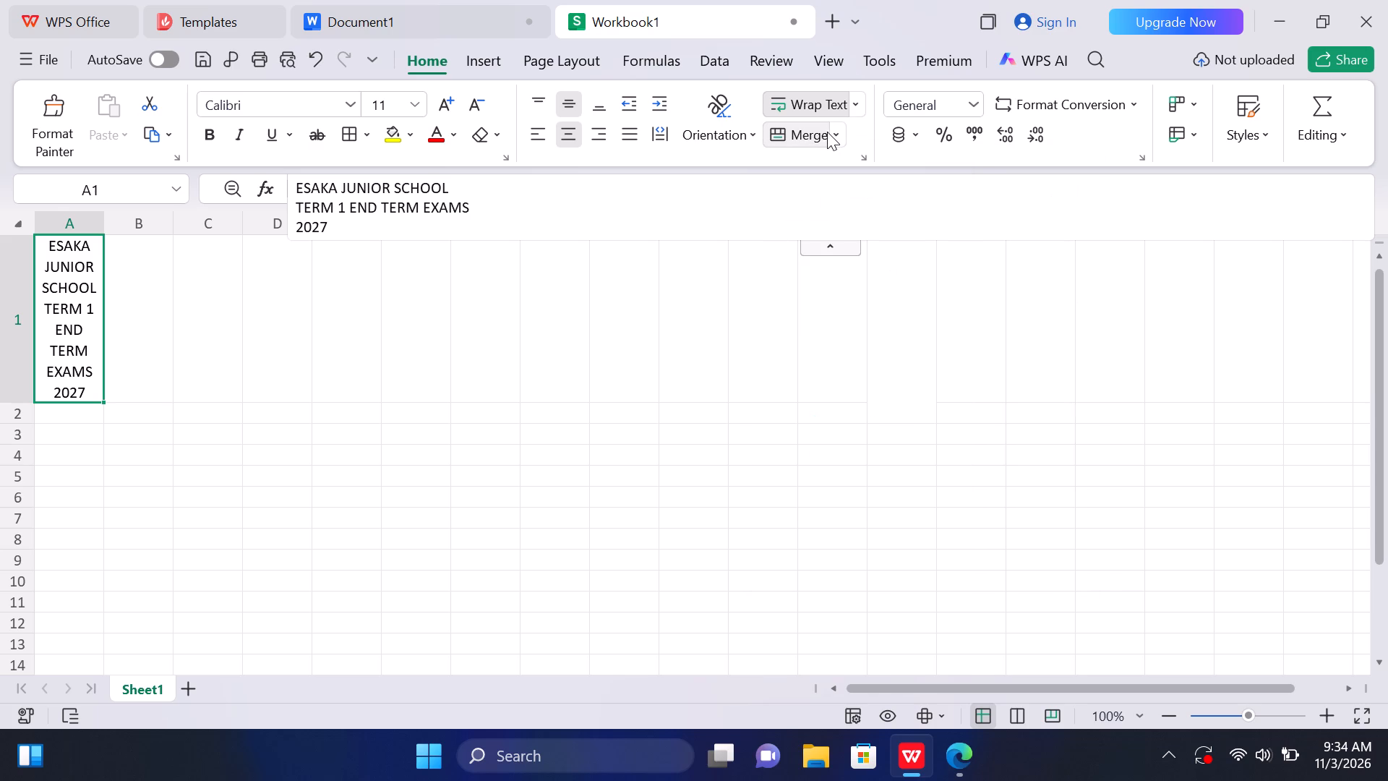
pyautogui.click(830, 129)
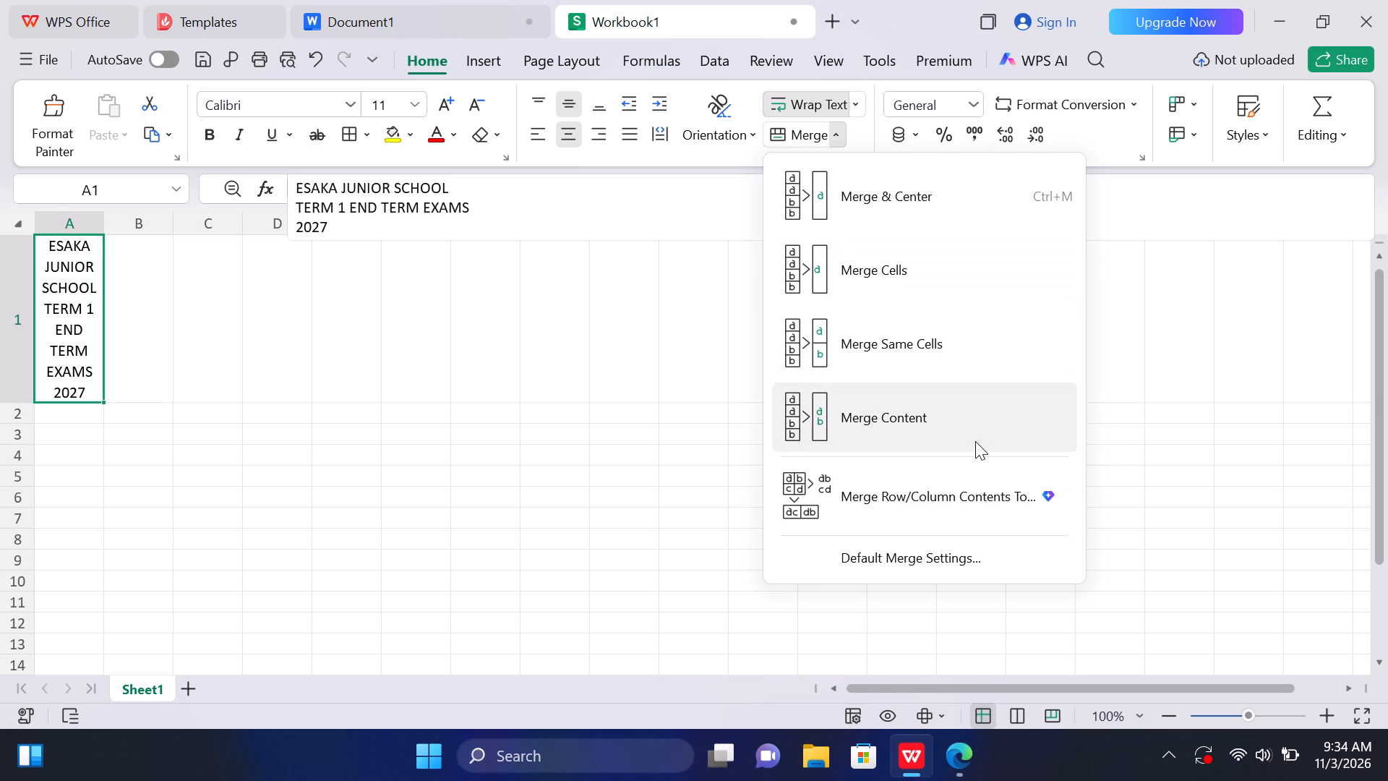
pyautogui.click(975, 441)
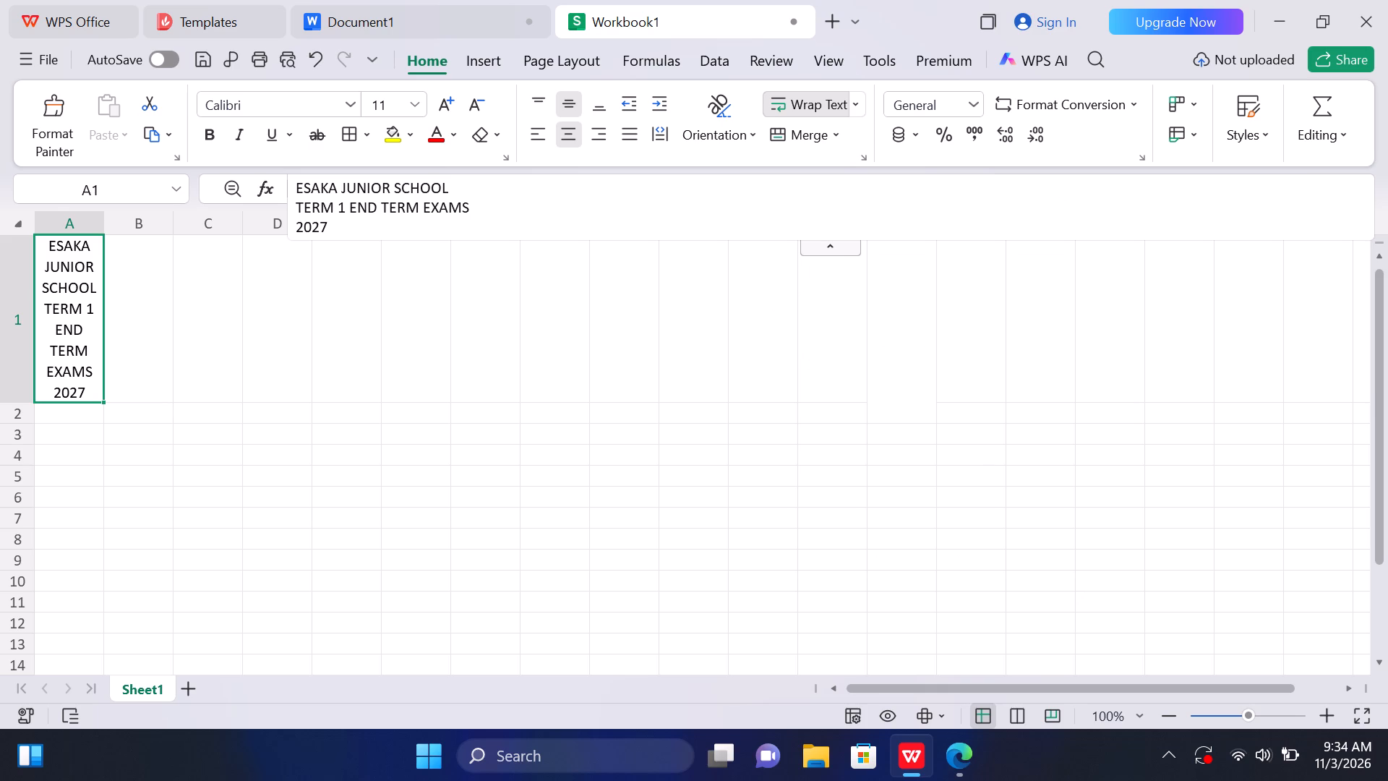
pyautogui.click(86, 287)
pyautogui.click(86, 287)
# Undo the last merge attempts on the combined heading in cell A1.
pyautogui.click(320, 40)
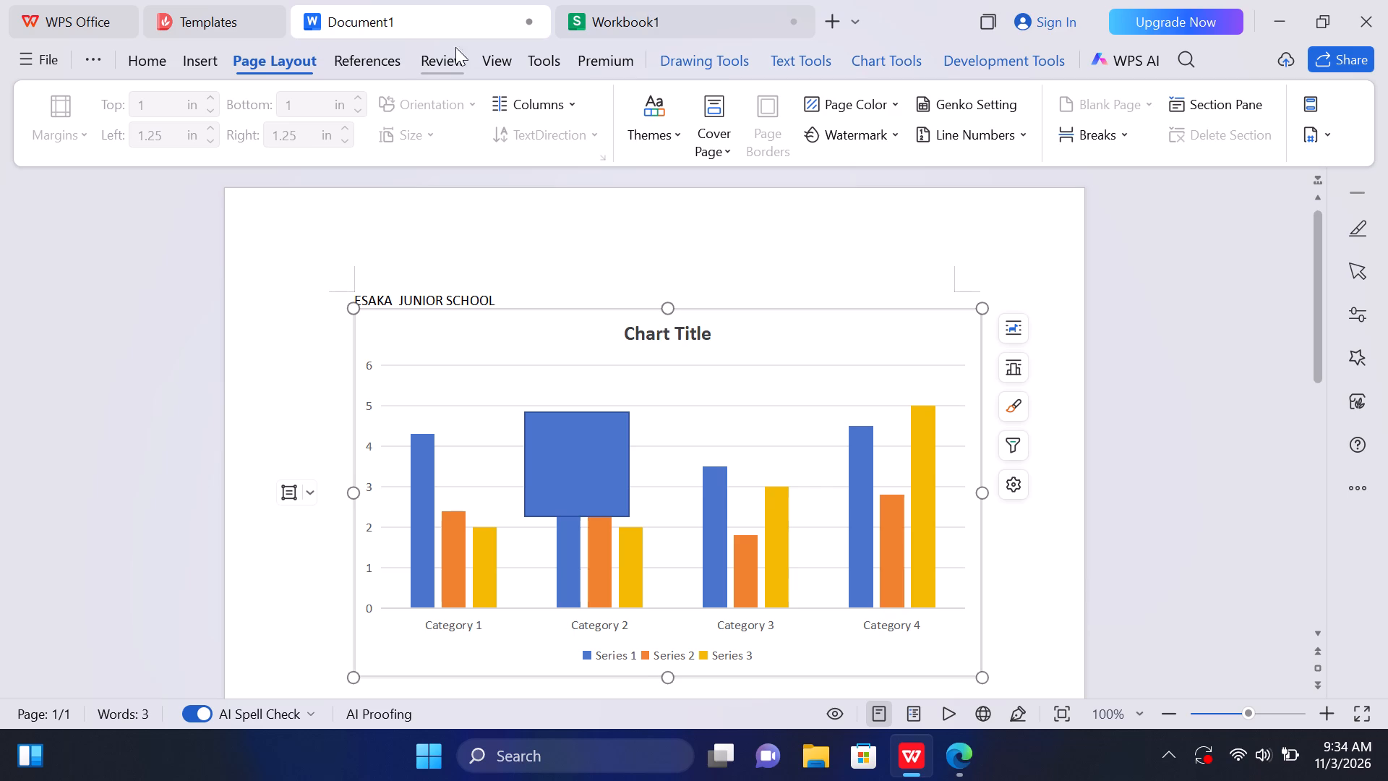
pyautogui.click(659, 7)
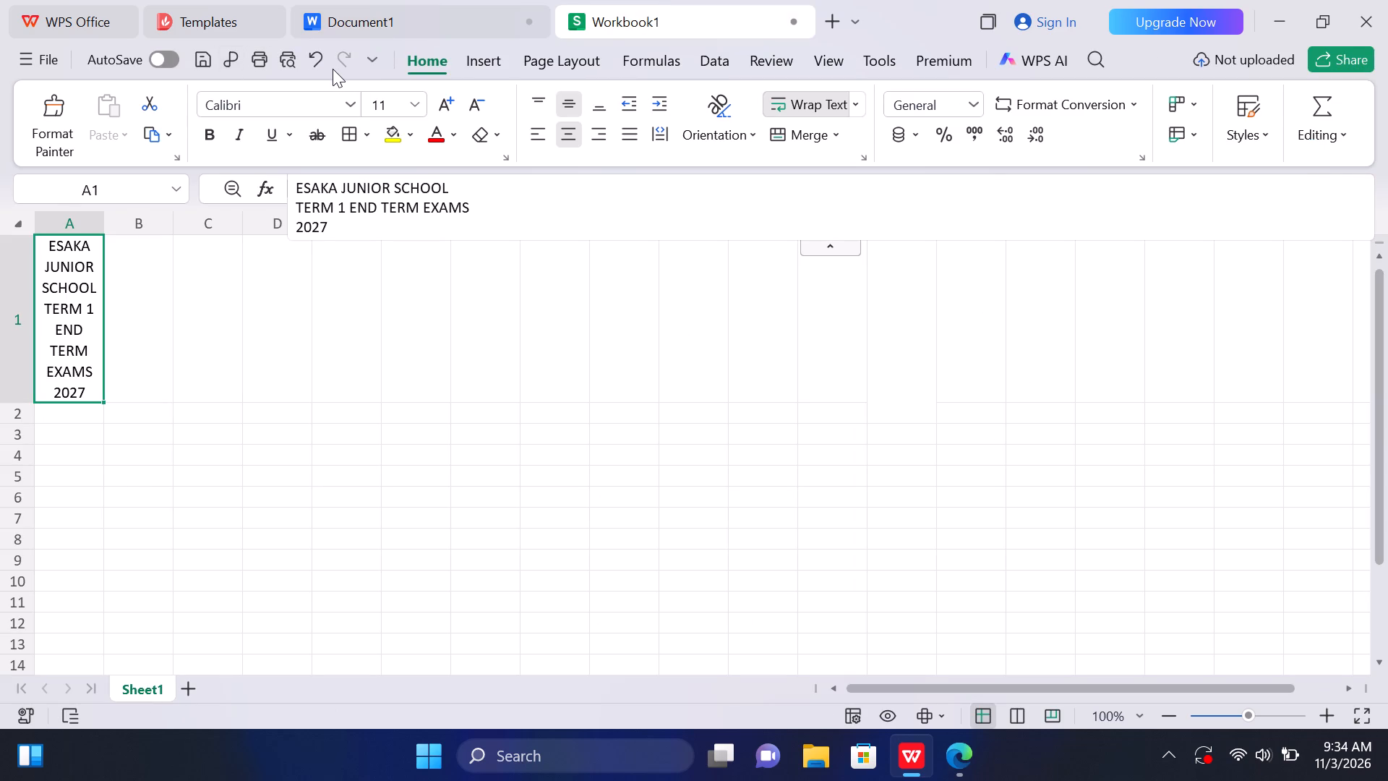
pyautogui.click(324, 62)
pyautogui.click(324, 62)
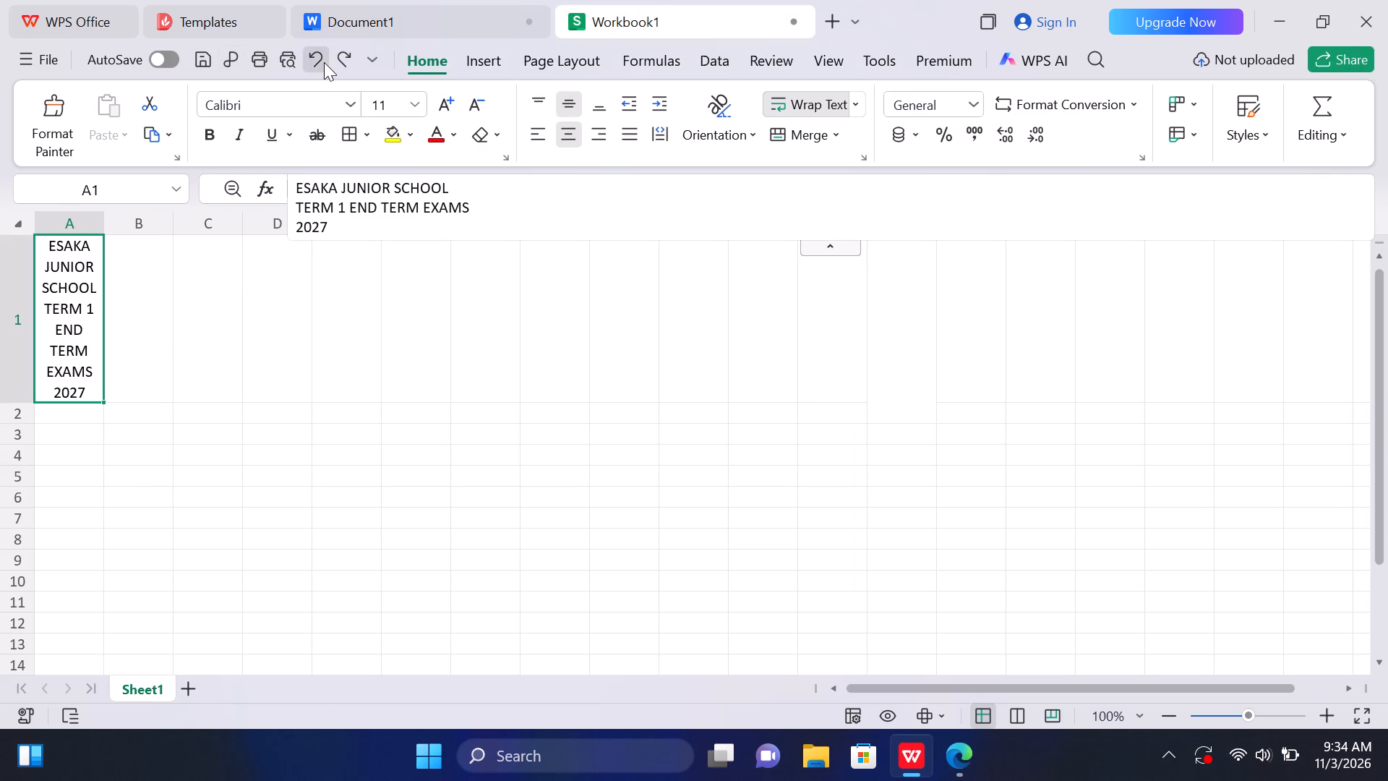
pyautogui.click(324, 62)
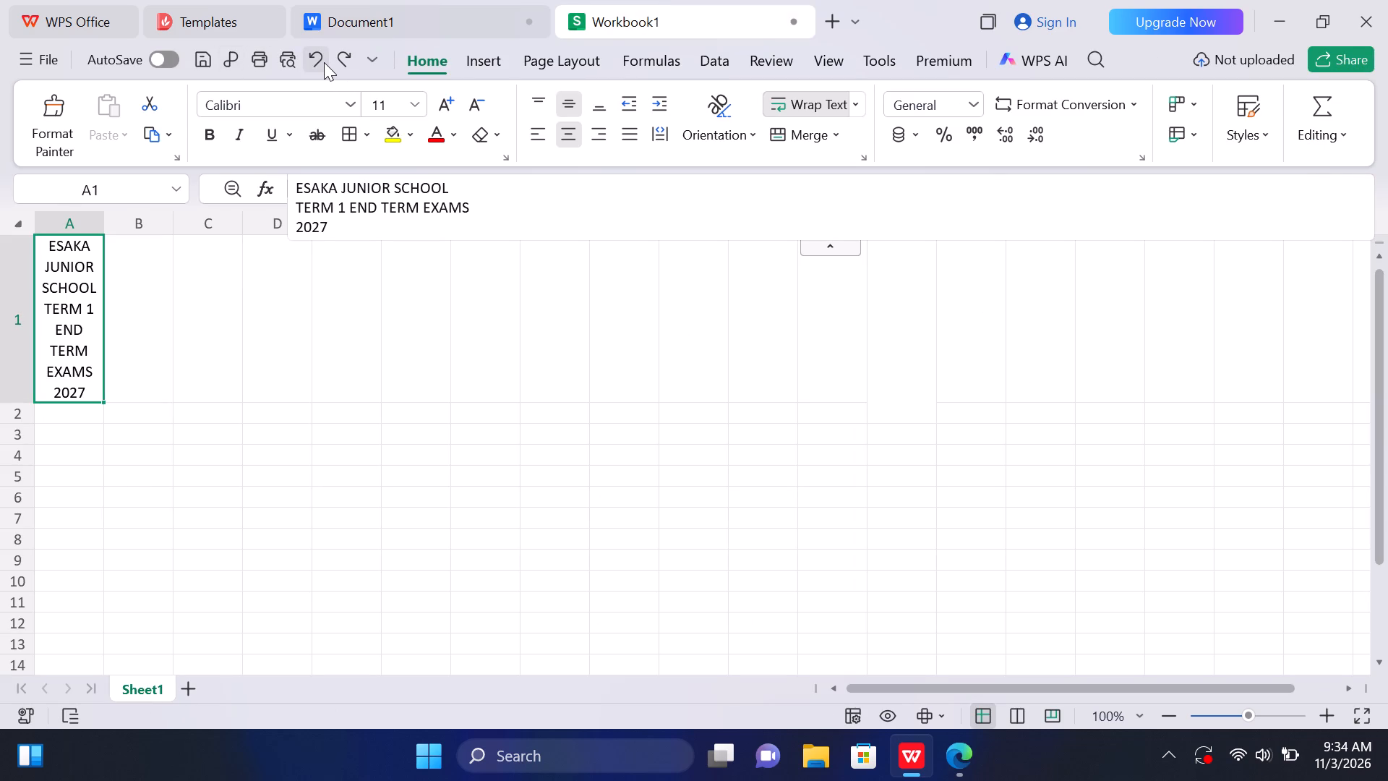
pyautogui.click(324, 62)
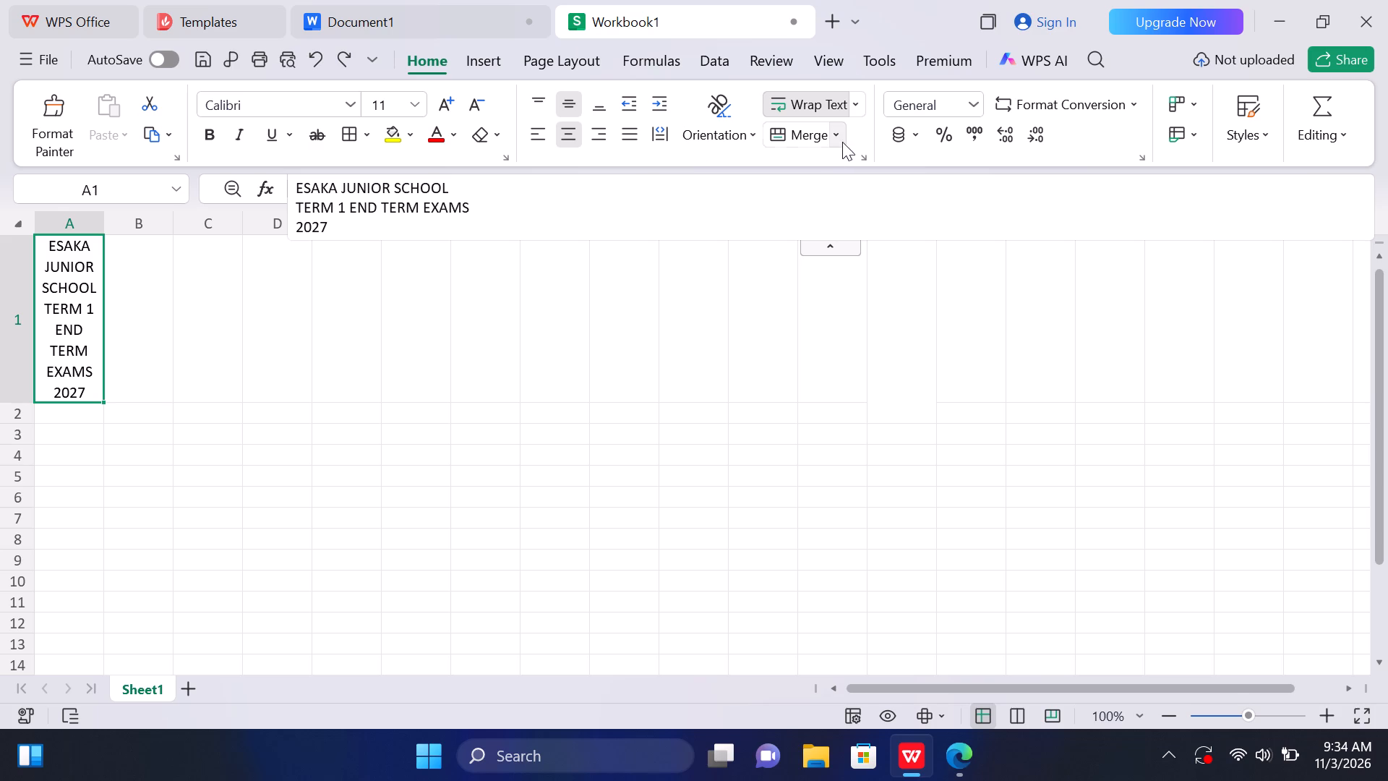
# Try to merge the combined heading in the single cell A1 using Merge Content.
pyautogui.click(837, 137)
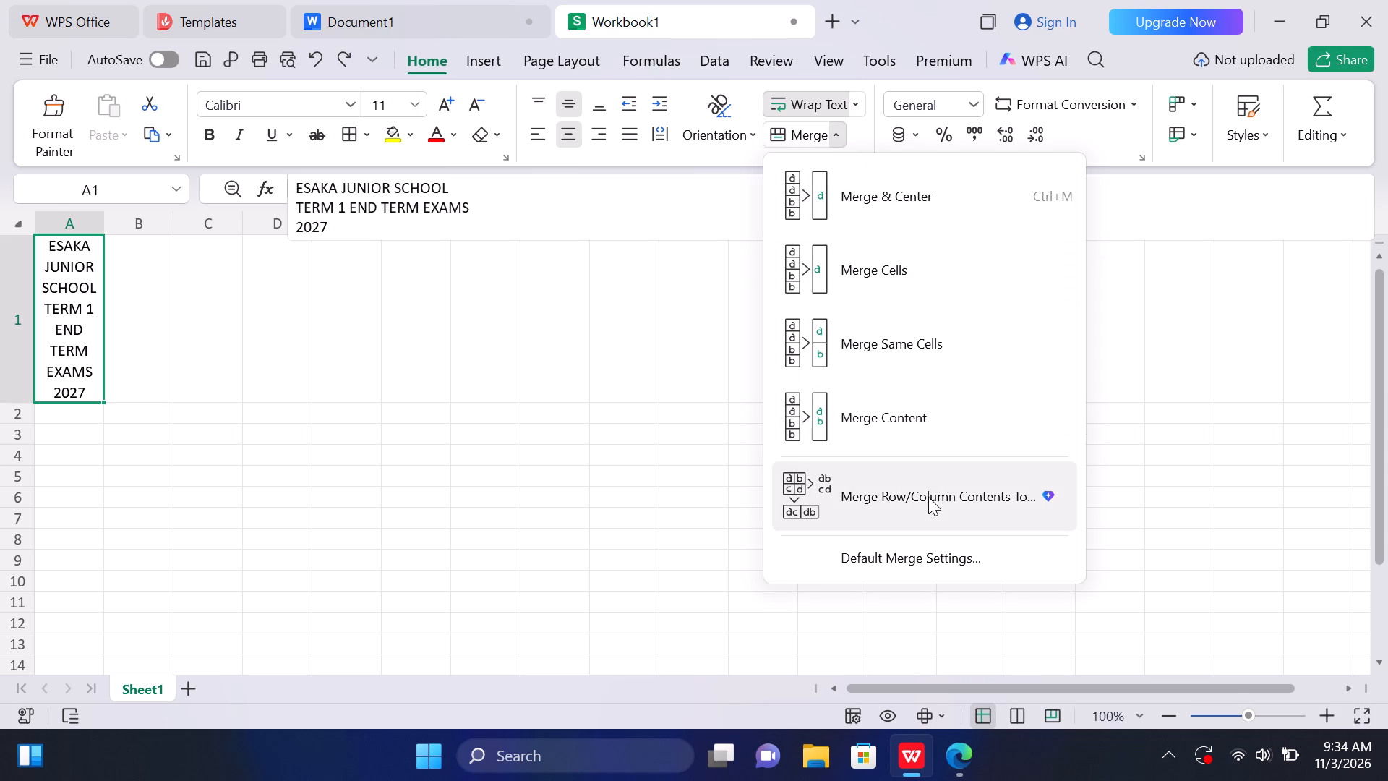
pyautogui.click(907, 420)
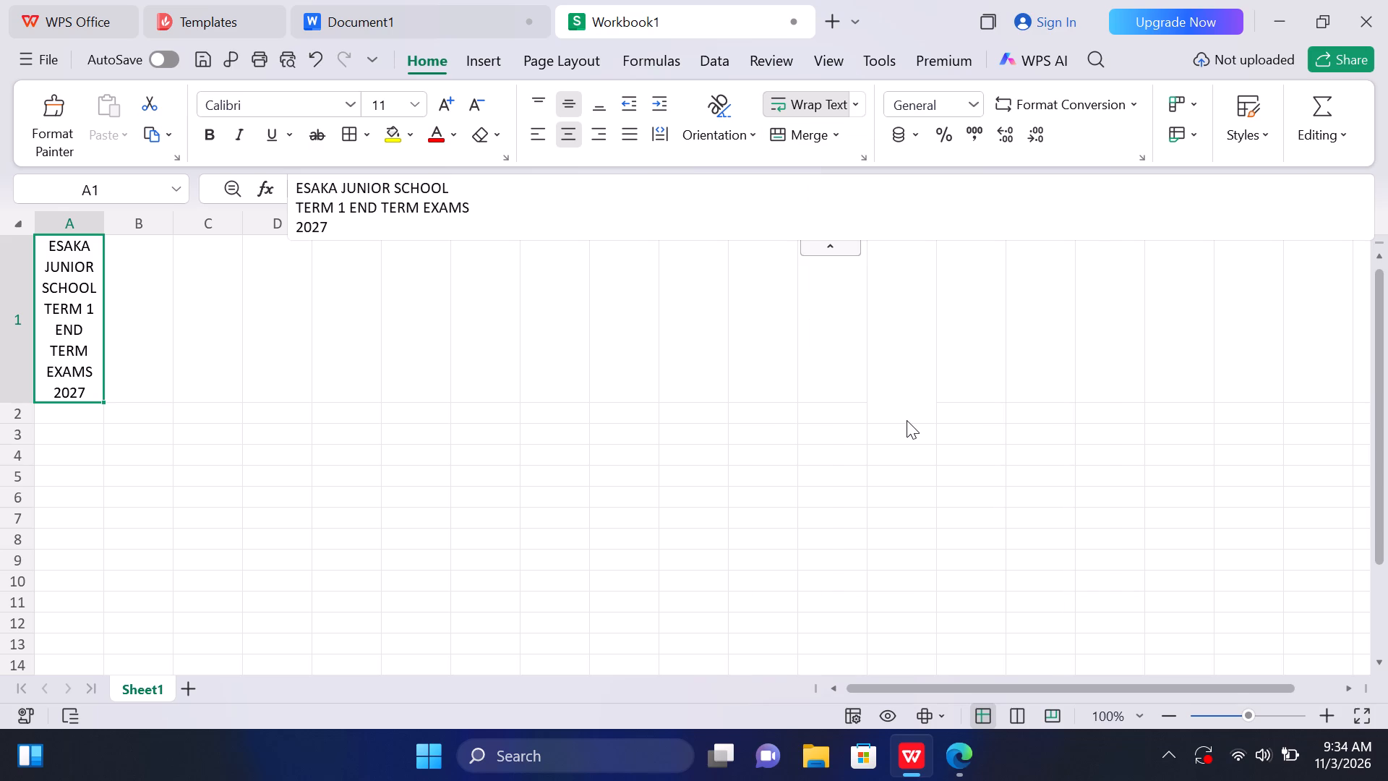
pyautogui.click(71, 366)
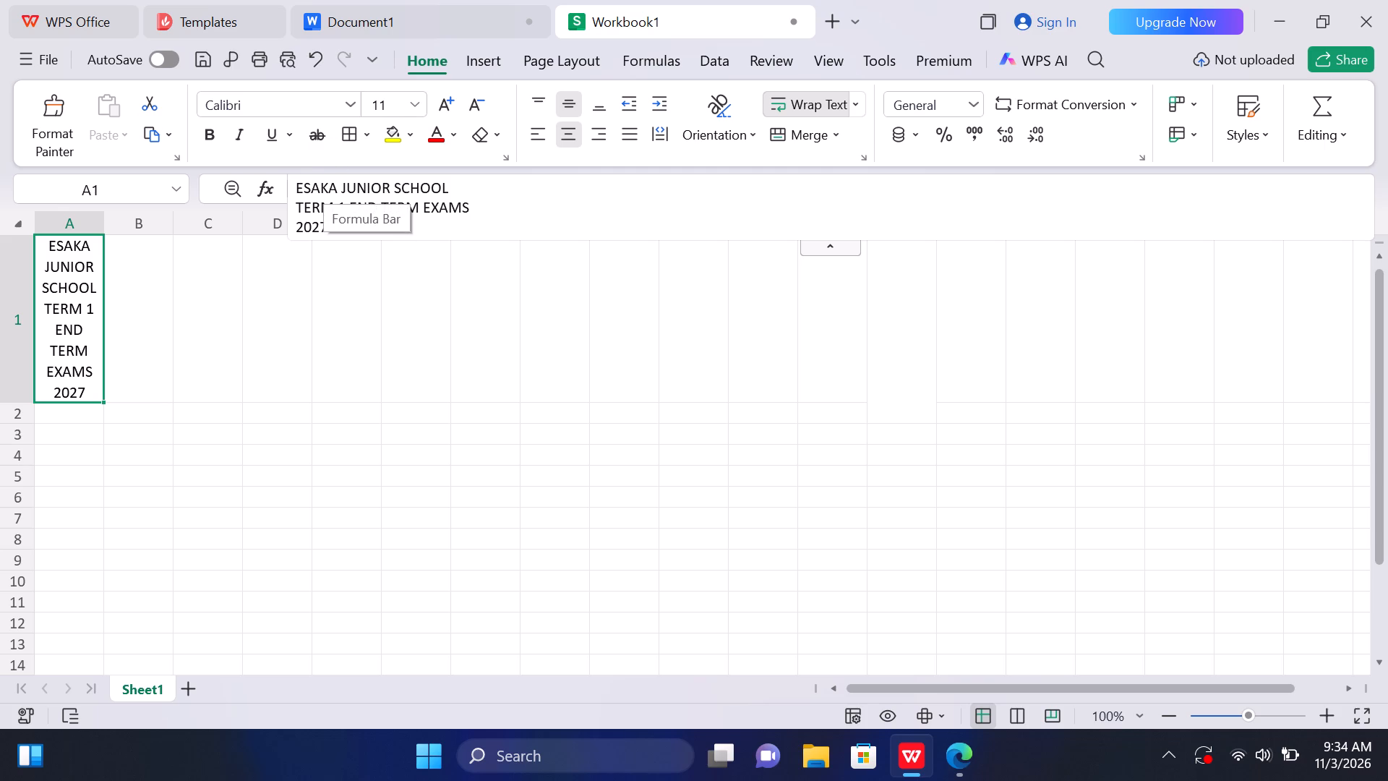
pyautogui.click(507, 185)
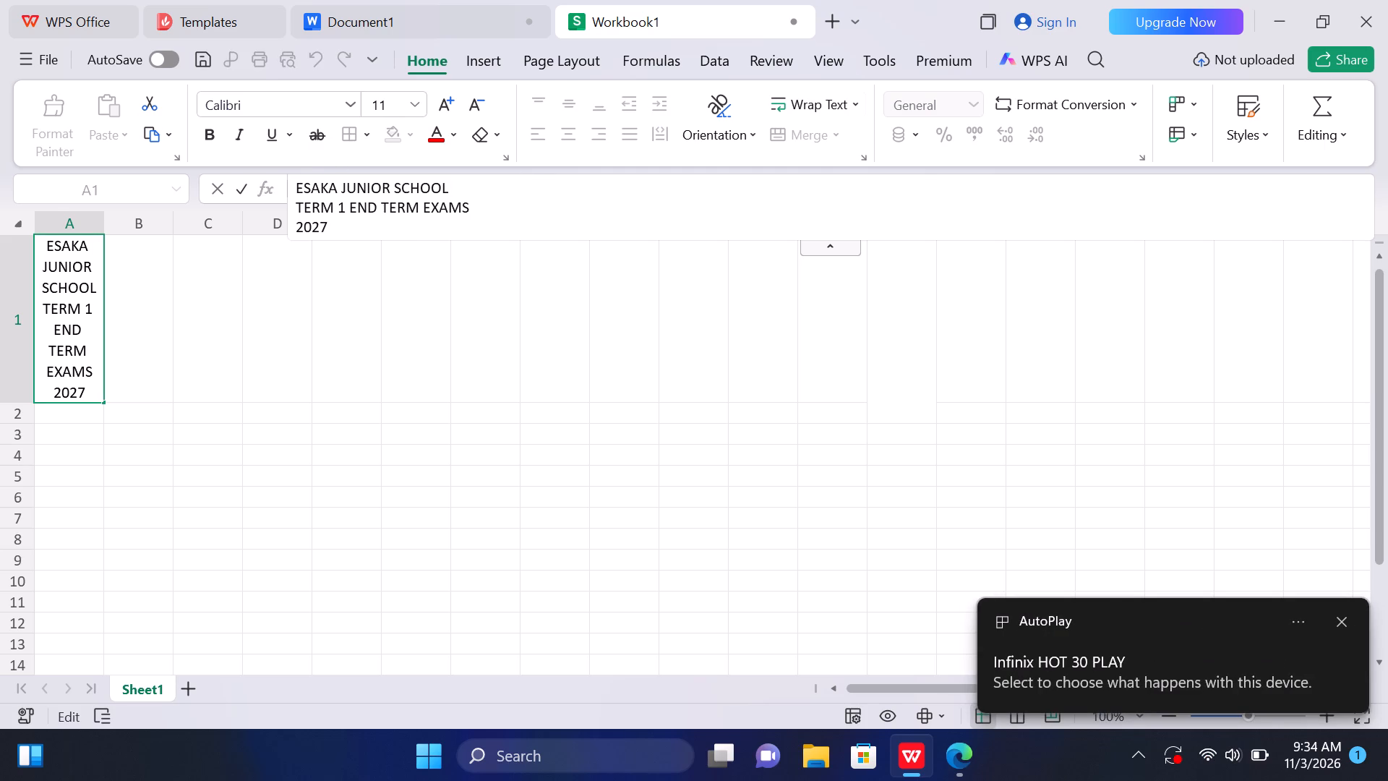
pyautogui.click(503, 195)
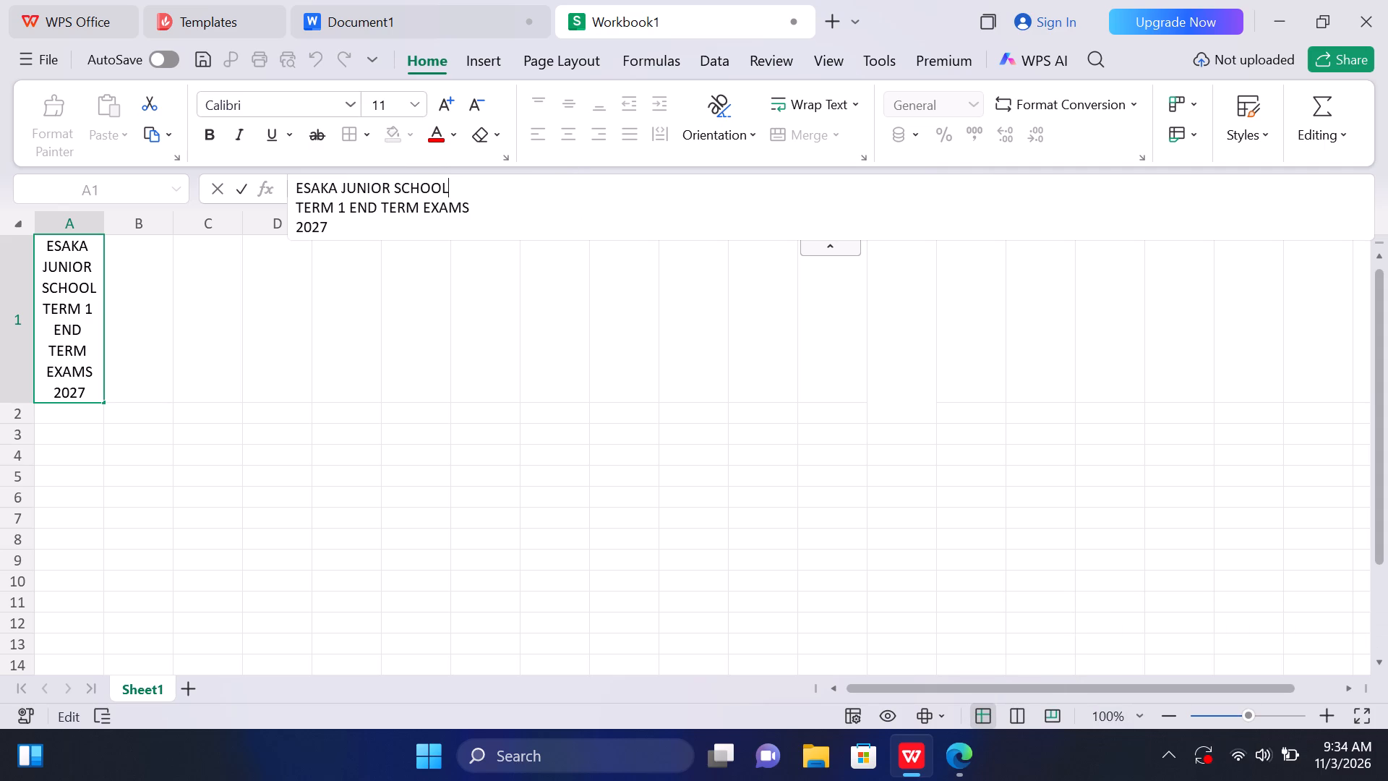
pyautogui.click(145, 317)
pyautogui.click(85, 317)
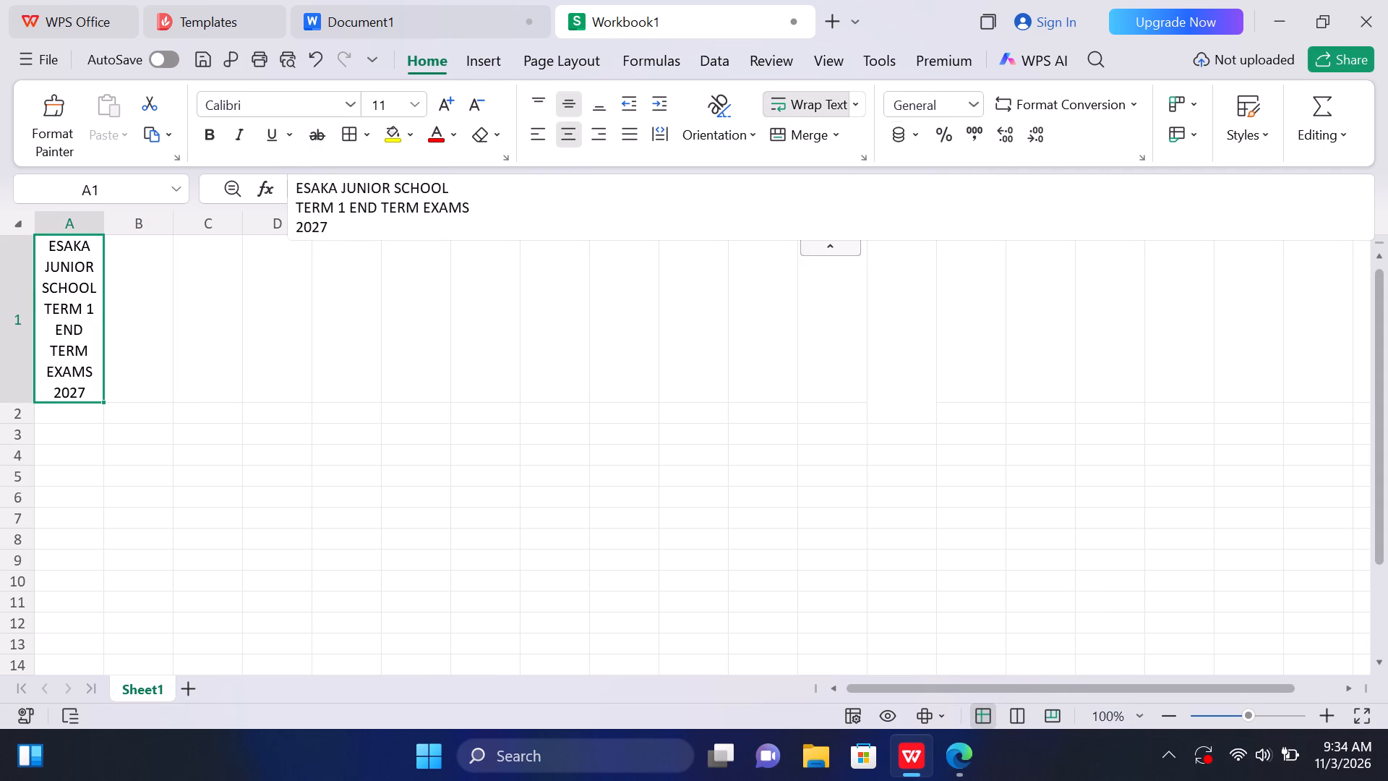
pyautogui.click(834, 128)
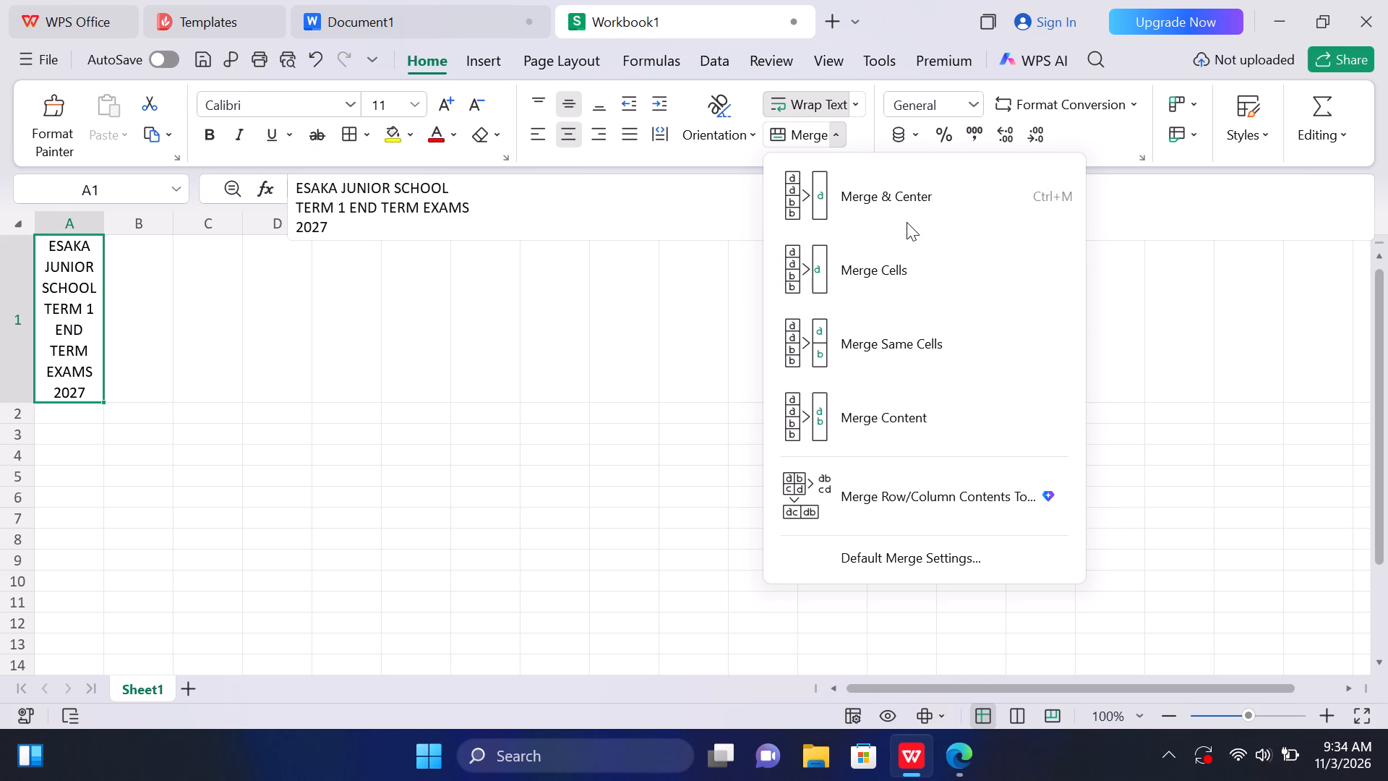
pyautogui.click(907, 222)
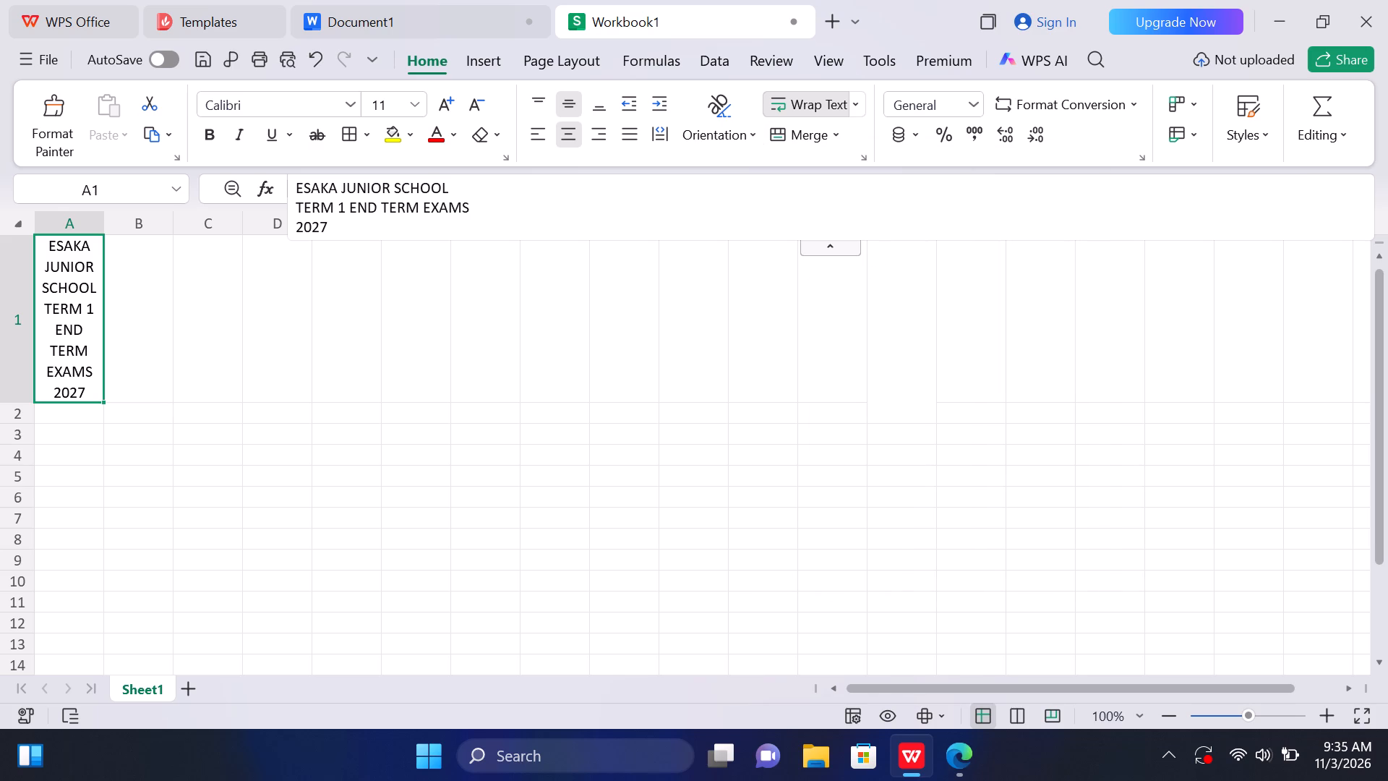
# Merge the range A1 to S2 using Merge Content, spreading the combined heading across it.
pyautogui.moveTo(89, 342); pyautogui.dragTo(1296, 260)
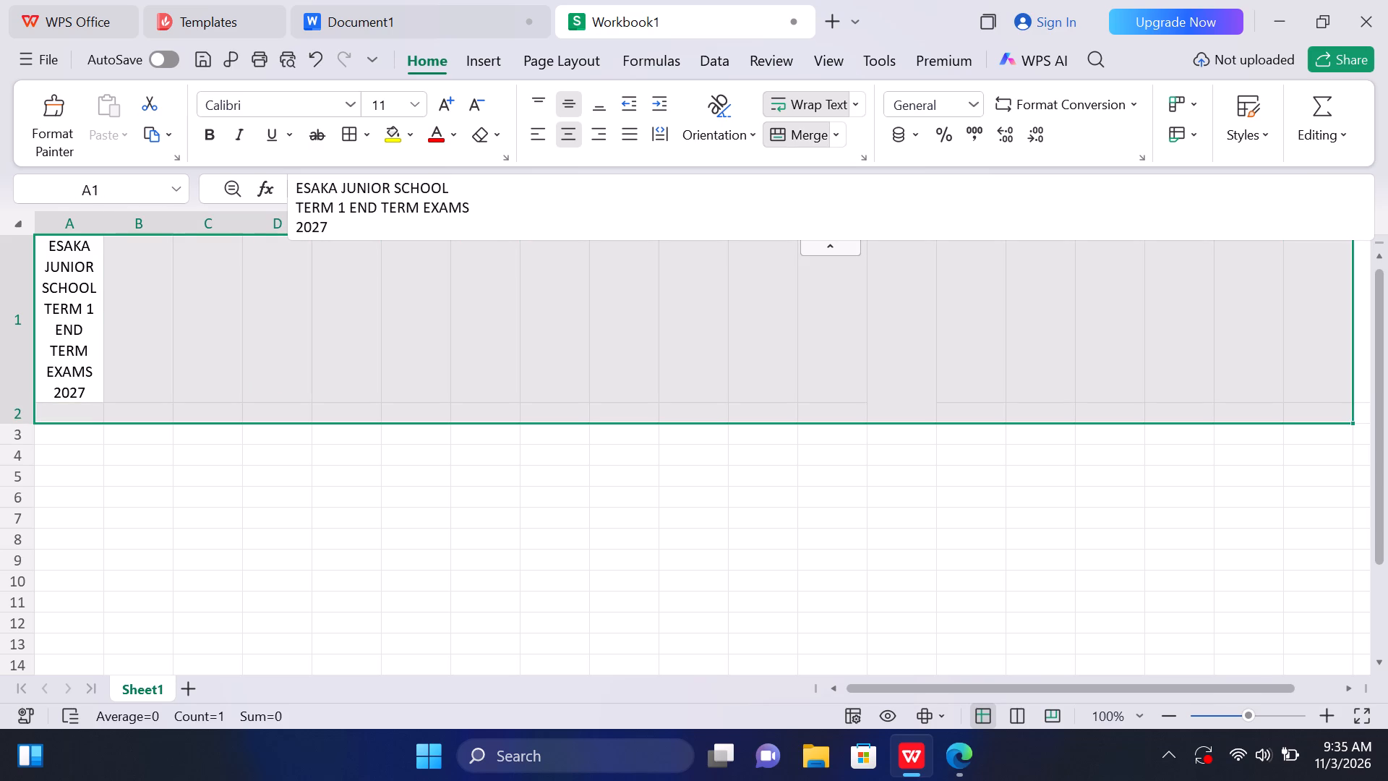
pyautogui.click(830, 137)
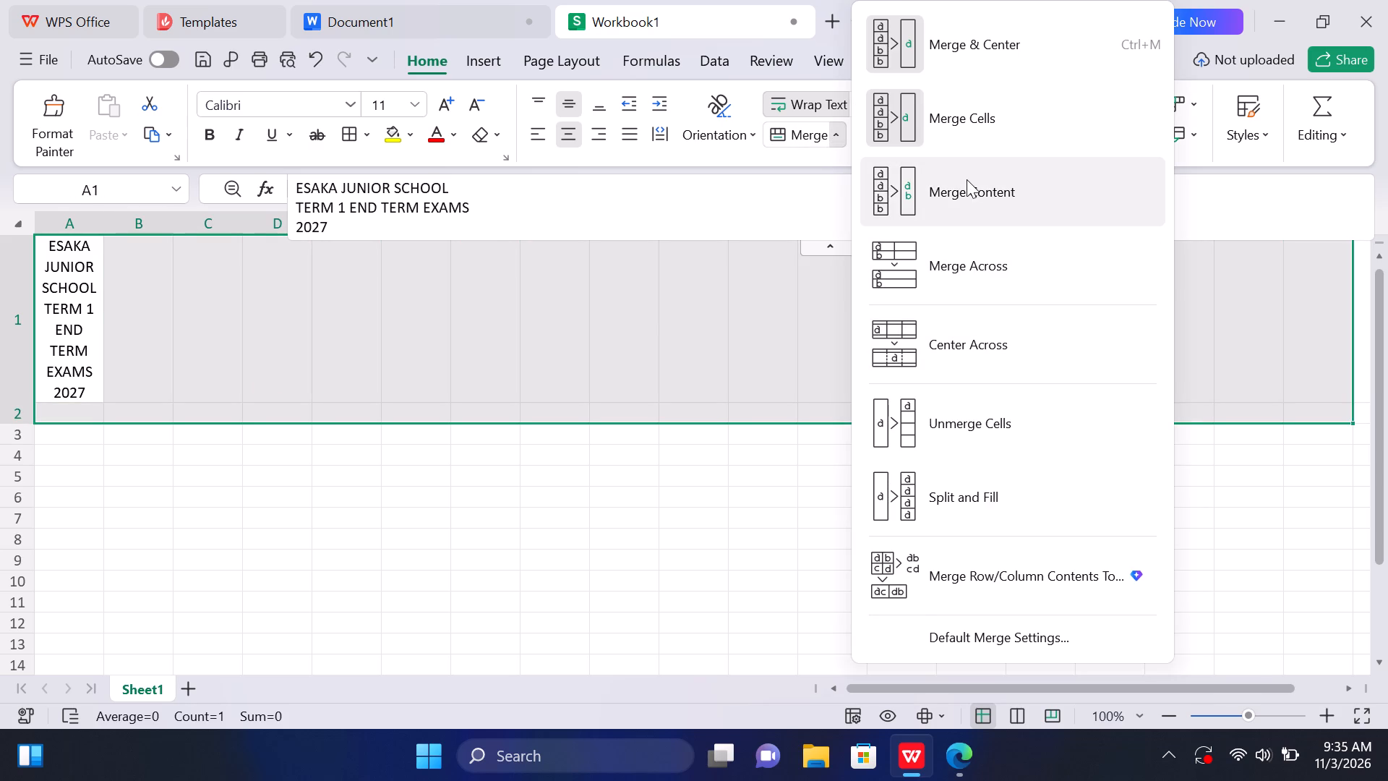
pyautogui.click(967, 179)
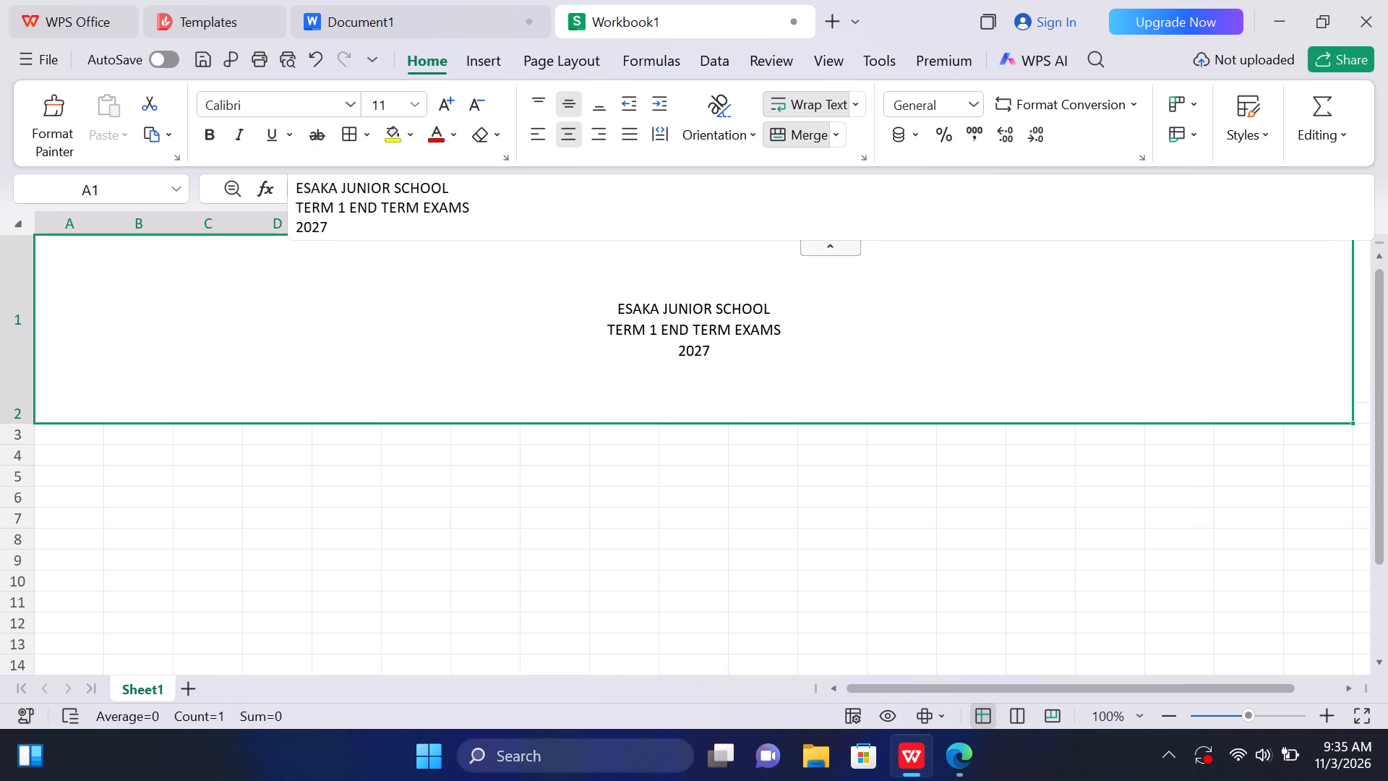
# Apply Merge Across to the merged heading block A1 to S2 so rows 1 and 2 are merged separately.
pyautogui.moveTo(627, 310); pyautogui.dragTo(736, 360)
pyautogui.click(682, 336)
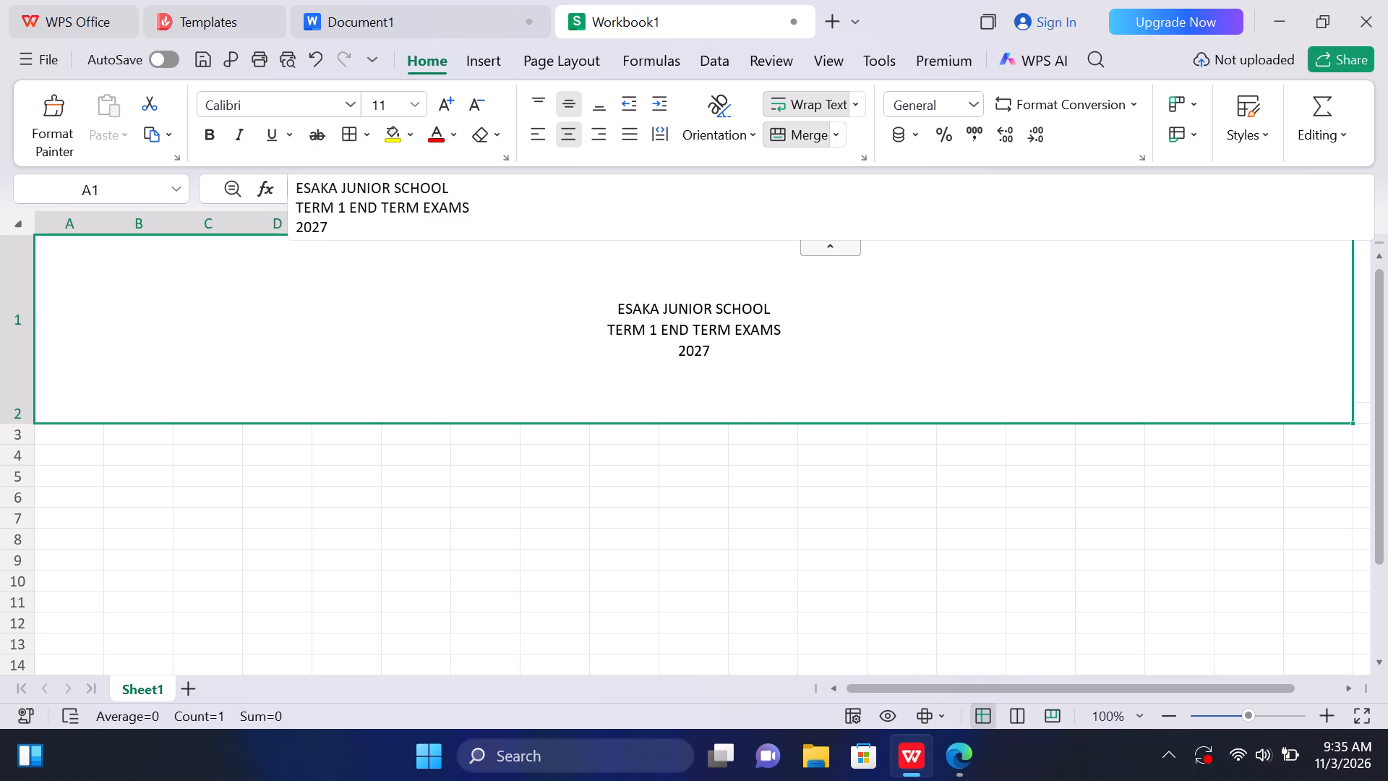
pyautogui.click(78, 228)
pyautogui.click(78, 228)
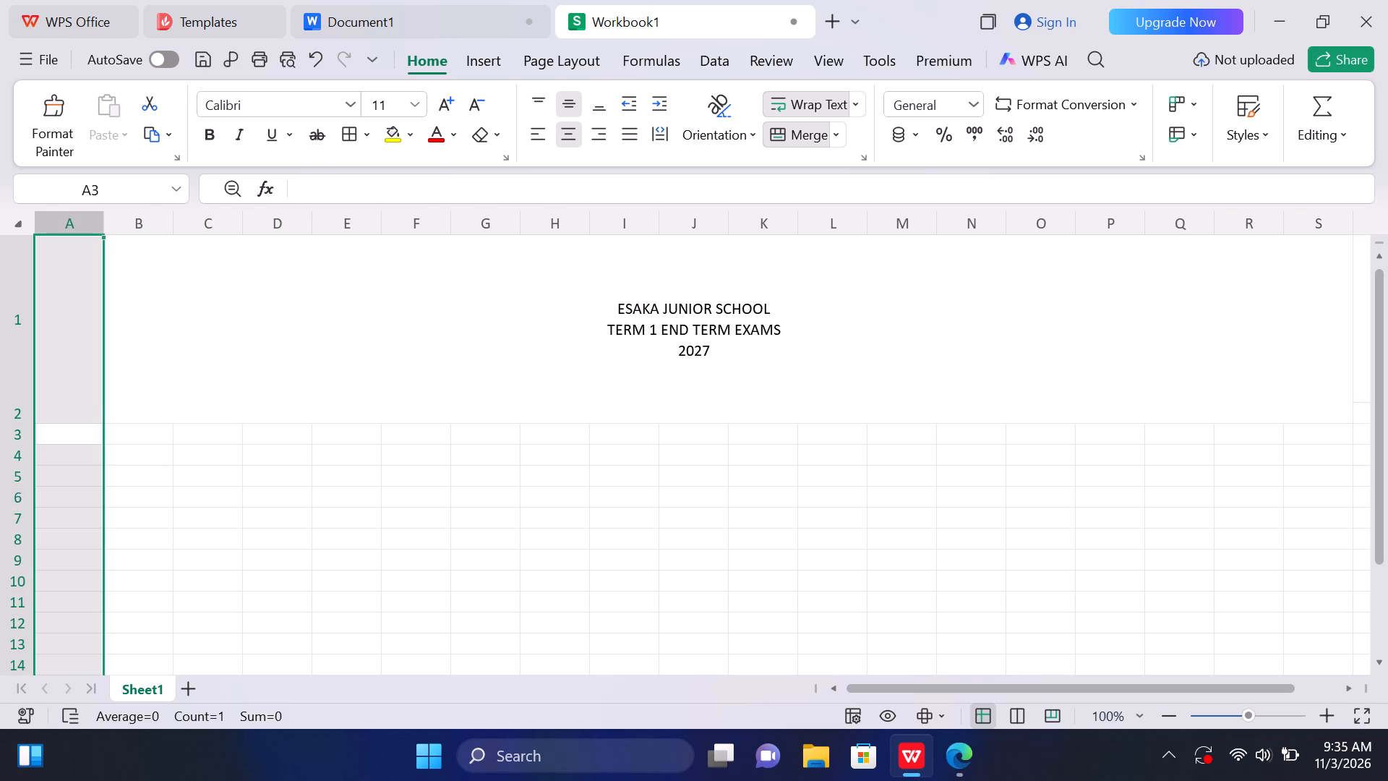
pyautogui.click(129, 223)
pyautogui.click(66, 315)
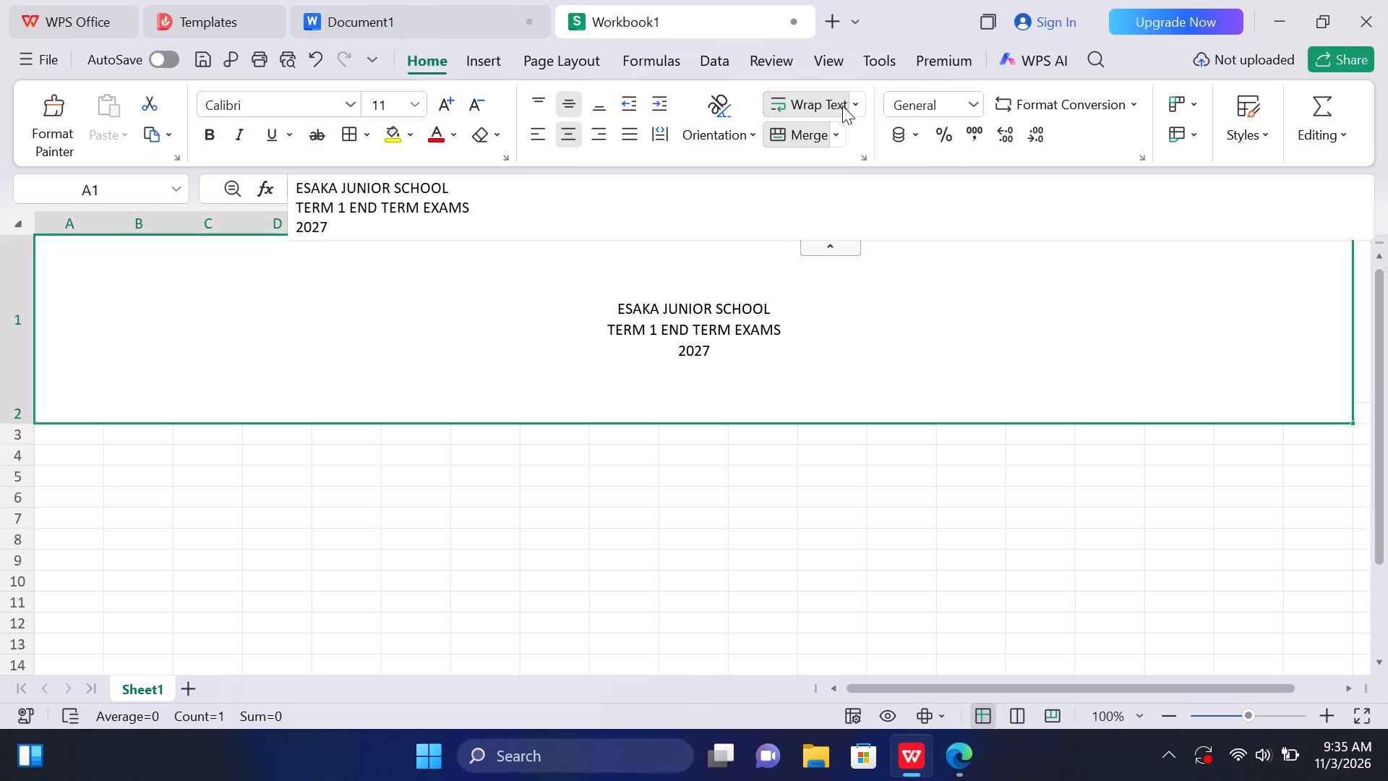
pyautogui.click(834, 128)
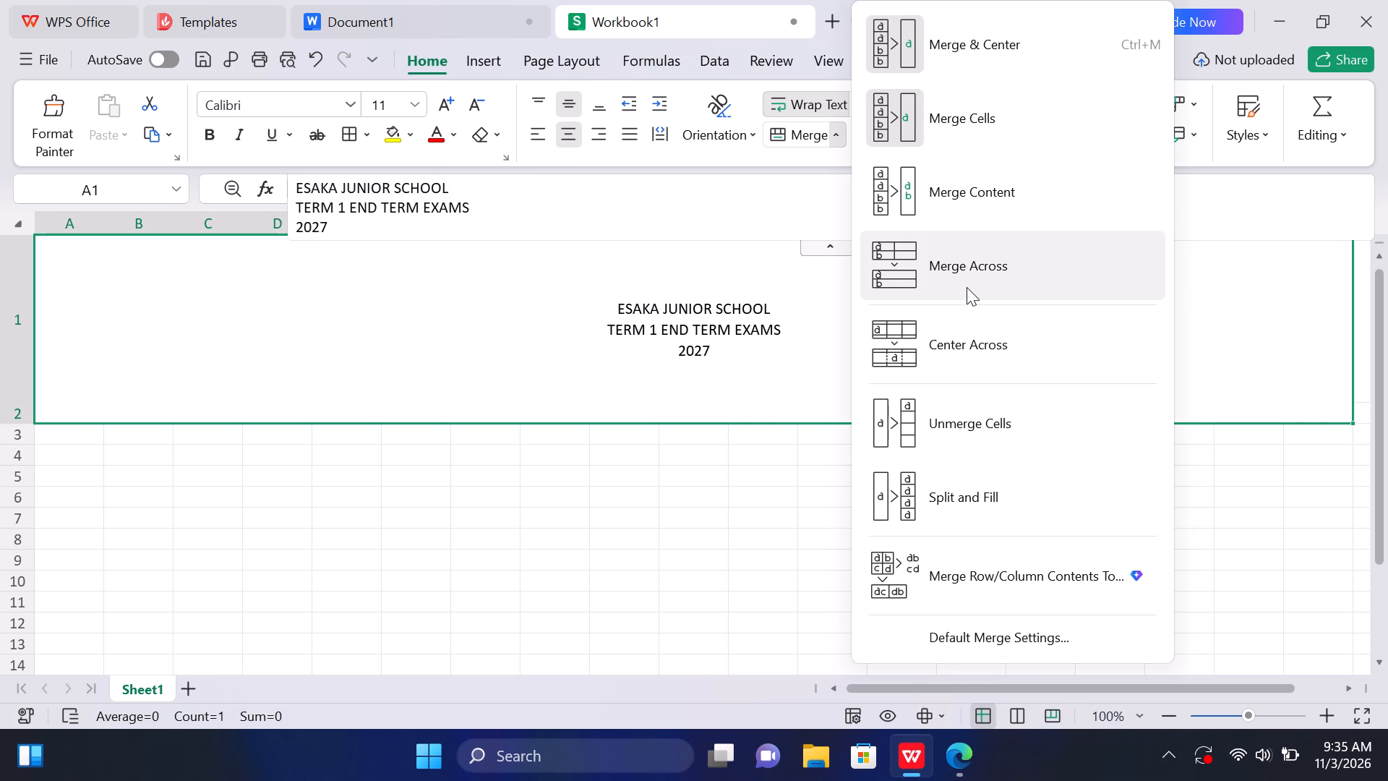
pyautogui.click(967, 287)
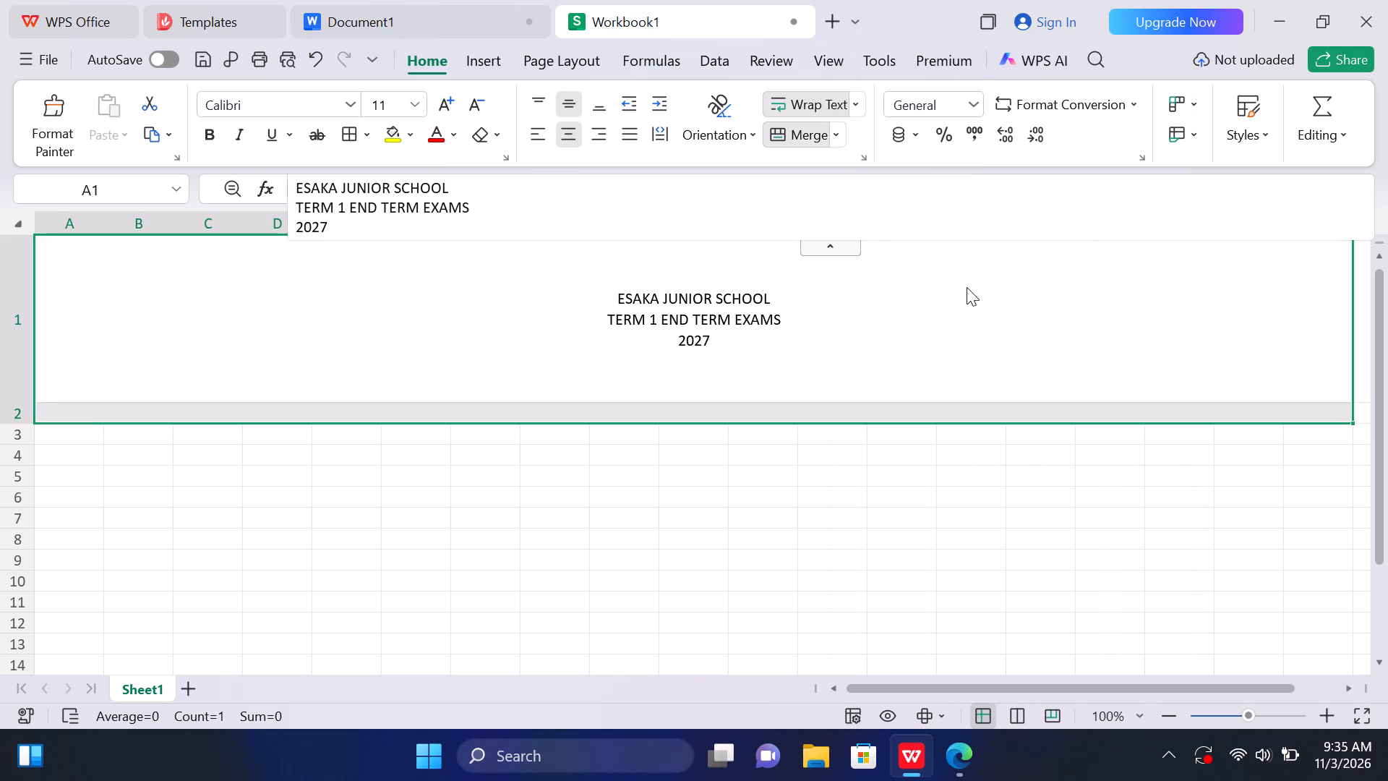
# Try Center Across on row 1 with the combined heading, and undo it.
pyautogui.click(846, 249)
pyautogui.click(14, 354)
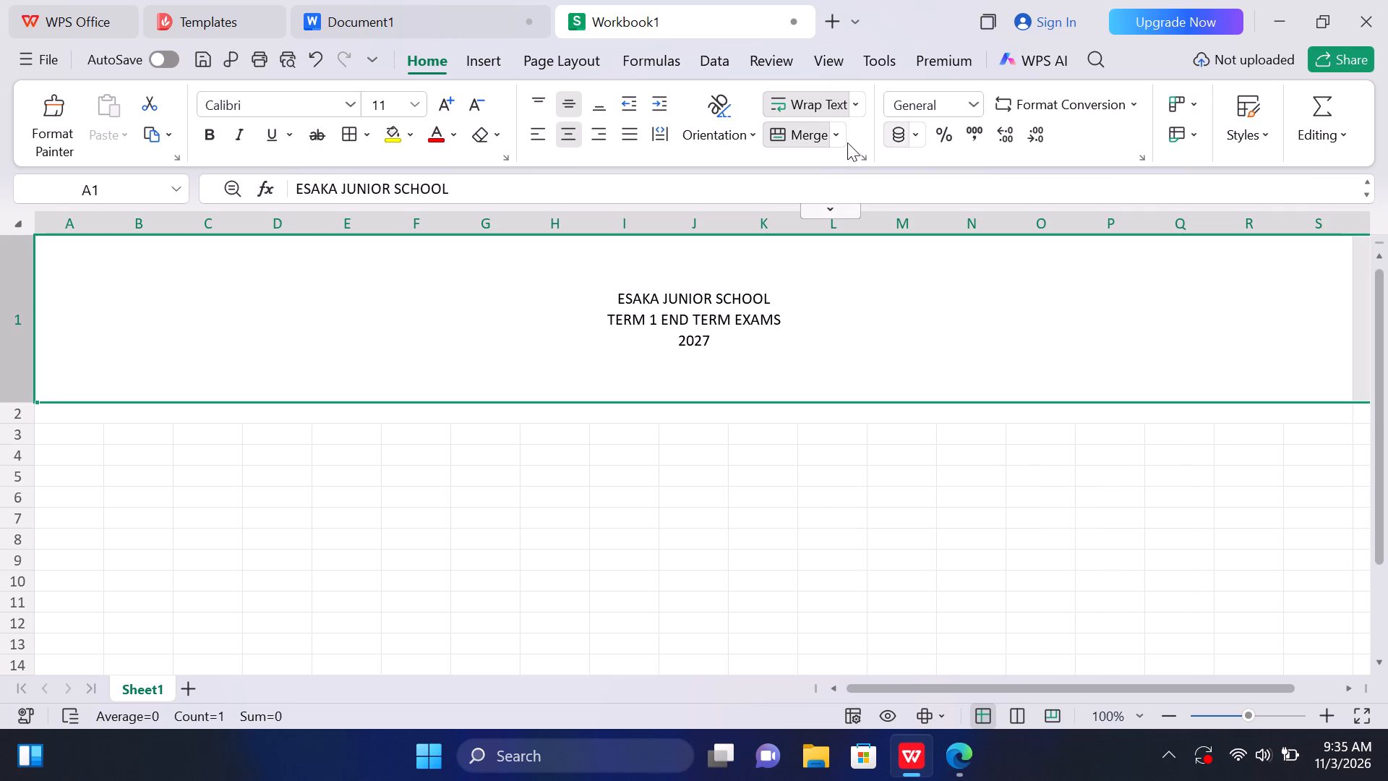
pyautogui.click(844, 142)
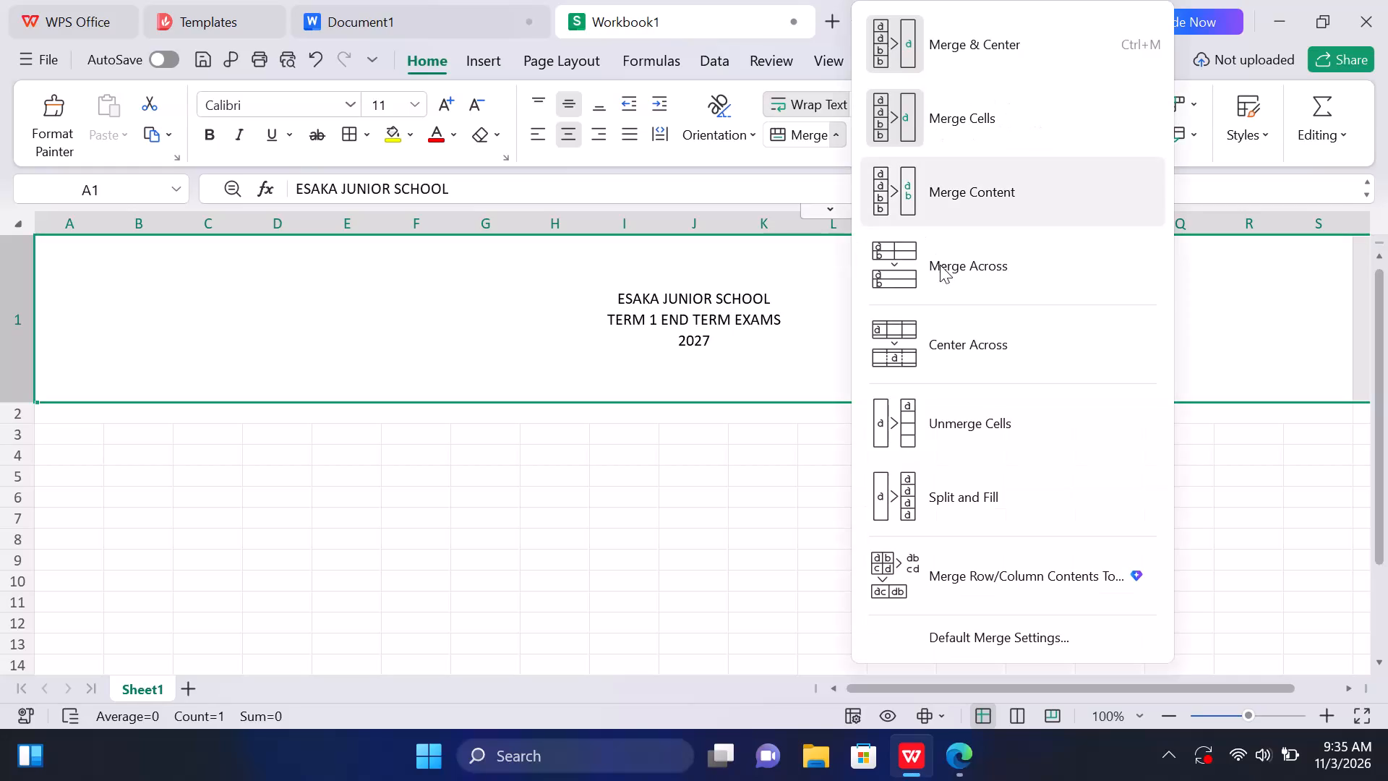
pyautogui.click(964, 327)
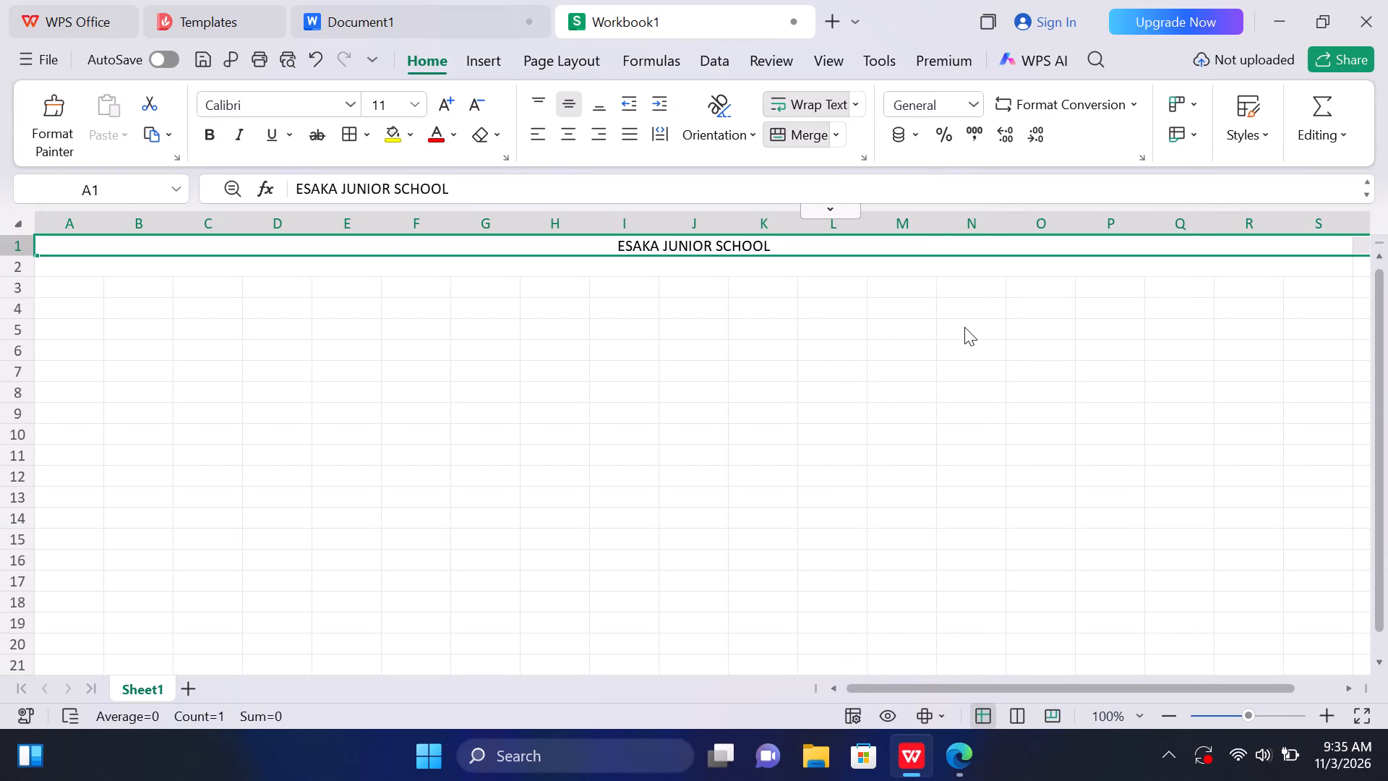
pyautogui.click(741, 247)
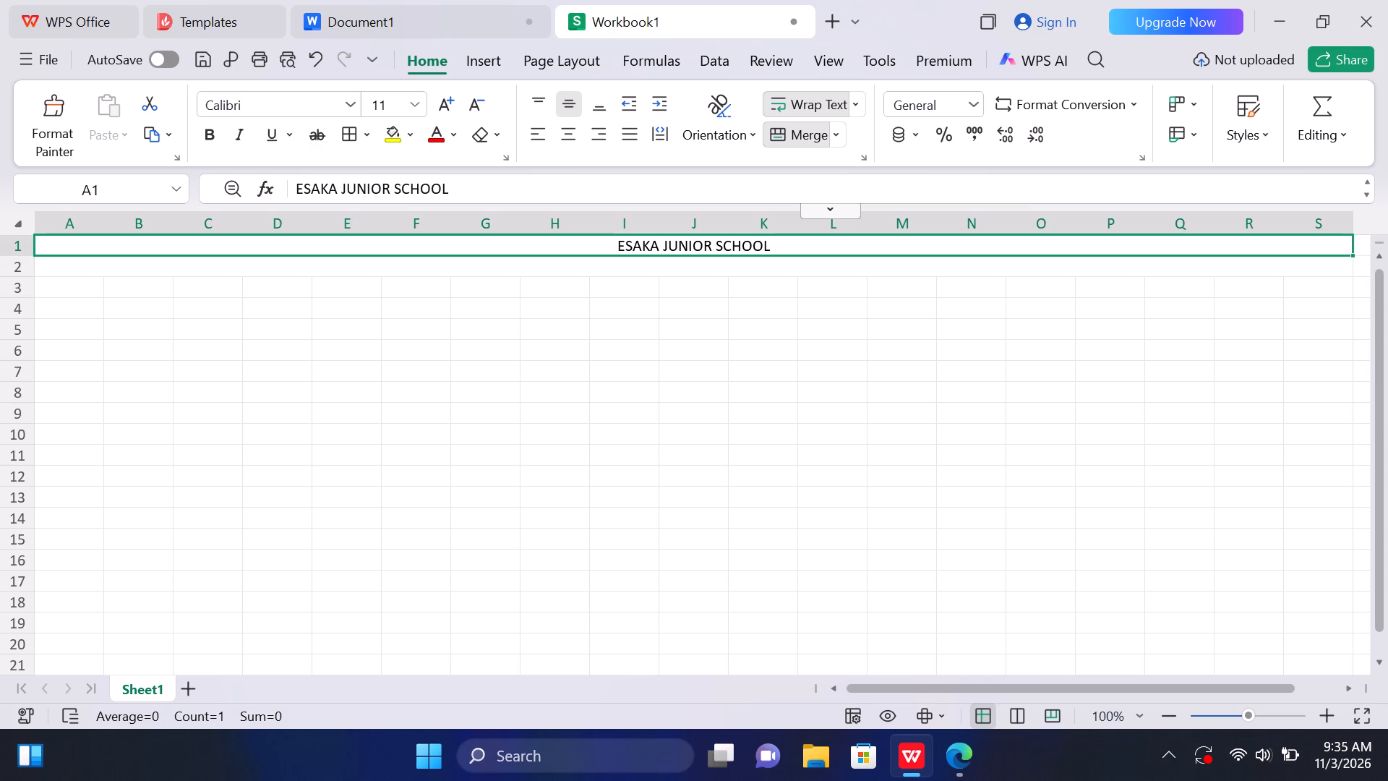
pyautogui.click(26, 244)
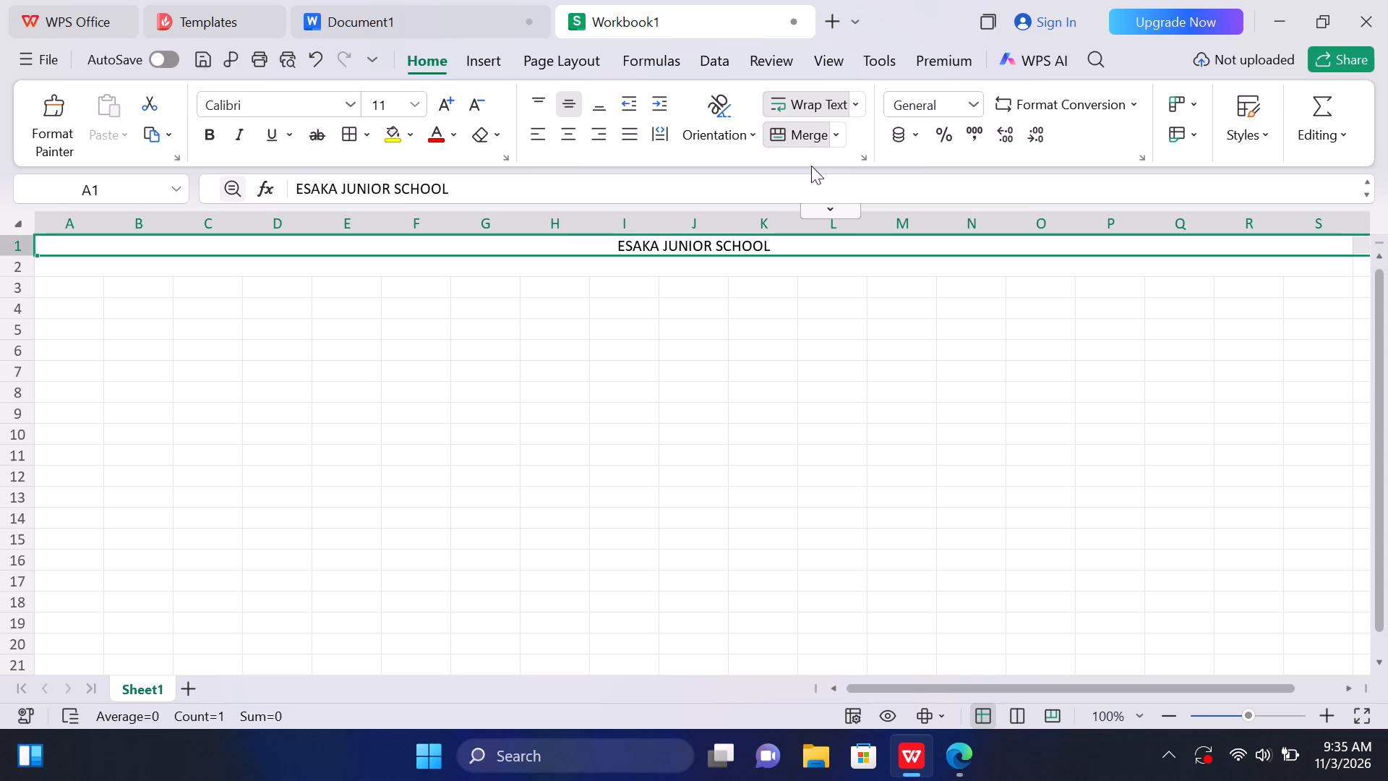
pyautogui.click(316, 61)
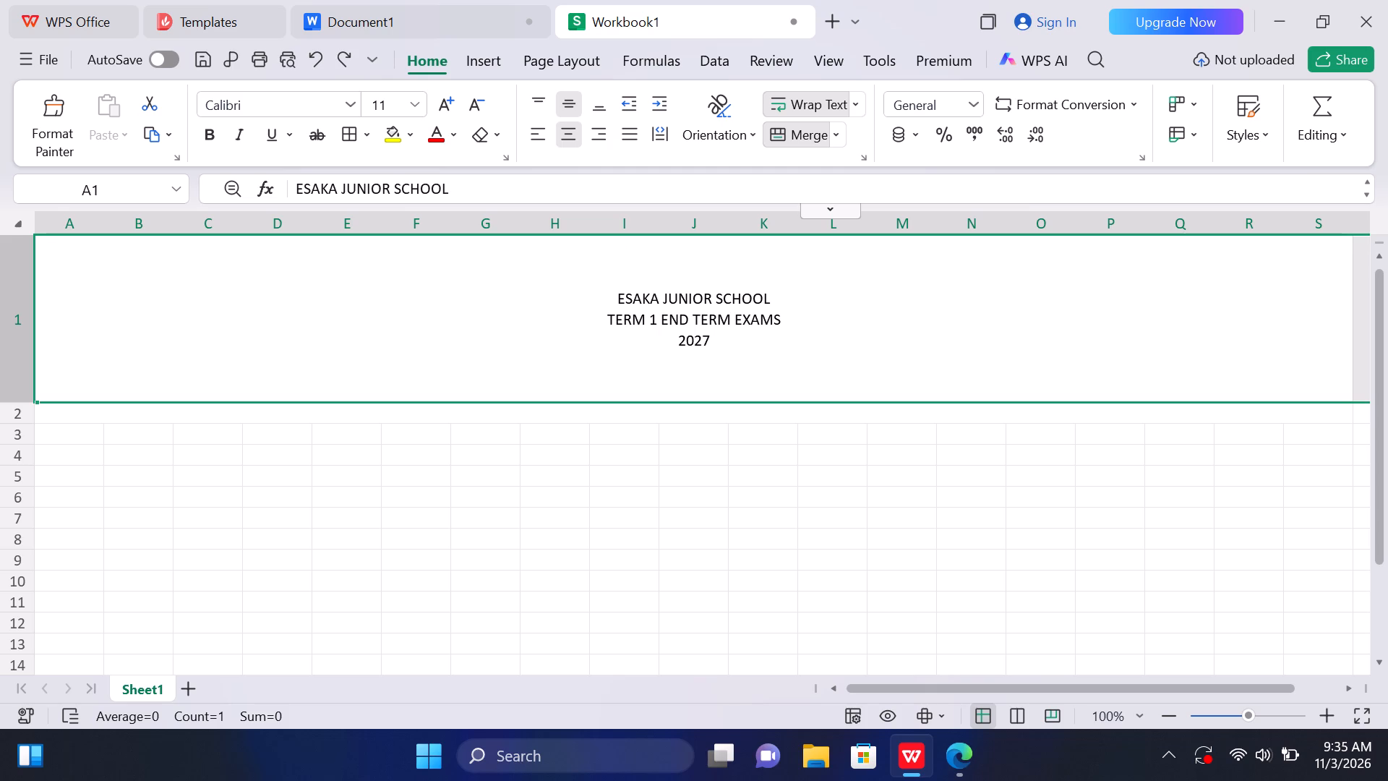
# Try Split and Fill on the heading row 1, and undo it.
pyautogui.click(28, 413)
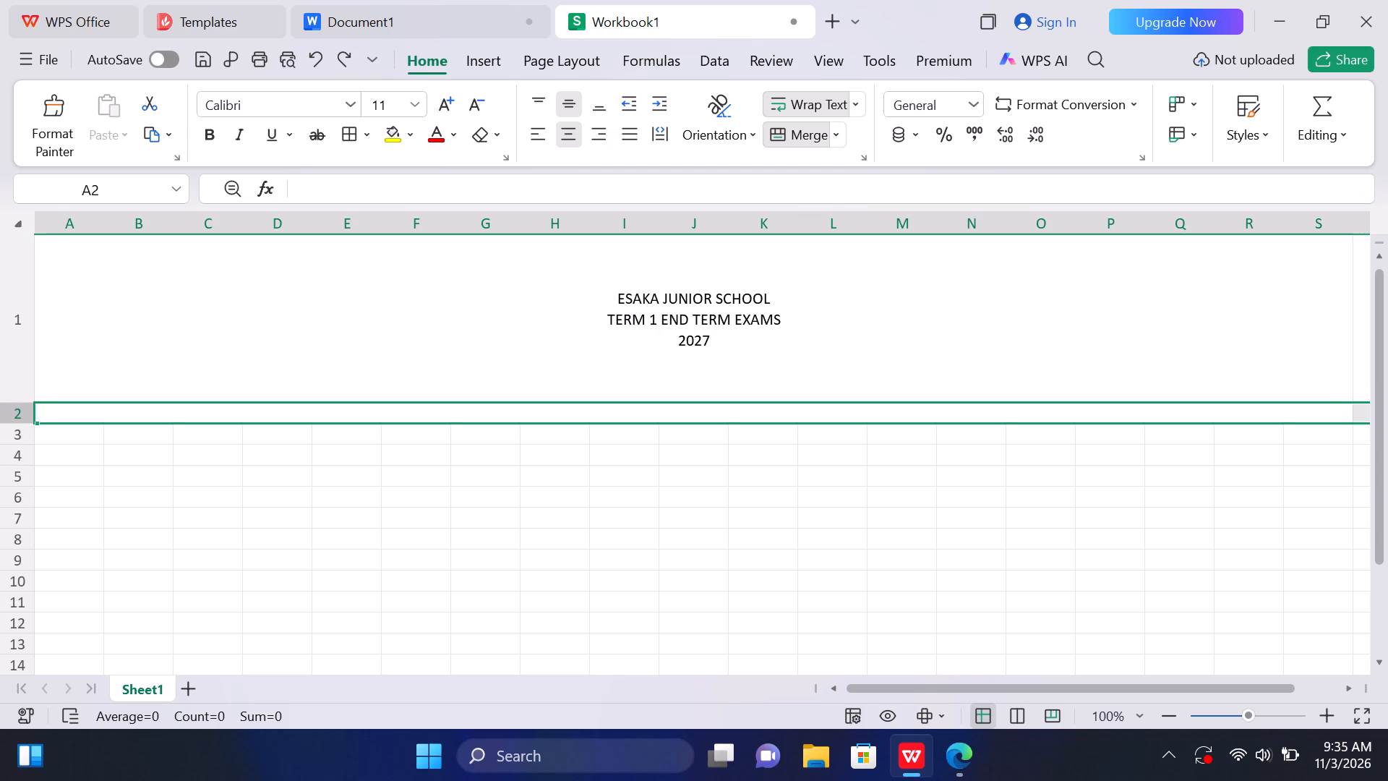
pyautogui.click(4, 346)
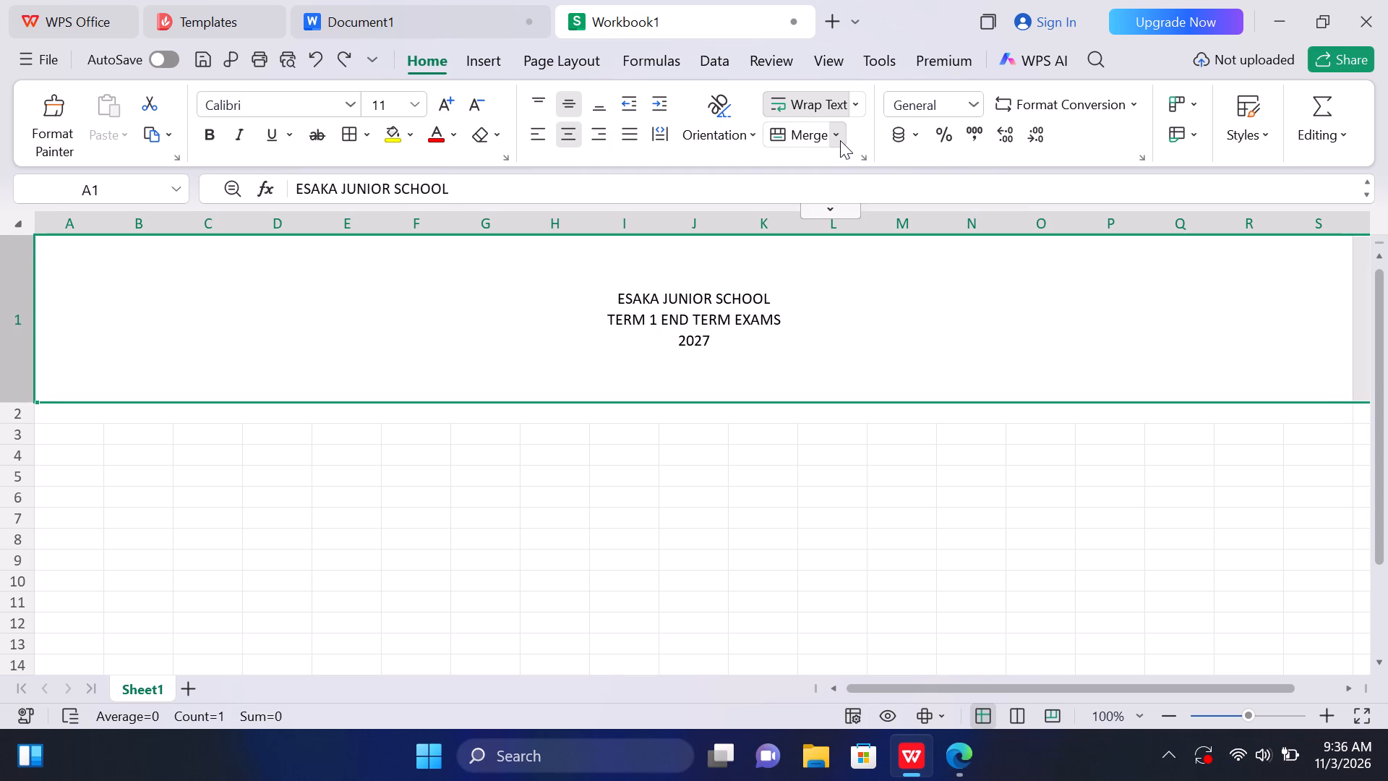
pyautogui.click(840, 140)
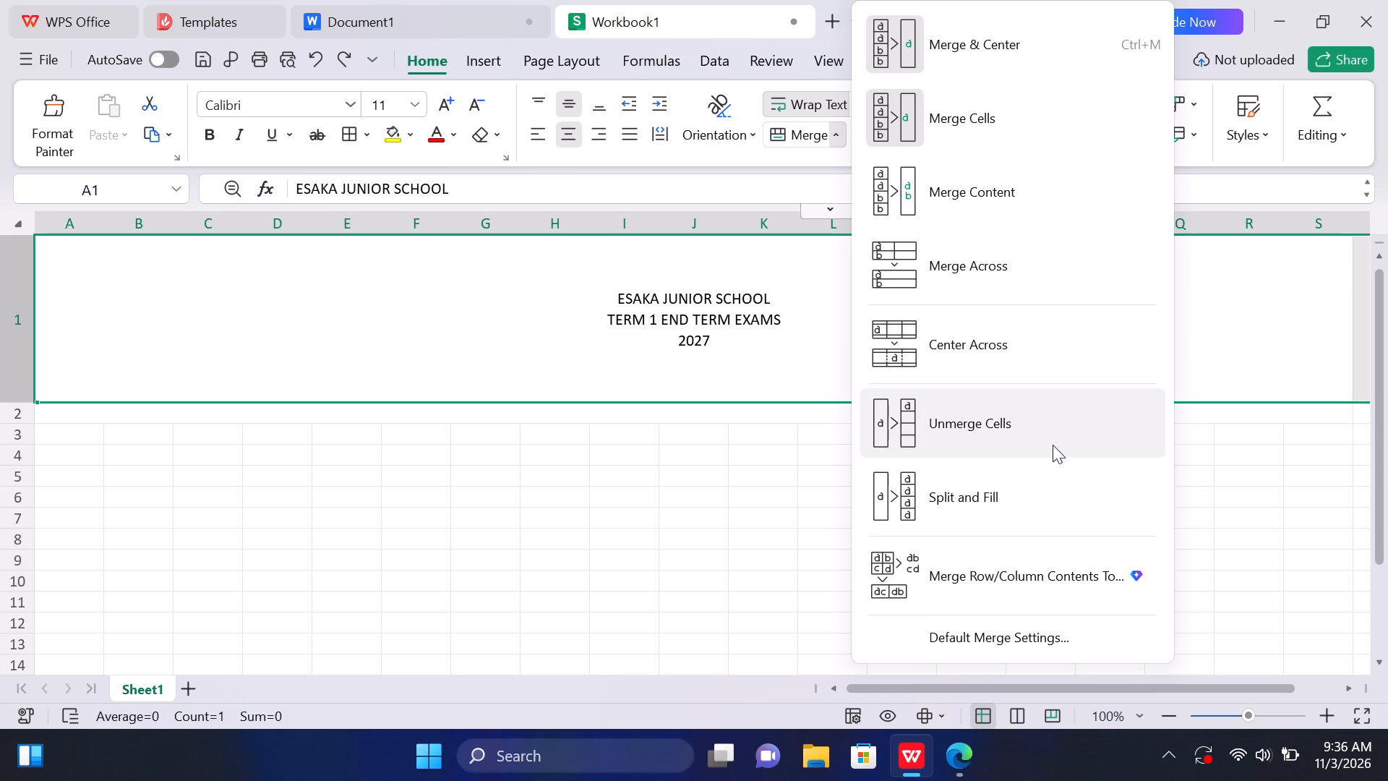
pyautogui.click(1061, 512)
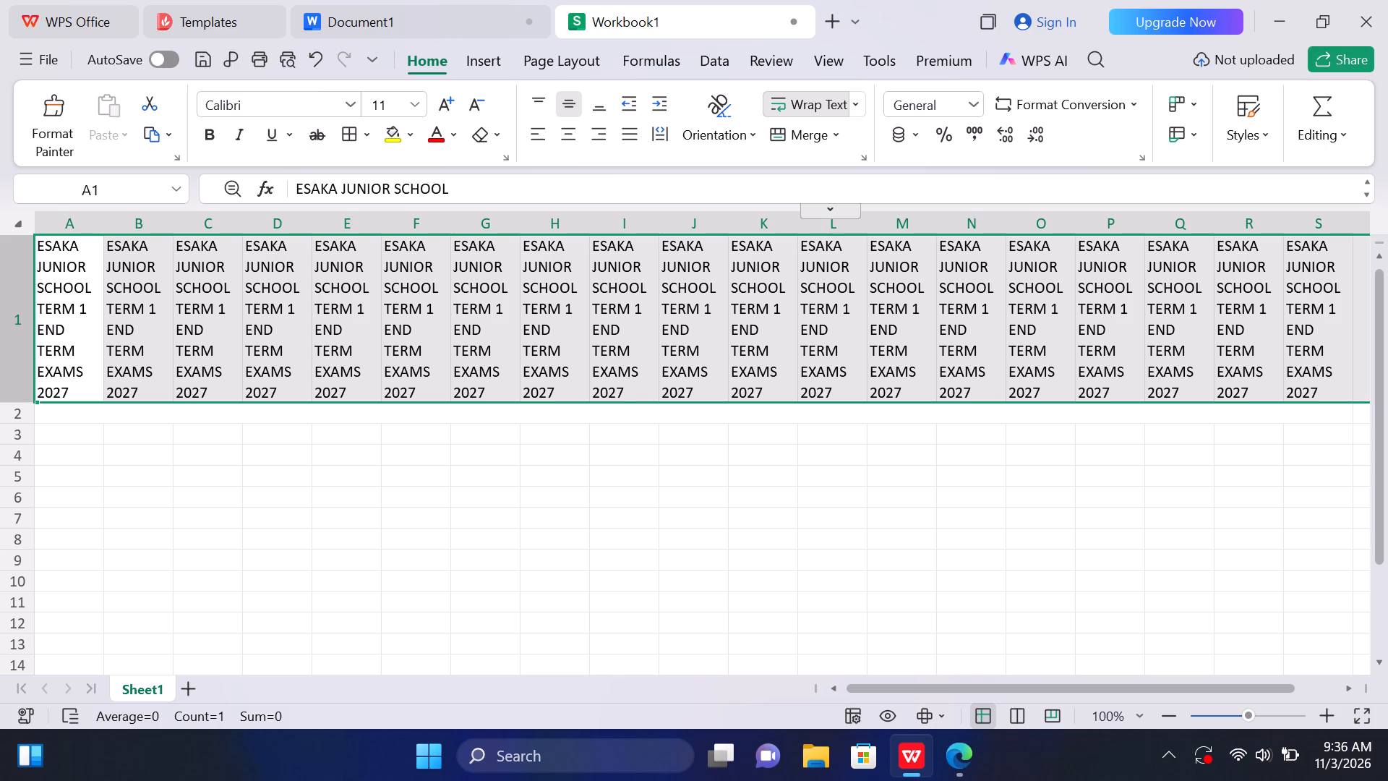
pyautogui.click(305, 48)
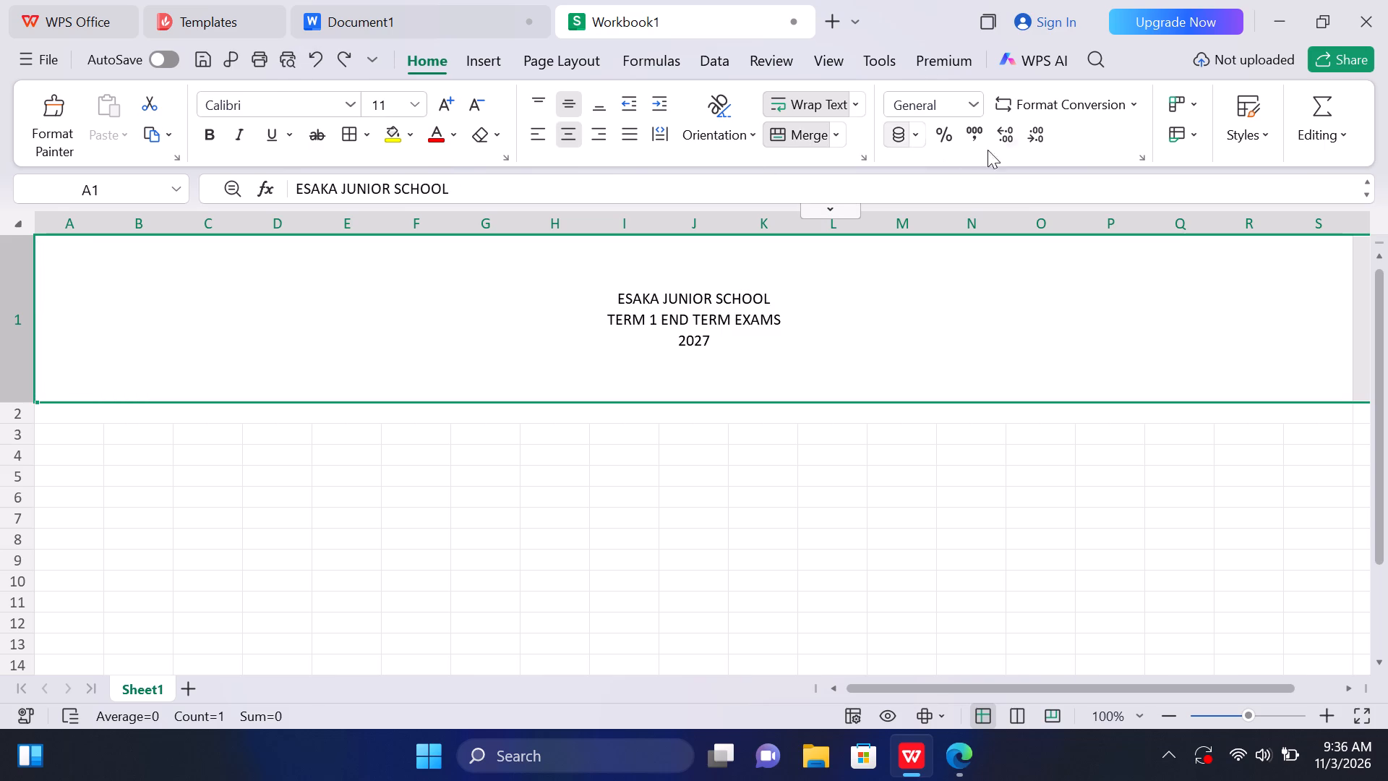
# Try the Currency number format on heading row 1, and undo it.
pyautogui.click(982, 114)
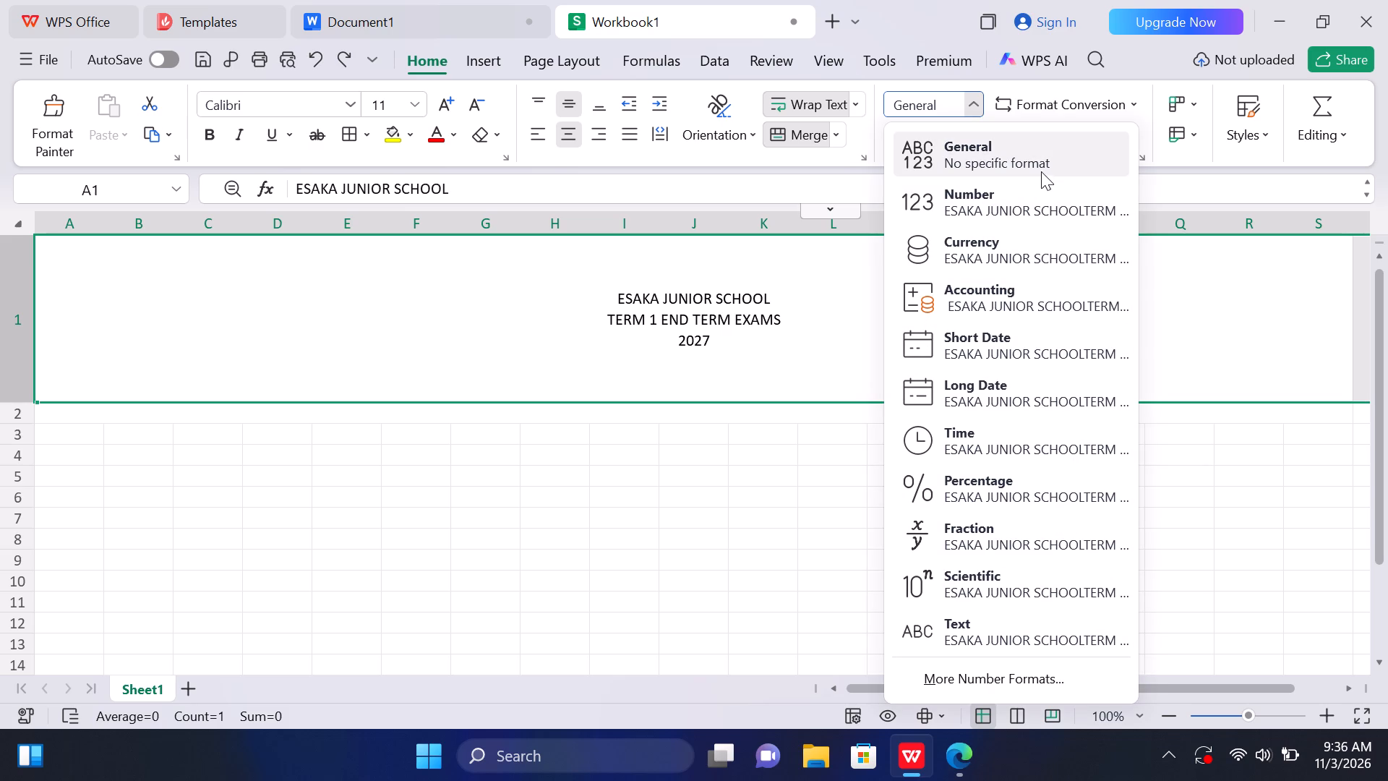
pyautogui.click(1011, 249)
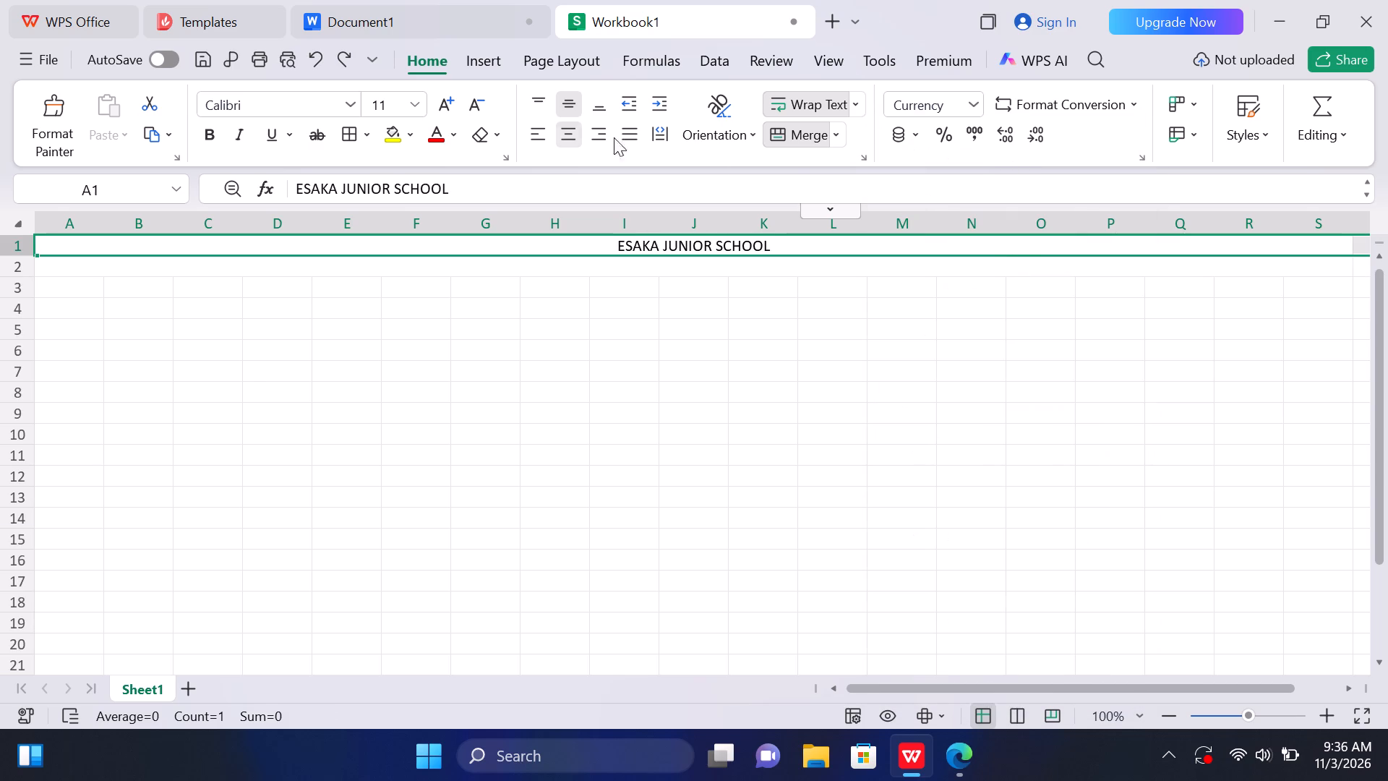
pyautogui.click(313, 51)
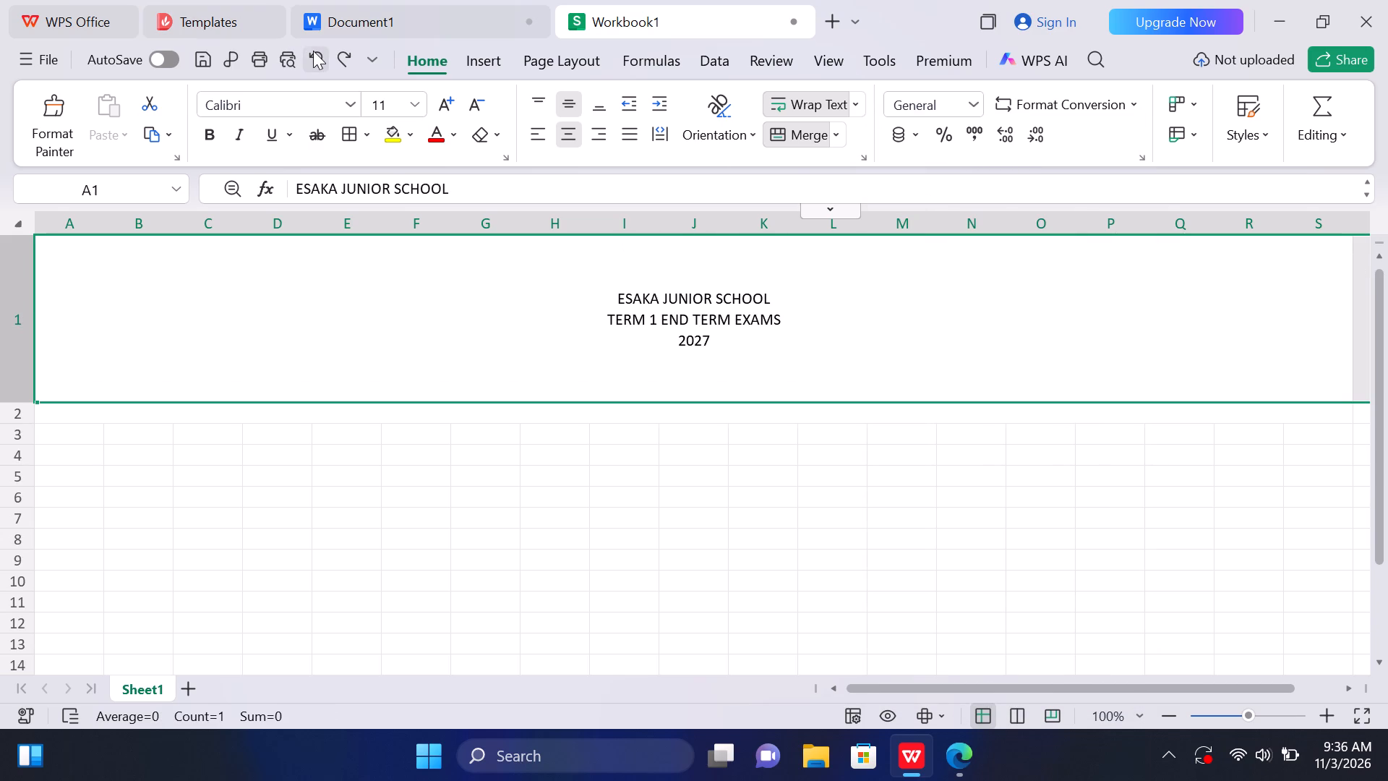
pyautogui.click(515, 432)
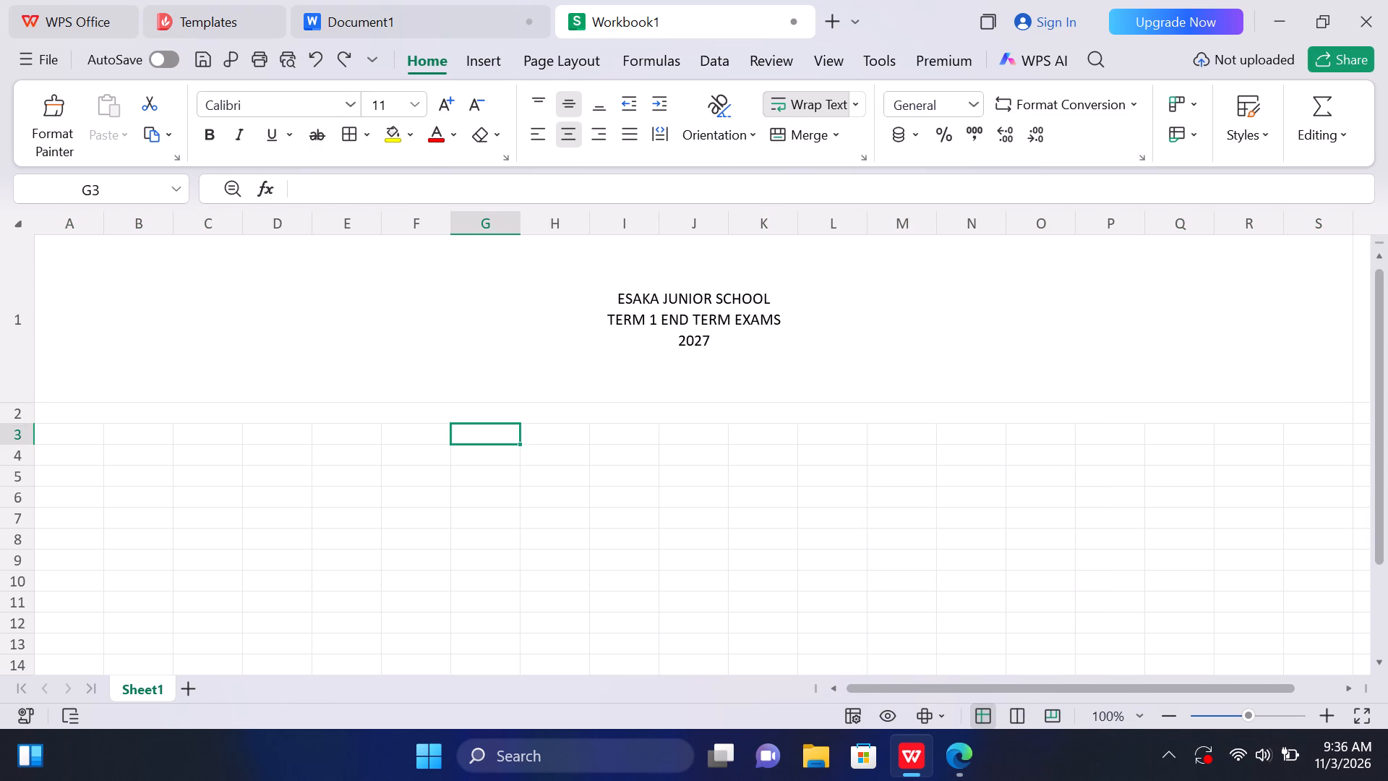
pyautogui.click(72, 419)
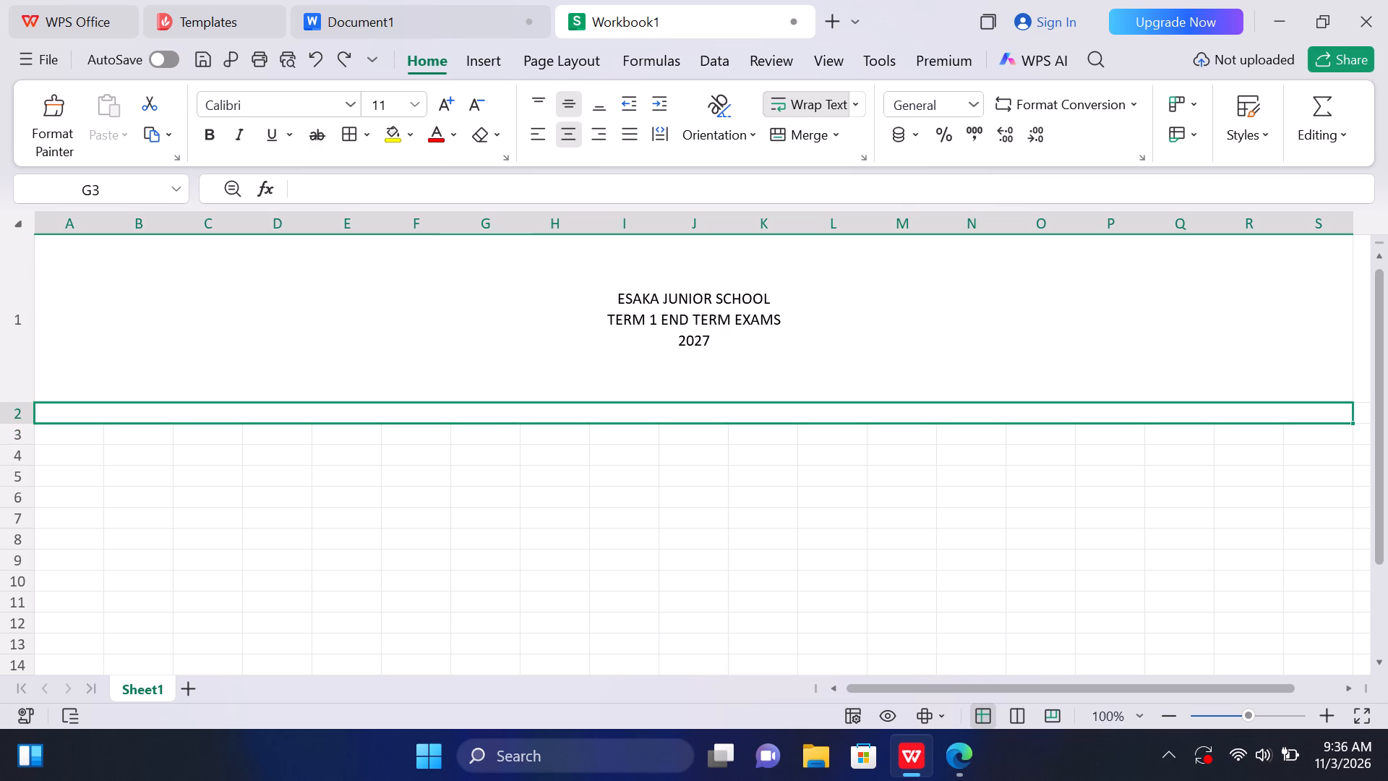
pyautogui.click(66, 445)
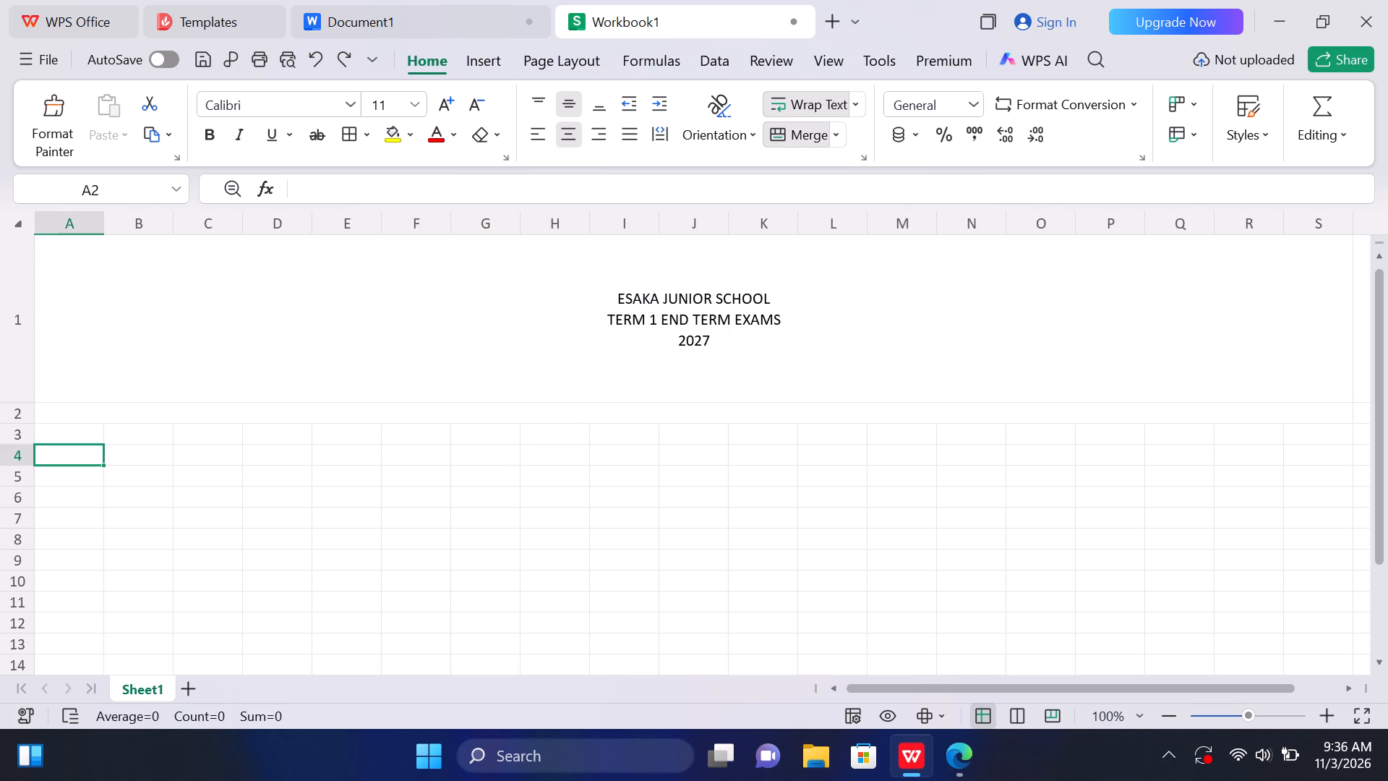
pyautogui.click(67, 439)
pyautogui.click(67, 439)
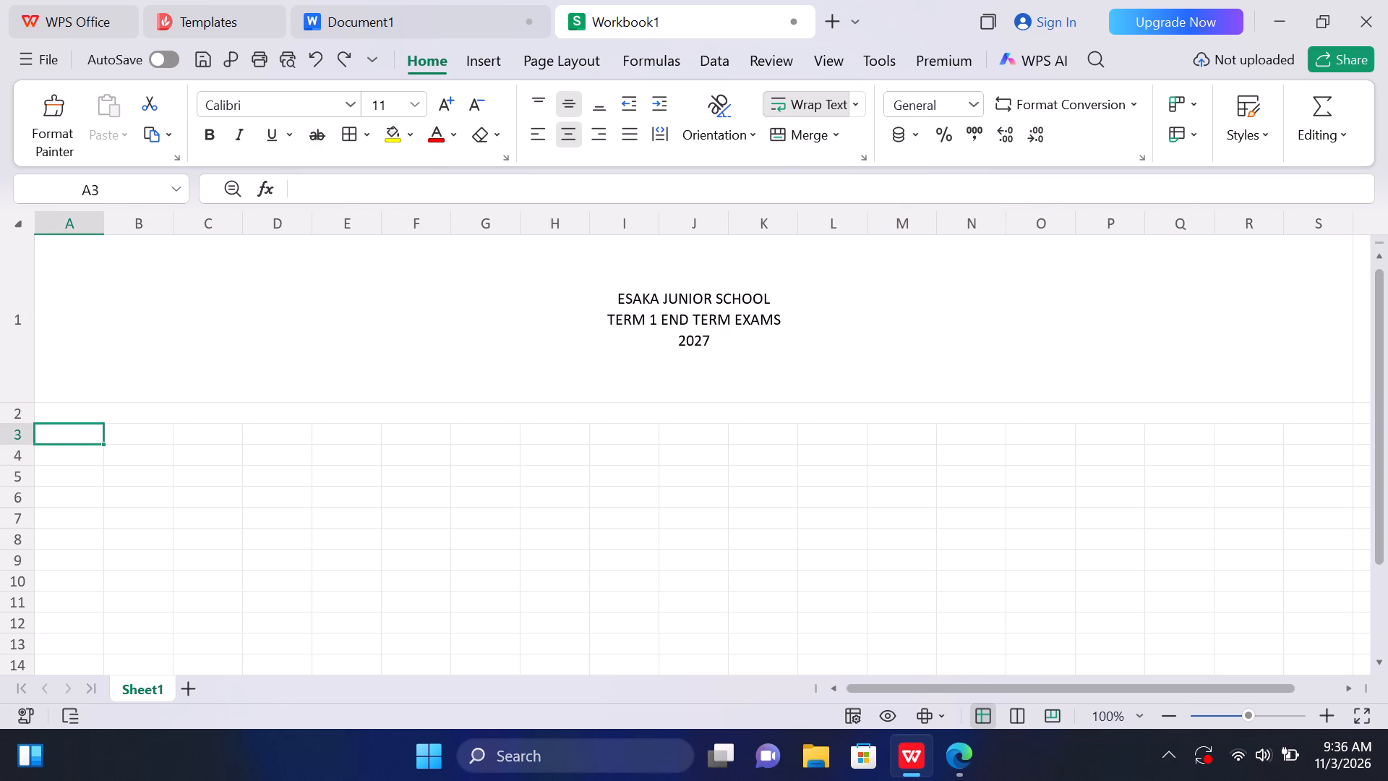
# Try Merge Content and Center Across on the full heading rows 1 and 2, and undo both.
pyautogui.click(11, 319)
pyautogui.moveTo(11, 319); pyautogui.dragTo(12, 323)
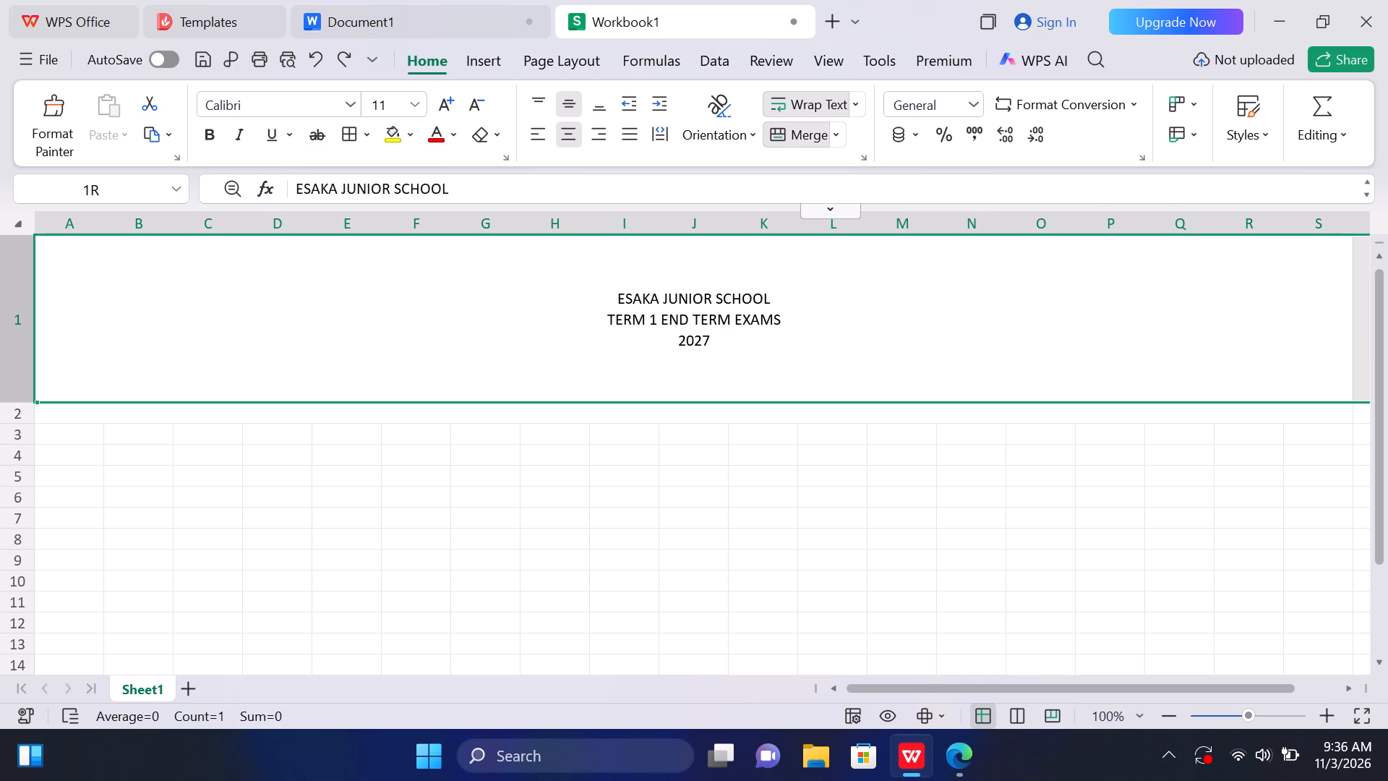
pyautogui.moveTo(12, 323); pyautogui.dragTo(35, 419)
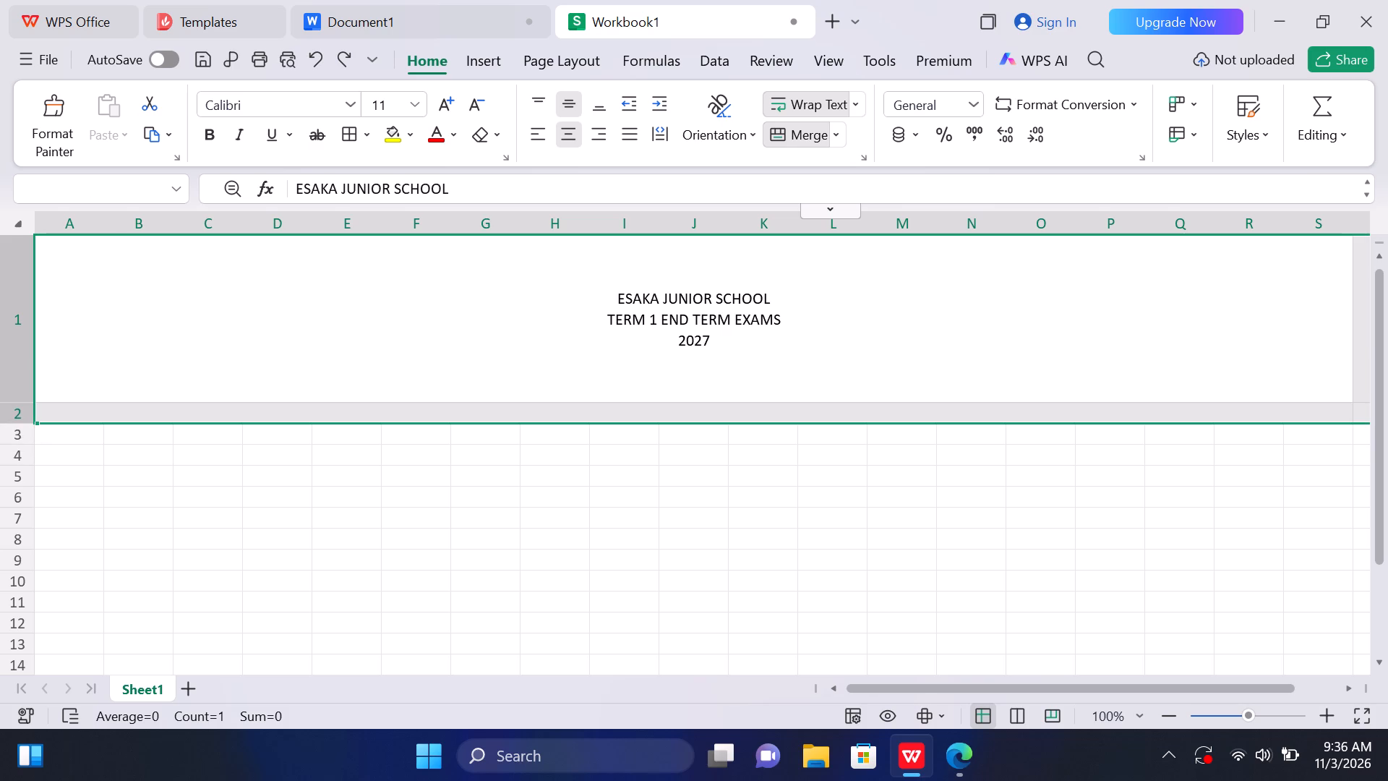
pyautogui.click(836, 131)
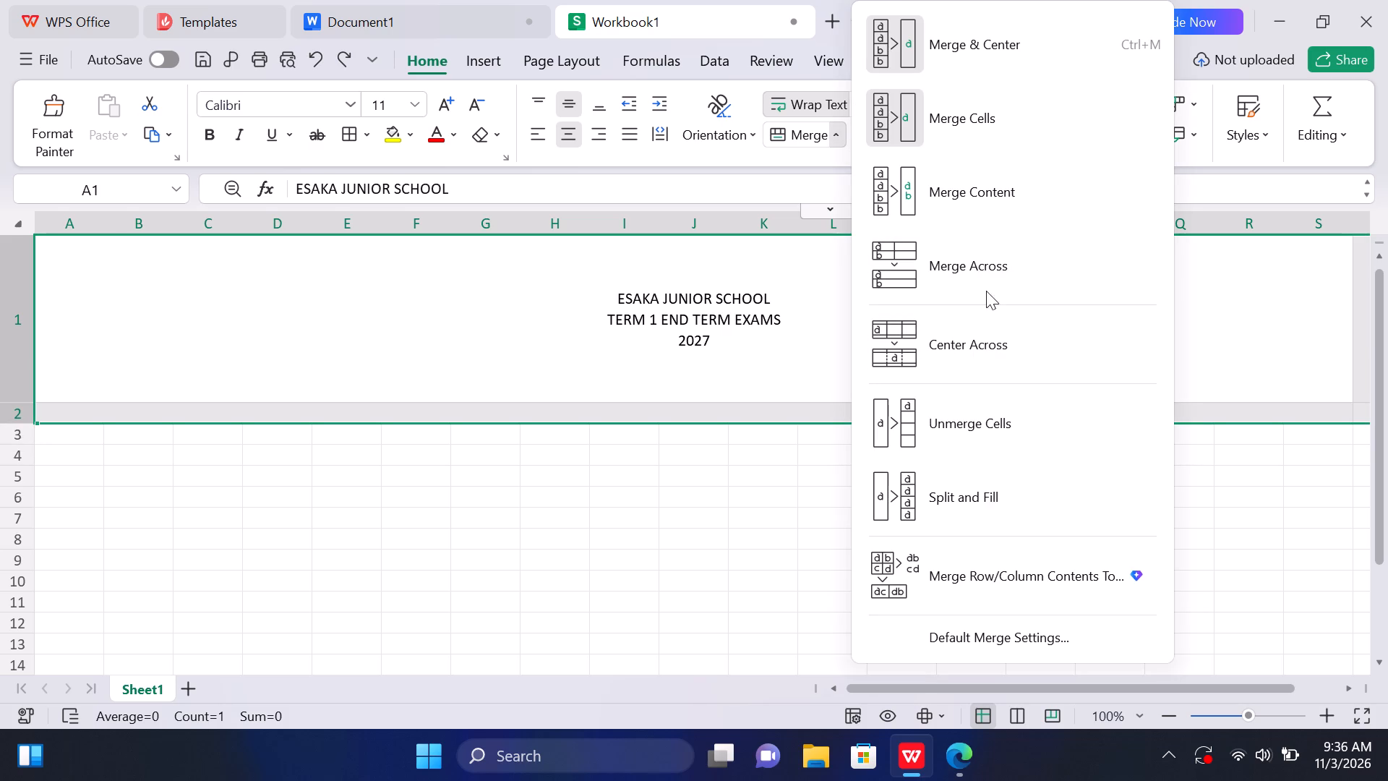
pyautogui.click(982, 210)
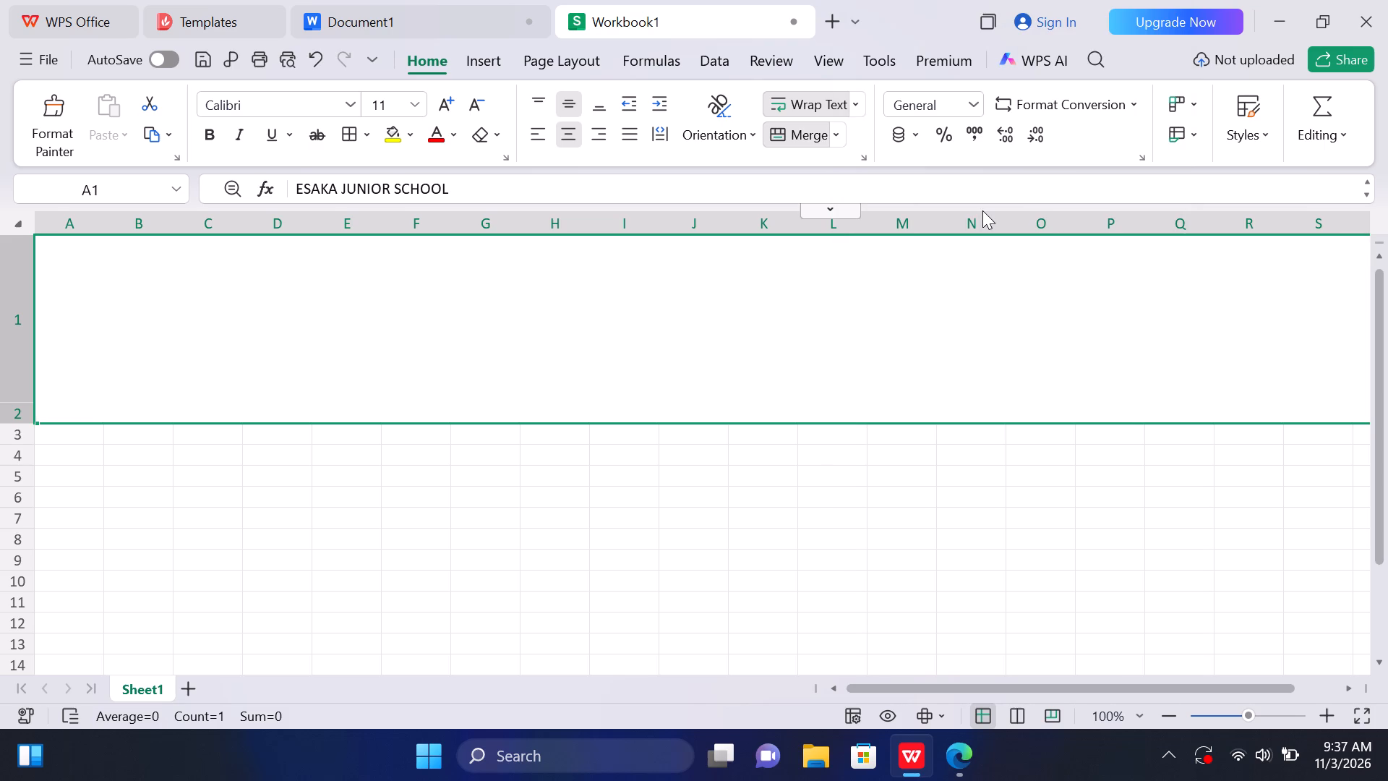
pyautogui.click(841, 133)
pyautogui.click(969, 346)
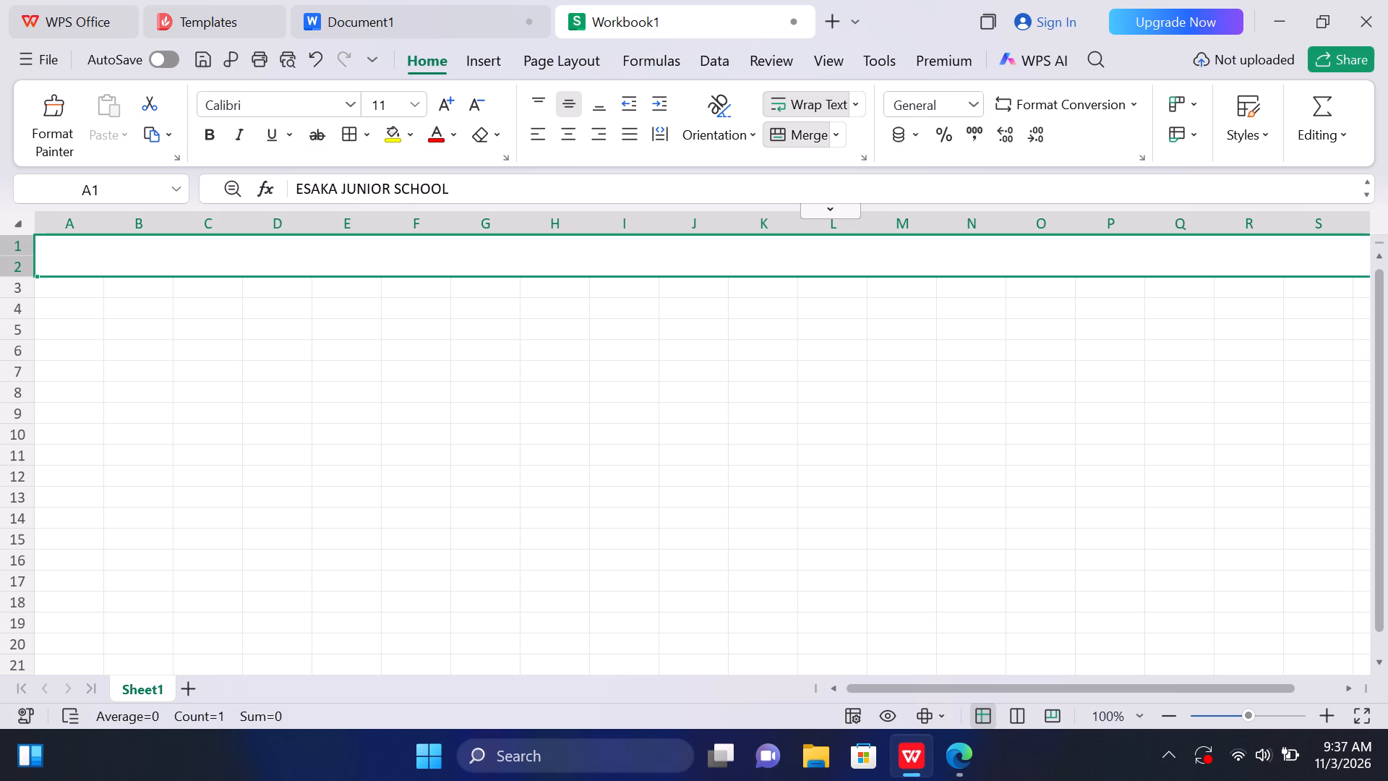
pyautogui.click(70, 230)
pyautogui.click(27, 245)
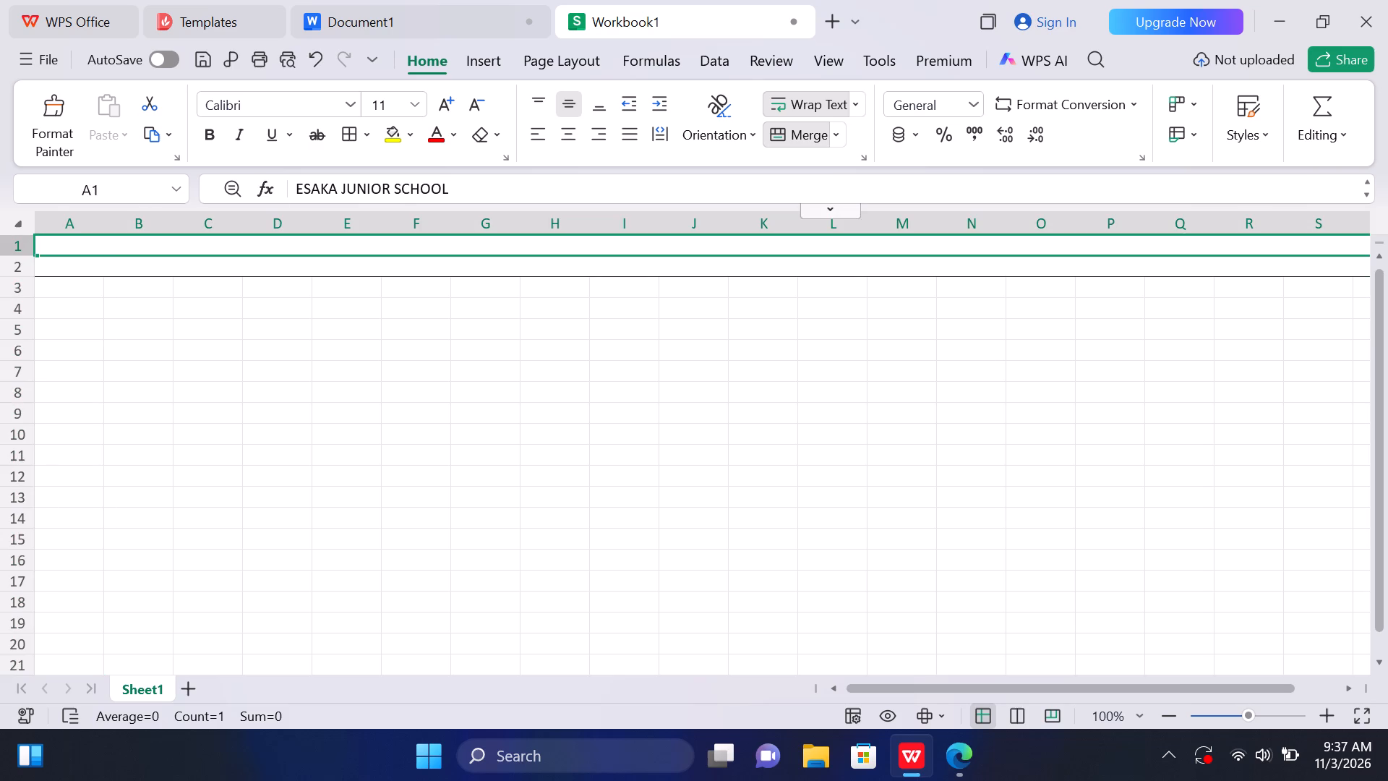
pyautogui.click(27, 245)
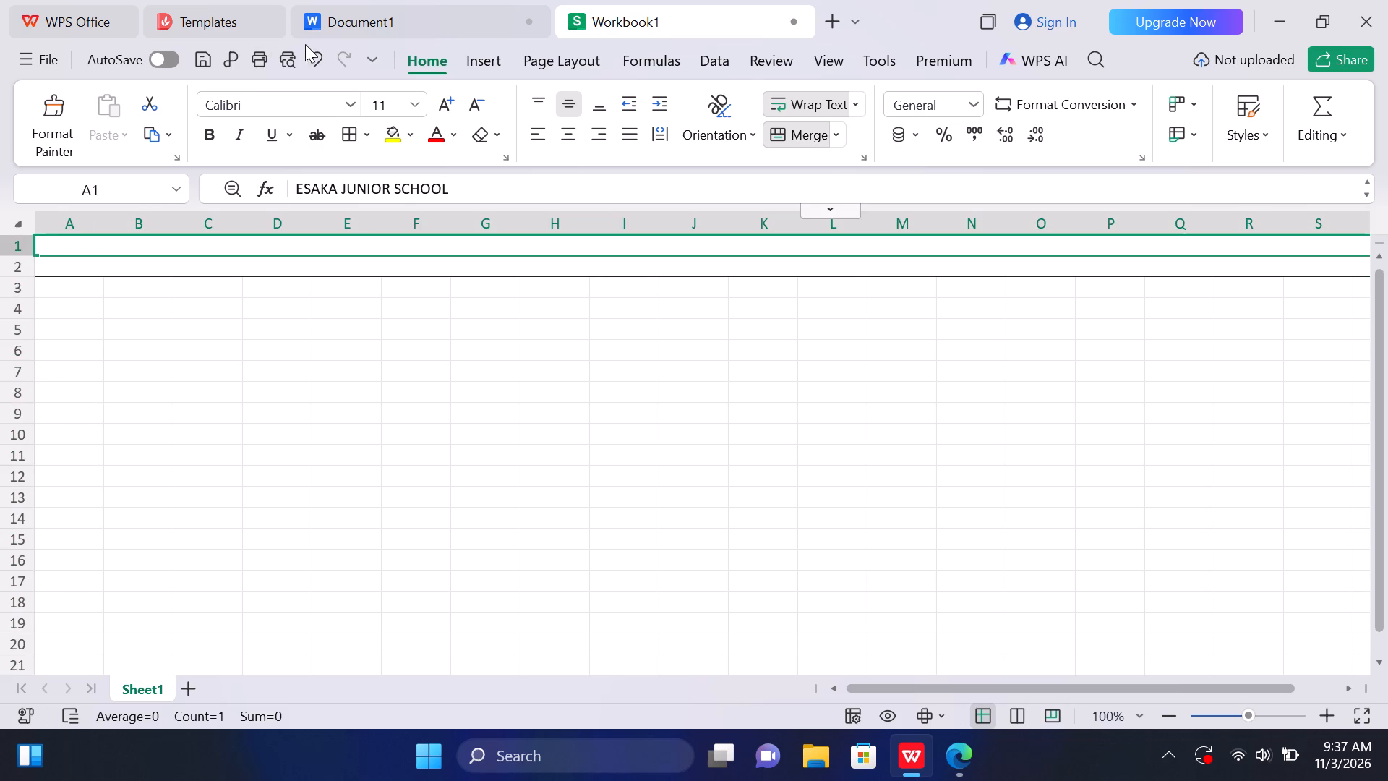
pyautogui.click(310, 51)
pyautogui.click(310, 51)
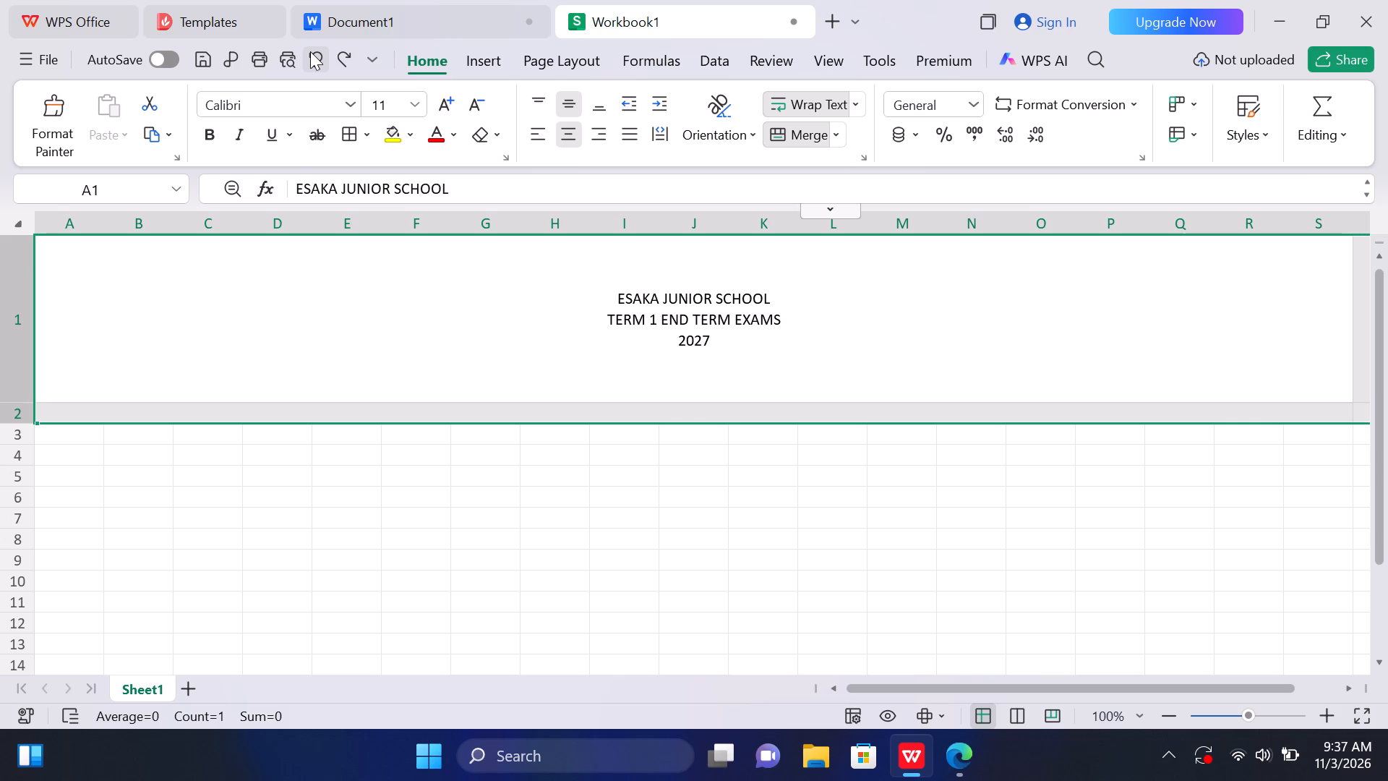
# Undo the earlier Merge Across on the heading block A1 to S2.
pyautogui.click(310, 51)
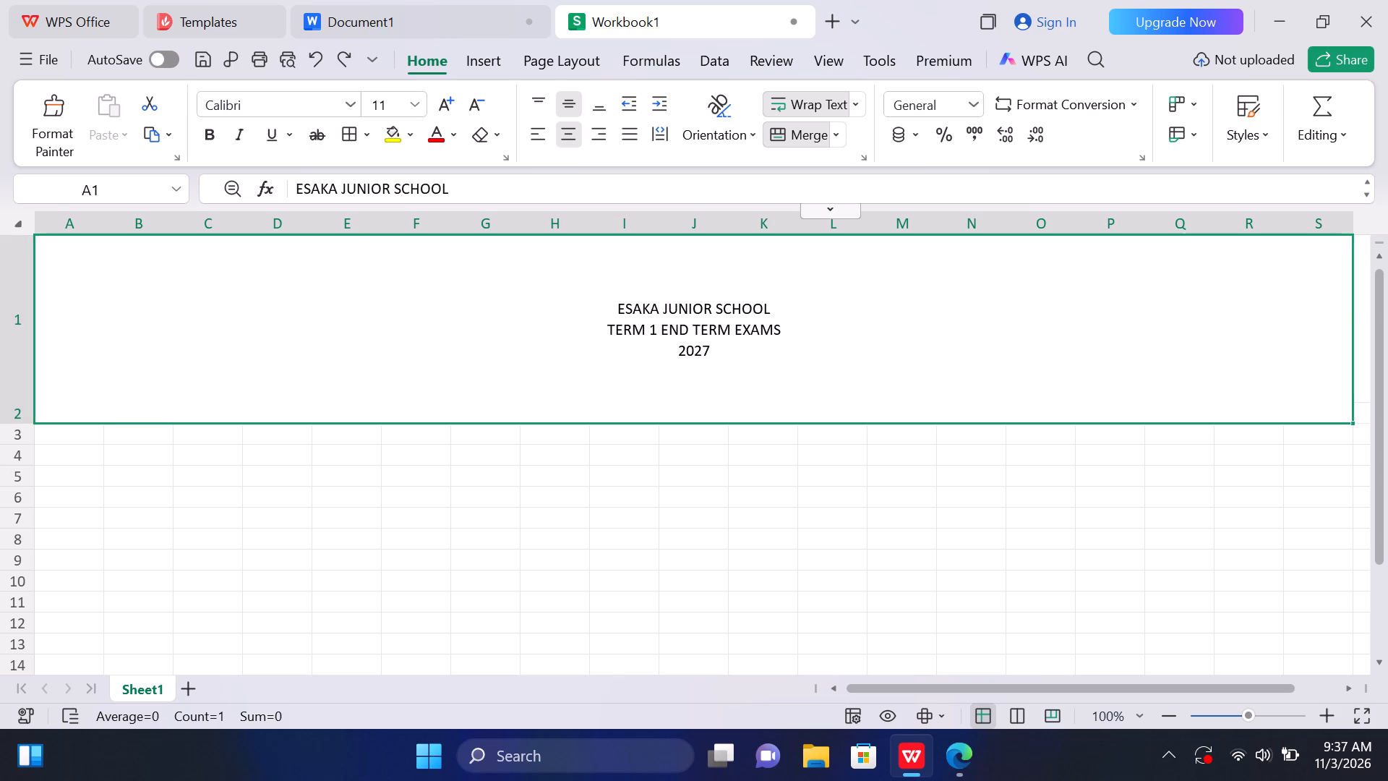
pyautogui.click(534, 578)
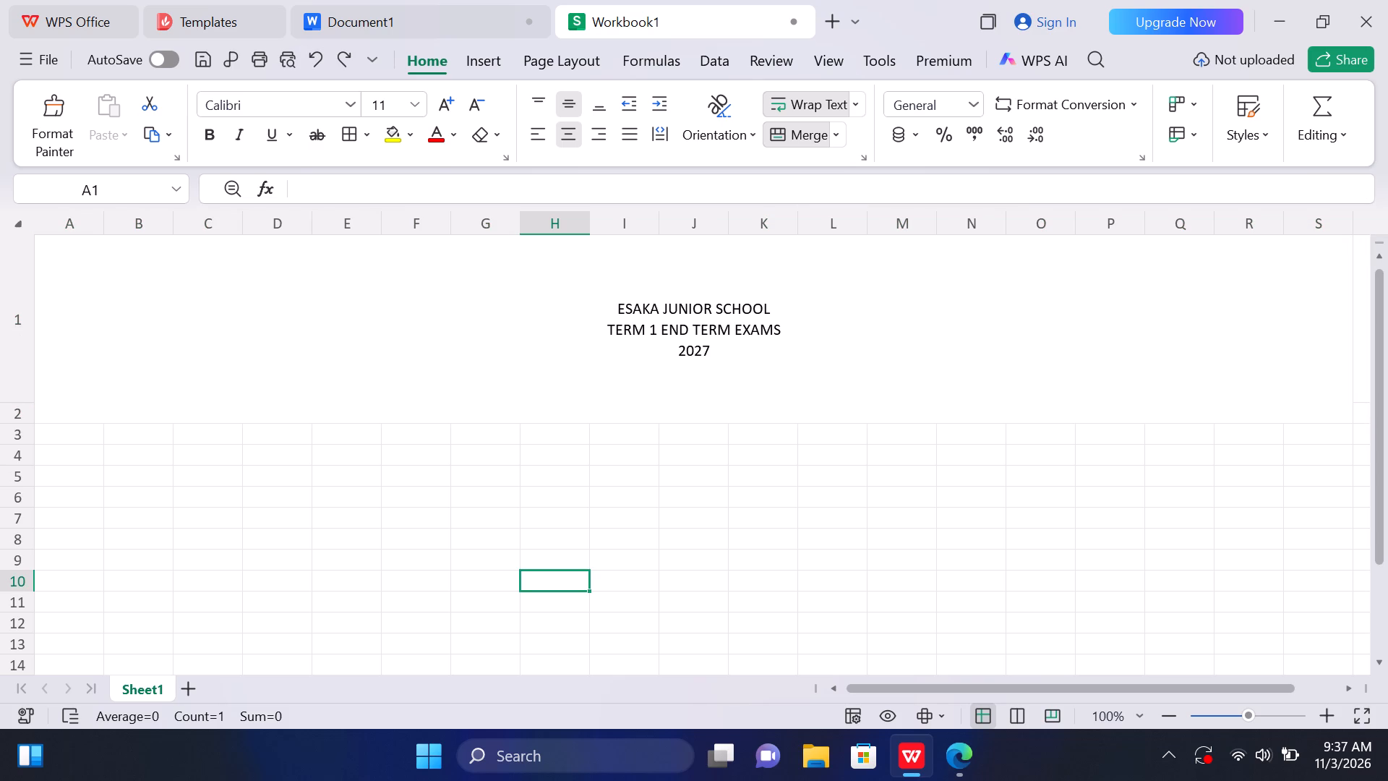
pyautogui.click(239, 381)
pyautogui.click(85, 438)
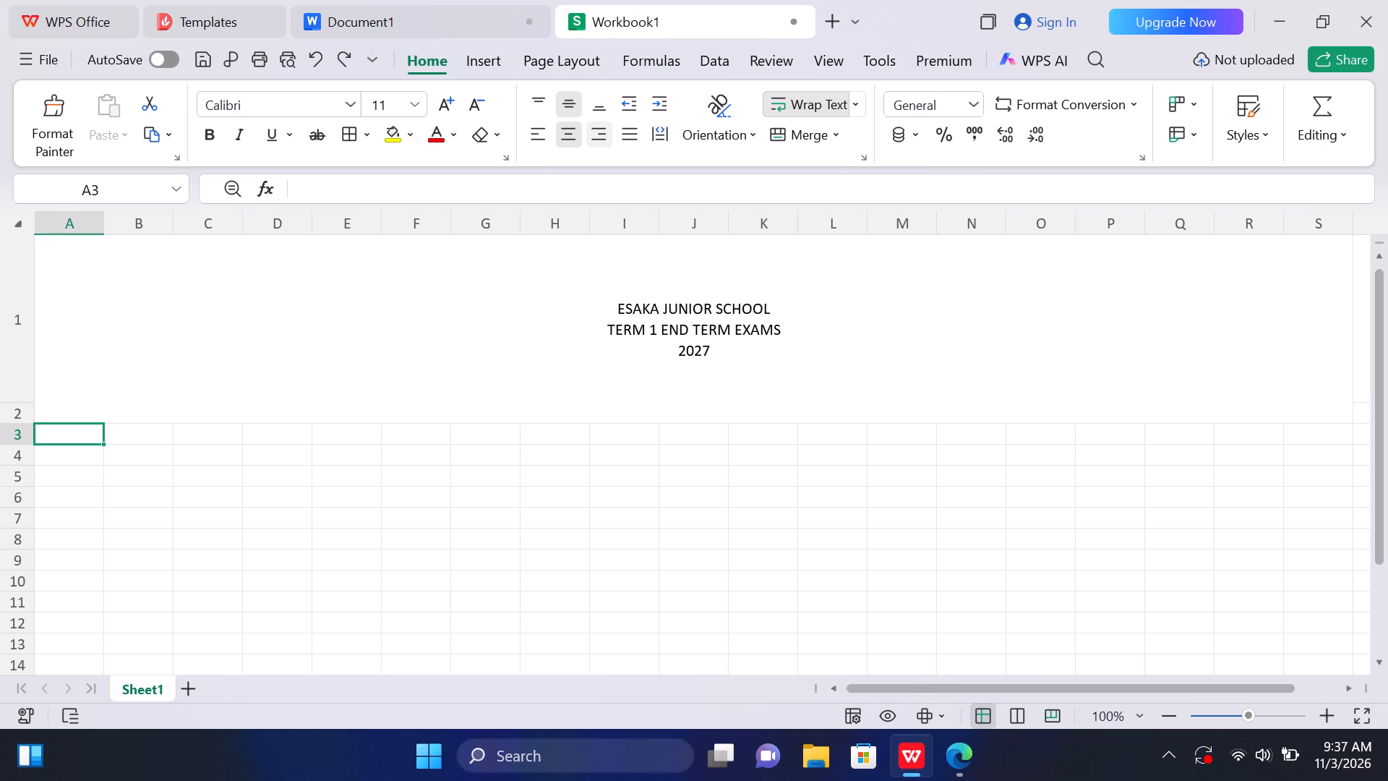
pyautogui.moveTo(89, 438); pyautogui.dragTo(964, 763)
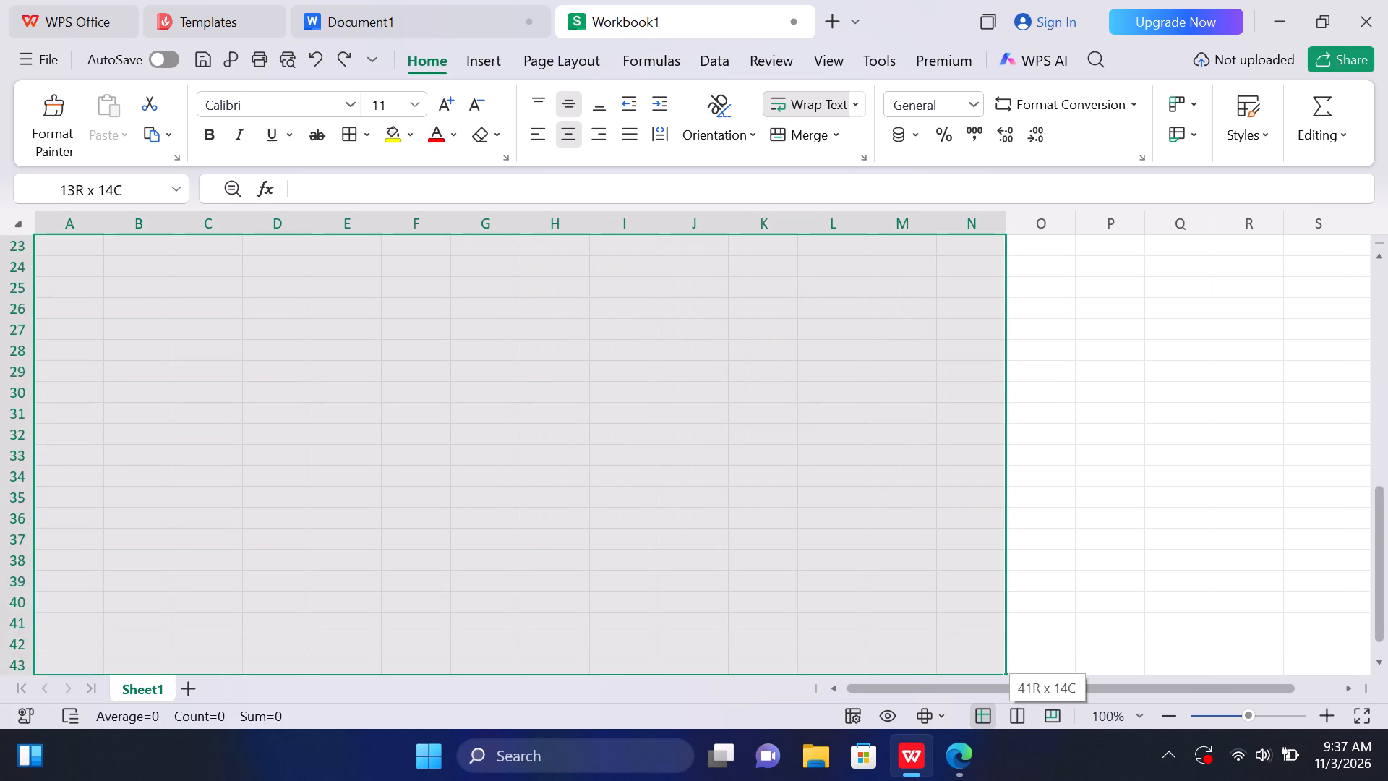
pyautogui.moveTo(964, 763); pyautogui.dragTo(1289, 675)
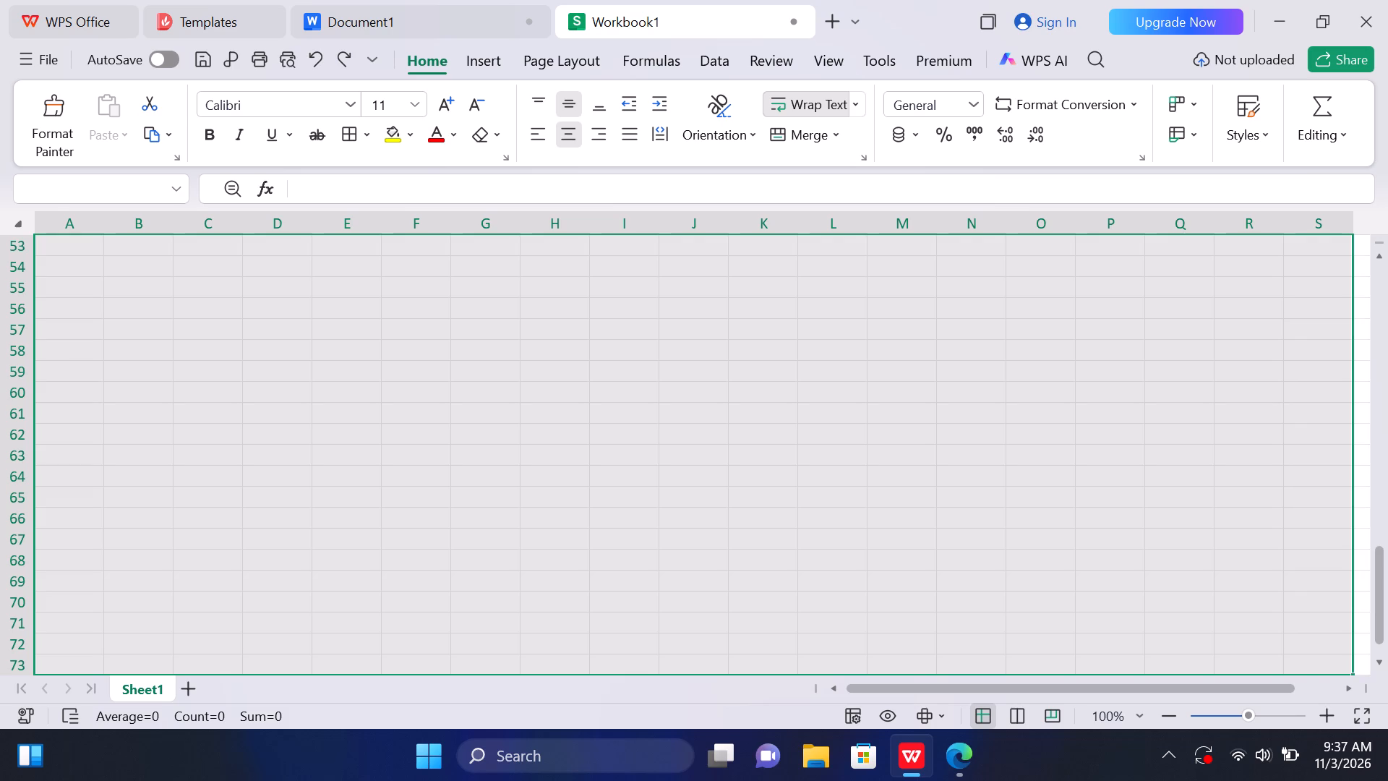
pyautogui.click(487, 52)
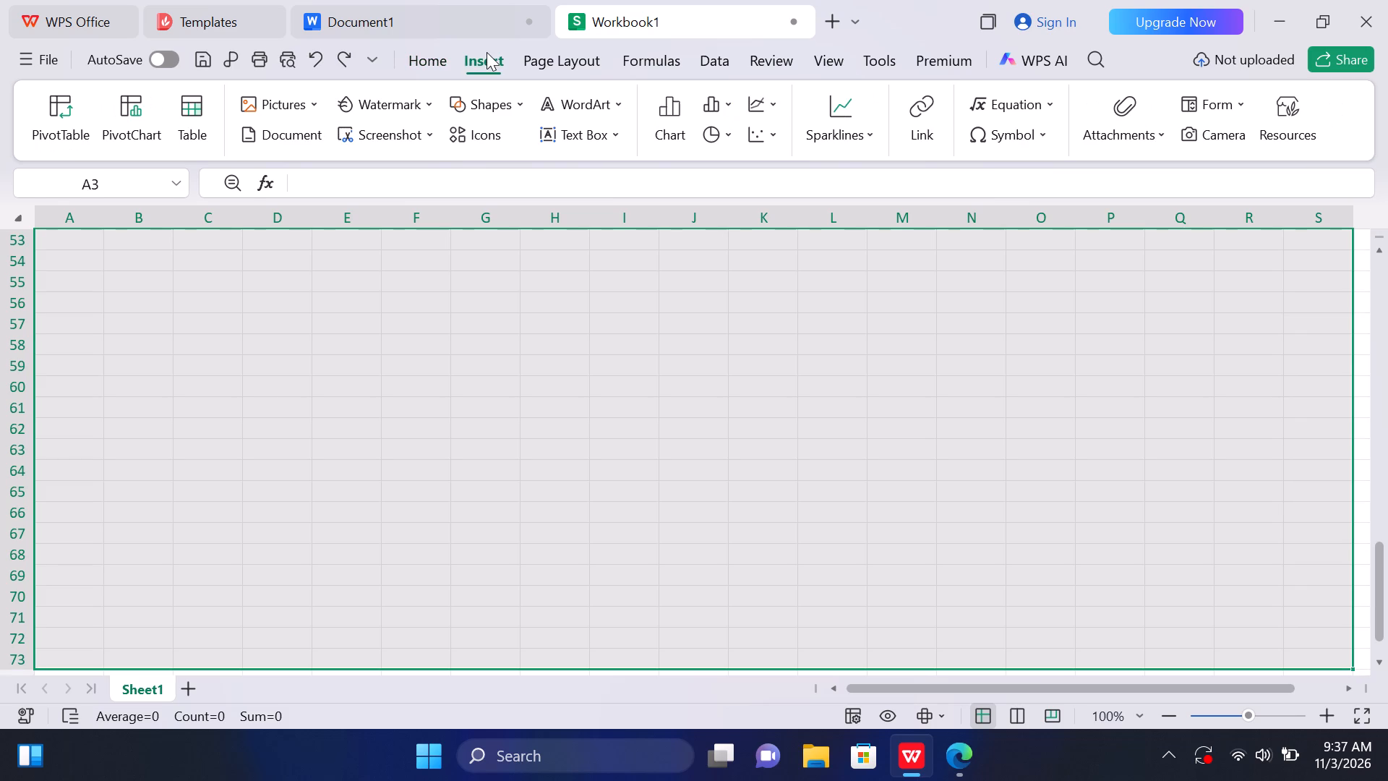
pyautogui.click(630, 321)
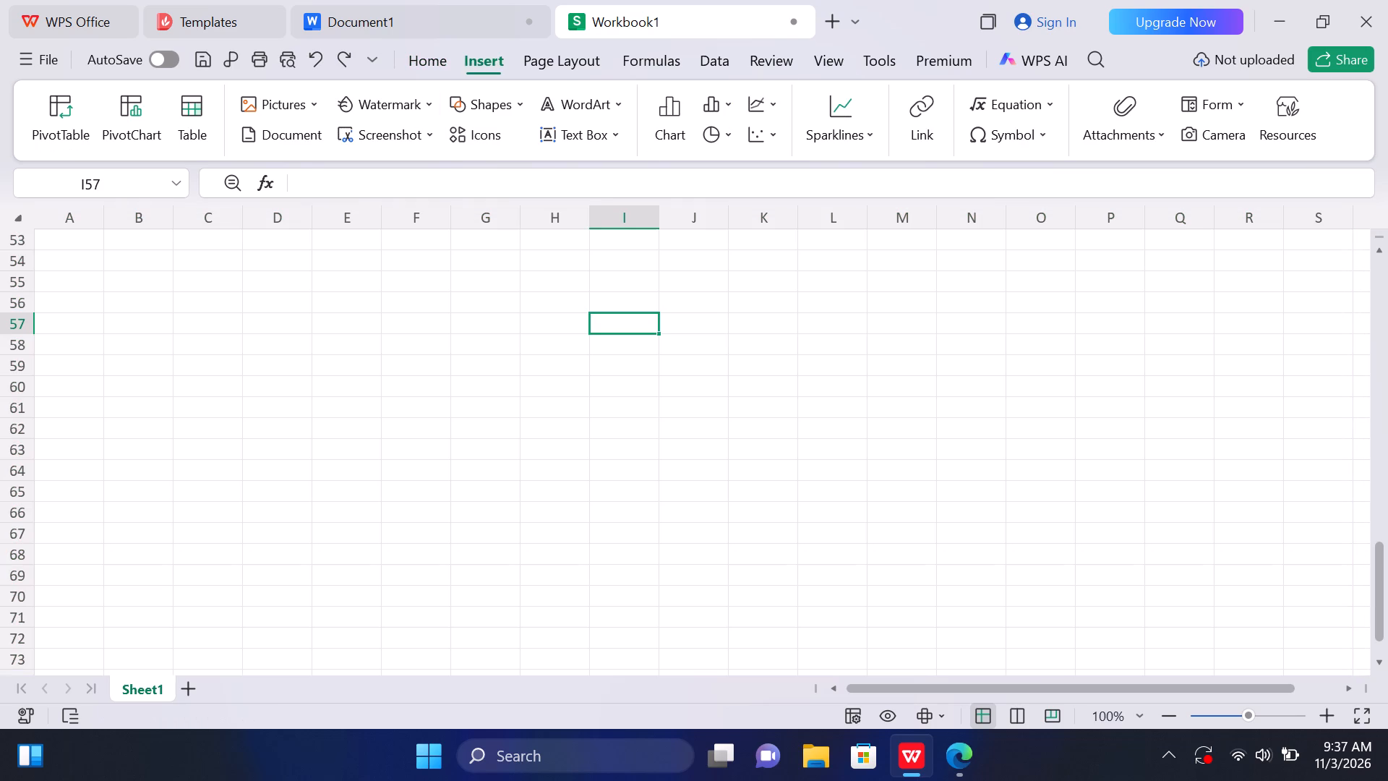
# Look through the insertable shapes, WordArt, the icon gallery, and the pie and doughnut chart styles.
pyautogui.click(521, 102)
pyautogui.click(521, 102)
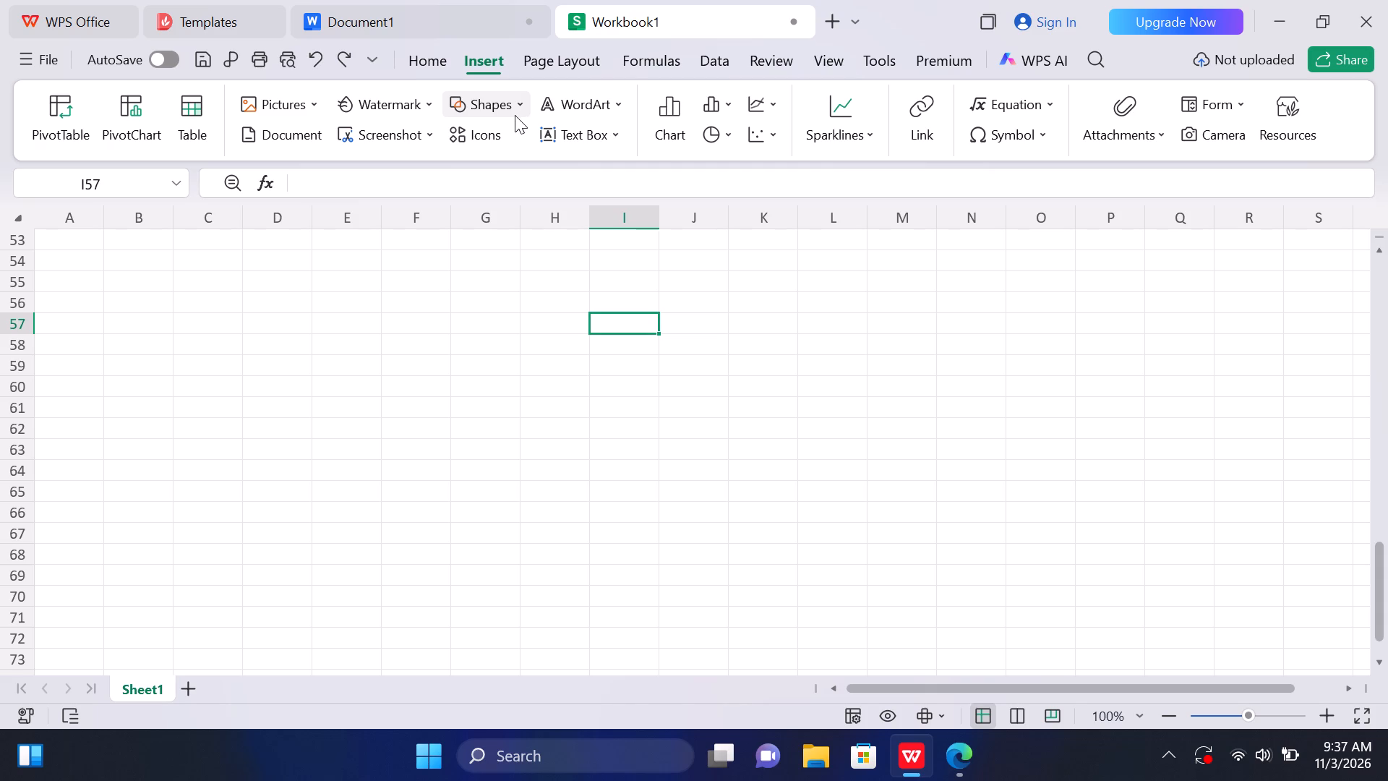
pyautogui.click(514, 111)
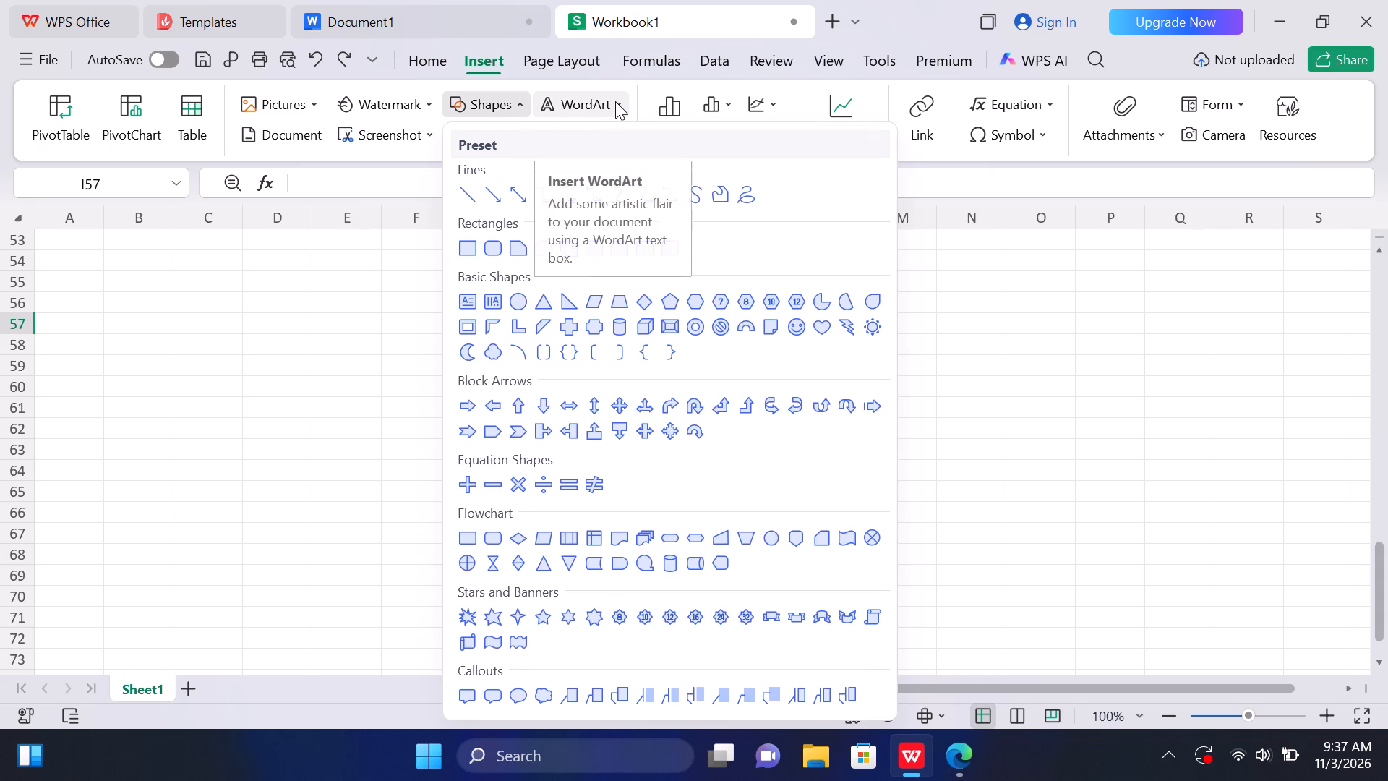
pyautogui.click(615, 101)
pyautogui.click(529, 260)
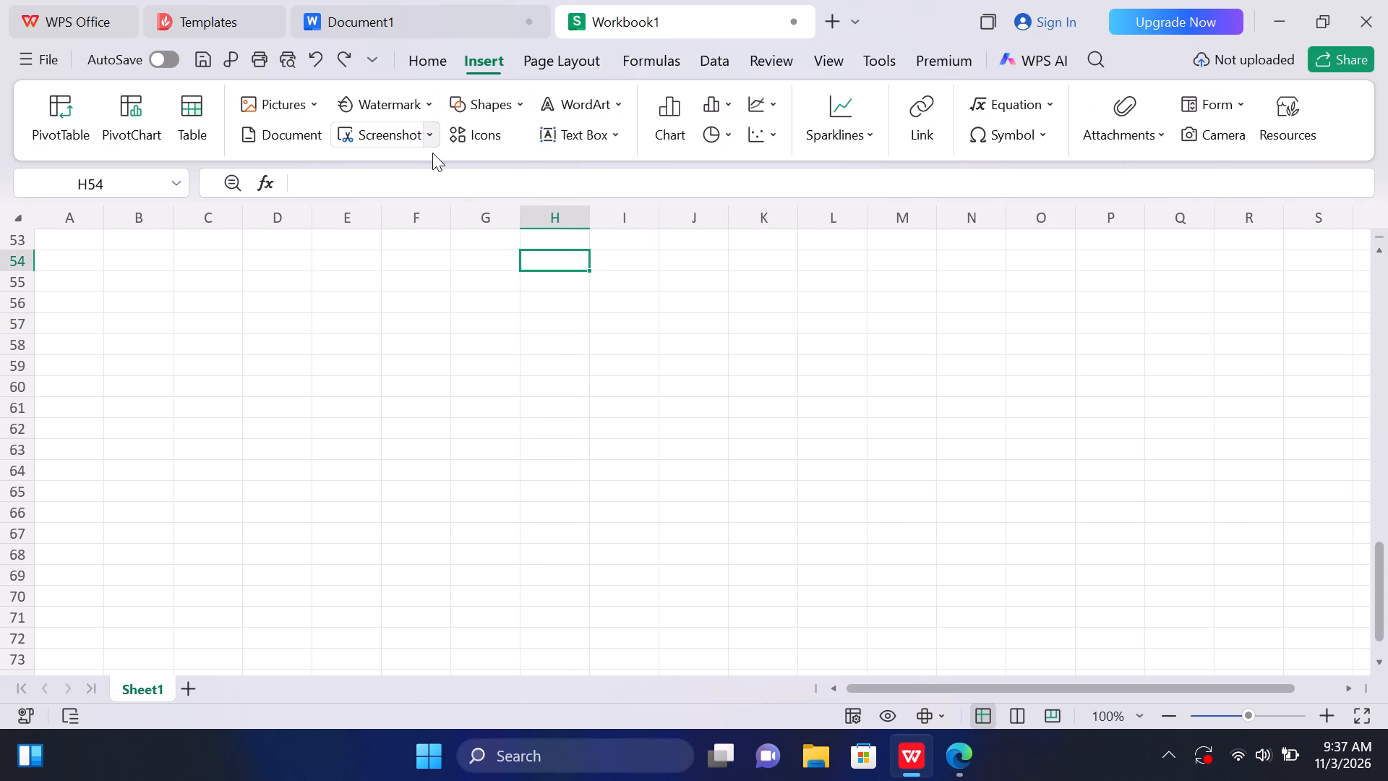
pyautogui.click(486, 142)
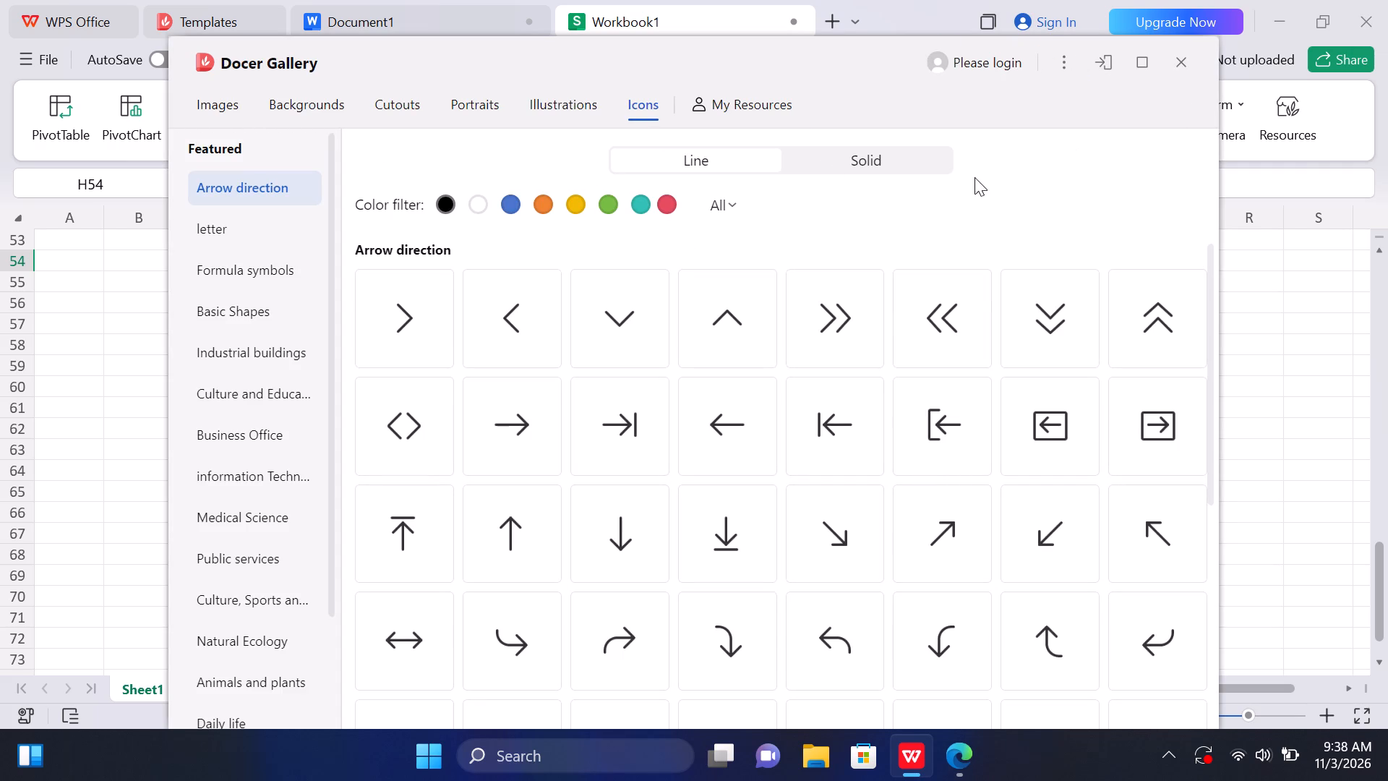
pyautogui.click(1267, 410)
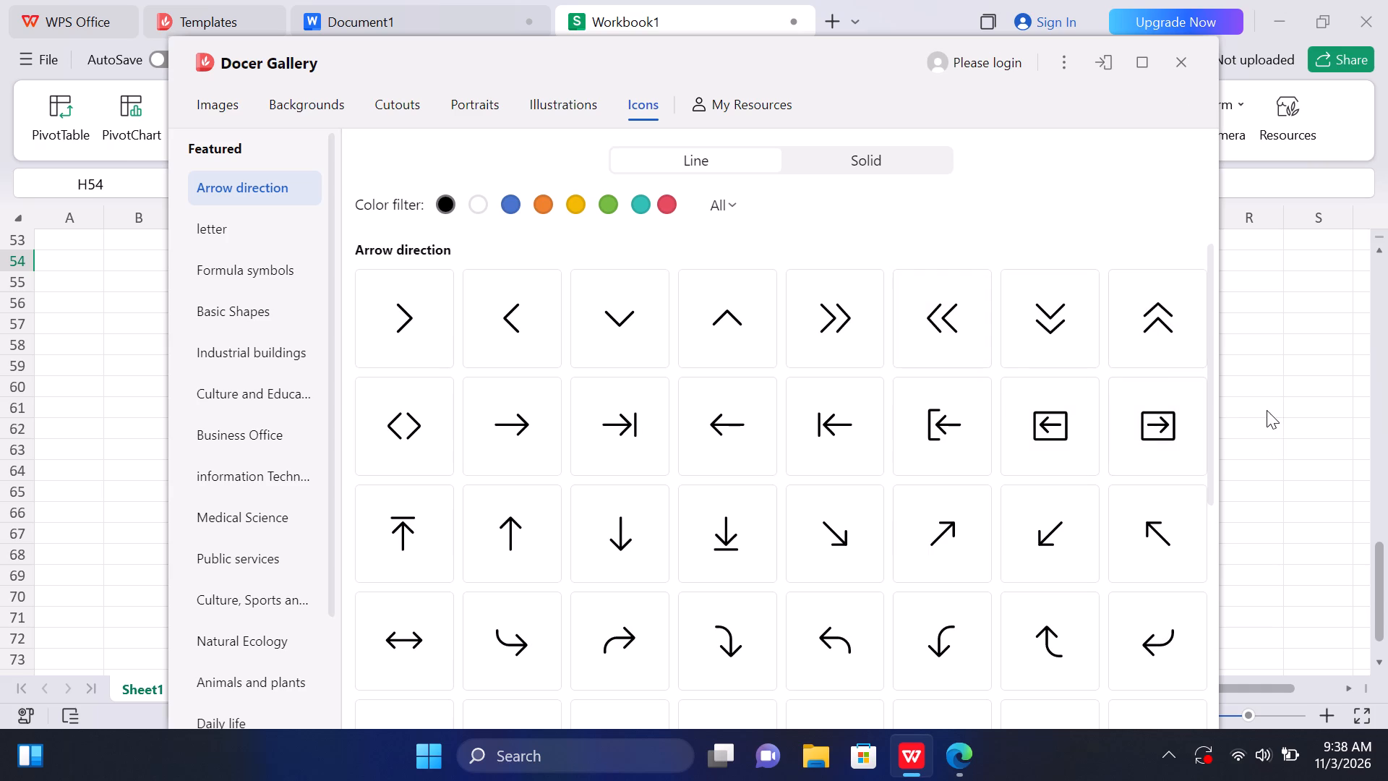
pyautogui.click(1177, 59)
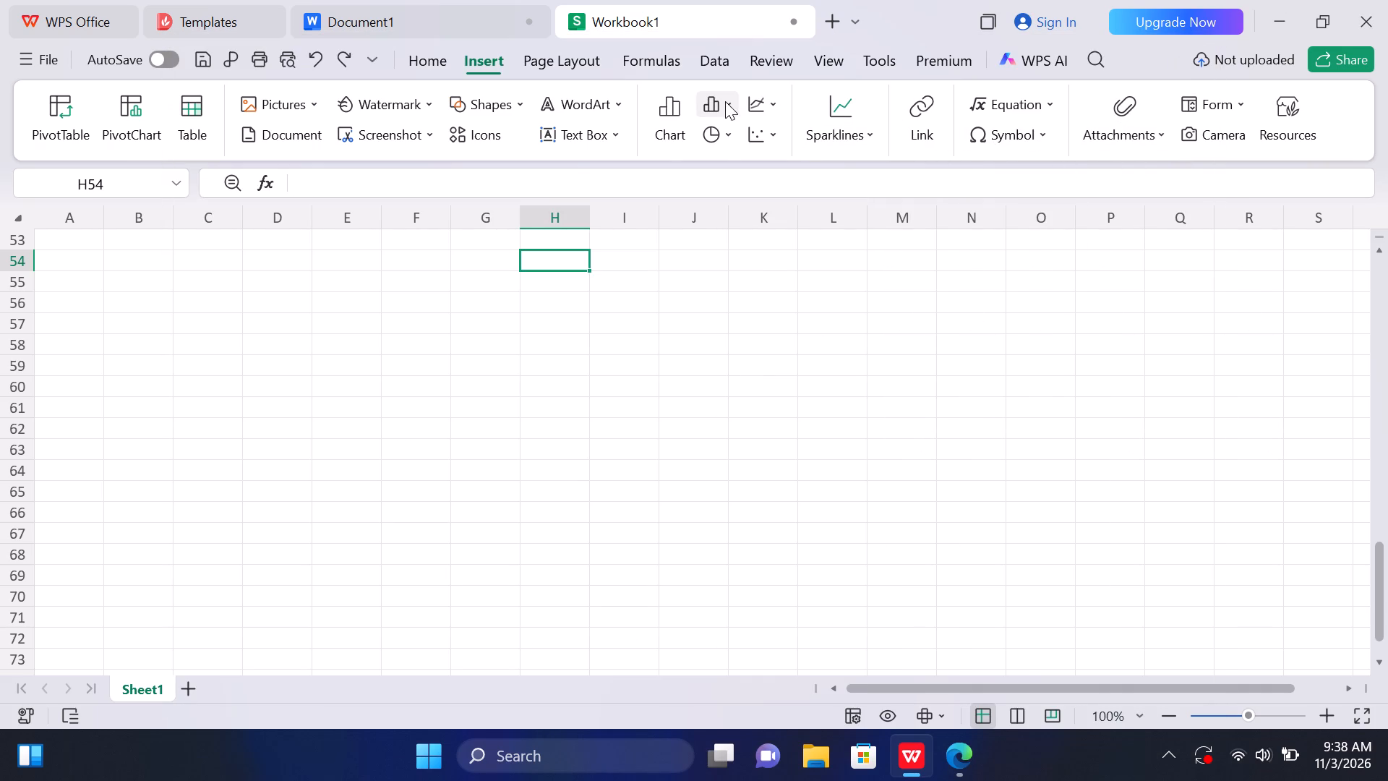
pyautogui.click(722, 137)
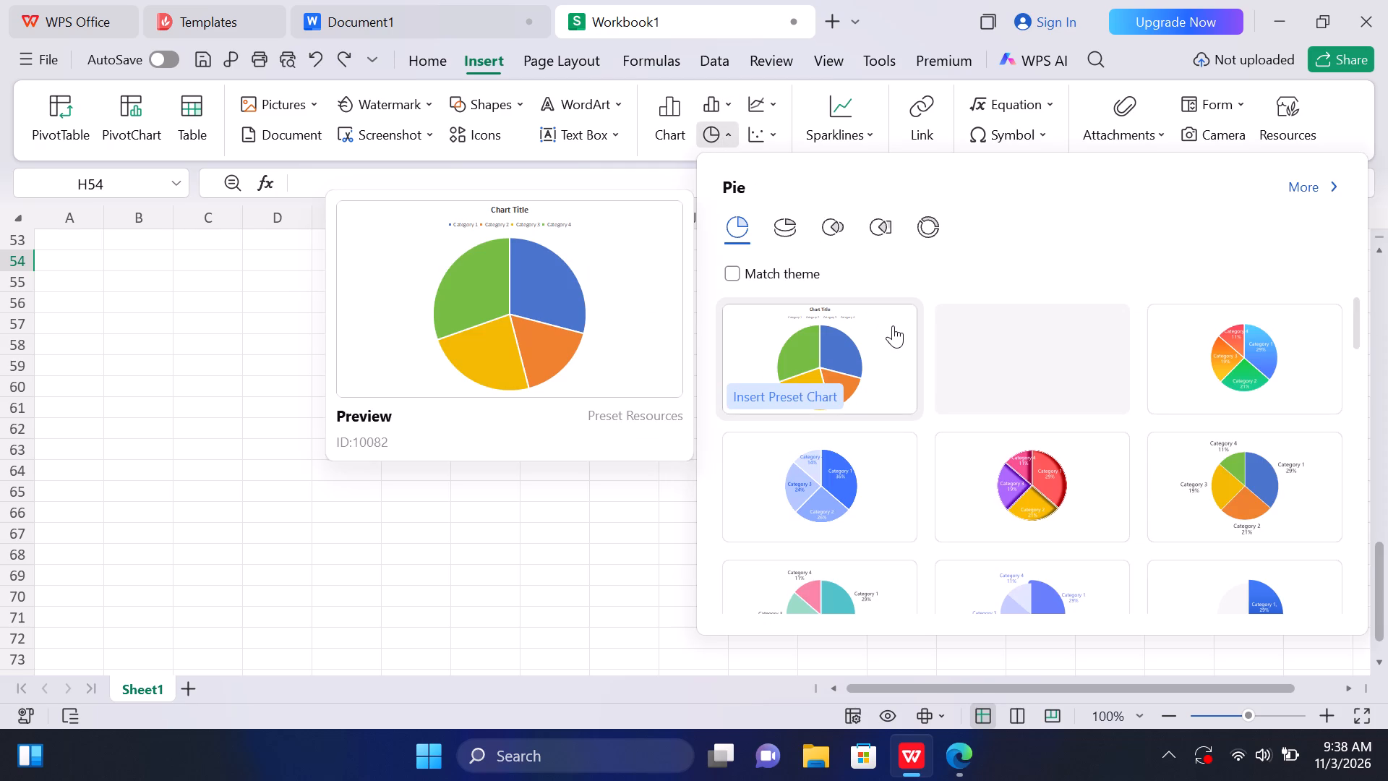
pyautogui.doubleClick(804, 239)
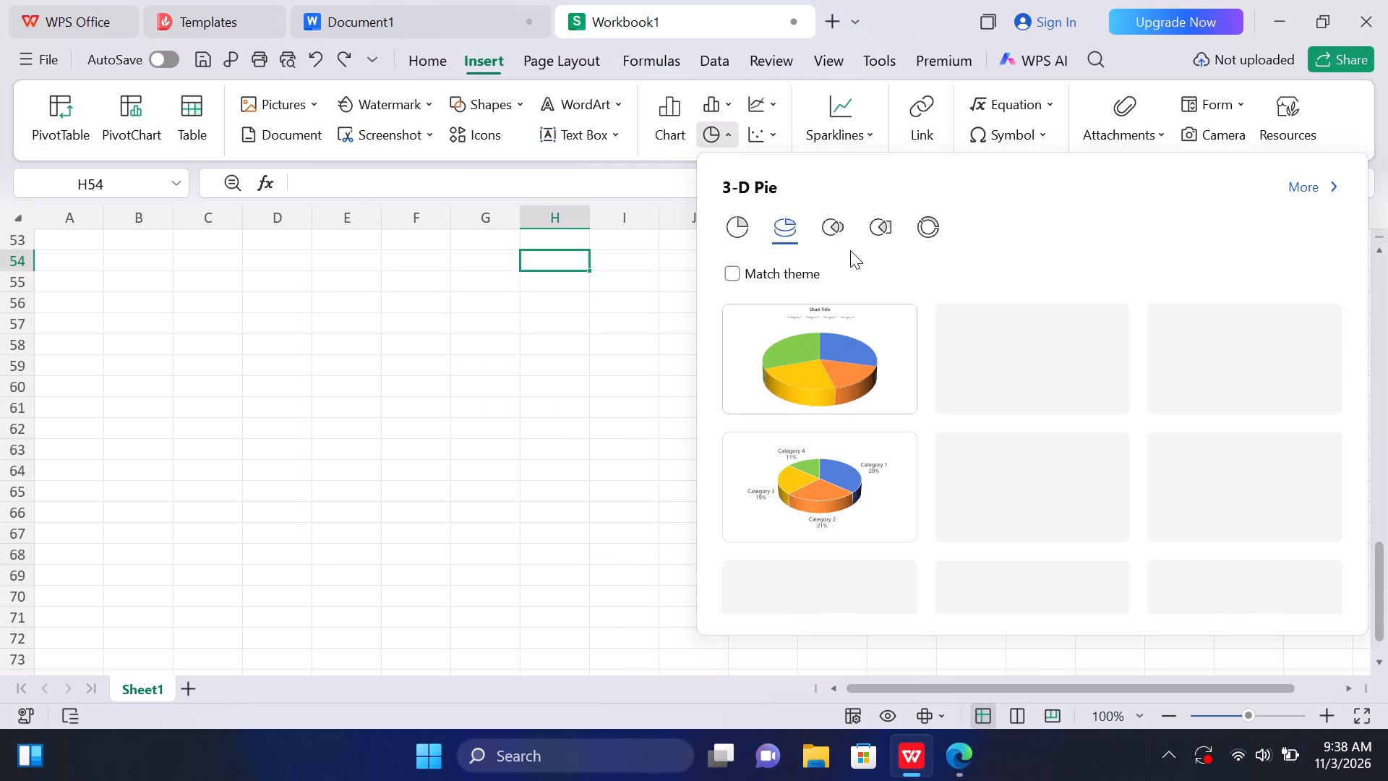
pyautogui.click(837, 239)
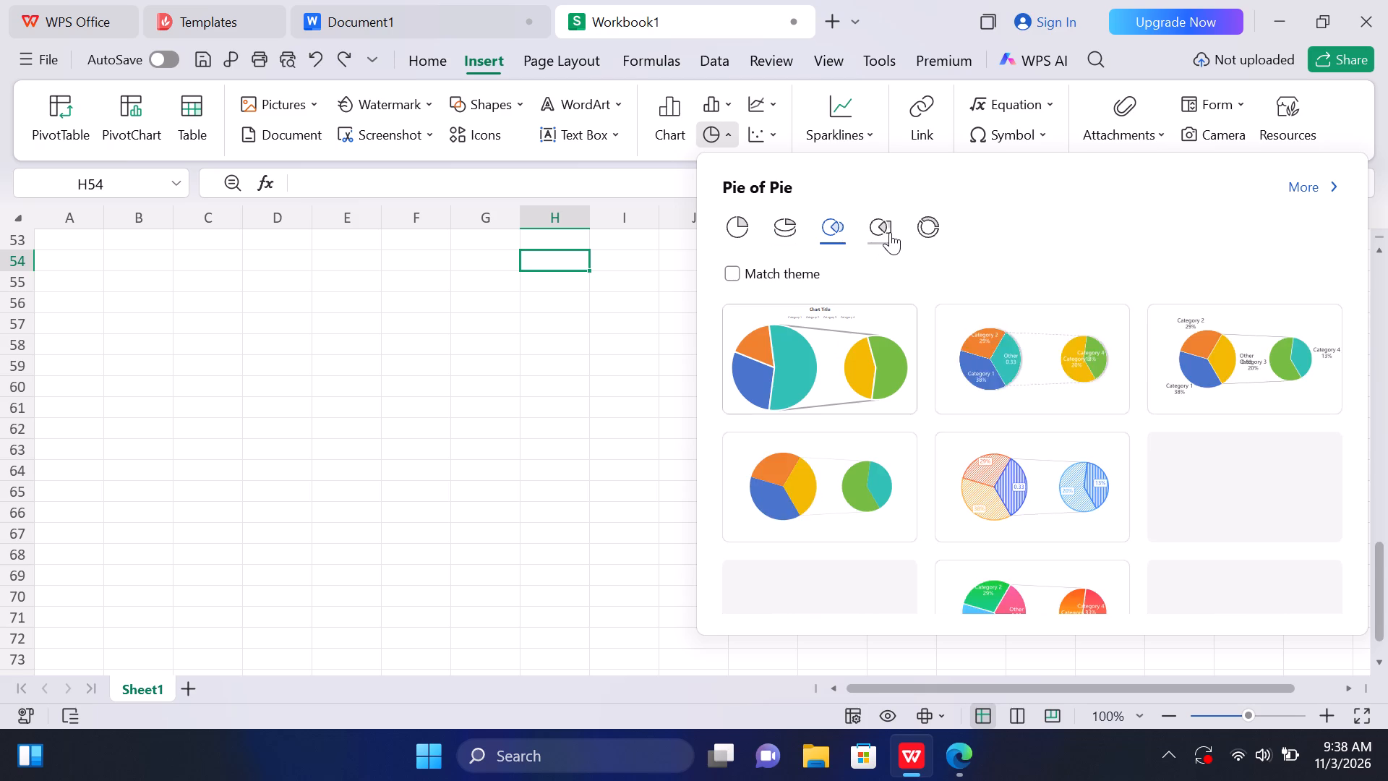
pyautogui.click(890, 232)
pyautogui.click(941, 244)
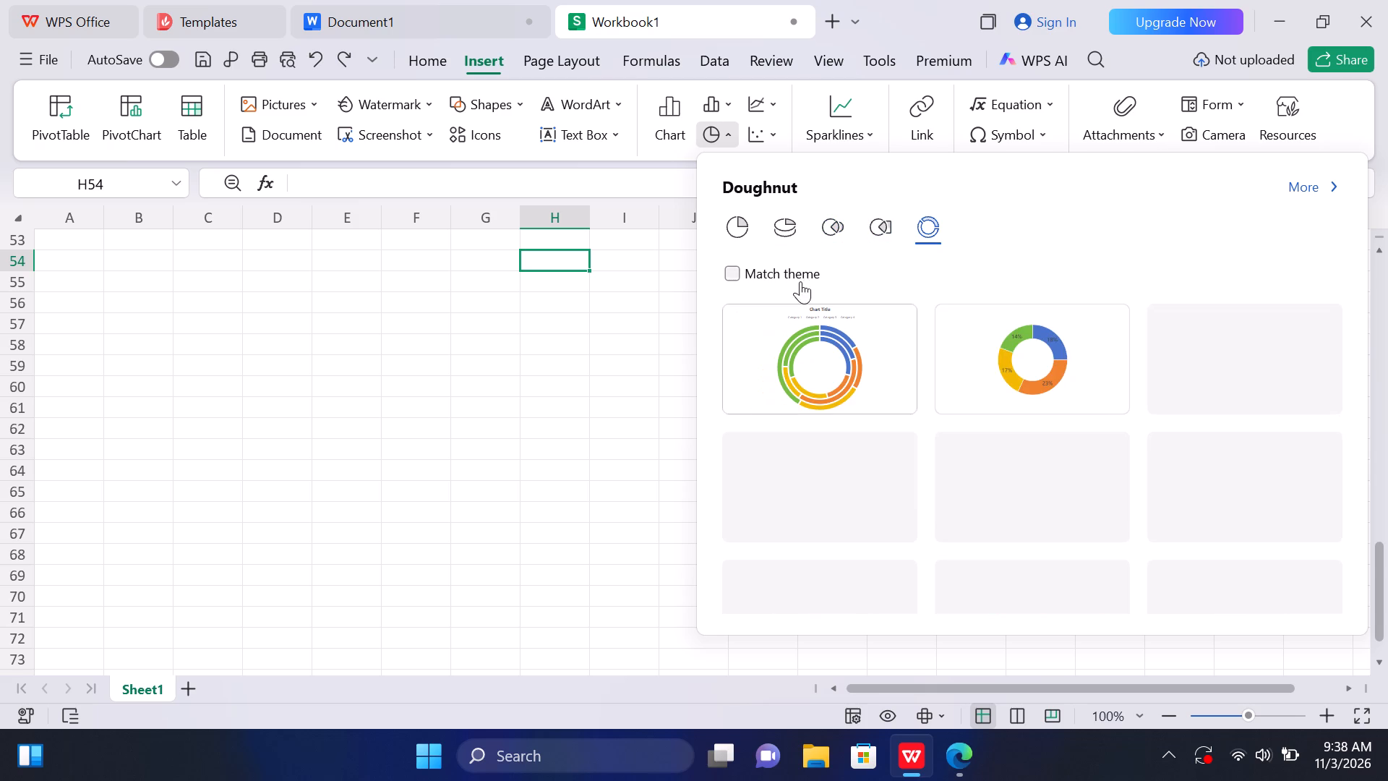
pyautogui.click(673, 327)
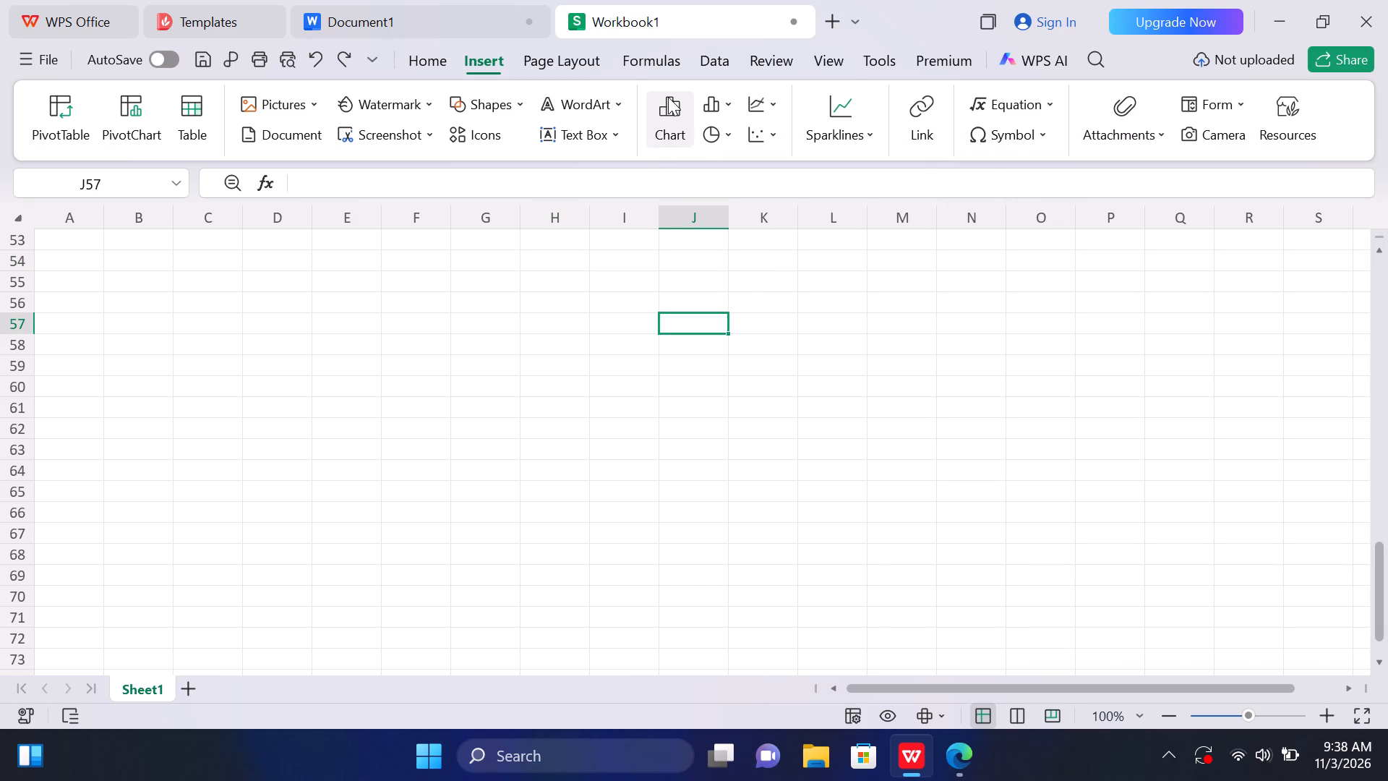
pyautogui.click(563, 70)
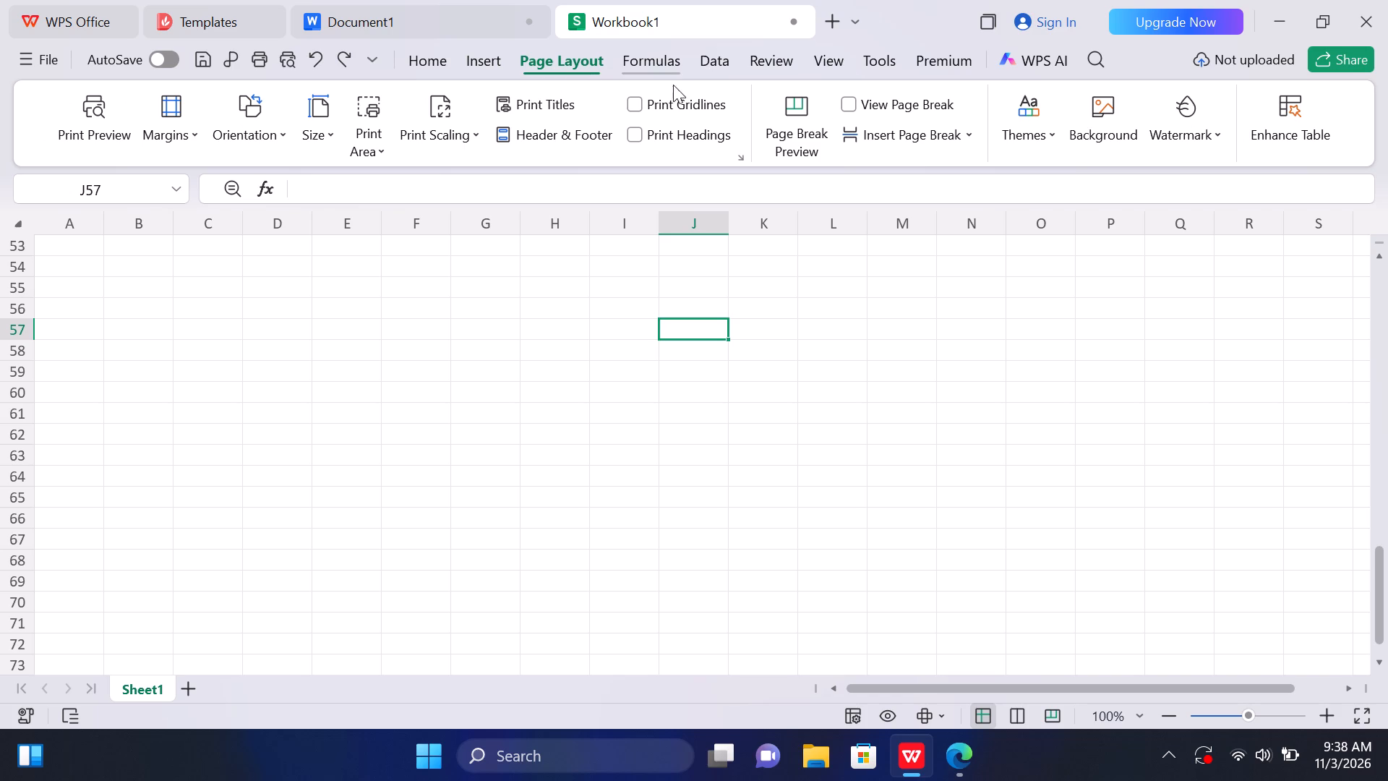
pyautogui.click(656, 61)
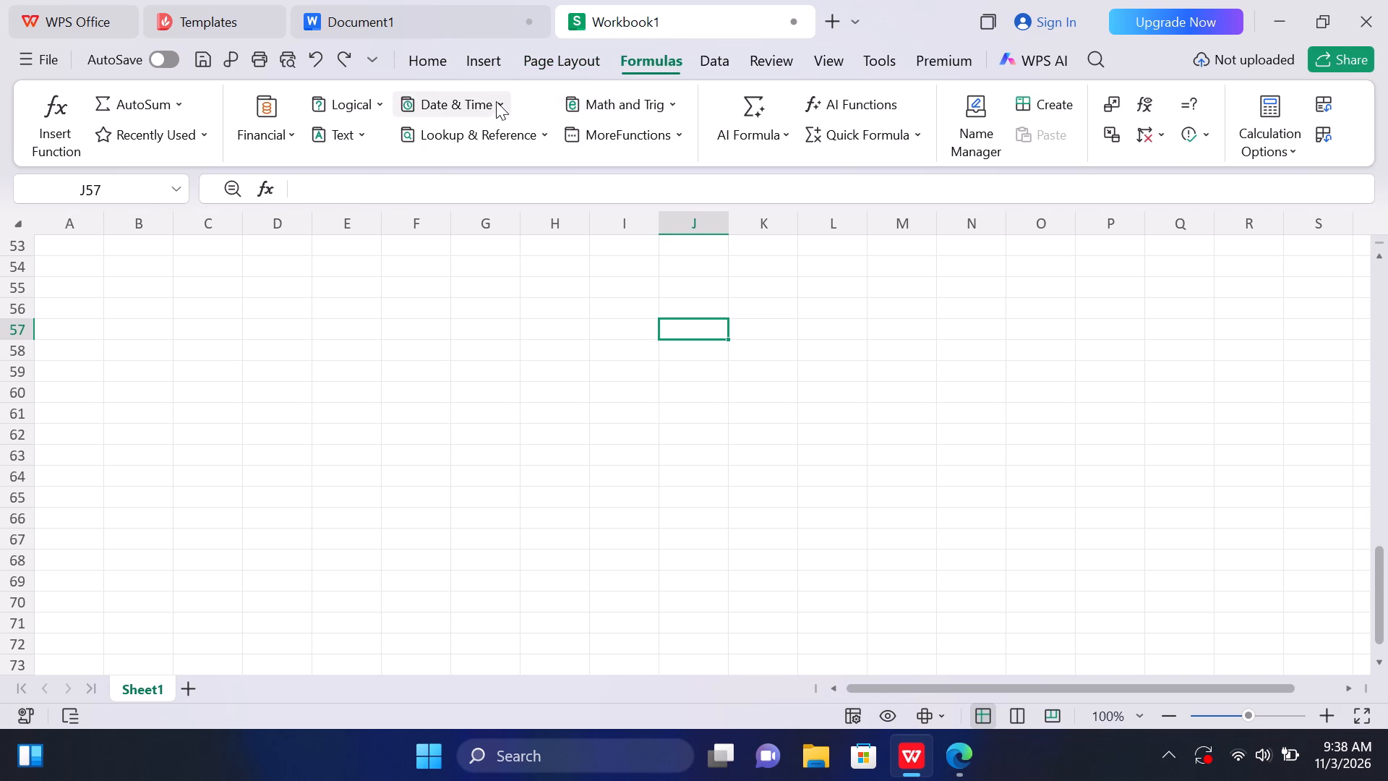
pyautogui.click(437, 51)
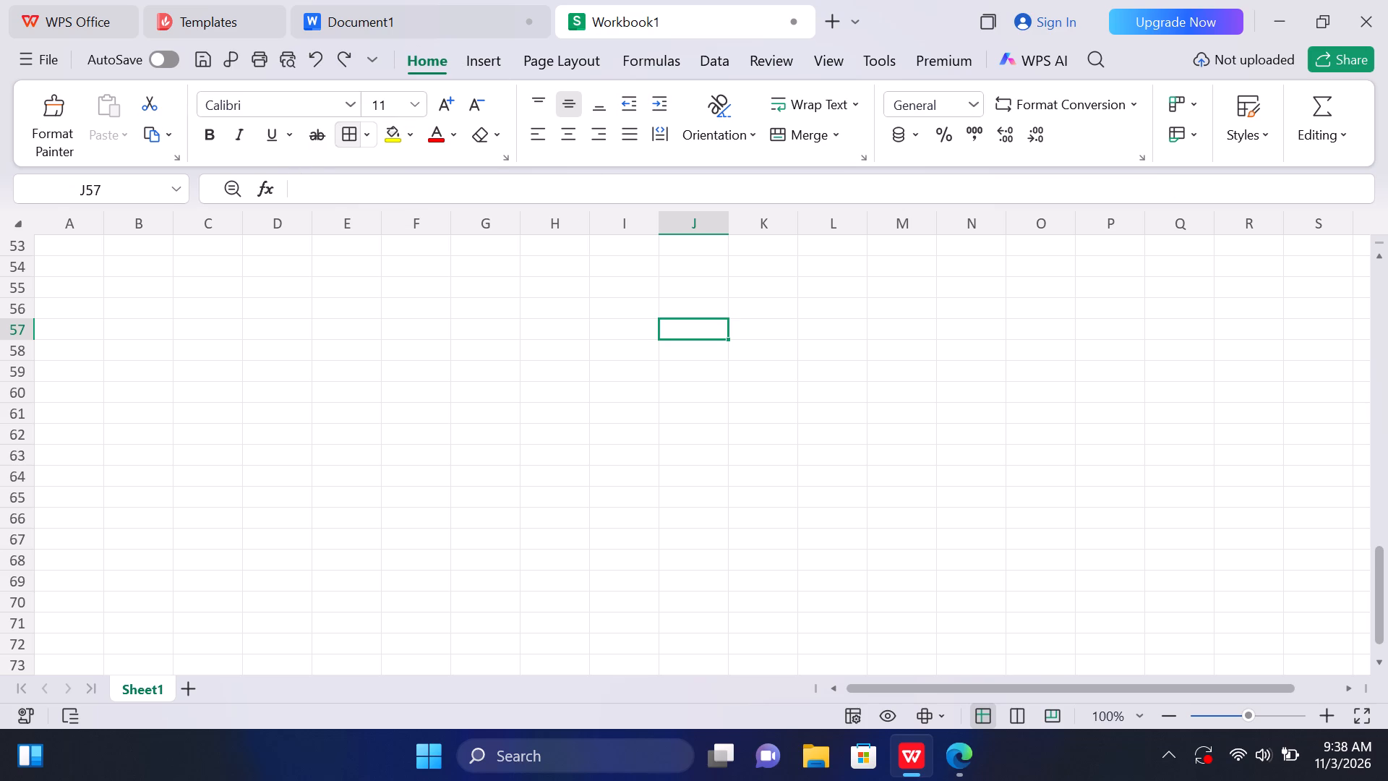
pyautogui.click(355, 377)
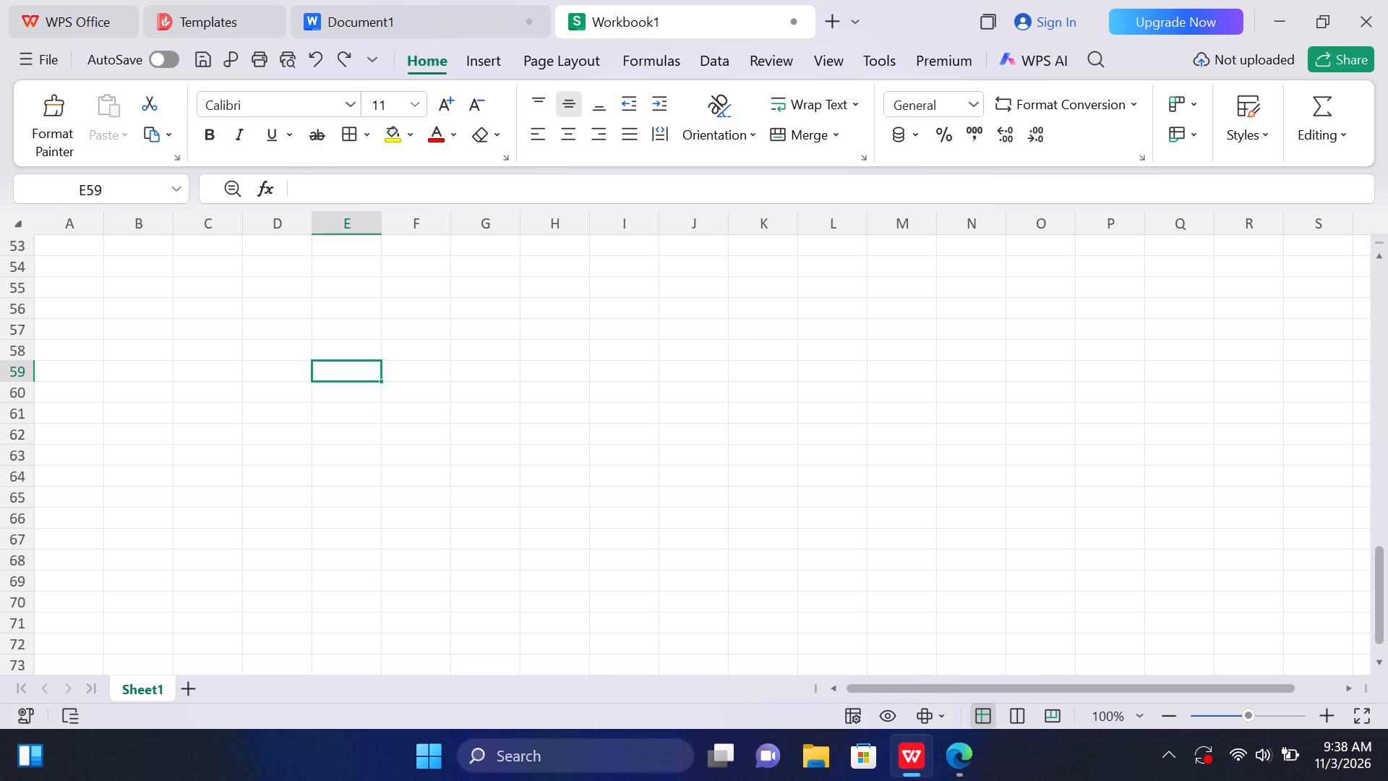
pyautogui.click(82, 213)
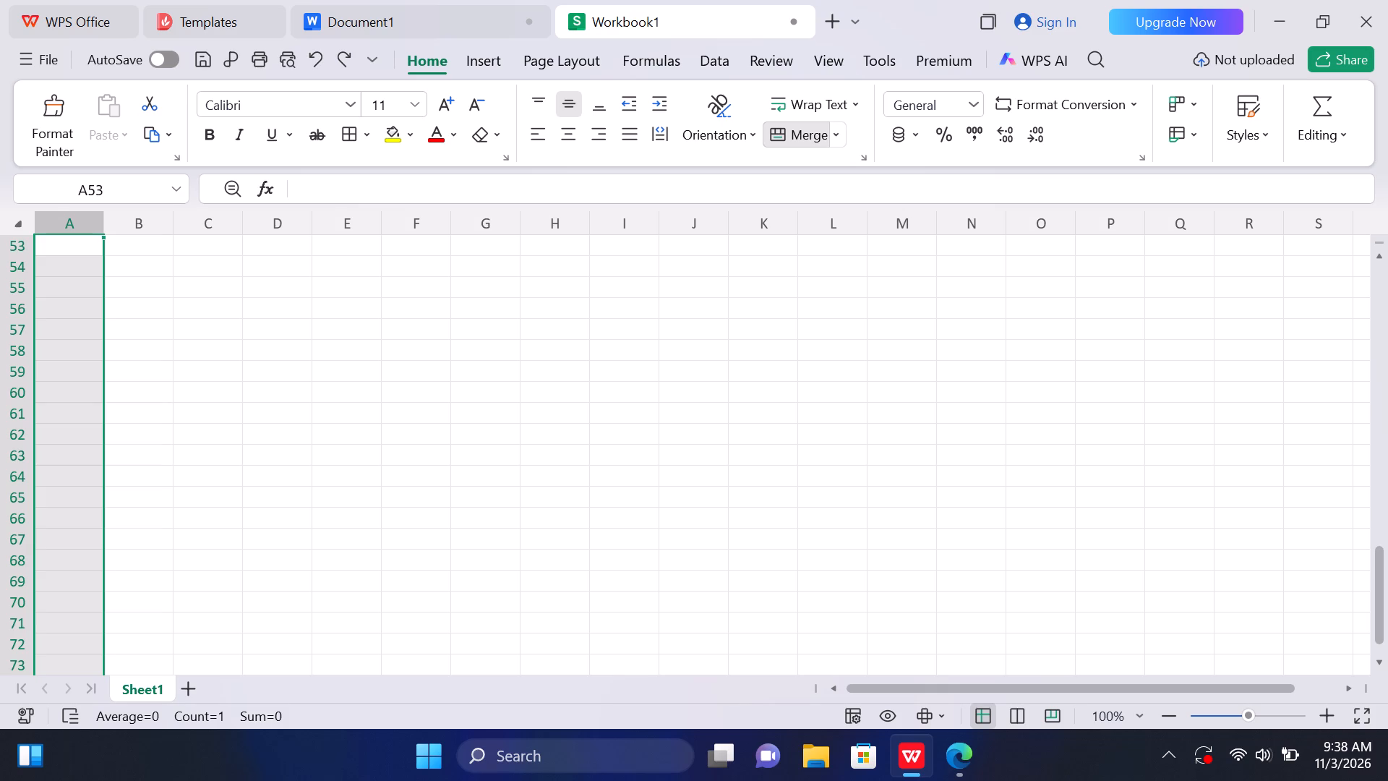
# Enter the table column headers NAMES in cell A3 and ADN NO. in cell B3.
pyautogui.doubleClick(1376, 255)
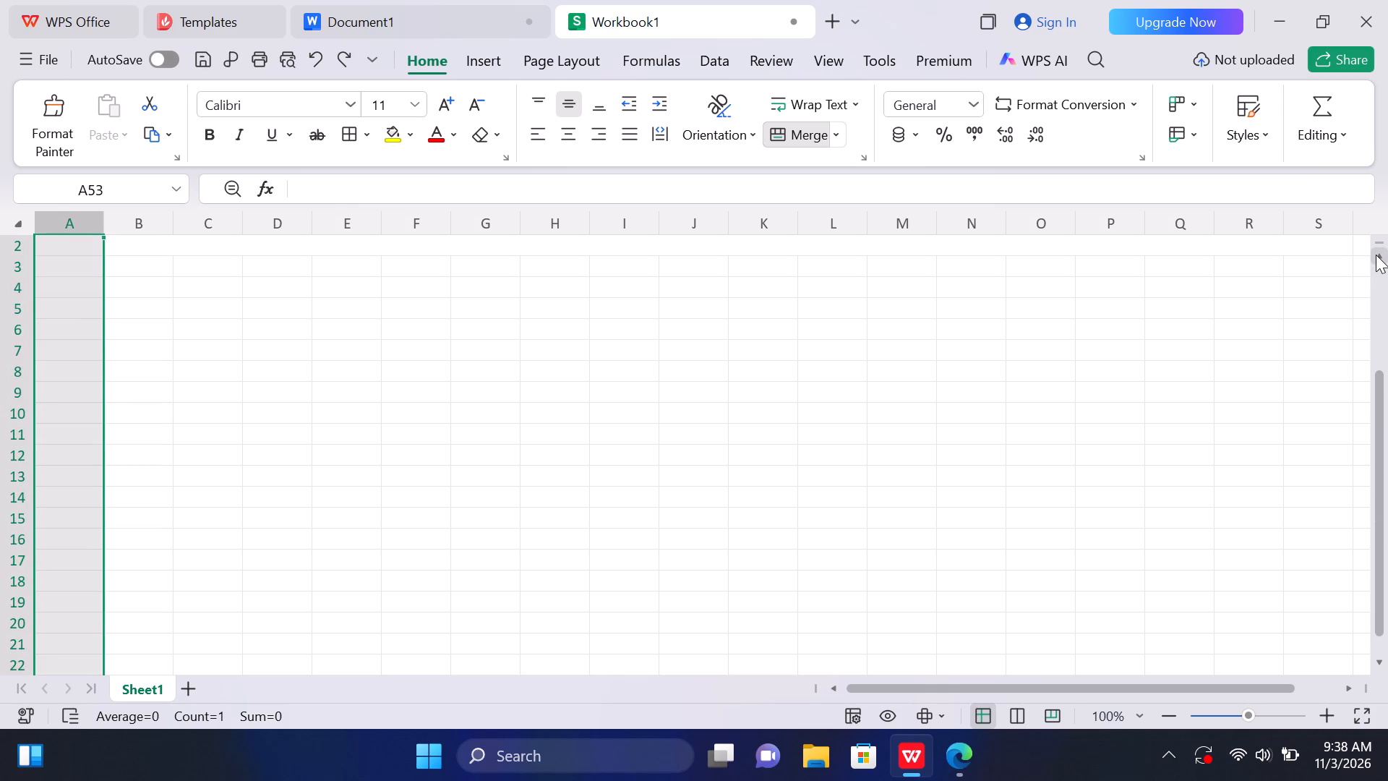
pyautogui.click(1376, 255)
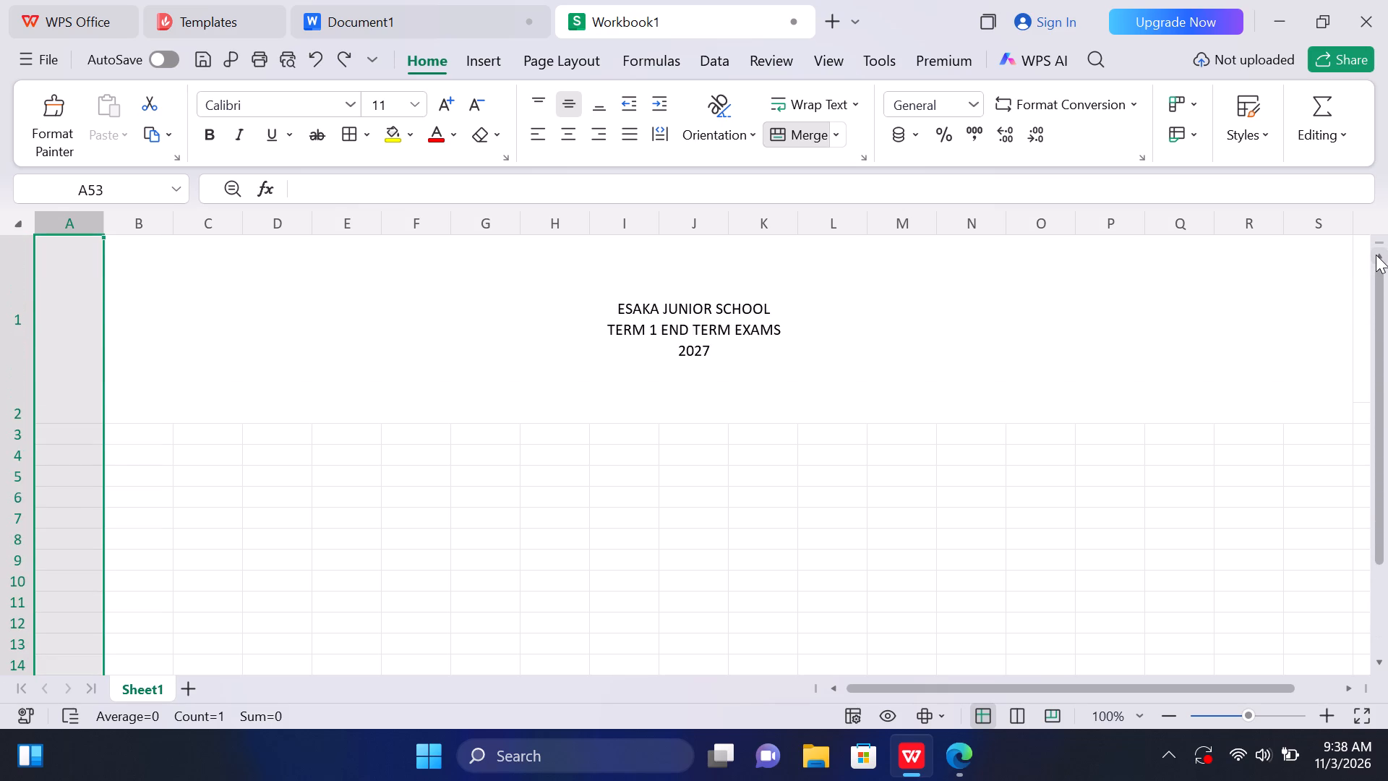
pyautogui.click(988, 430)
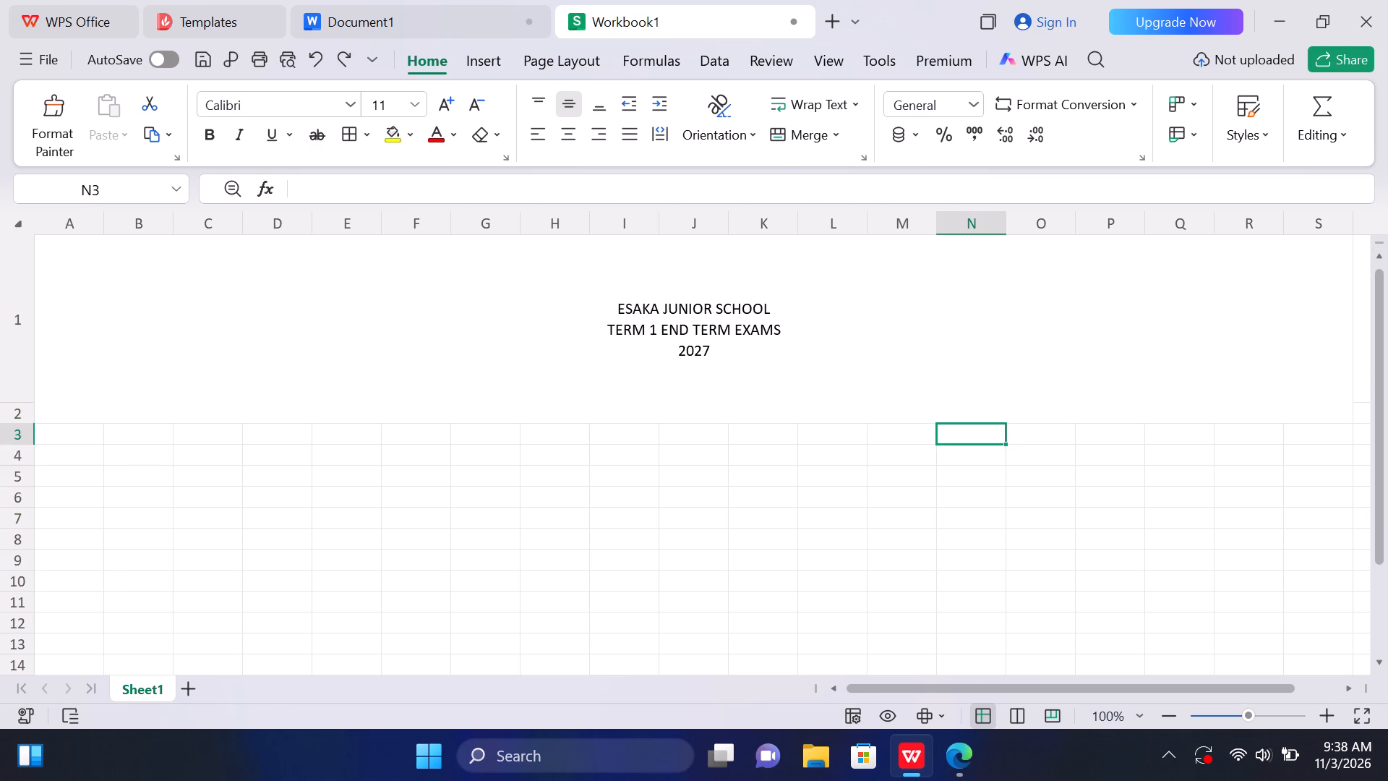
pyautogui.click(84, 443)
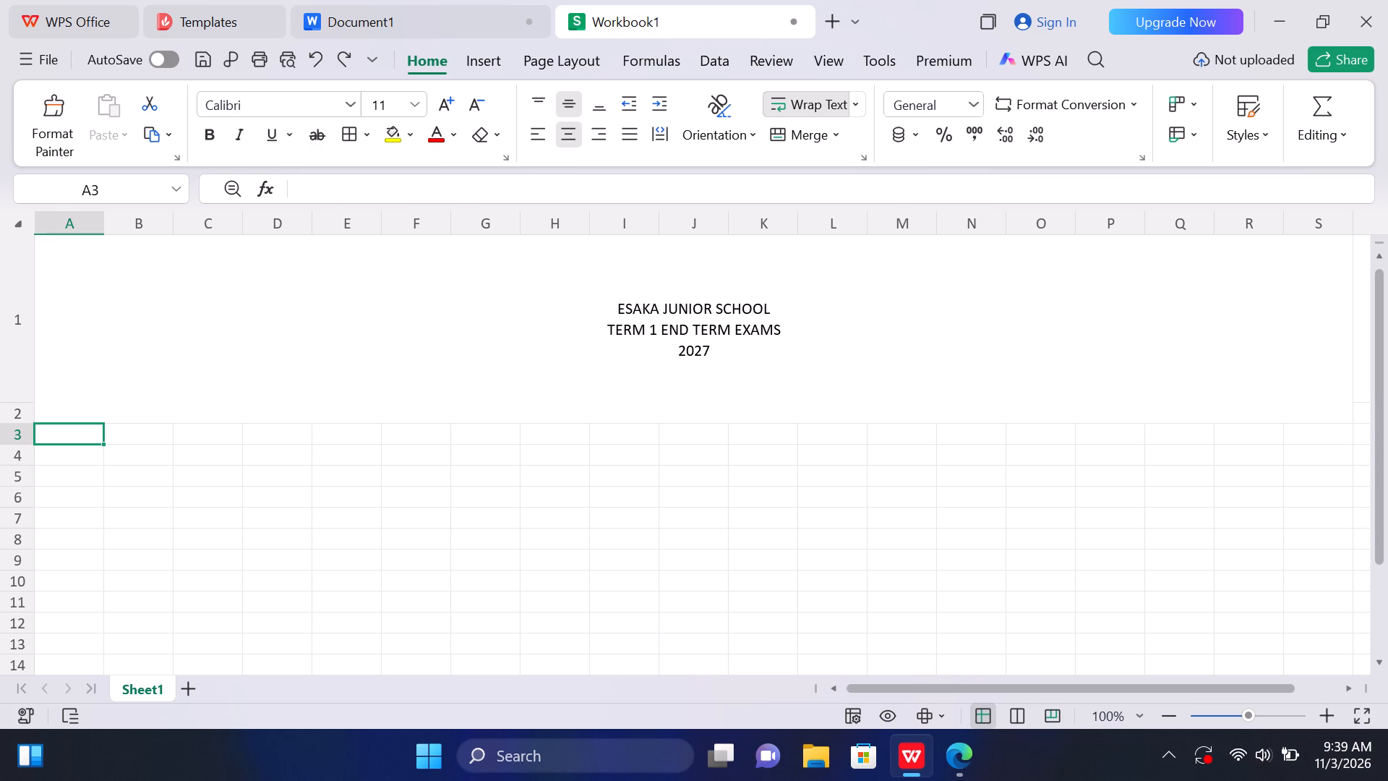
pyautogui.write('NAMES')
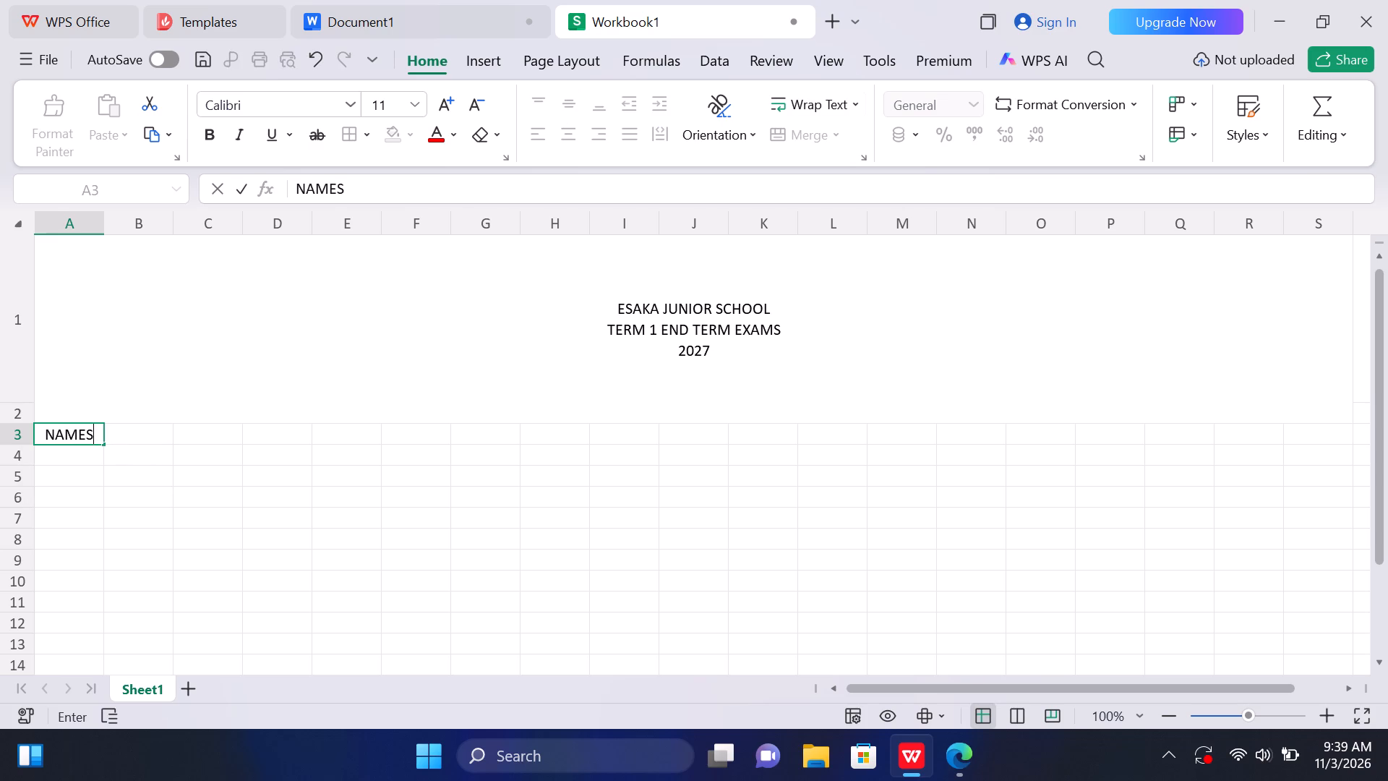
pyautogui.click(143, 445)
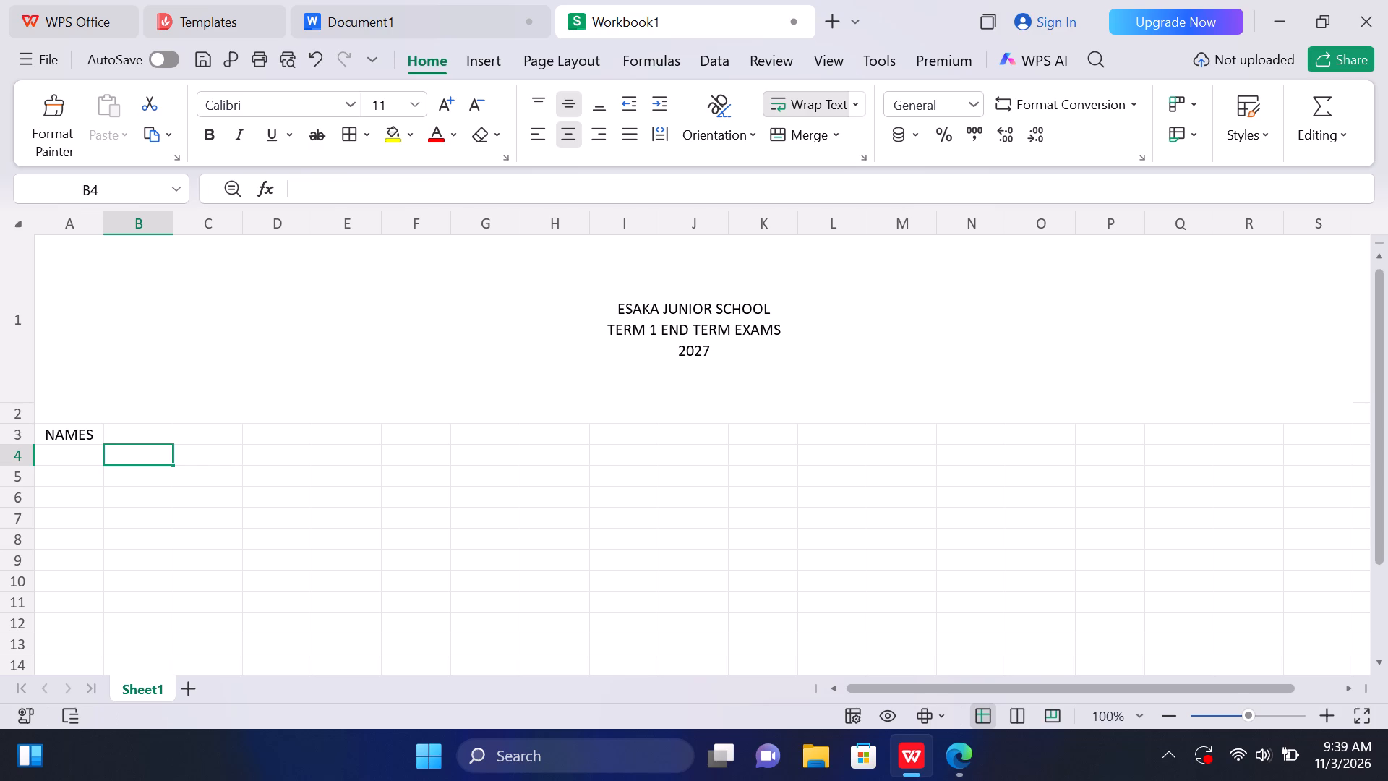
pyautogui.click(137, 427)
pyautogui.write('ADN NO')
pyautogui.press('.')
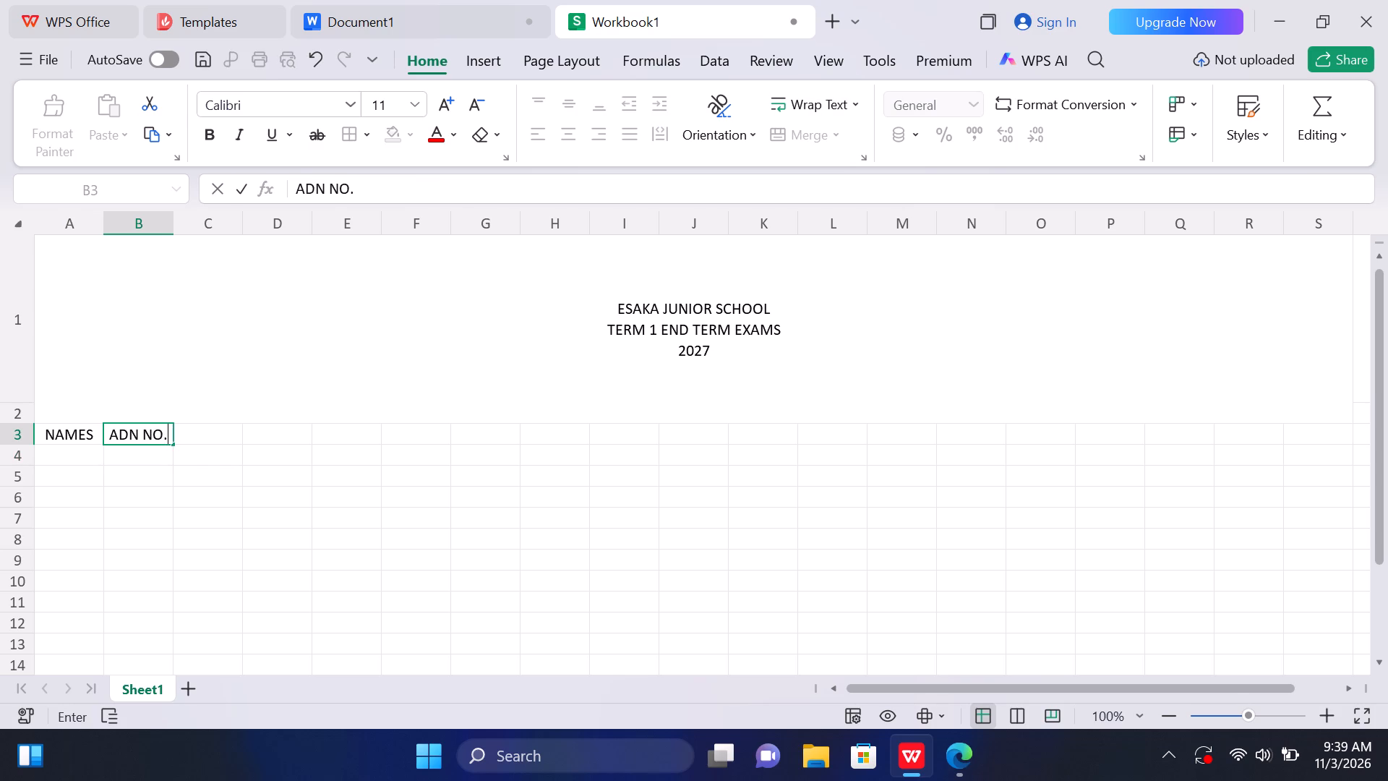
pyautogui.click(216, 454)
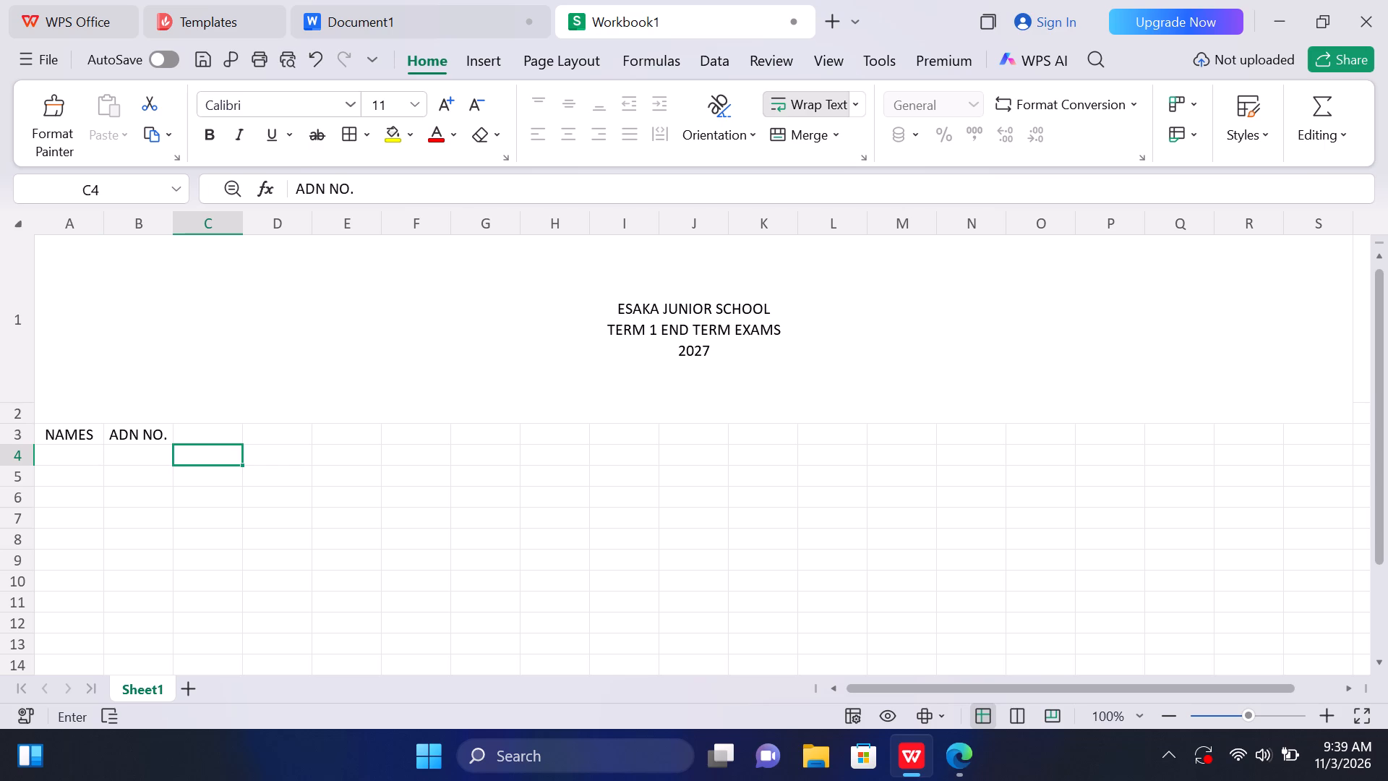
# Insert two blank columns before the NAMES column.
pyautogui.click(106, 231)
pyautogui.click(106, 231)
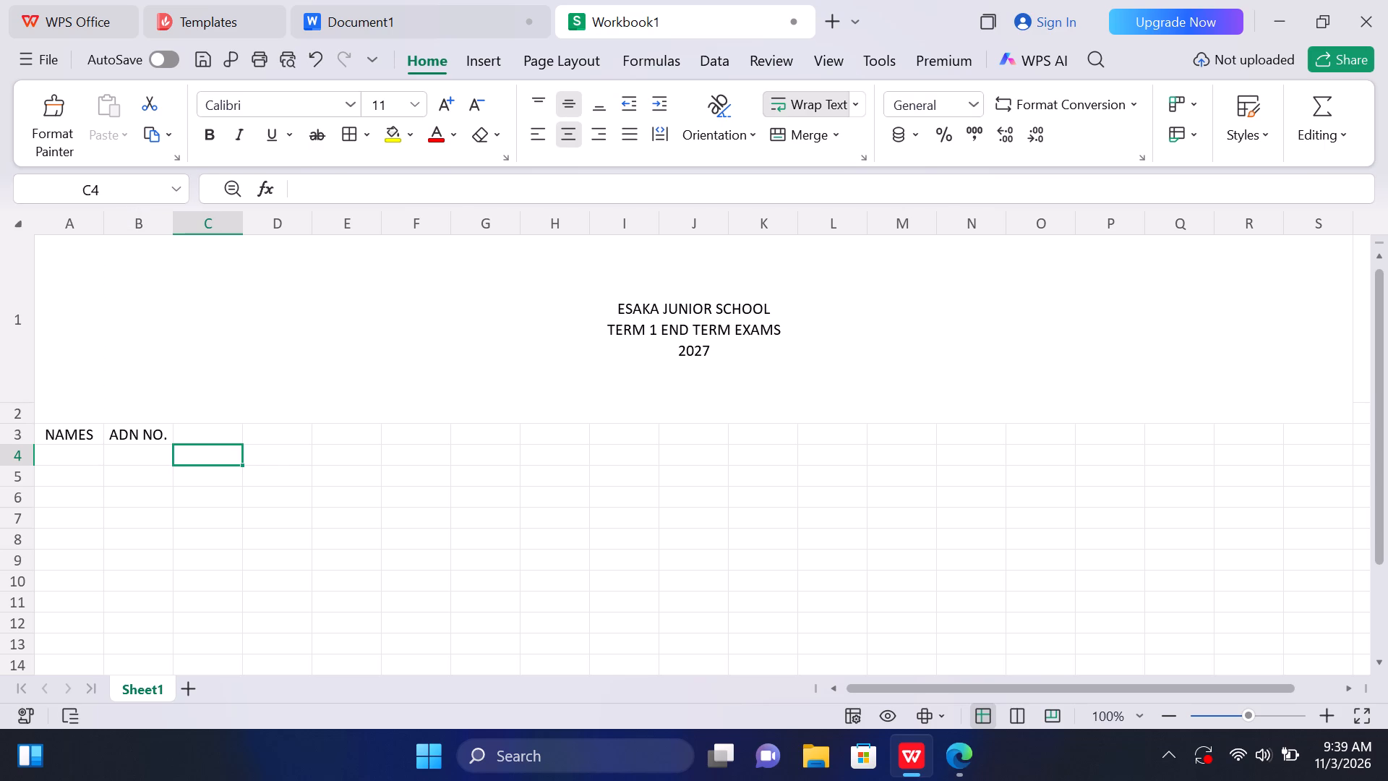
pyautogui.click(98, 222)
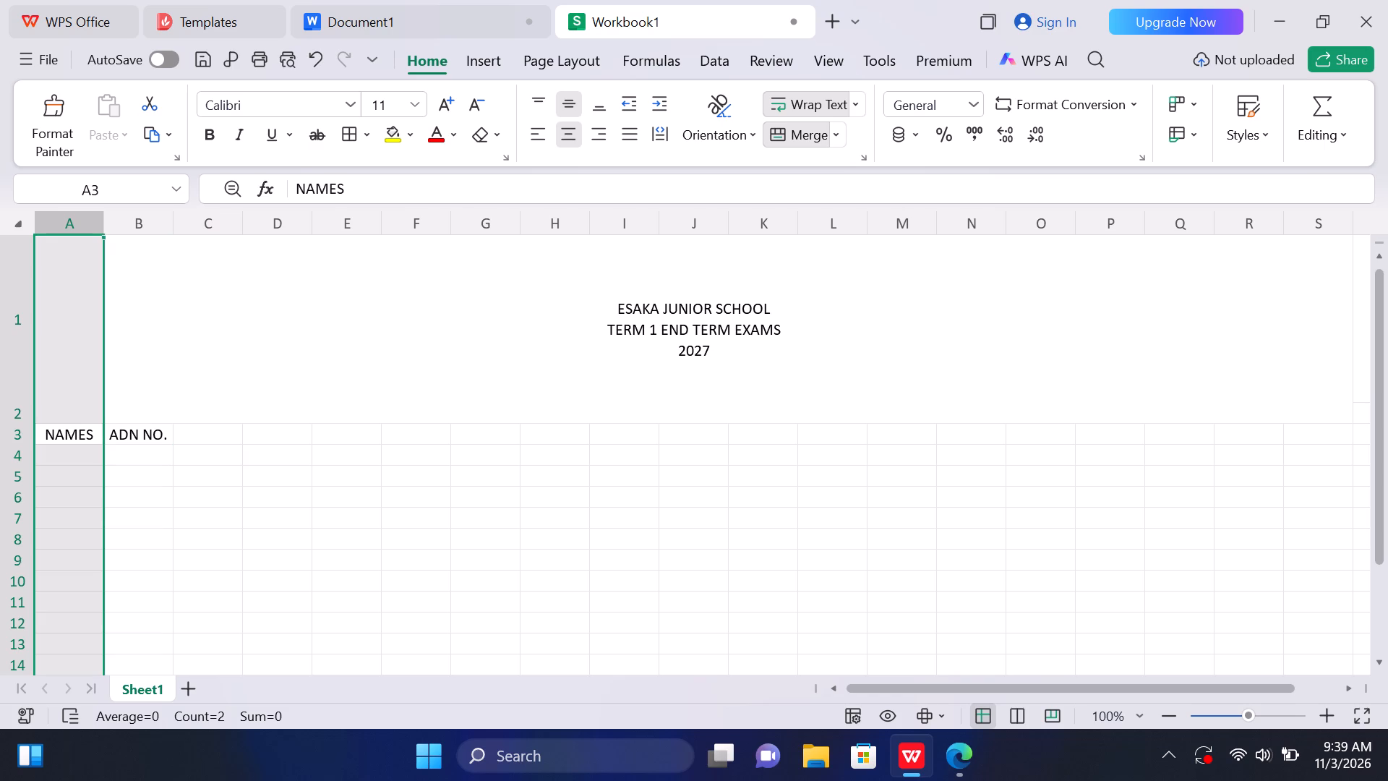
pyautogui.doubleClick(98, 222)
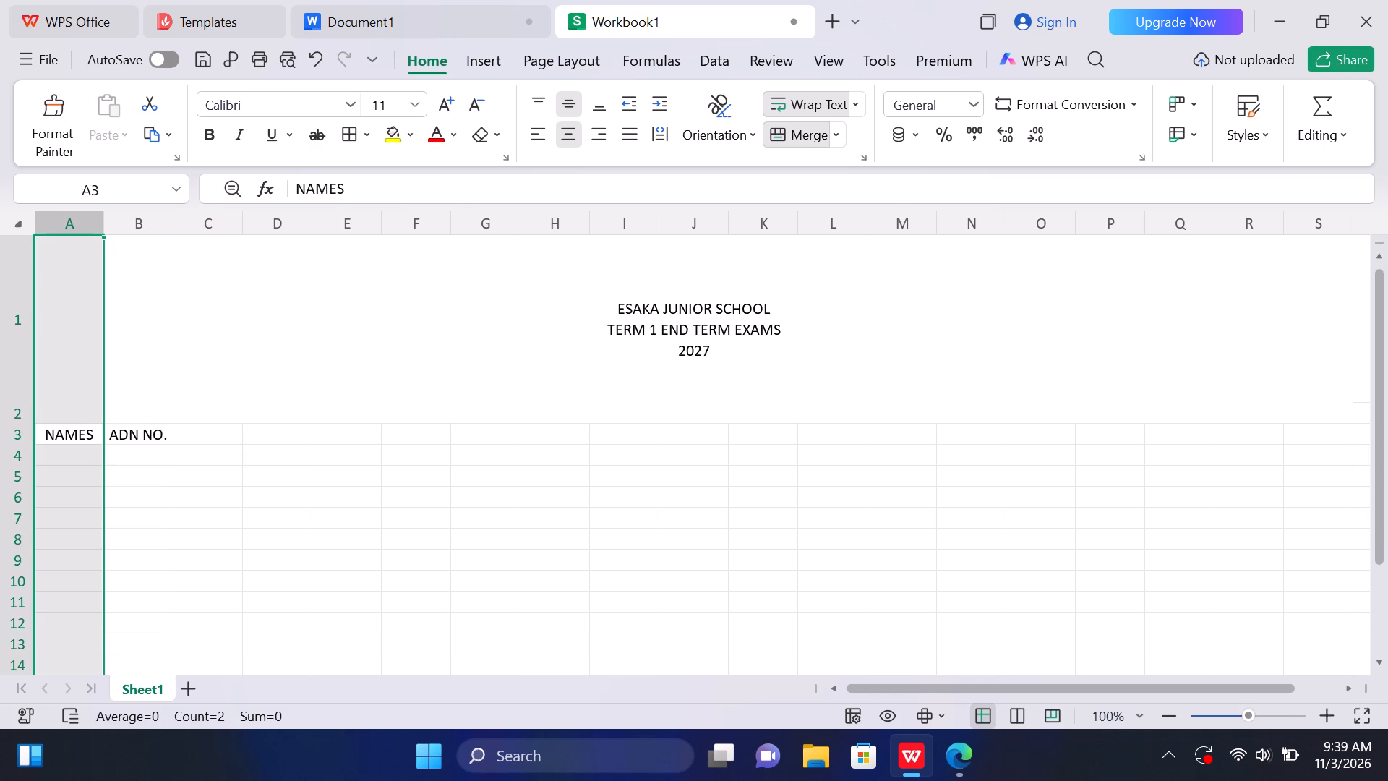
pyautogui.rightClick(103, 220)
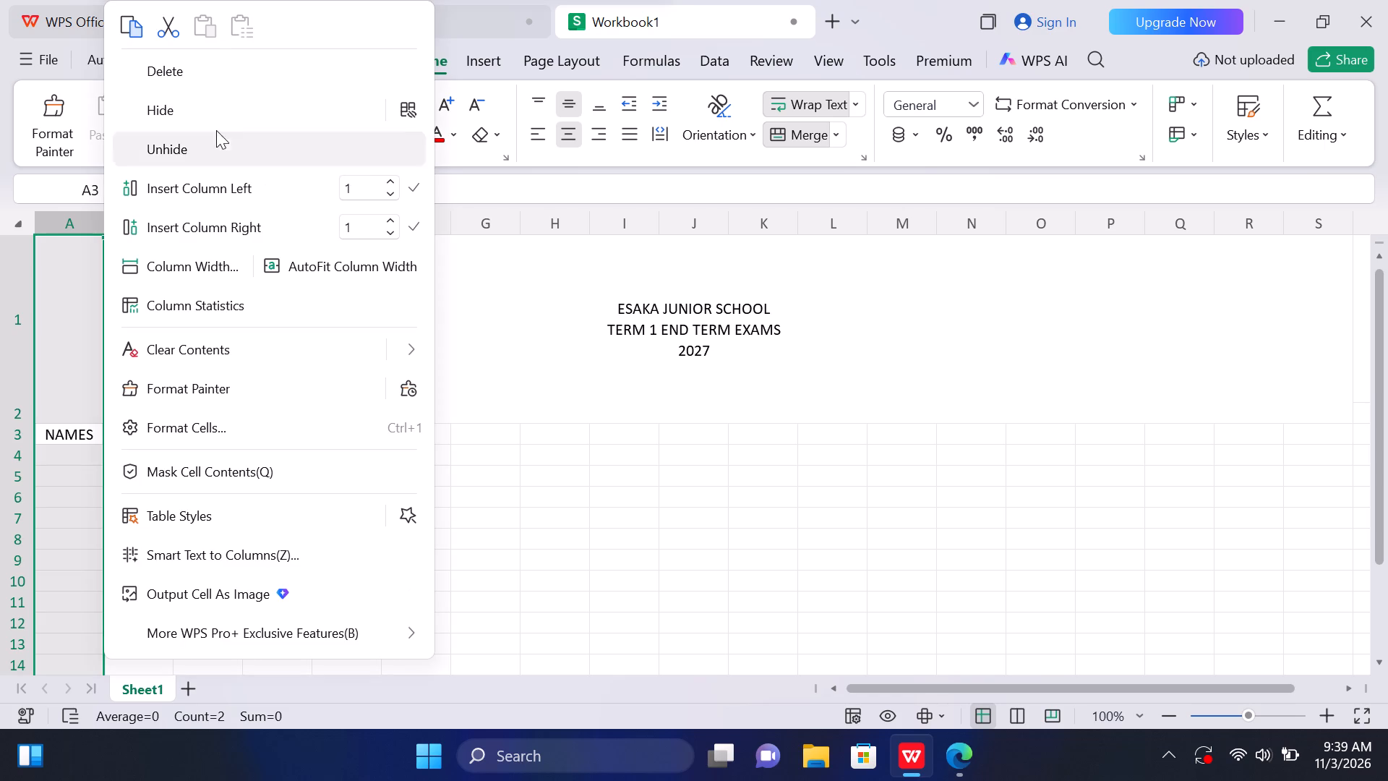
pyautogui.click(190, 197)
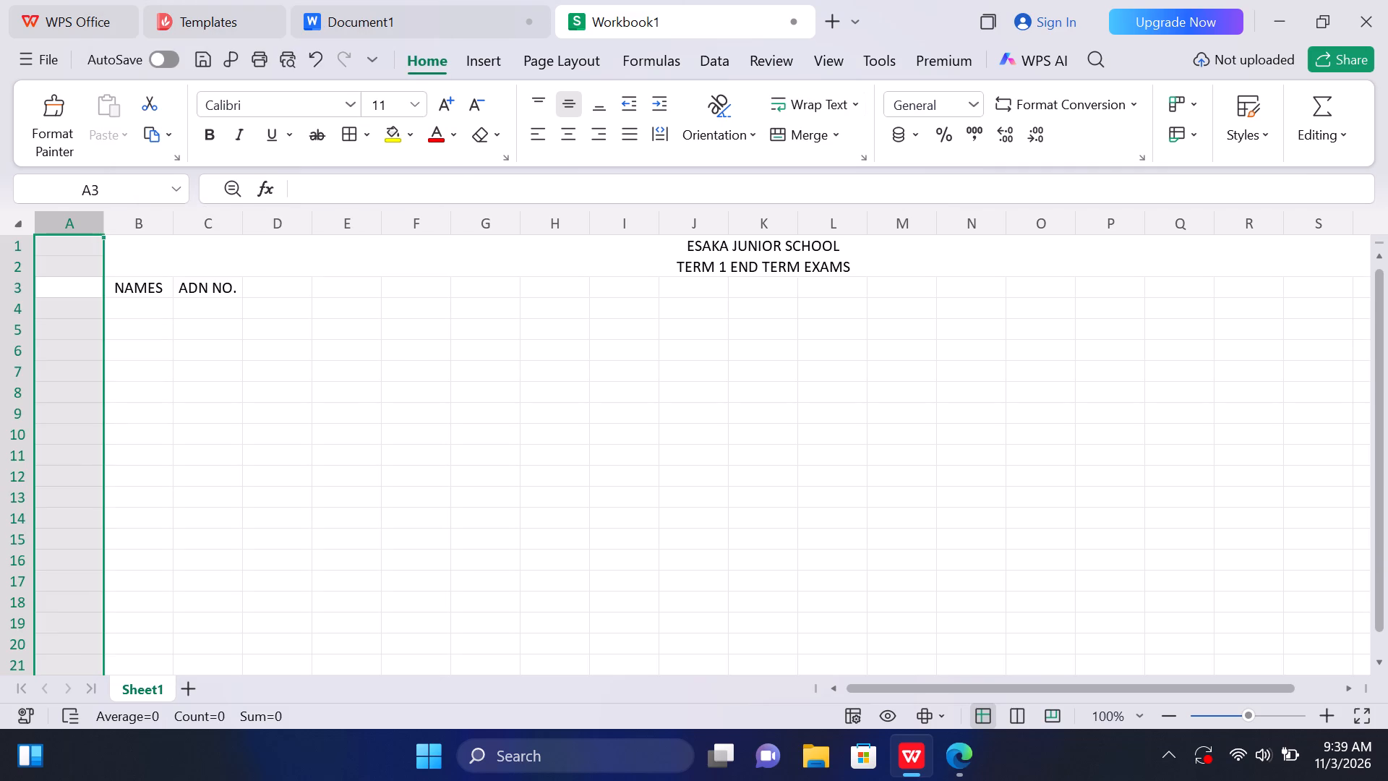
pyautogui.rightClick(104, 215)
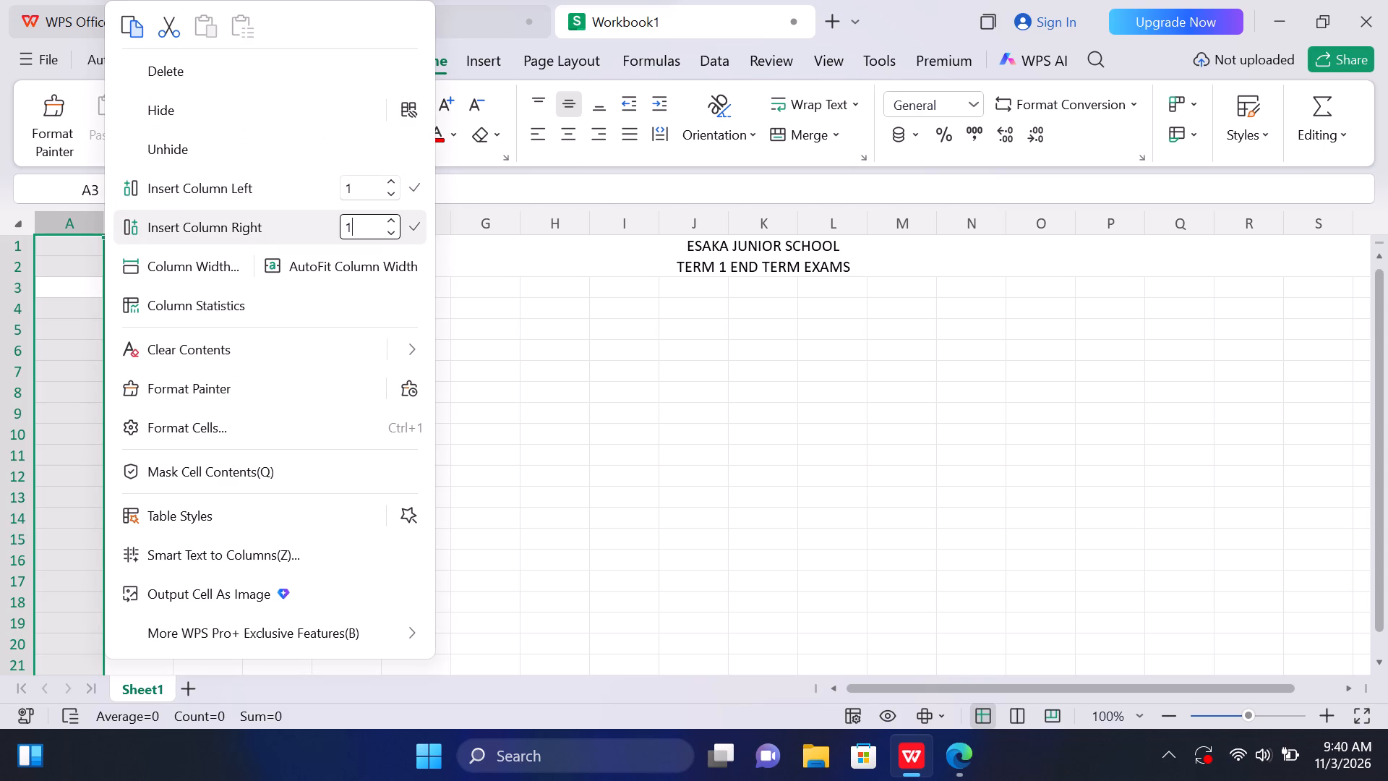
pyautogui.click(362, 192)
pyautogui.click(317, 236)
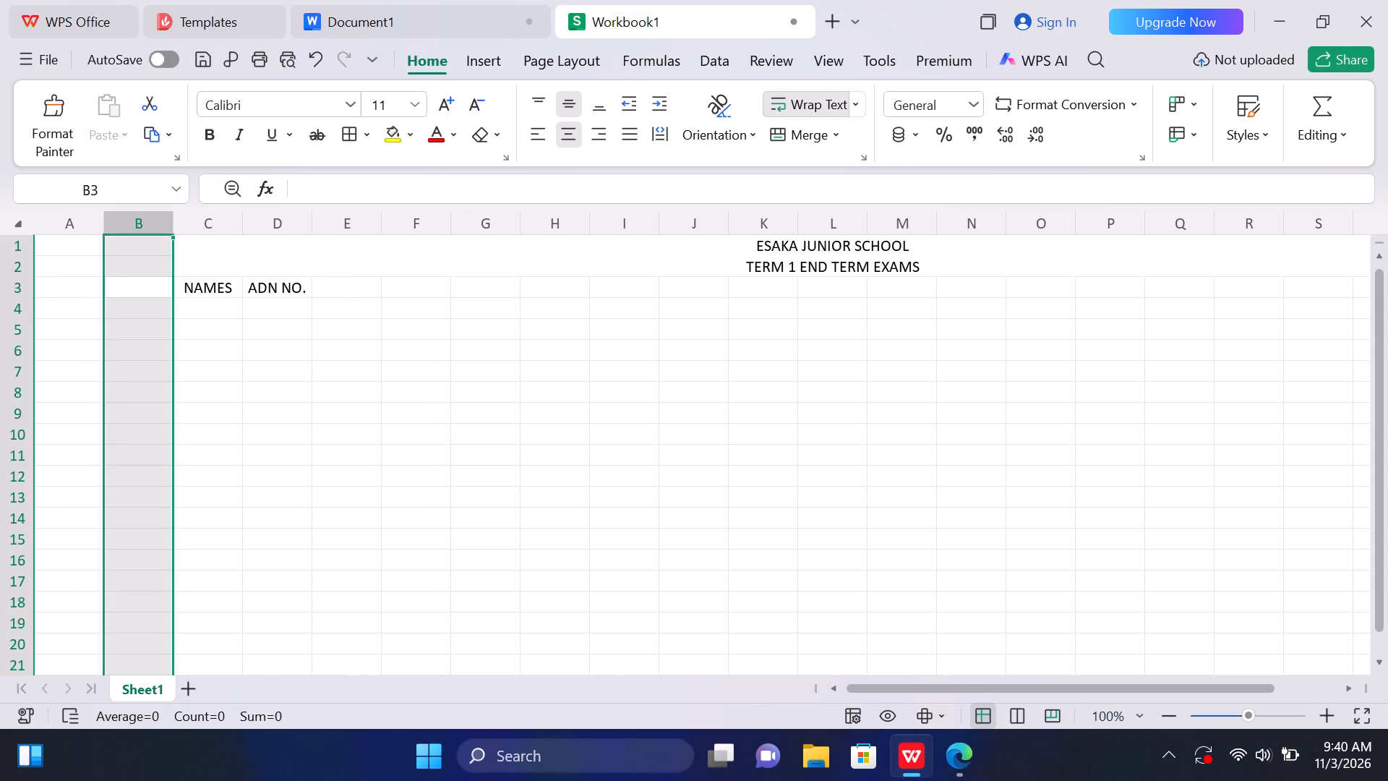
pyautogui.click(275, 321)
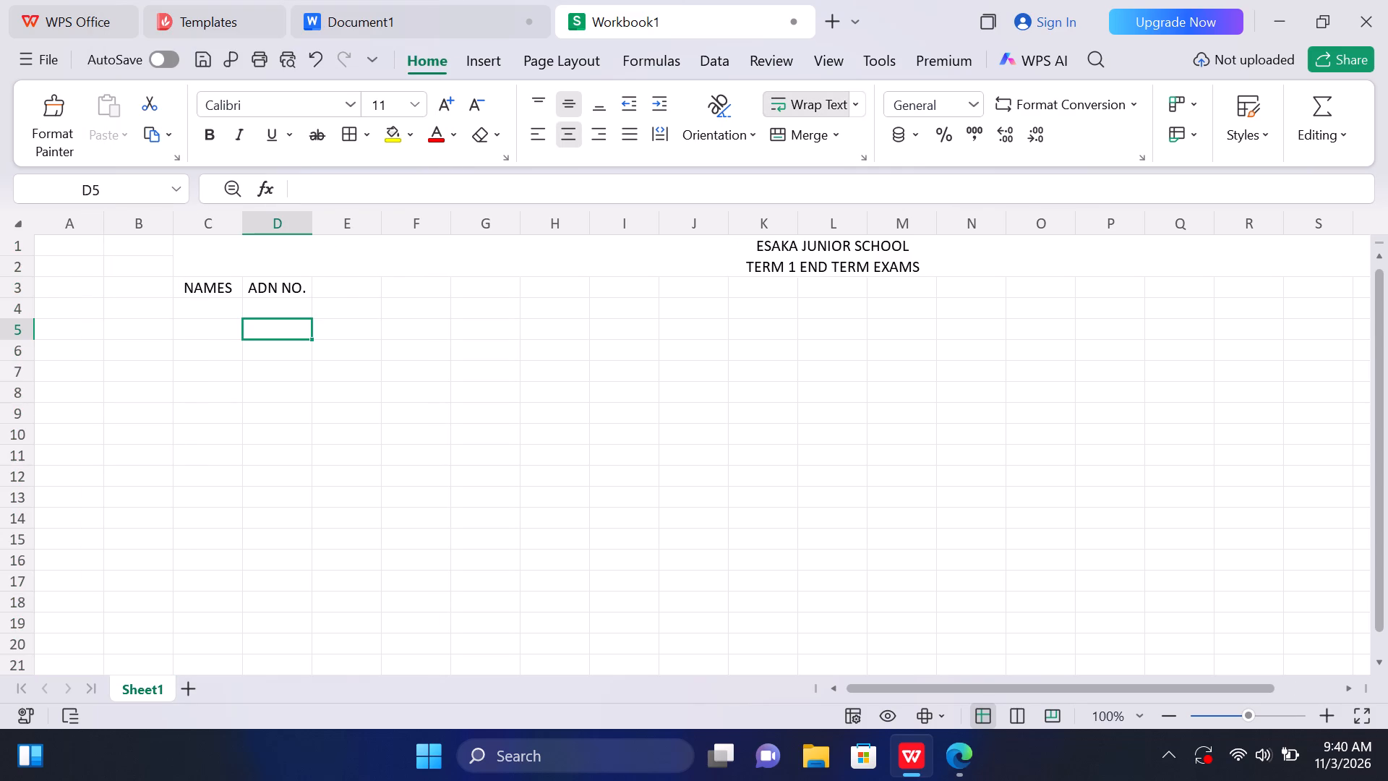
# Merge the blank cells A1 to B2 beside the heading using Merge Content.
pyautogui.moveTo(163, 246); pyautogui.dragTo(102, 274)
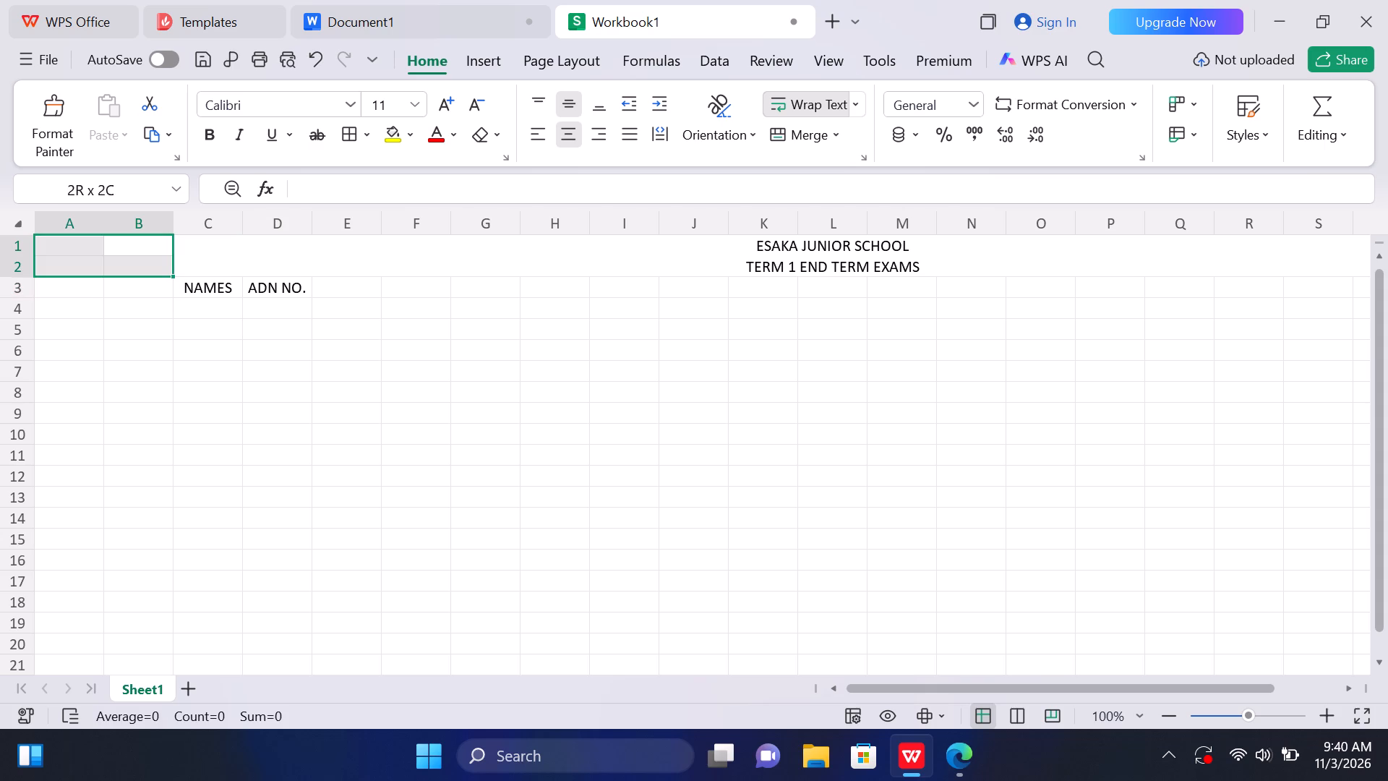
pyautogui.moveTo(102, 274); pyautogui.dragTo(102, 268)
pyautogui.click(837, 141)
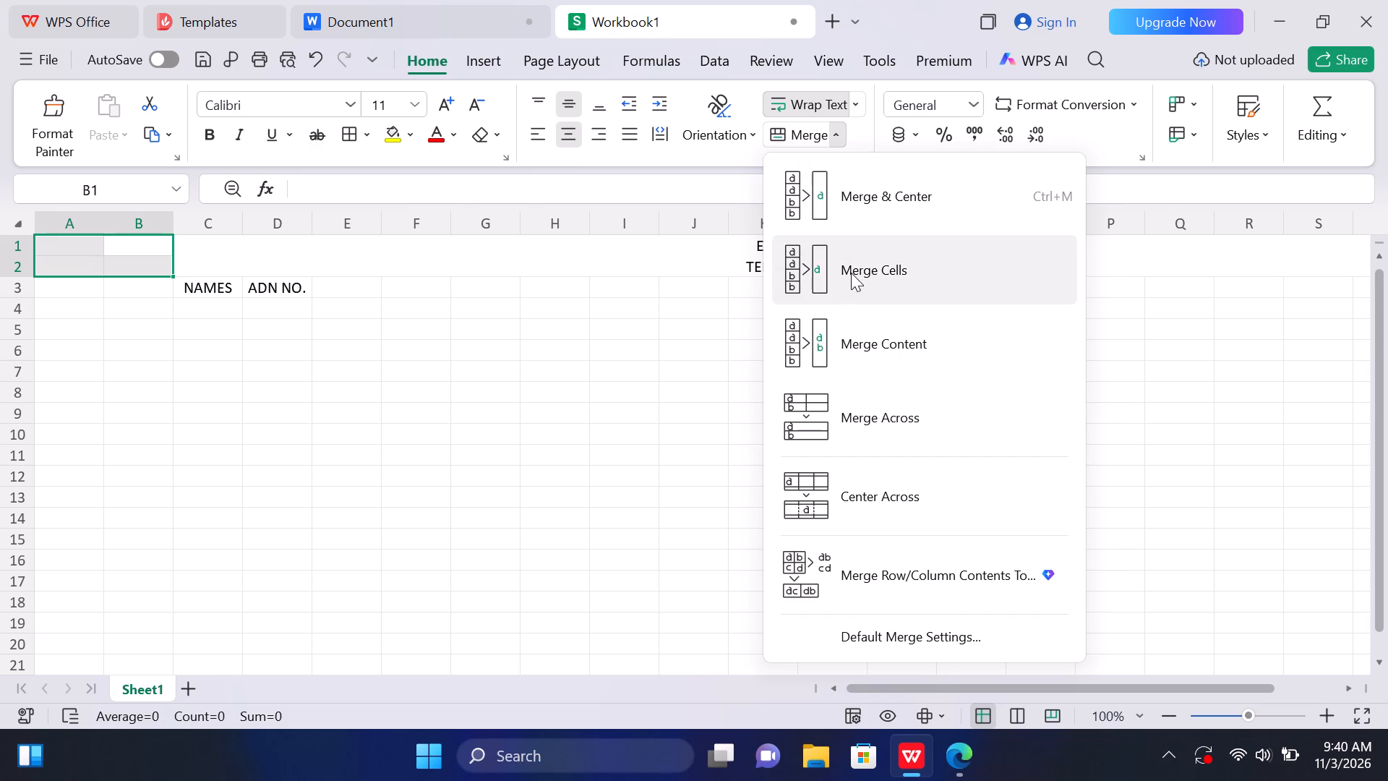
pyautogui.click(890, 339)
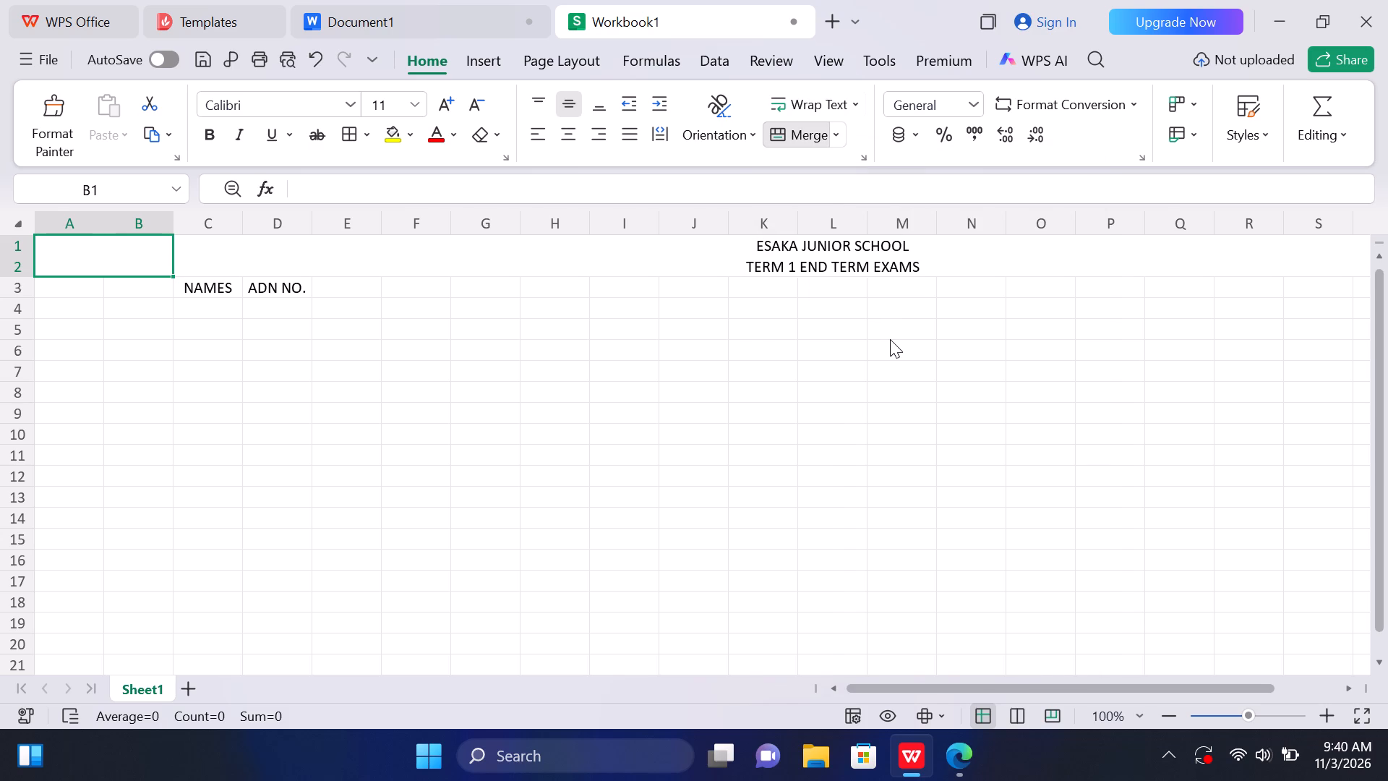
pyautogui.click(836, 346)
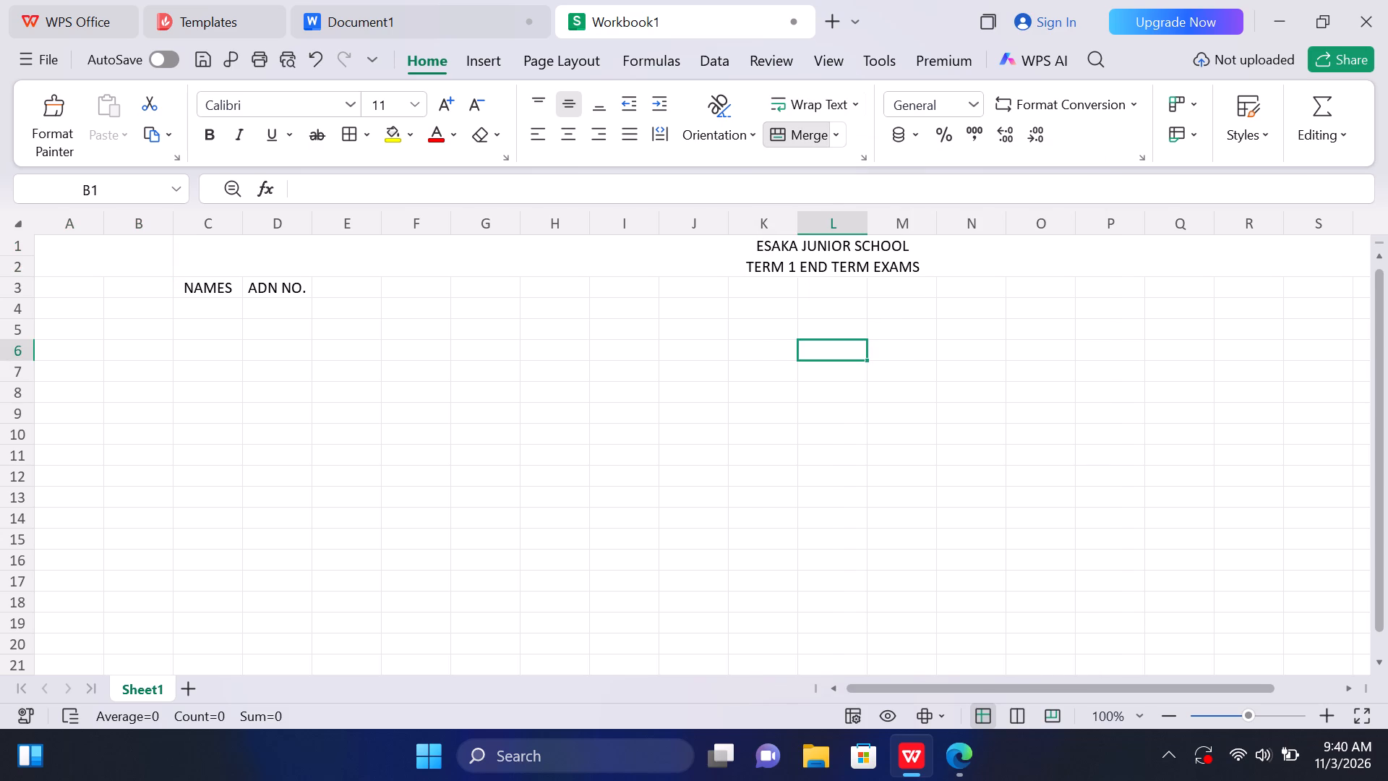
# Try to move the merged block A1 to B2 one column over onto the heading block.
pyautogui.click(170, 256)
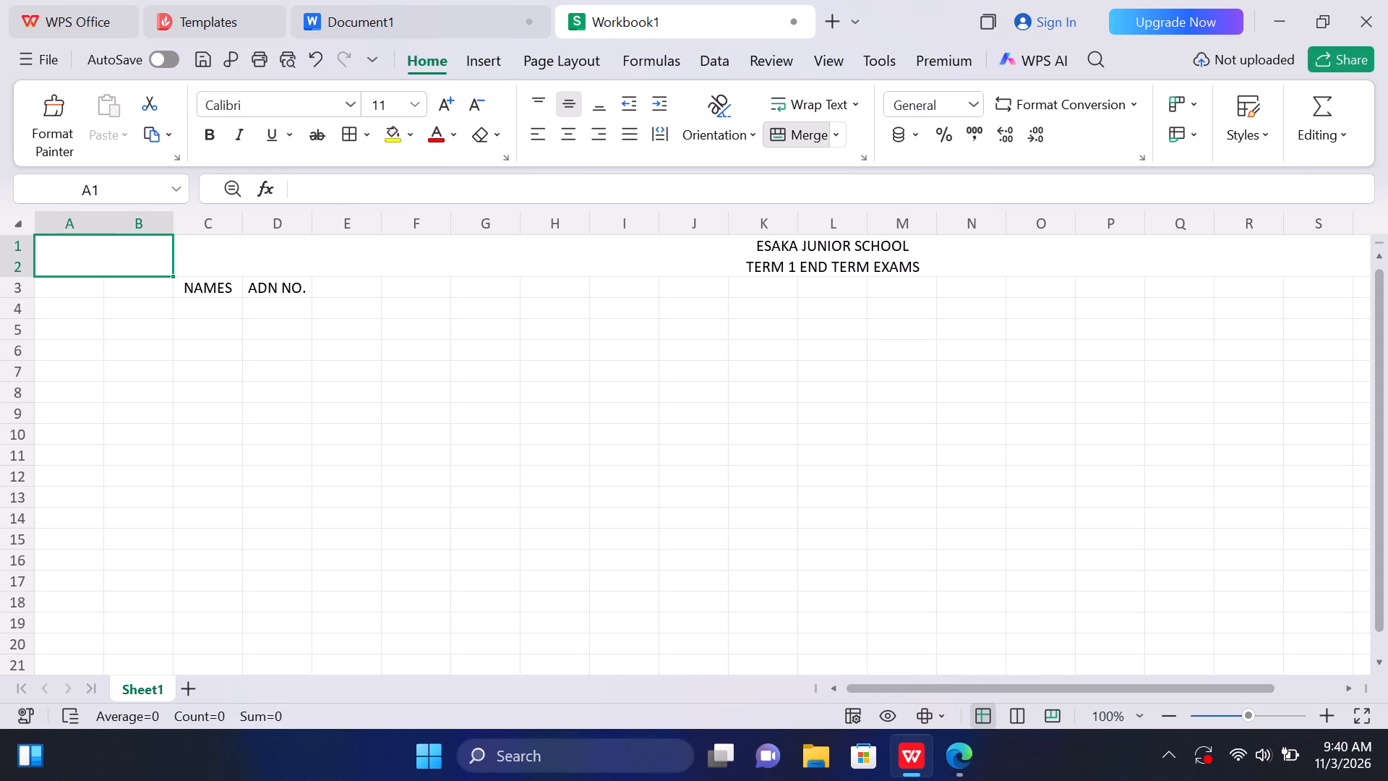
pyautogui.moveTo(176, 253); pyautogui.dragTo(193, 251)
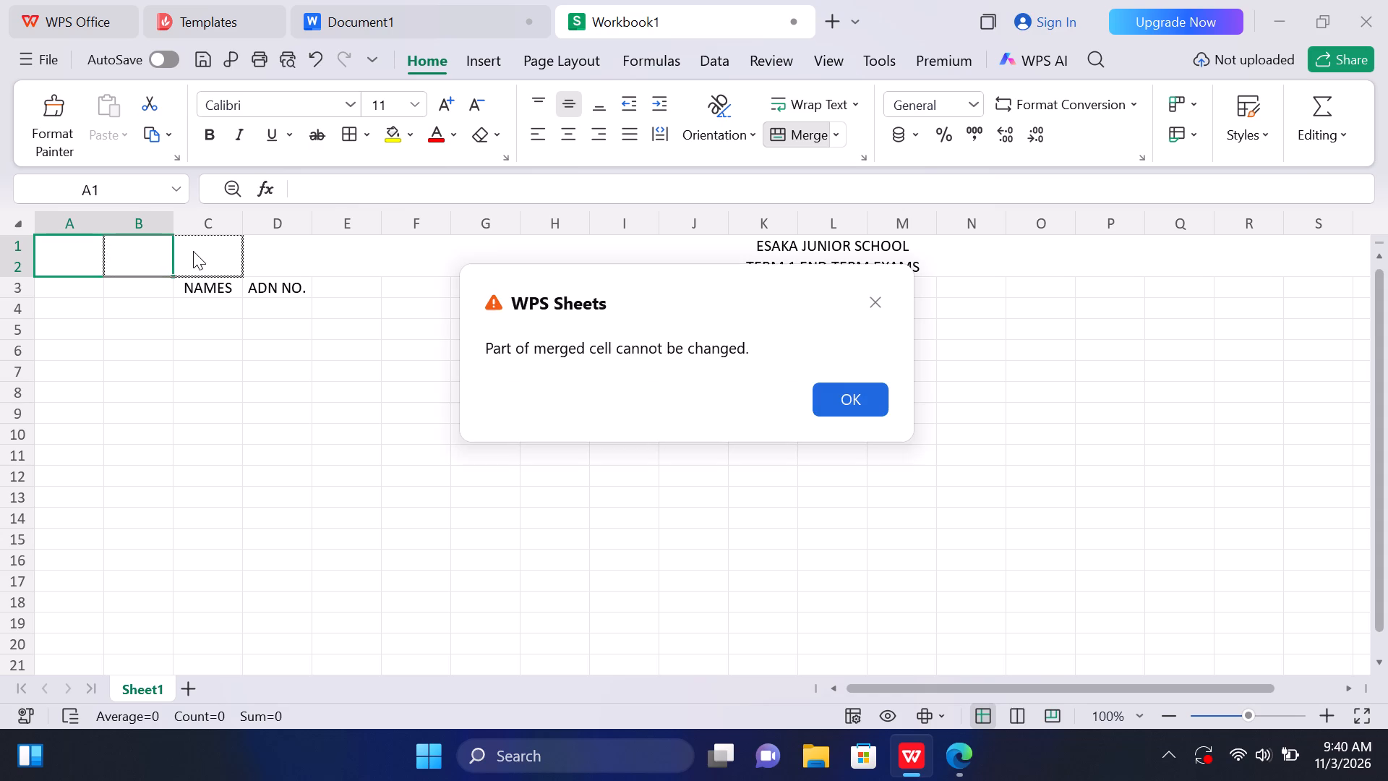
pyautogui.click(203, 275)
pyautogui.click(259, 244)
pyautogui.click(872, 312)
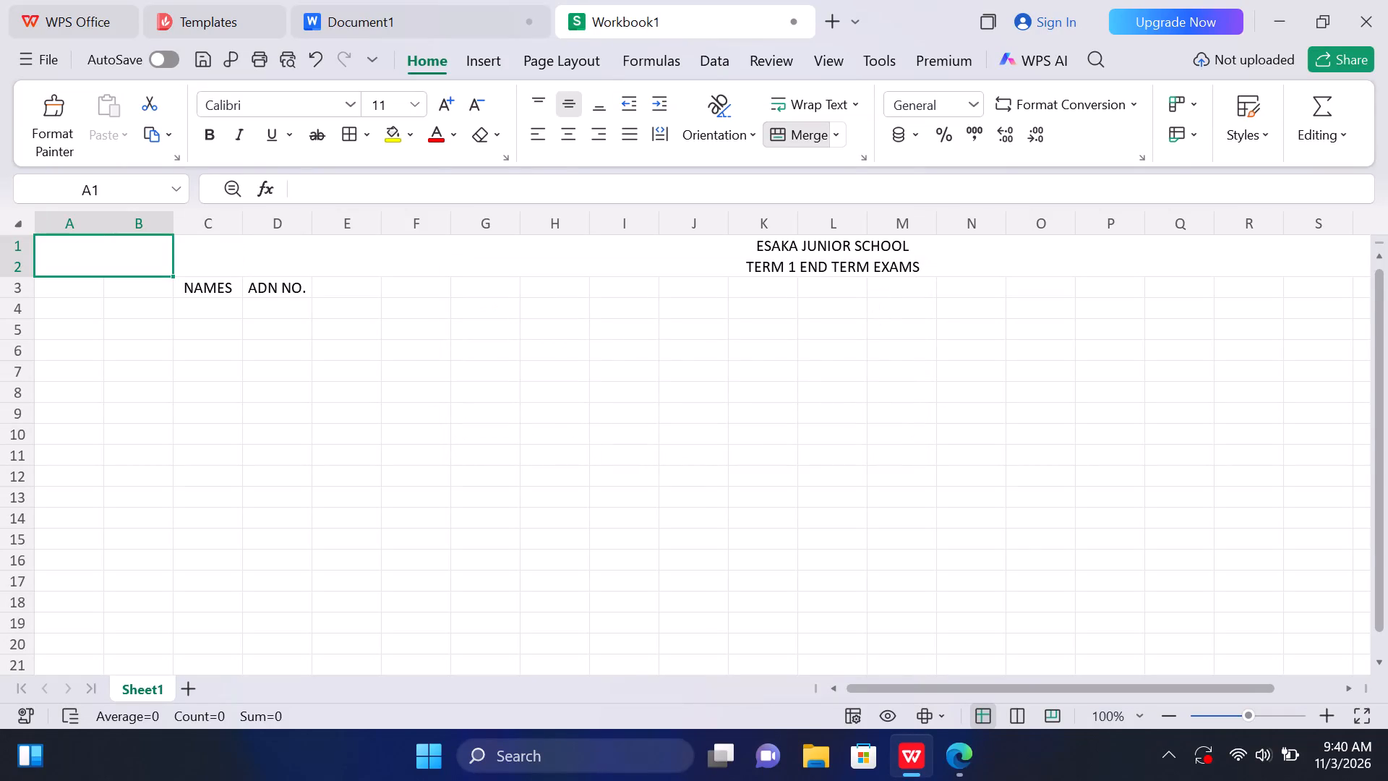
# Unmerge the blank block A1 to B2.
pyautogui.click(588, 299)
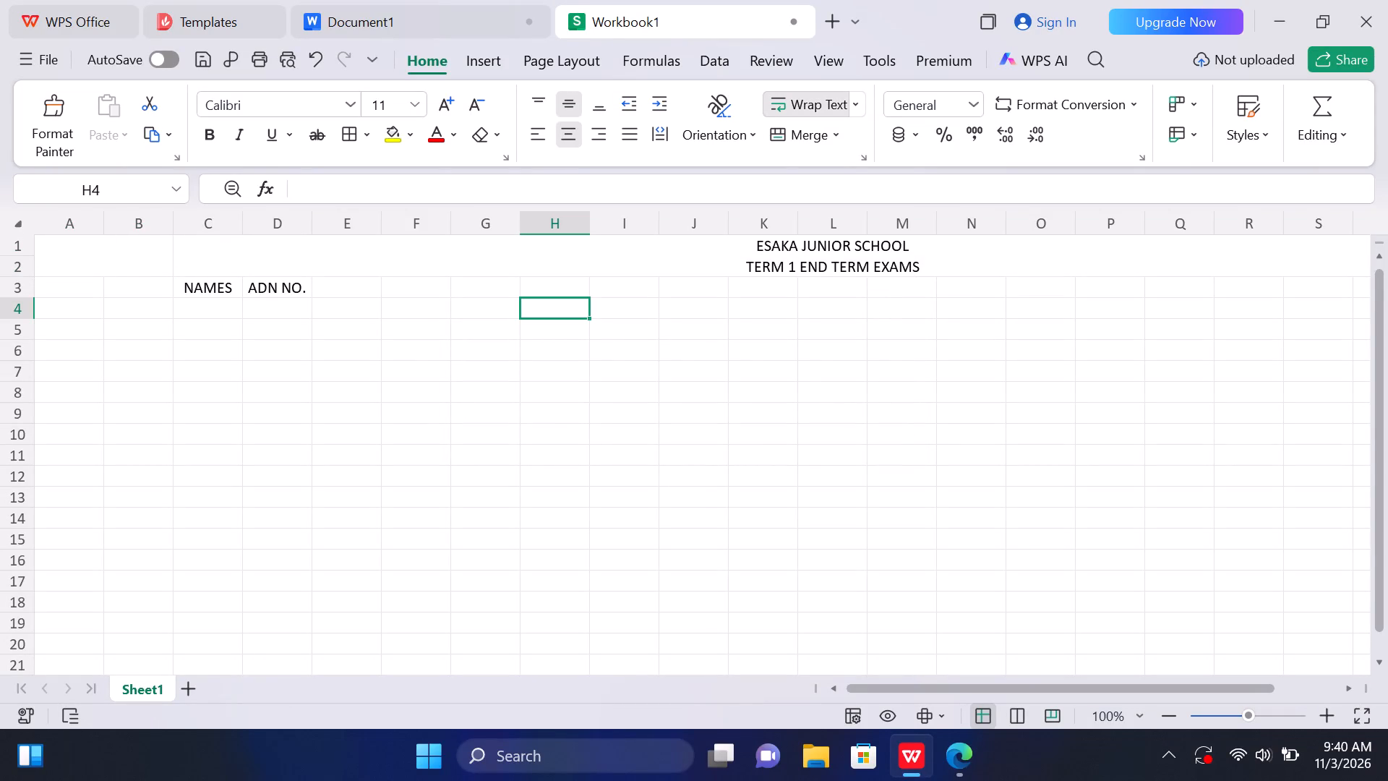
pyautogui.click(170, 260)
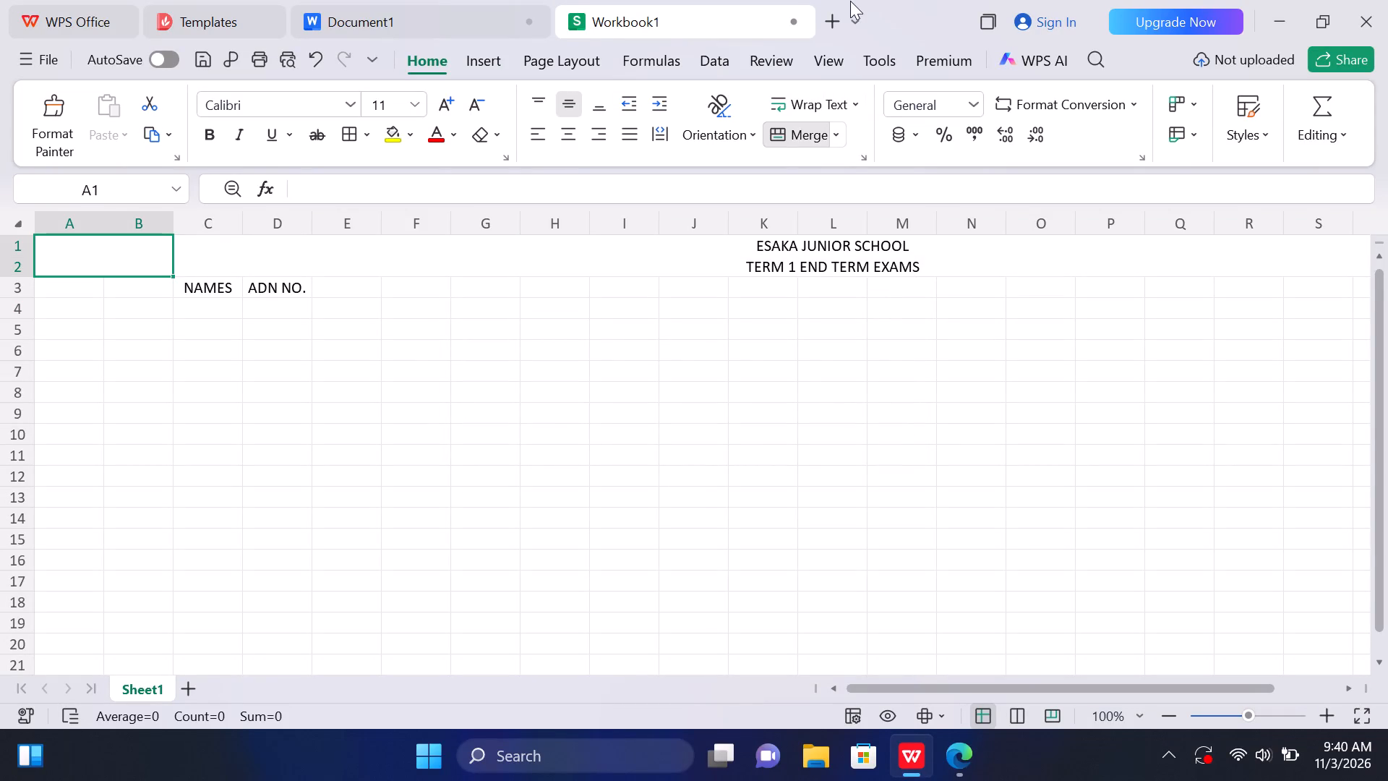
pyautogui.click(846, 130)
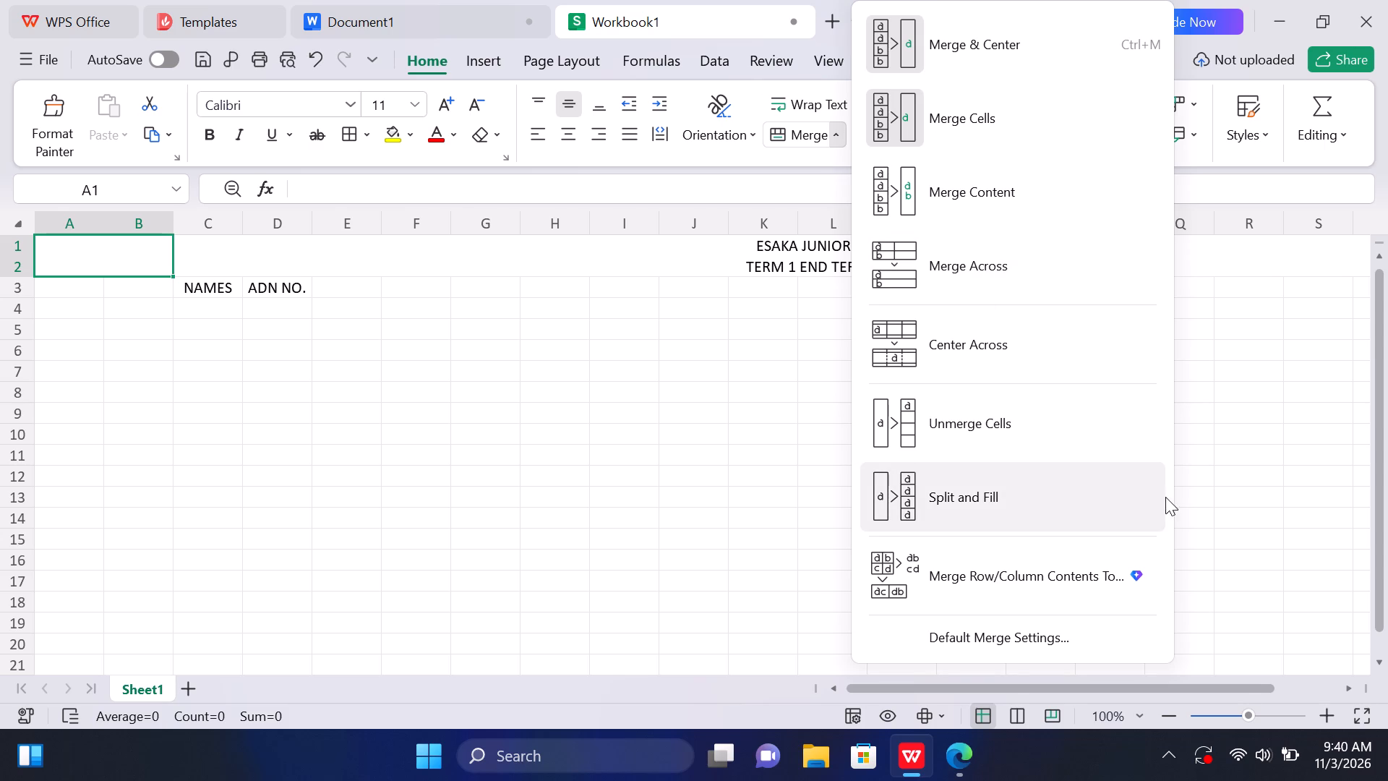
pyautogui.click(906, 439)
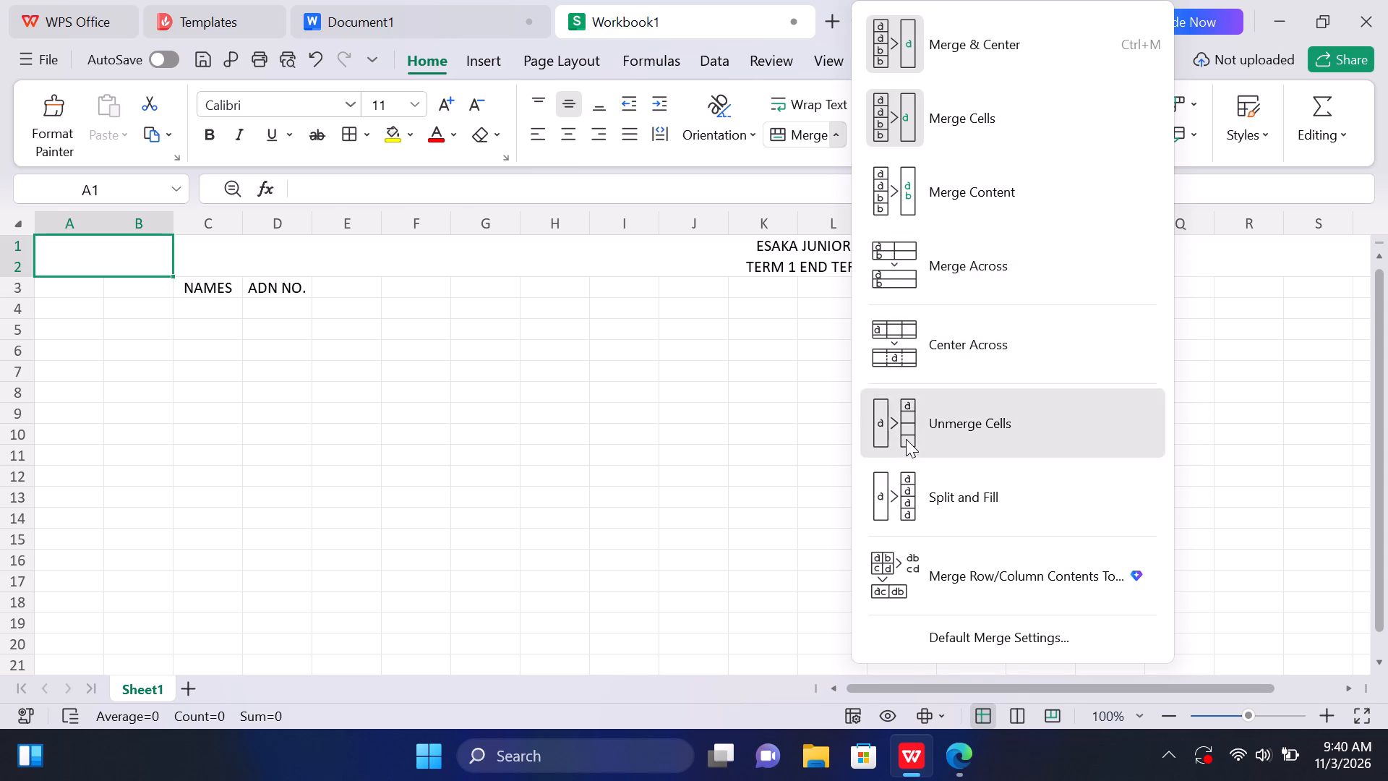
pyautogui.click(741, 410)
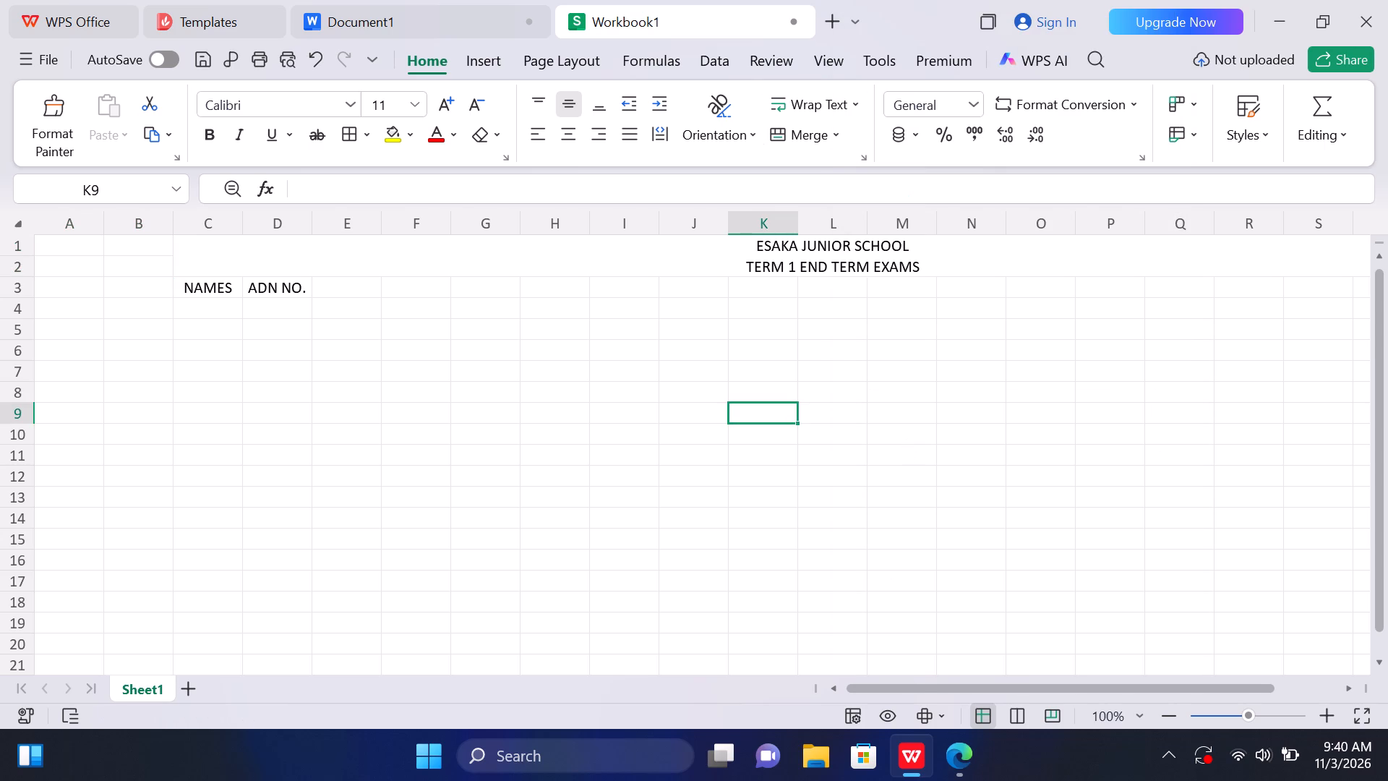
# Merge the blank cells A1 to B2 with the adjoining school heading block using Merge Content.
pyautogui.moveTo(59, 250); pyautogui.dragTo(139, 281)
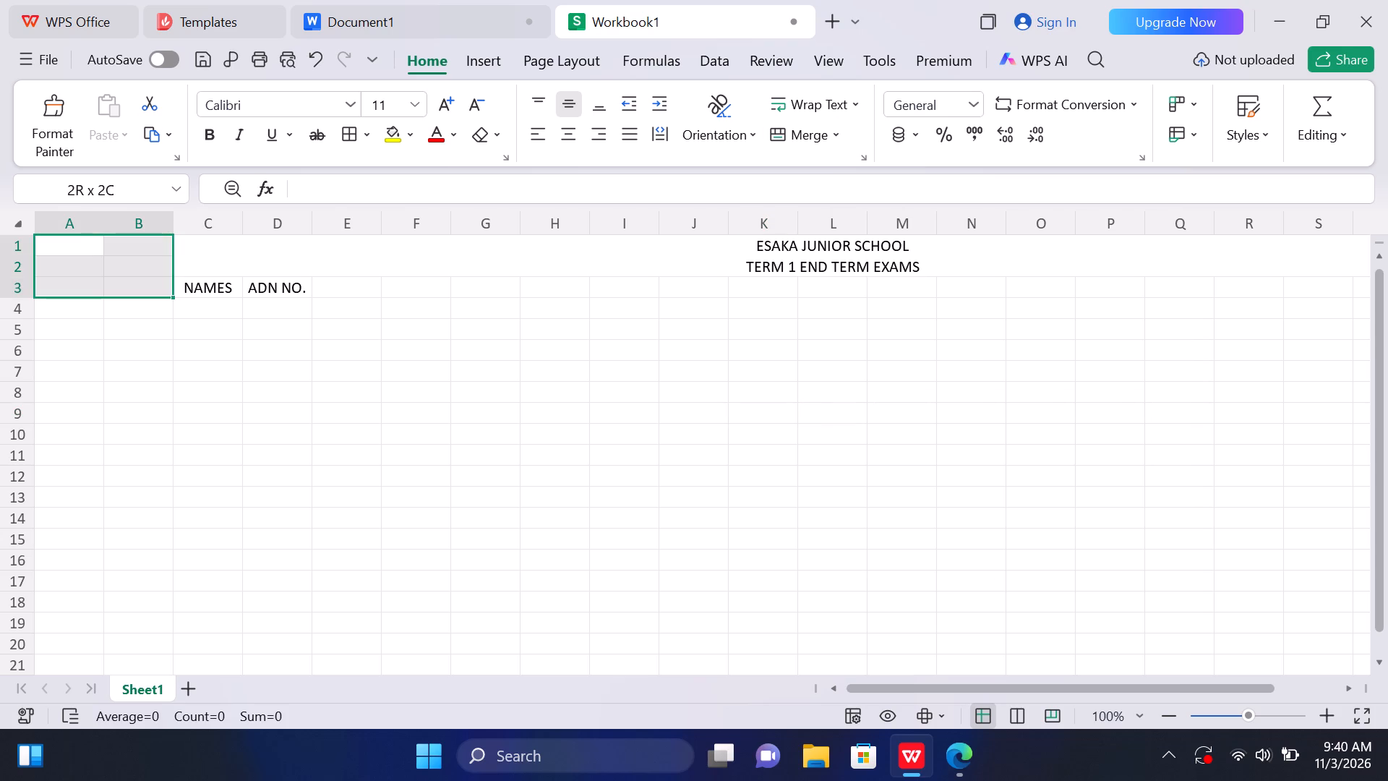
pyautogui.moveTo(139, 281); pyautogui.dragTo(196, 264)
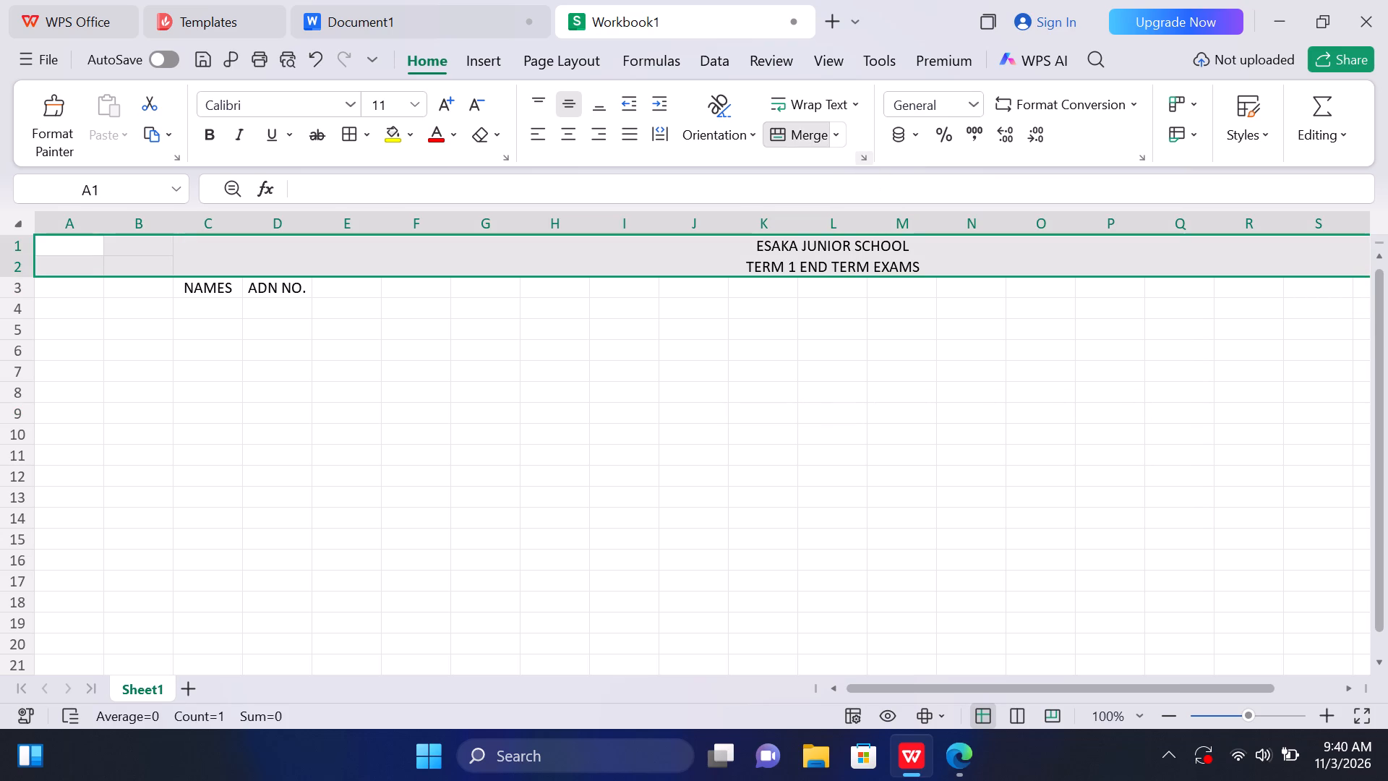
pyautogui.click(832, 127)
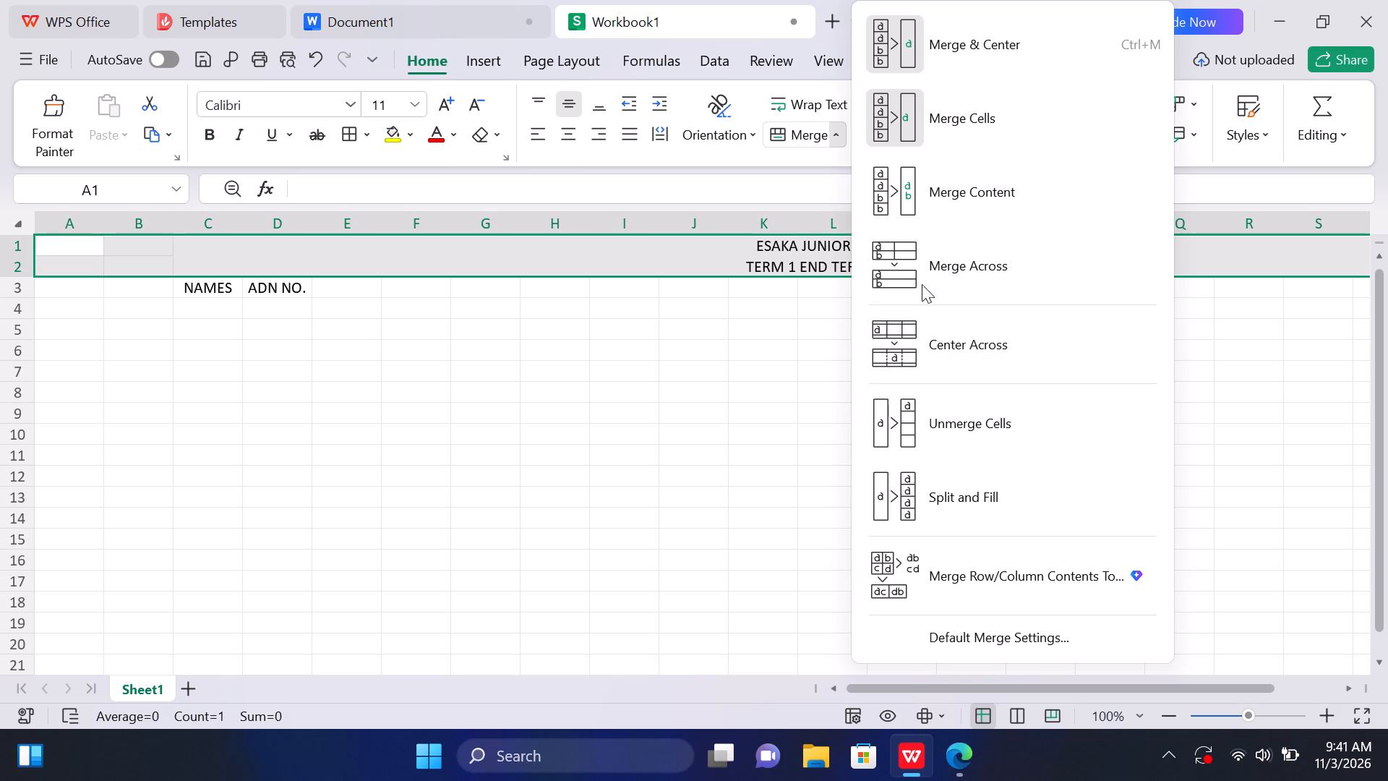
pyautogui.click(964, 208)
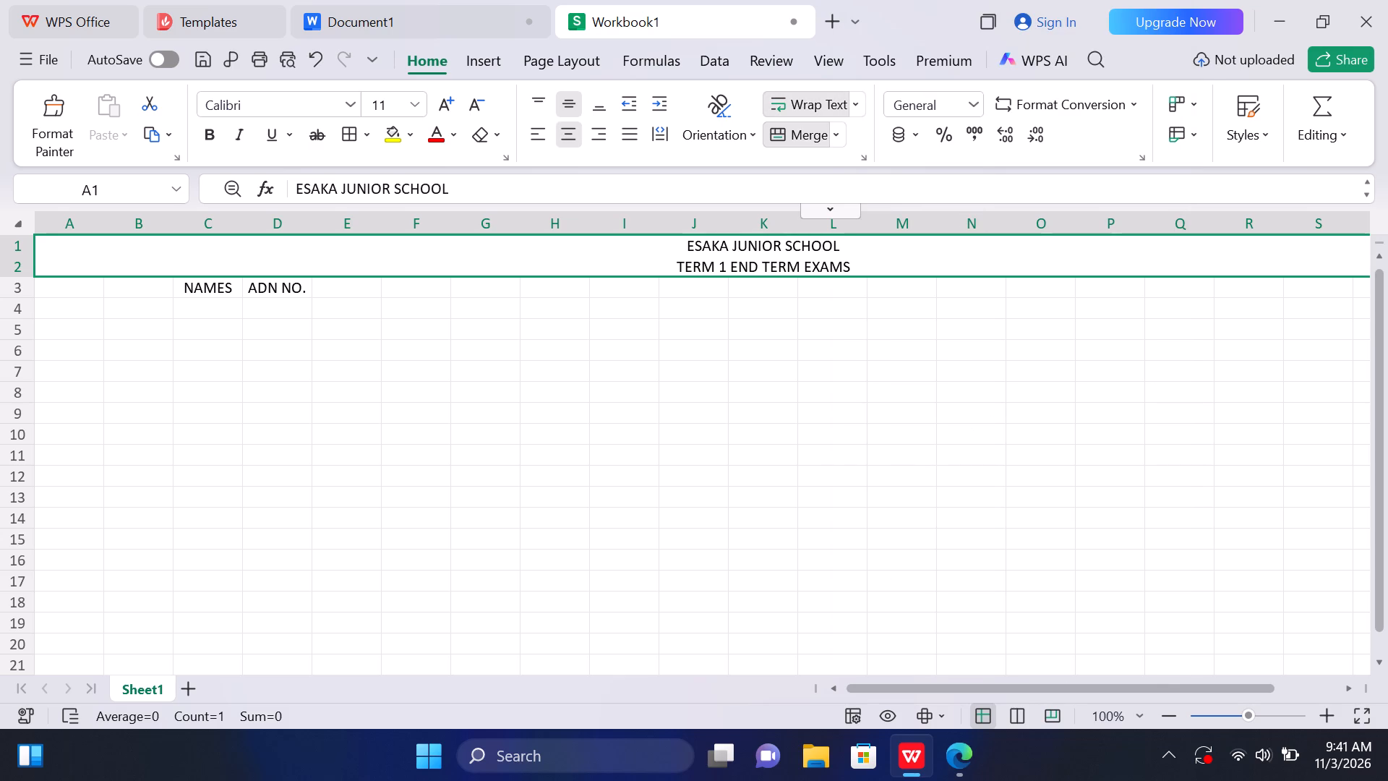
pyautogui.click(697, 323)
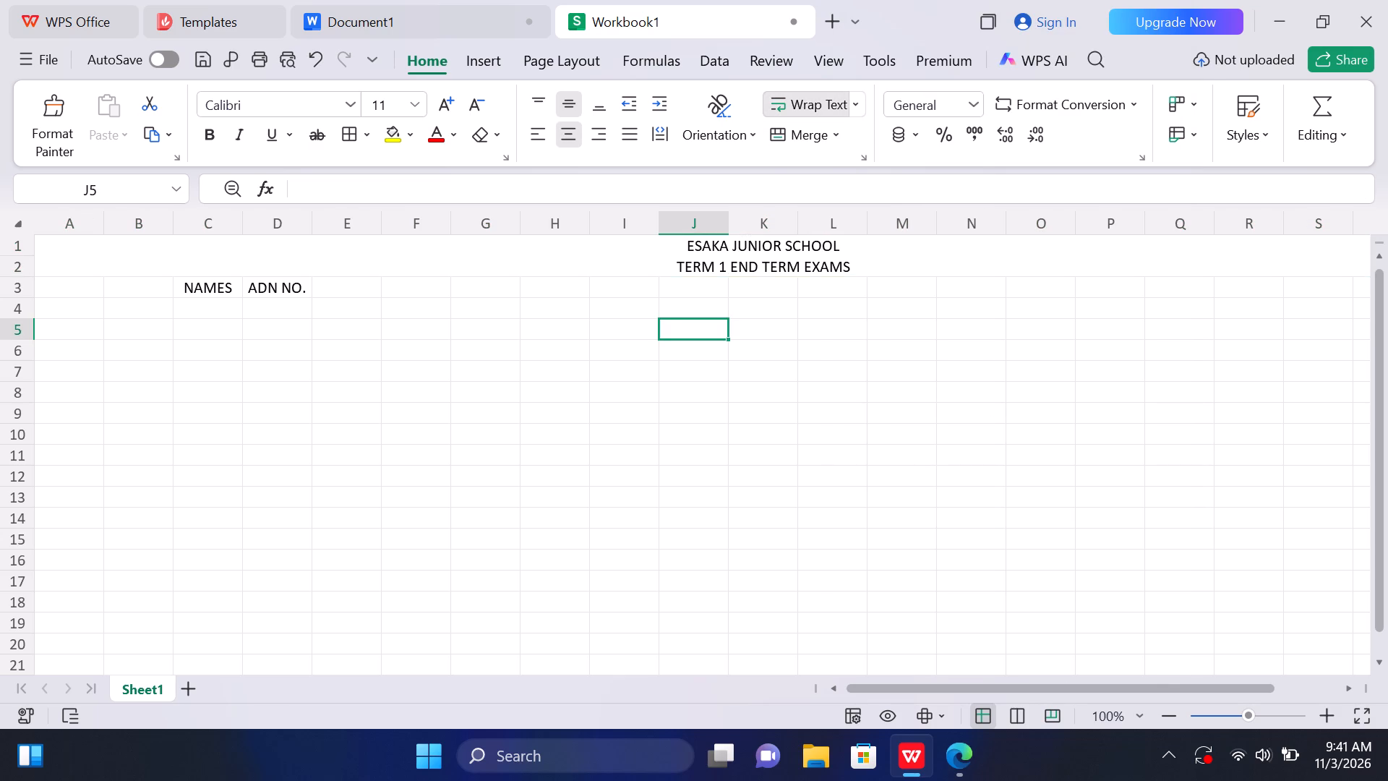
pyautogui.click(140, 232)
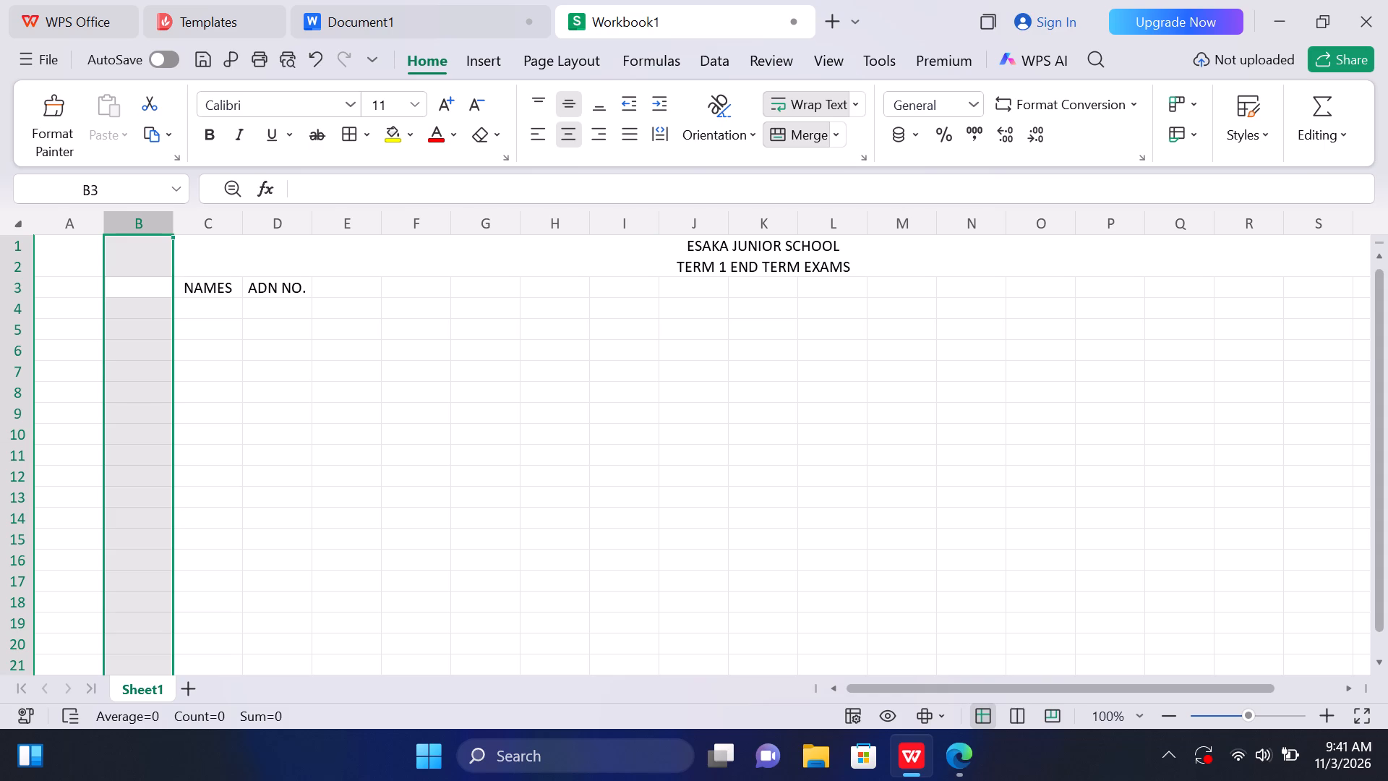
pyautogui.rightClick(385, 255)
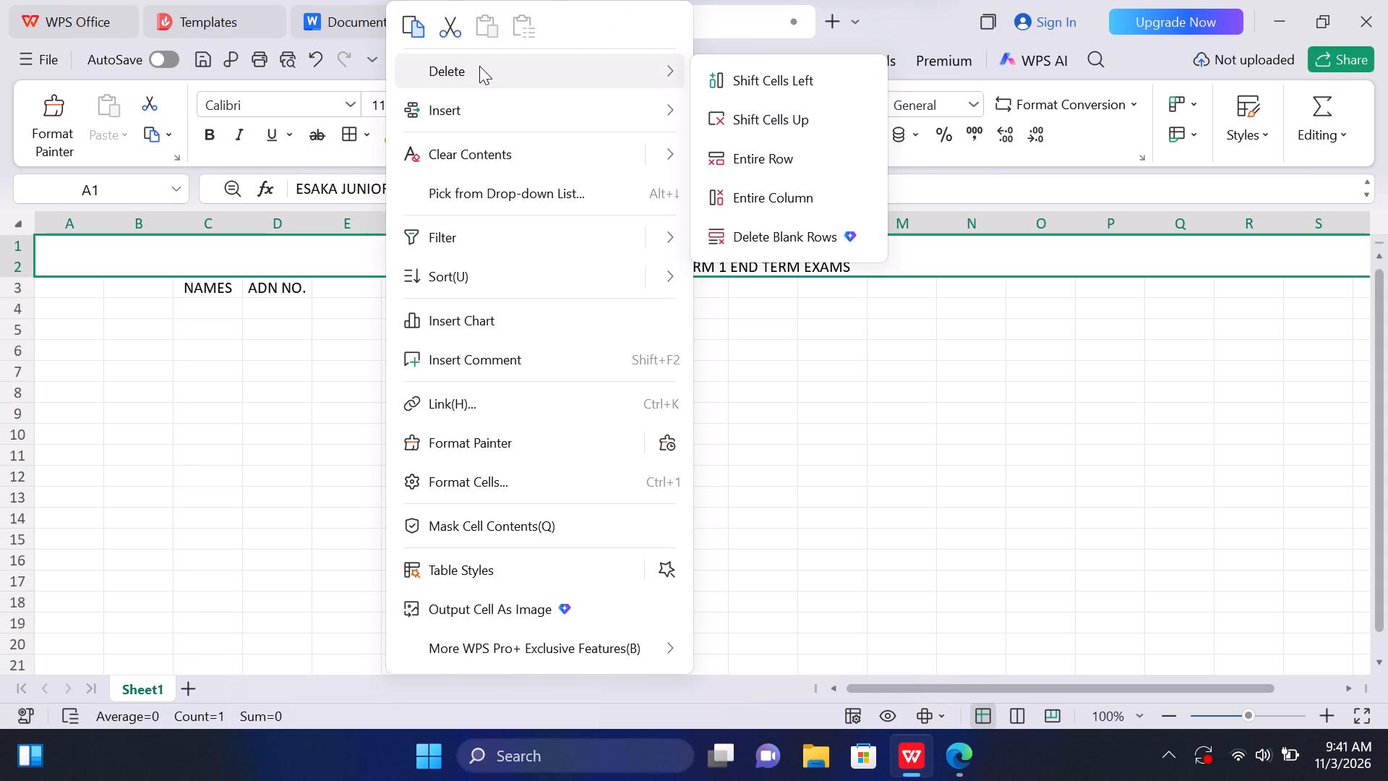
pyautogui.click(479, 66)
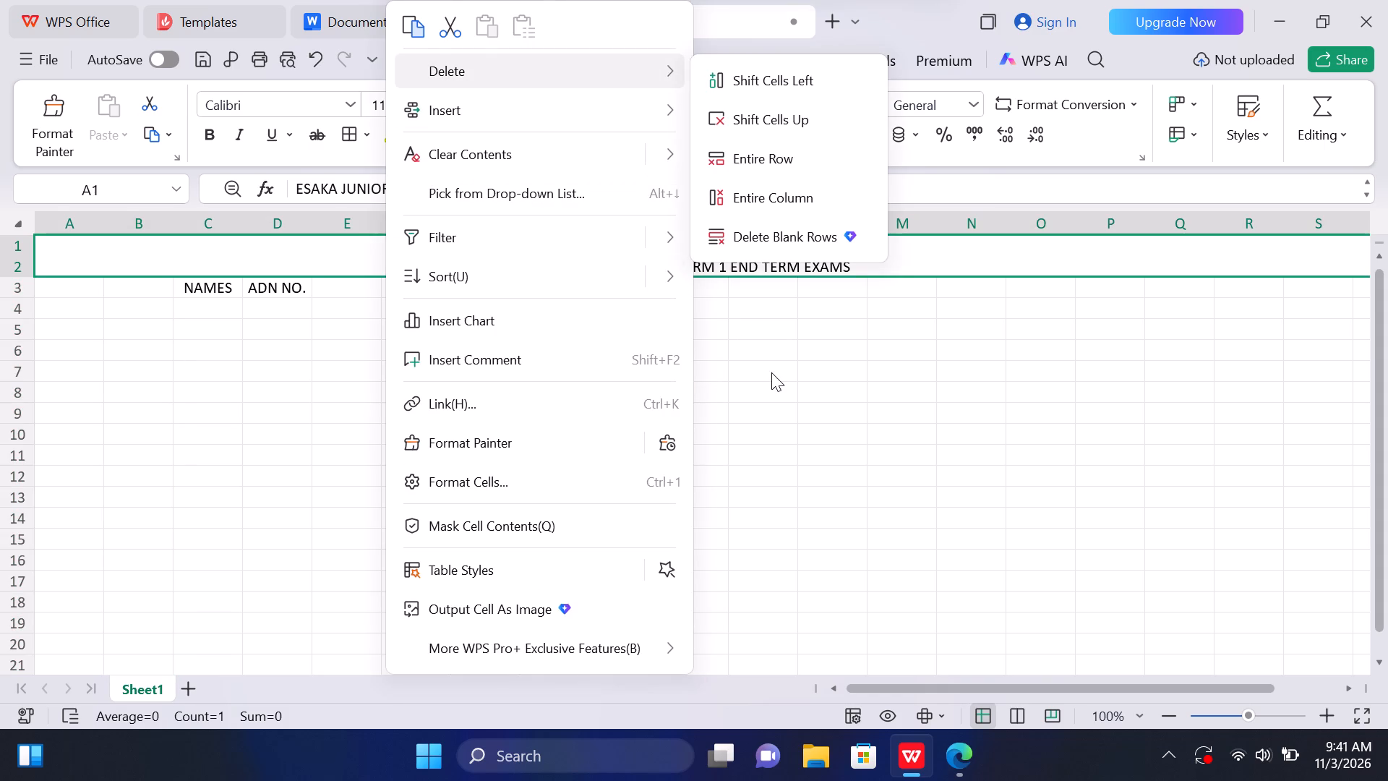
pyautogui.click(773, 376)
# Delete the blank column A.
pyautogui.click(89, 231)
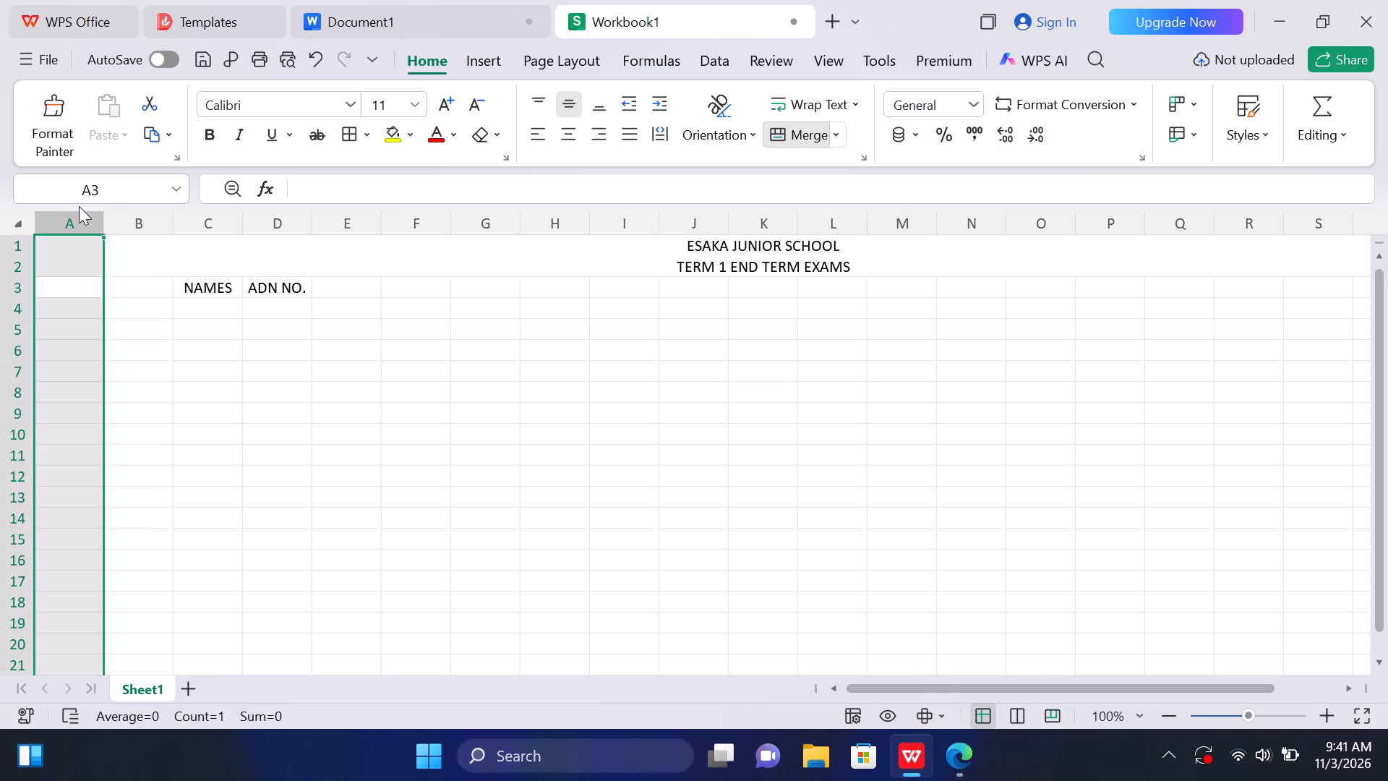
pyautogui.click(78, 215)
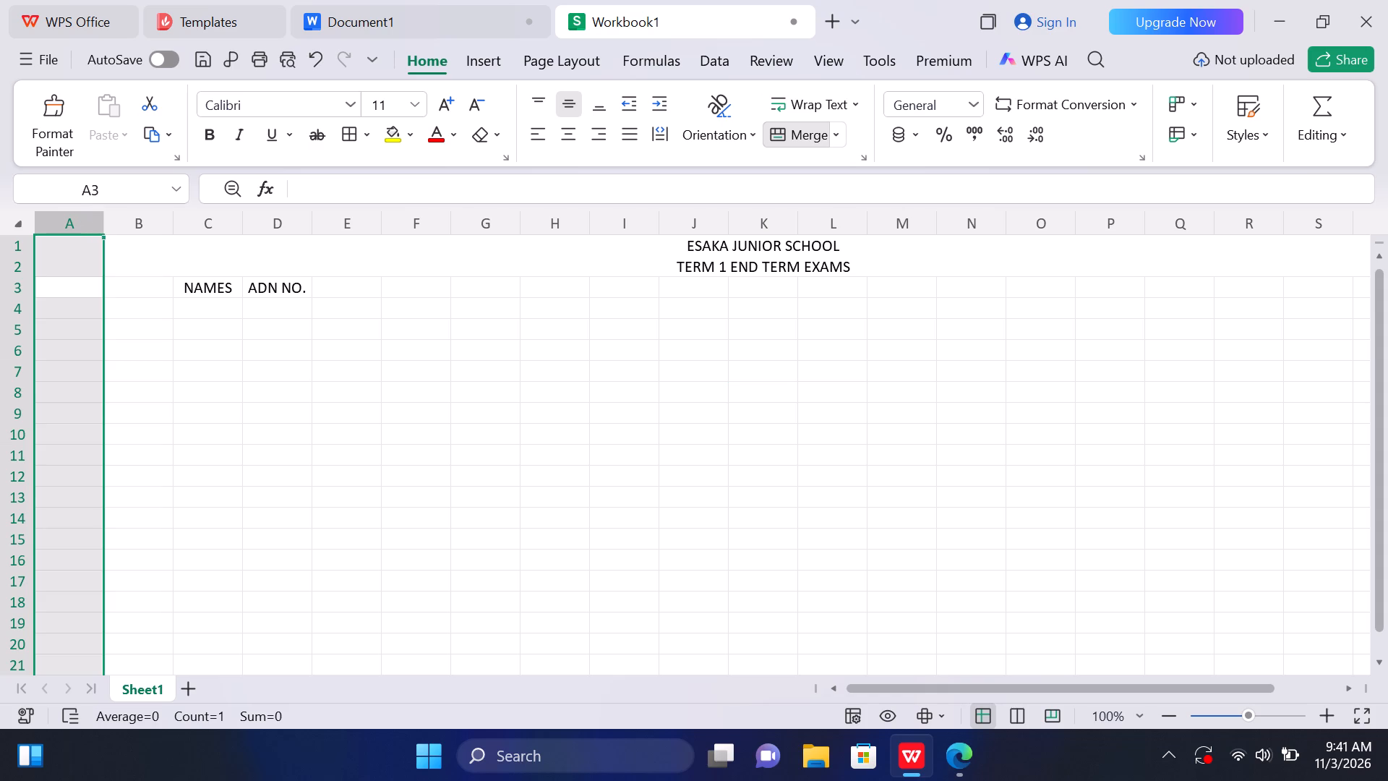
pyautogui.rightClick(78, 215)
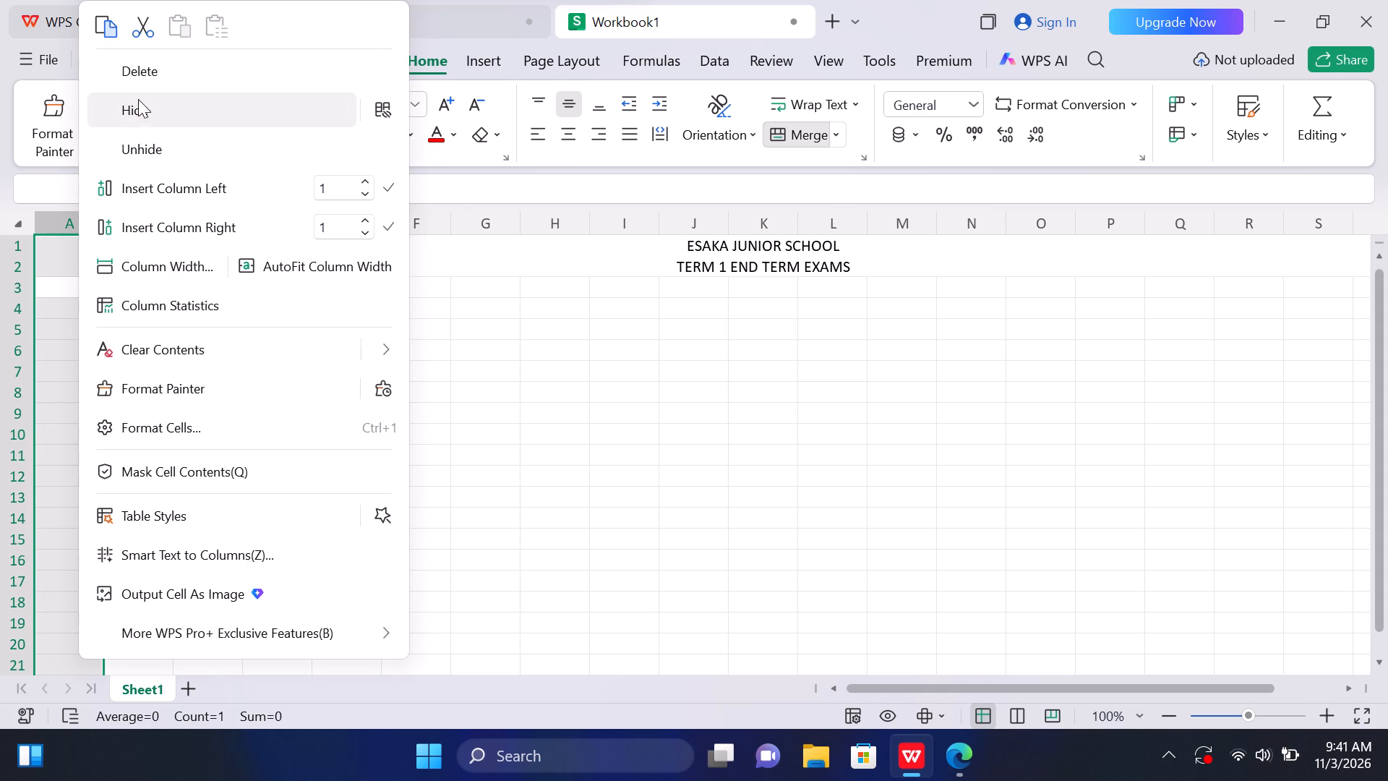
pyautogui.click(151, 81)
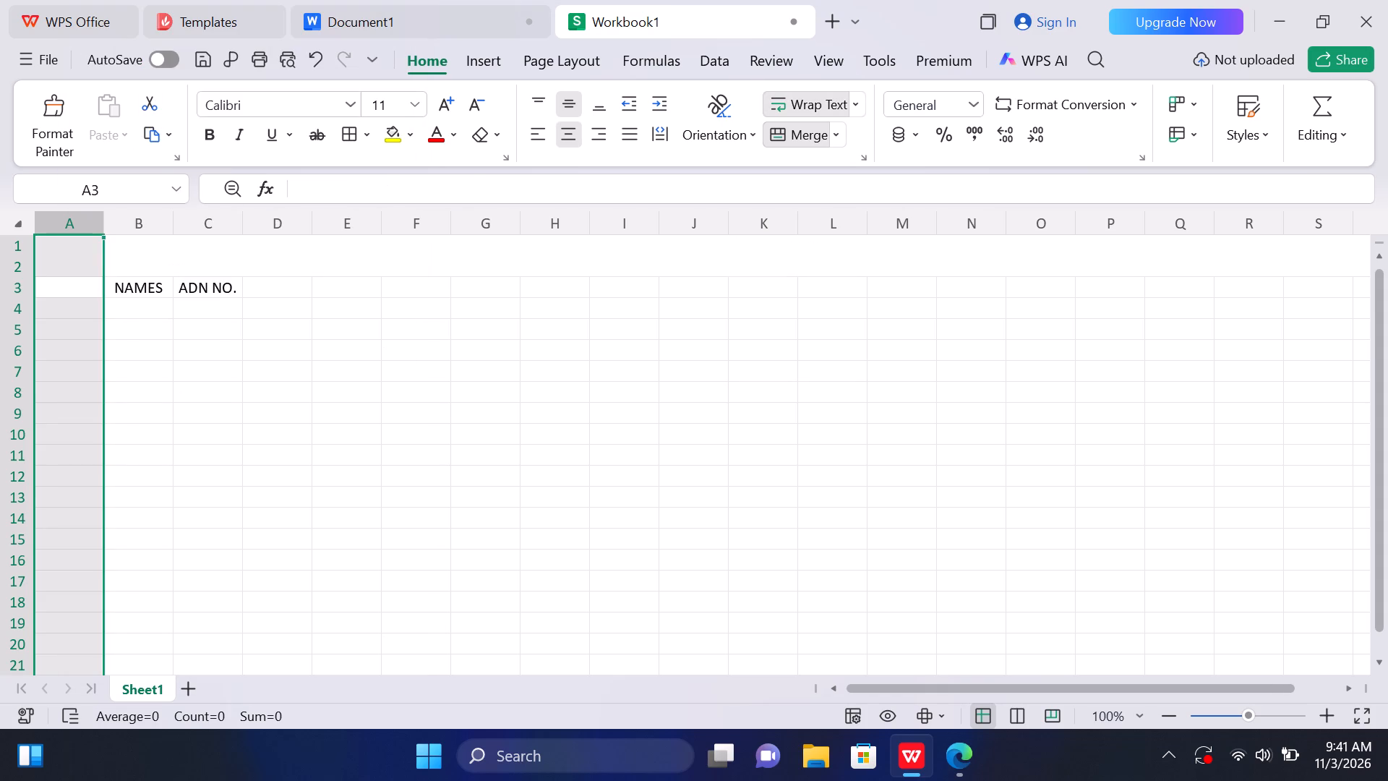
# Delete column B, which holds the NAMES header.
pyautogui.rightClick(118, 223)
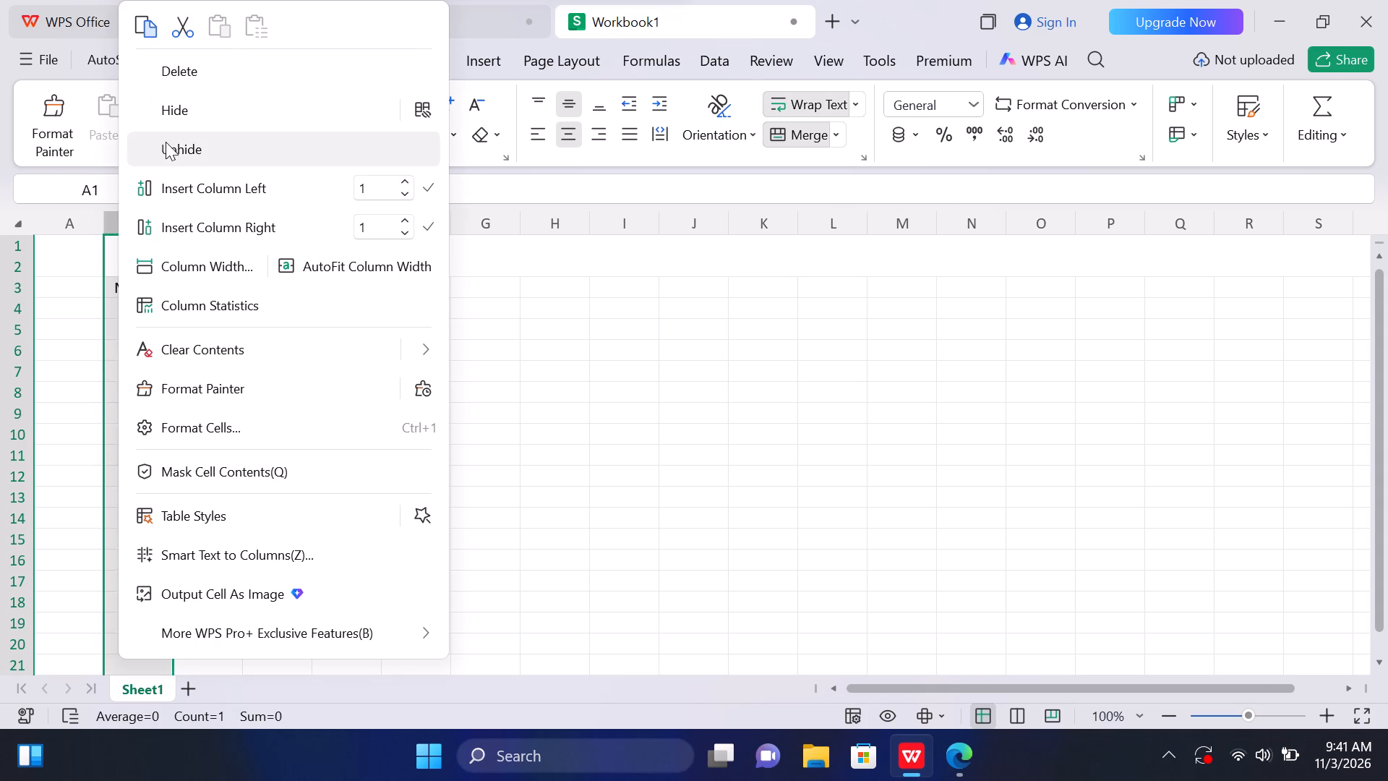
pyautogui.click(213, 72)
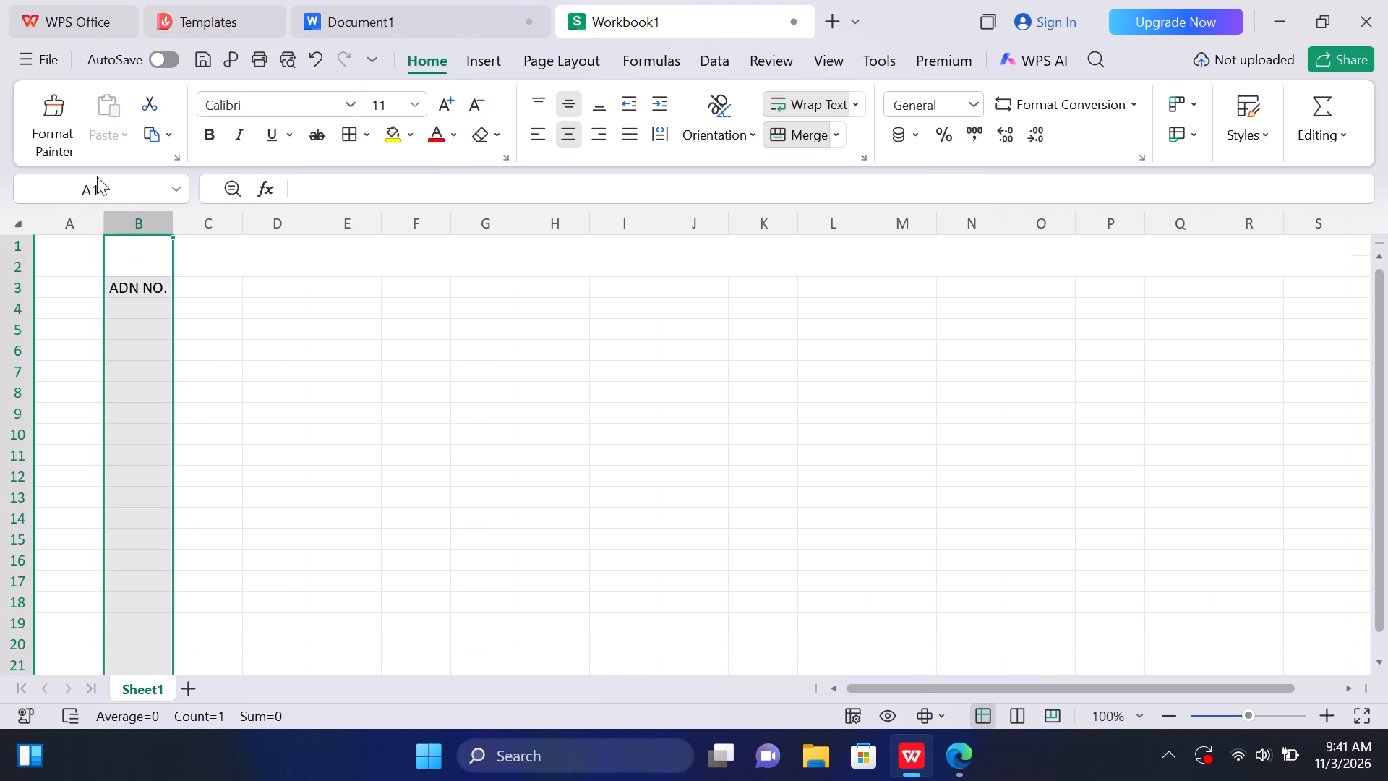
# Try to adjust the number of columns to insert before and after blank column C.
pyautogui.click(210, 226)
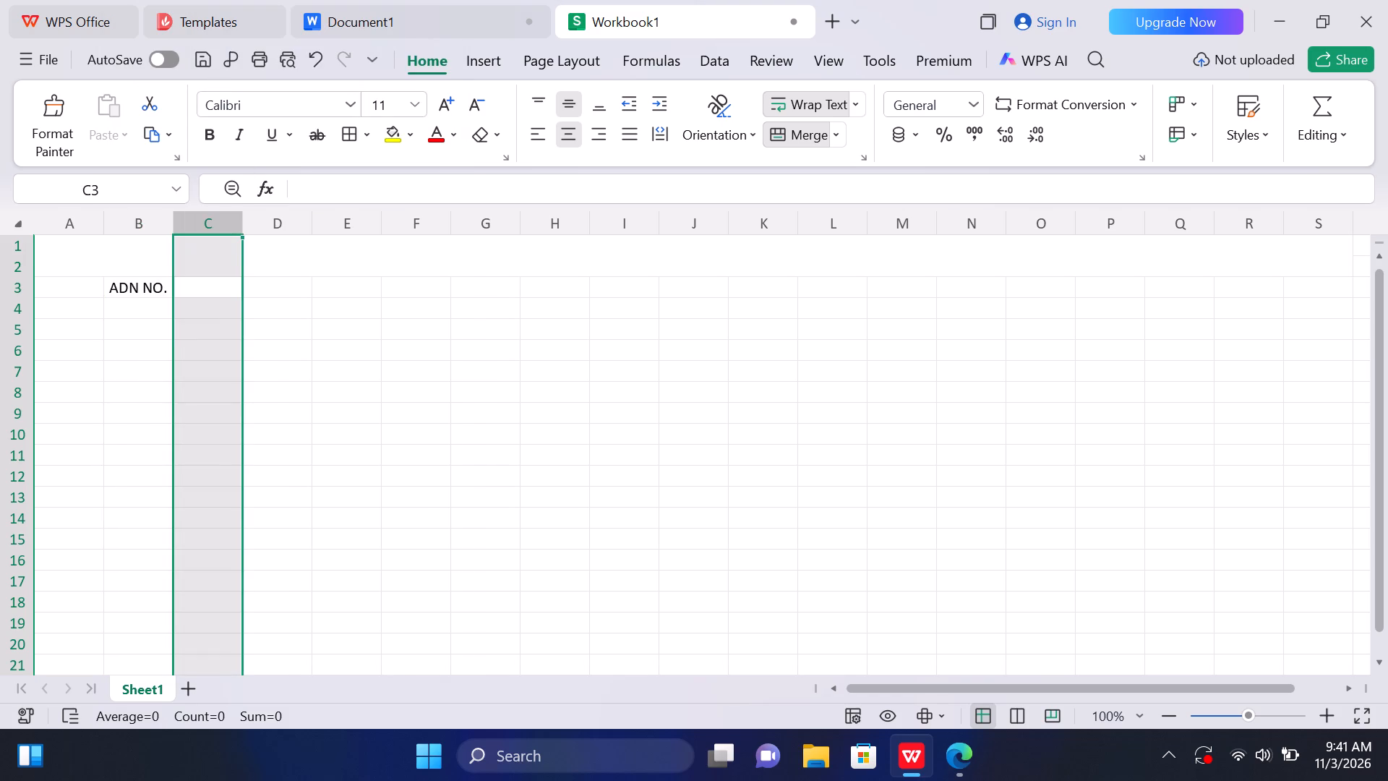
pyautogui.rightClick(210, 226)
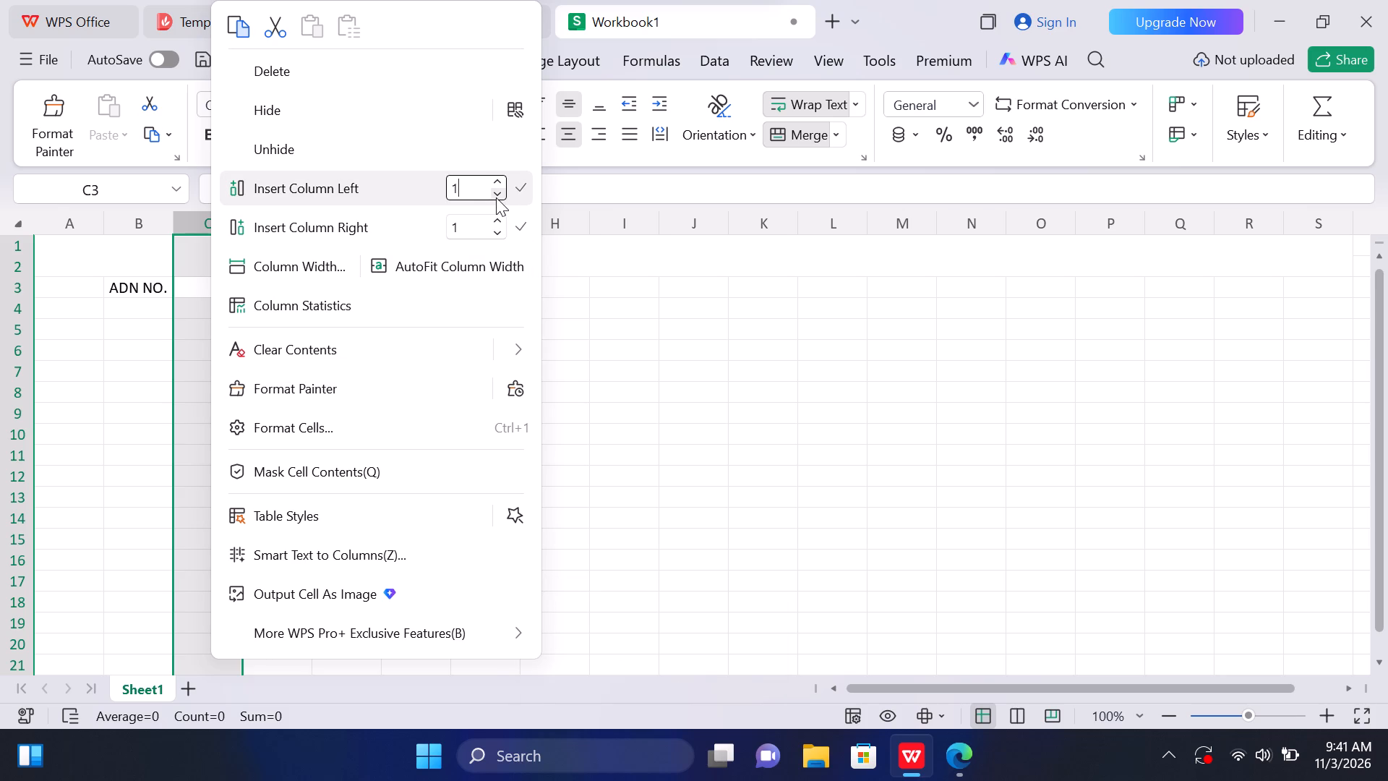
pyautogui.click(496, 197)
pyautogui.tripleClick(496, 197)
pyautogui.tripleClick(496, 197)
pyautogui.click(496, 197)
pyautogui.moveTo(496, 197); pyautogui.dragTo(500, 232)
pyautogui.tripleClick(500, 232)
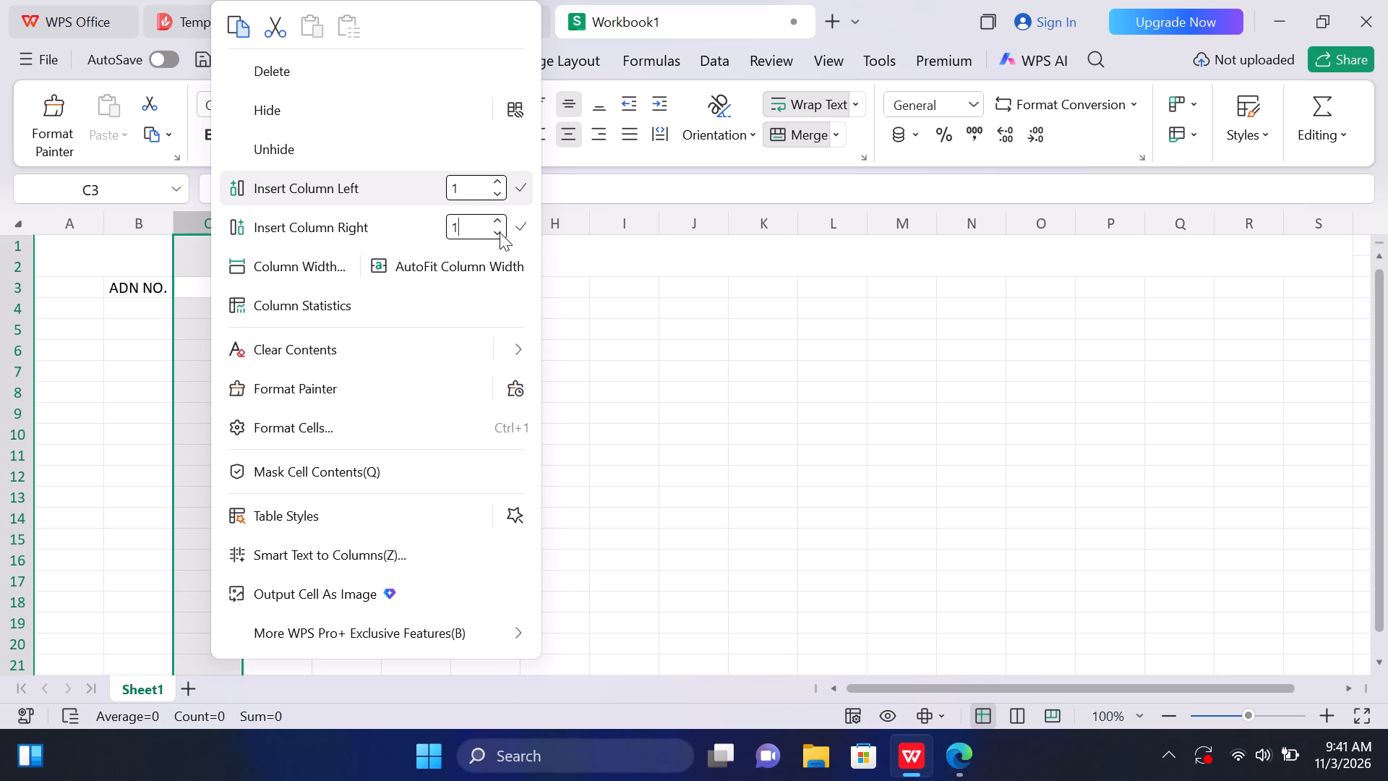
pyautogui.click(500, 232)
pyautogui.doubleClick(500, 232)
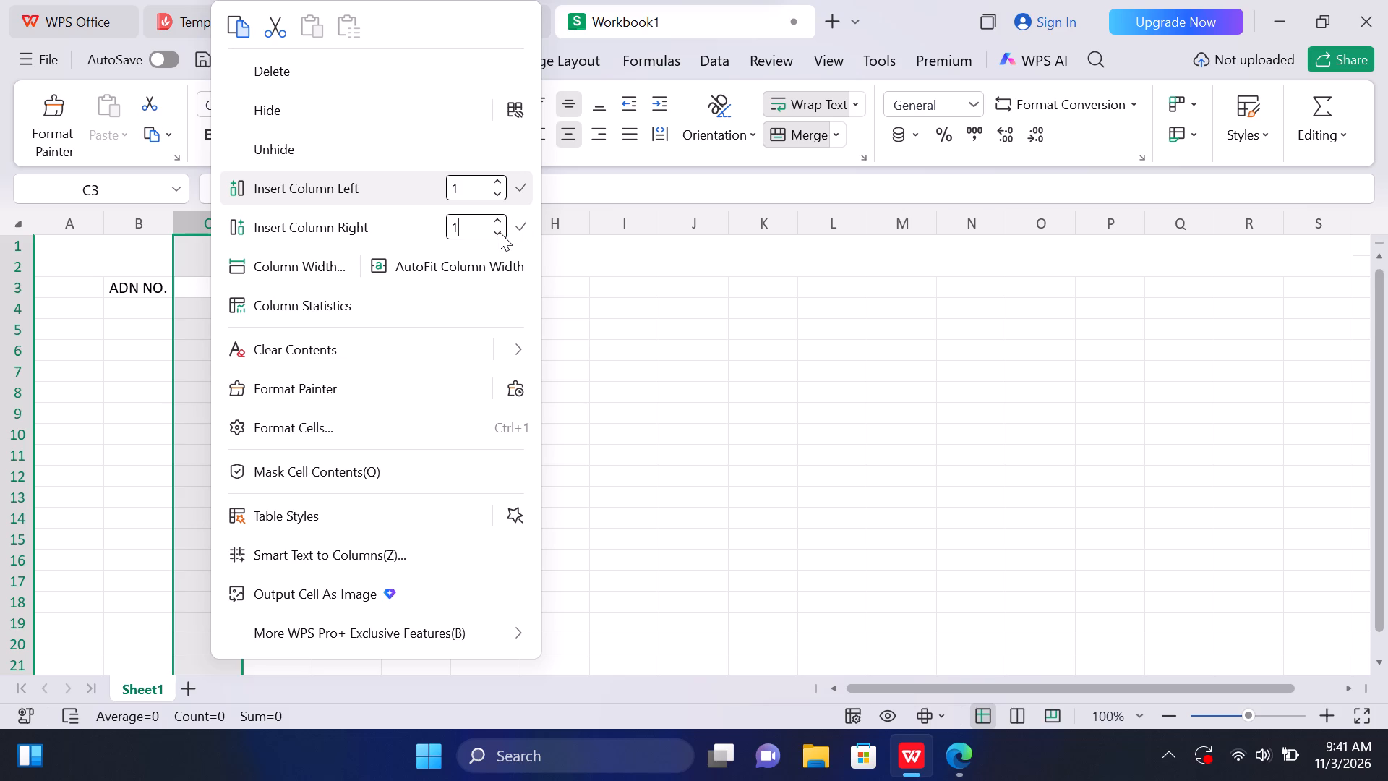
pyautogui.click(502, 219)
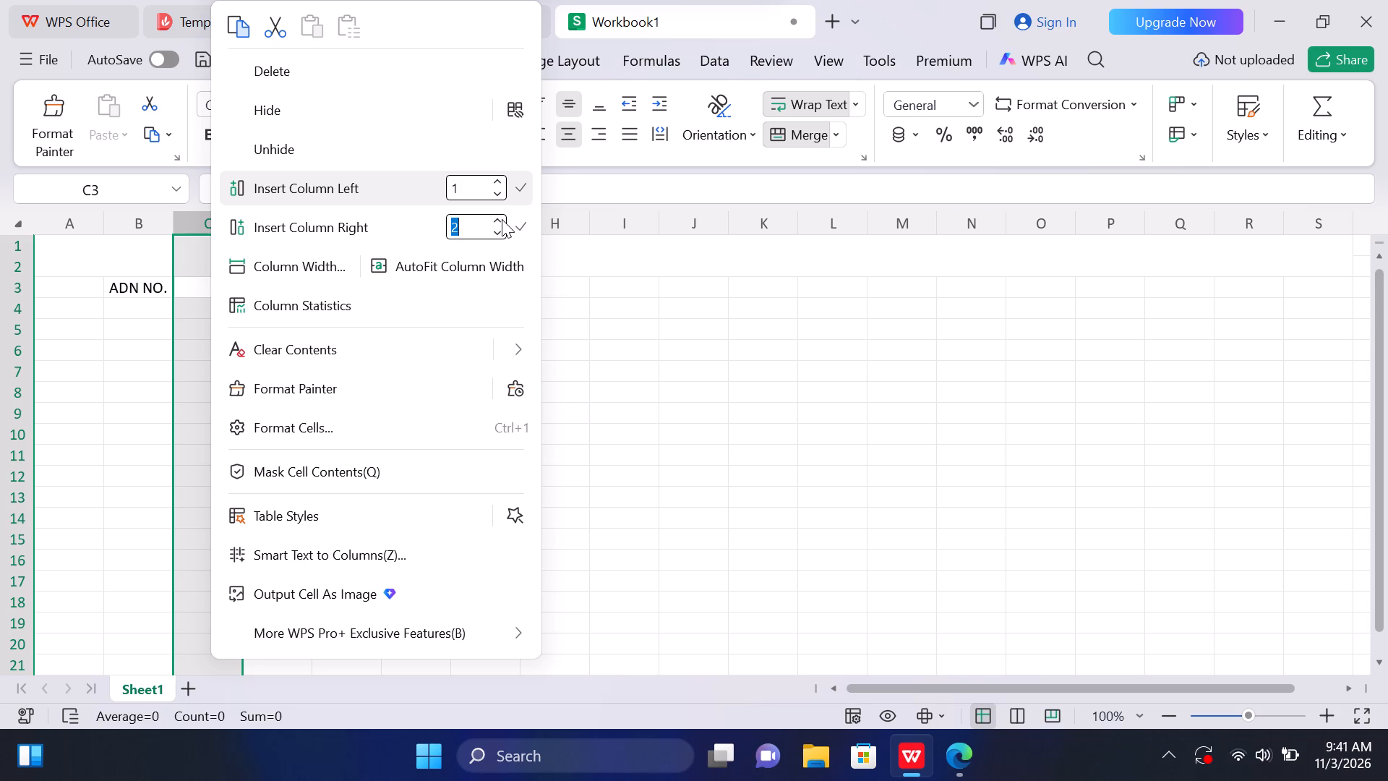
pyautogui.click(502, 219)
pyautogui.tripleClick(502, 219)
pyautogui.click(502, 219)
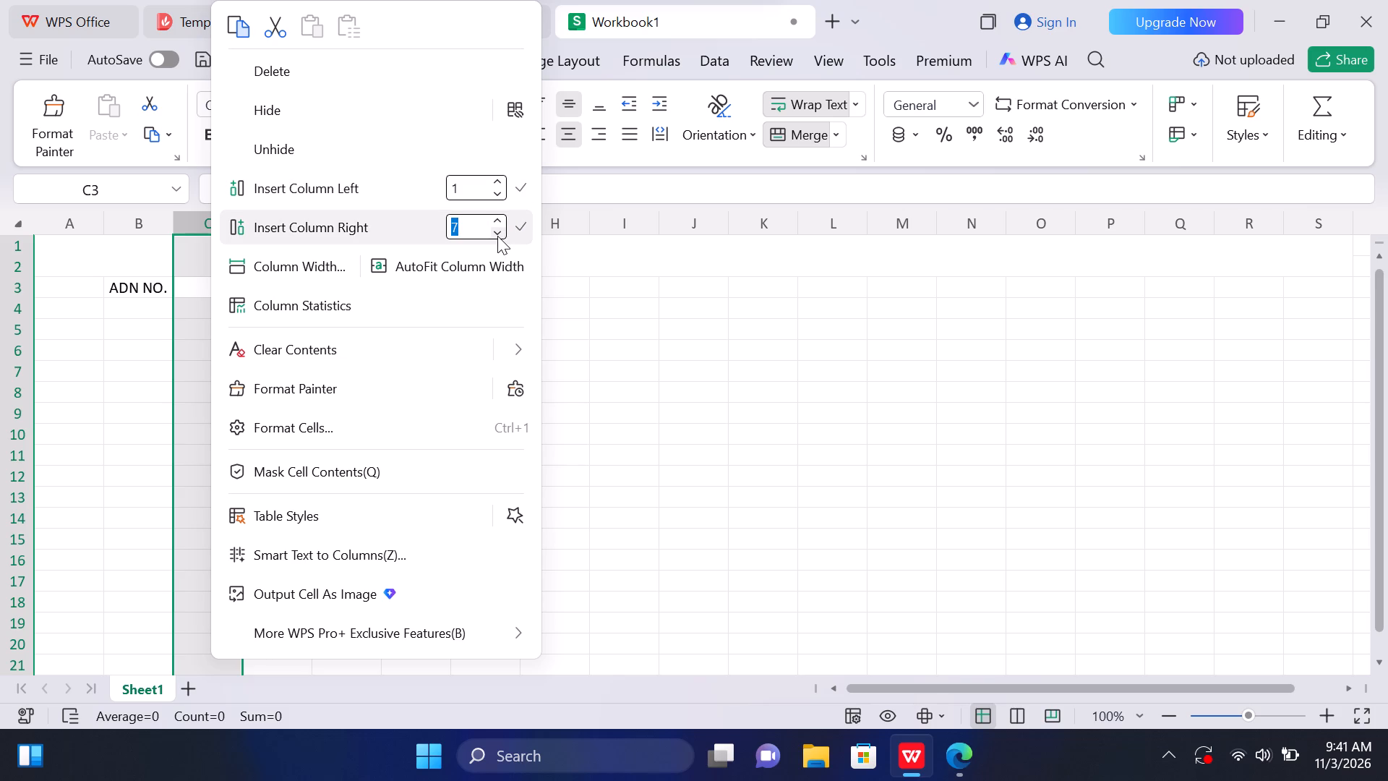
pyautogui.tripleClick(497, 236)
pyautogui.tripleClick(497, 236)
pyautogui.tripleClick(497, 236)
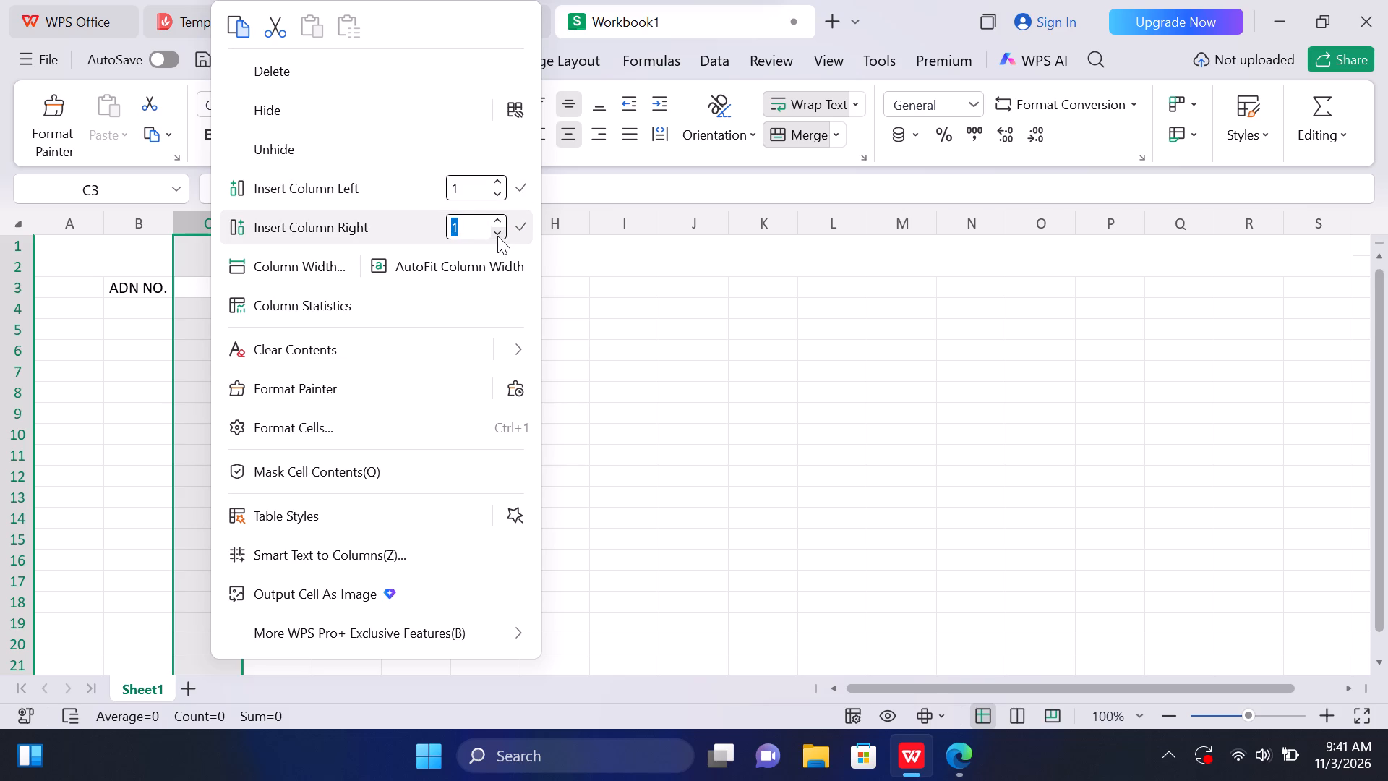
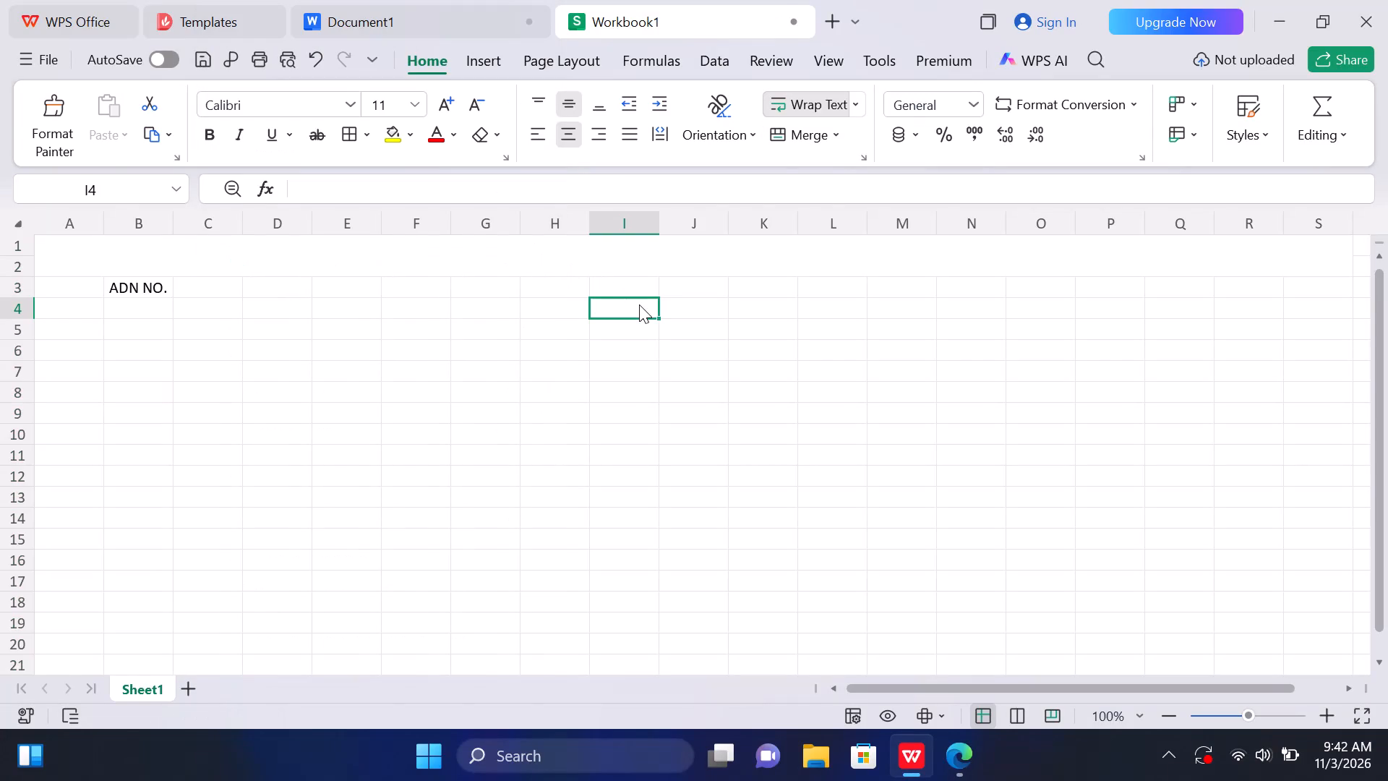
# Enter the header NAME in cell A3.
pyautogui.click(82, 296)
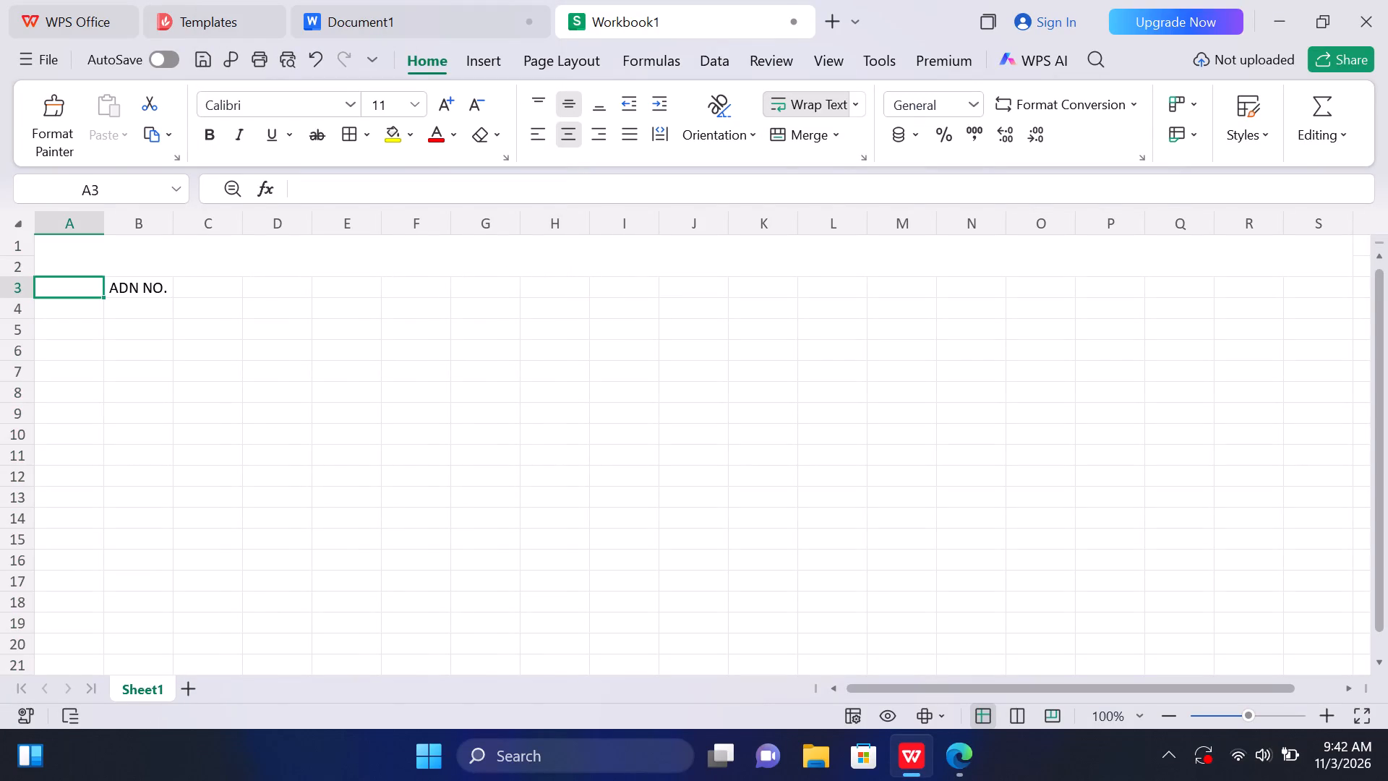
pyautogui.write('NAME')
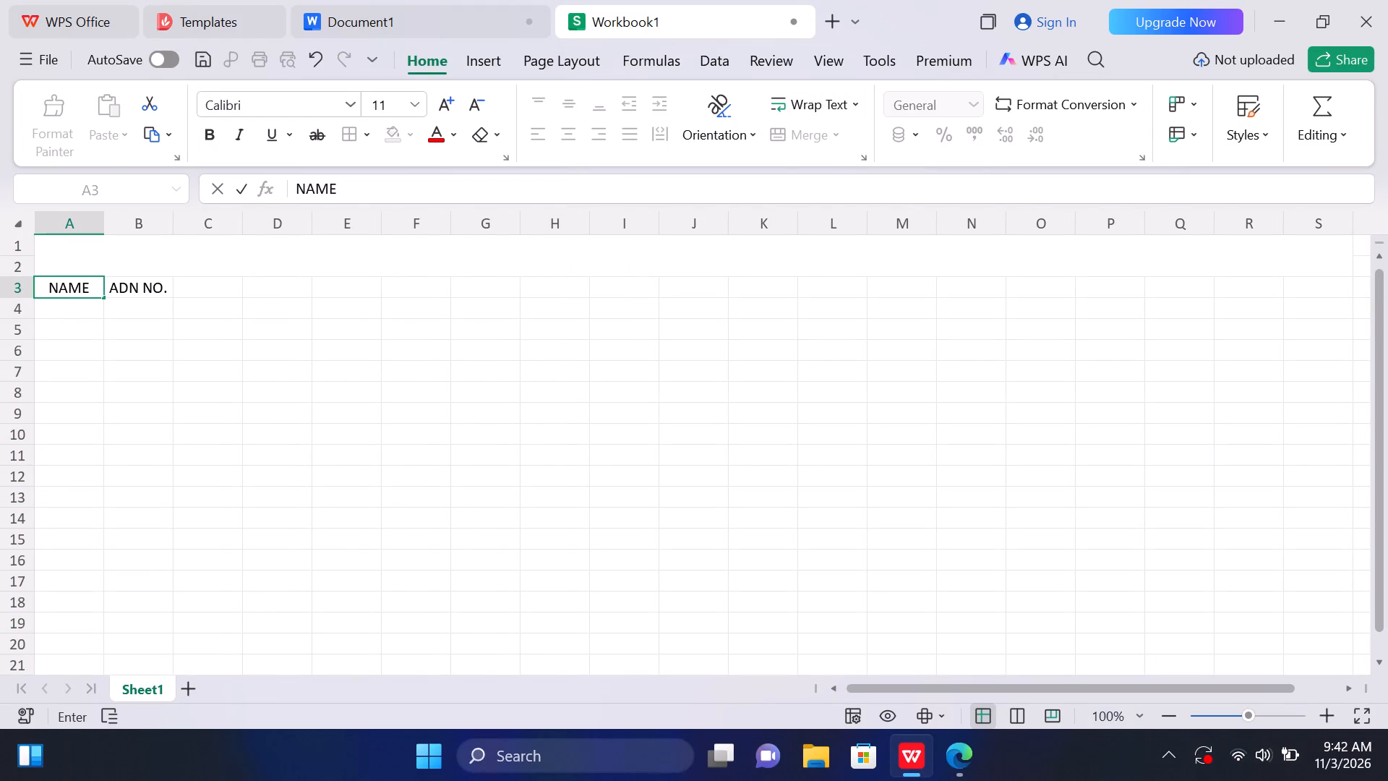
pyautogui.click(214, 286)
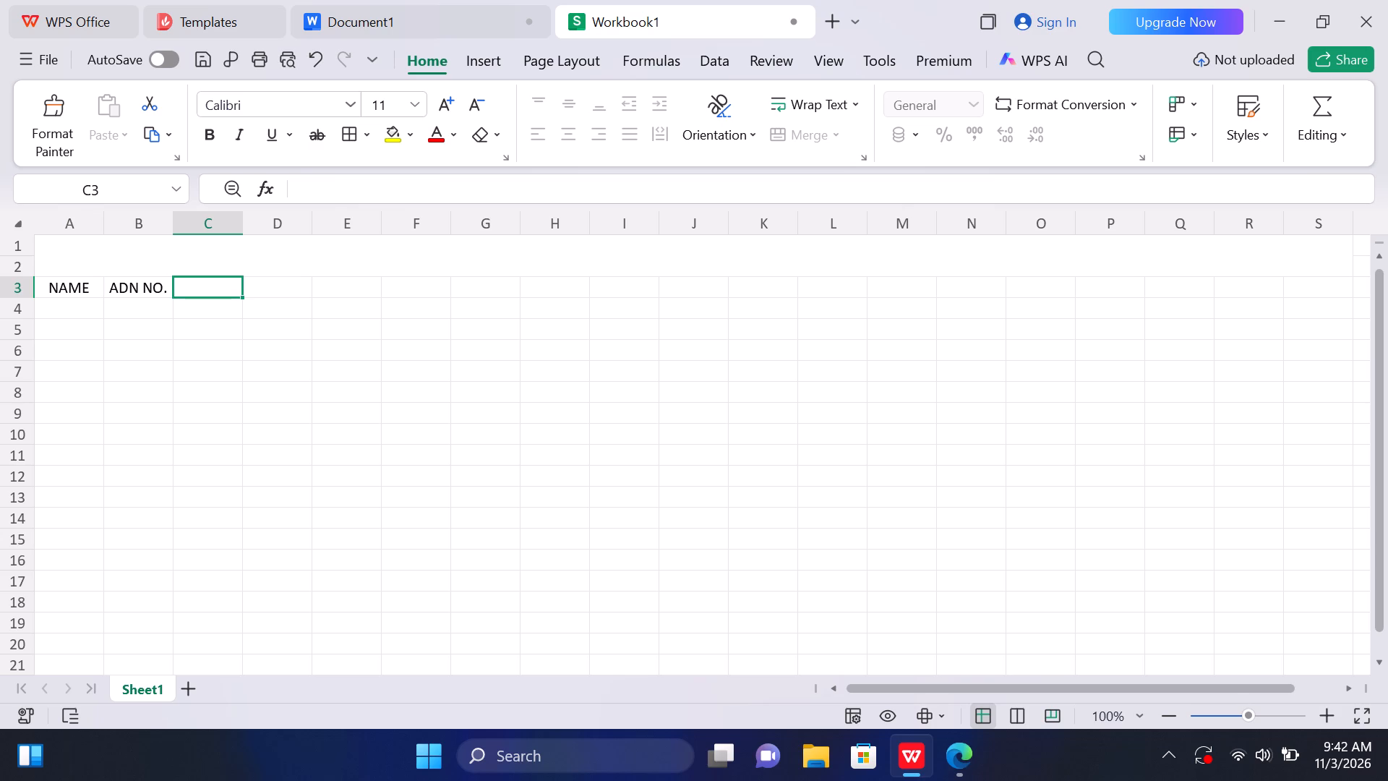
# Clear the ADN NO. header from cell B3.
pyautogui.click(136, 290)
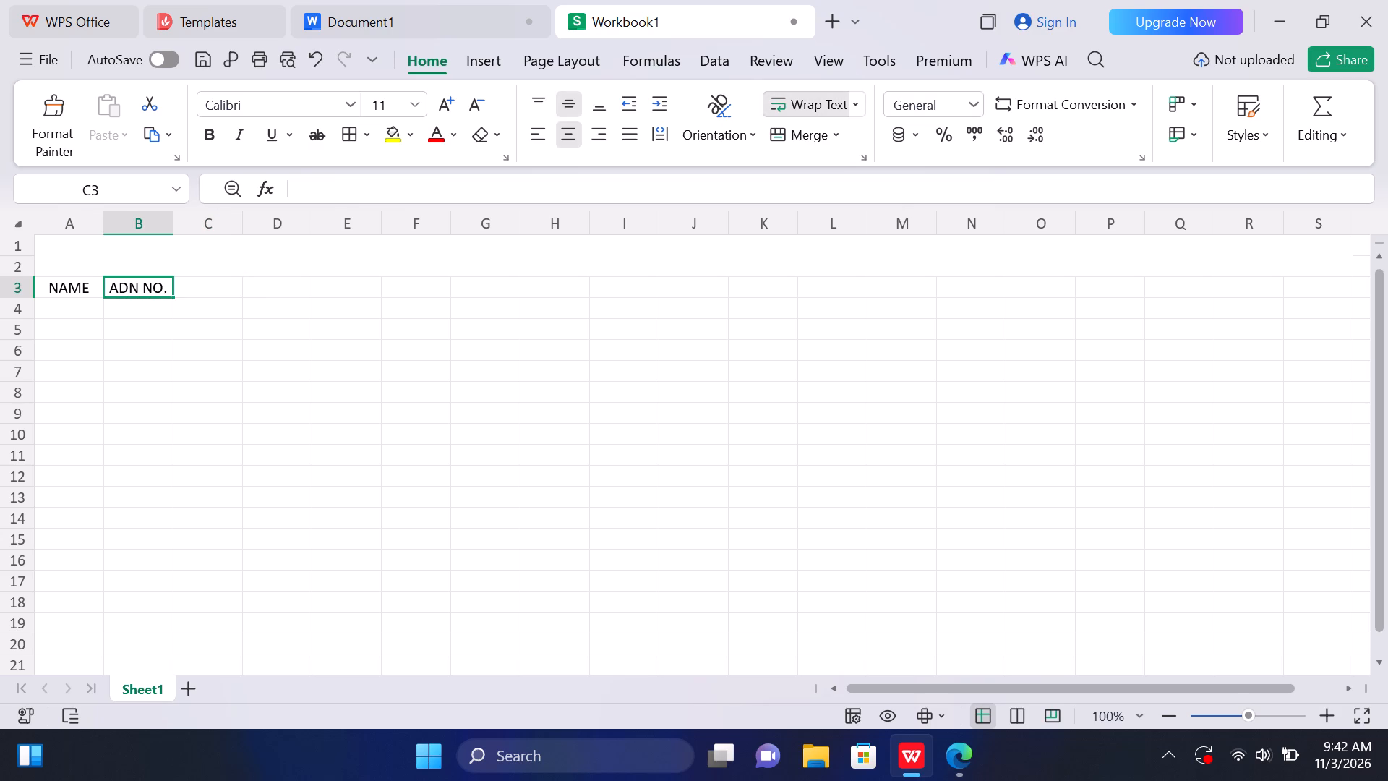
pyautogui.press('BackSpace')
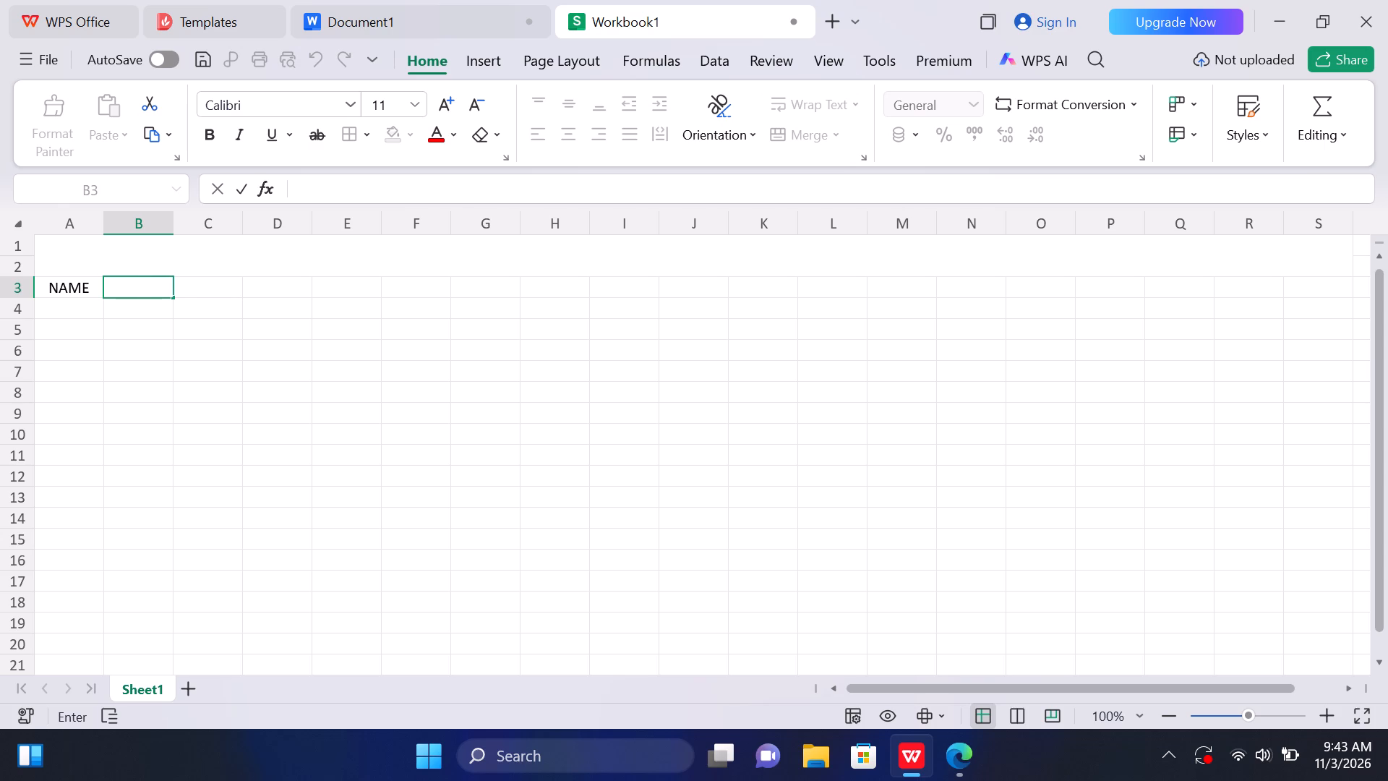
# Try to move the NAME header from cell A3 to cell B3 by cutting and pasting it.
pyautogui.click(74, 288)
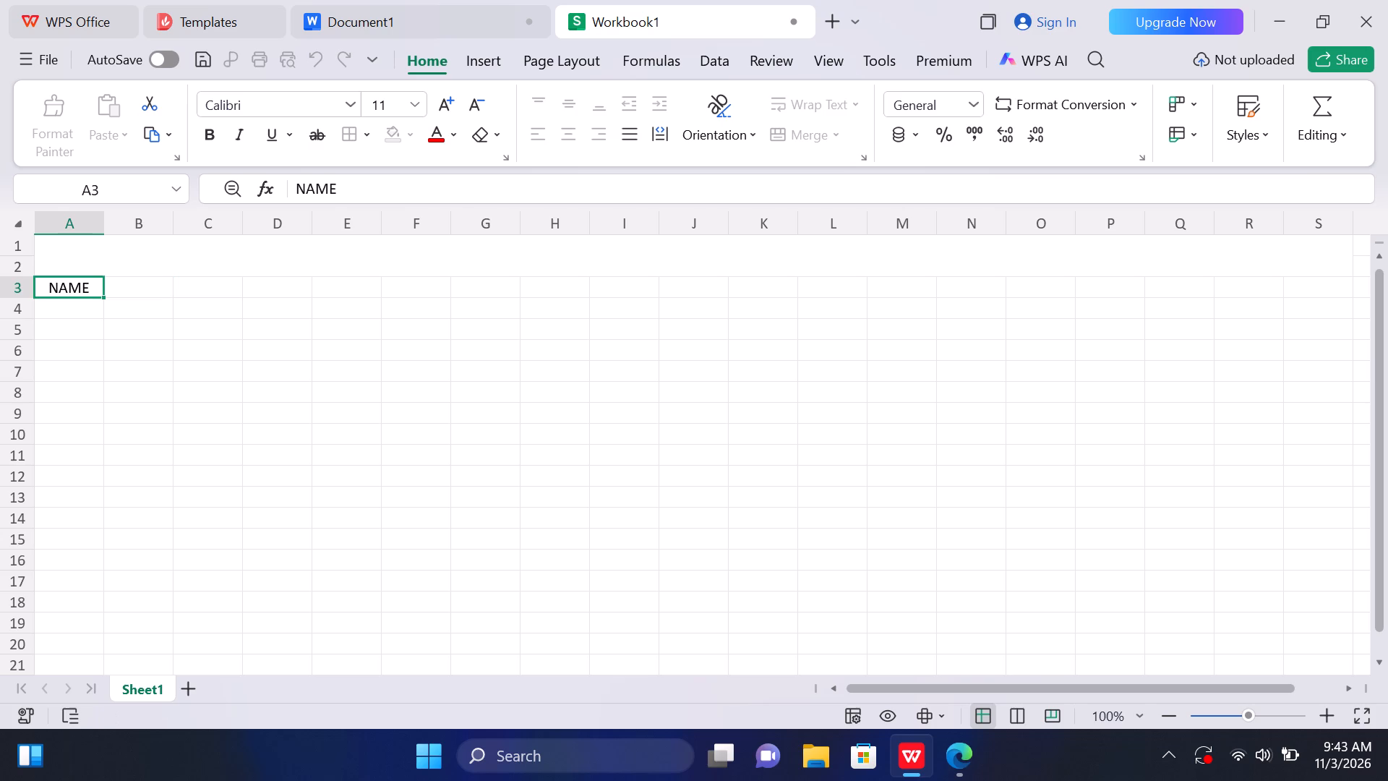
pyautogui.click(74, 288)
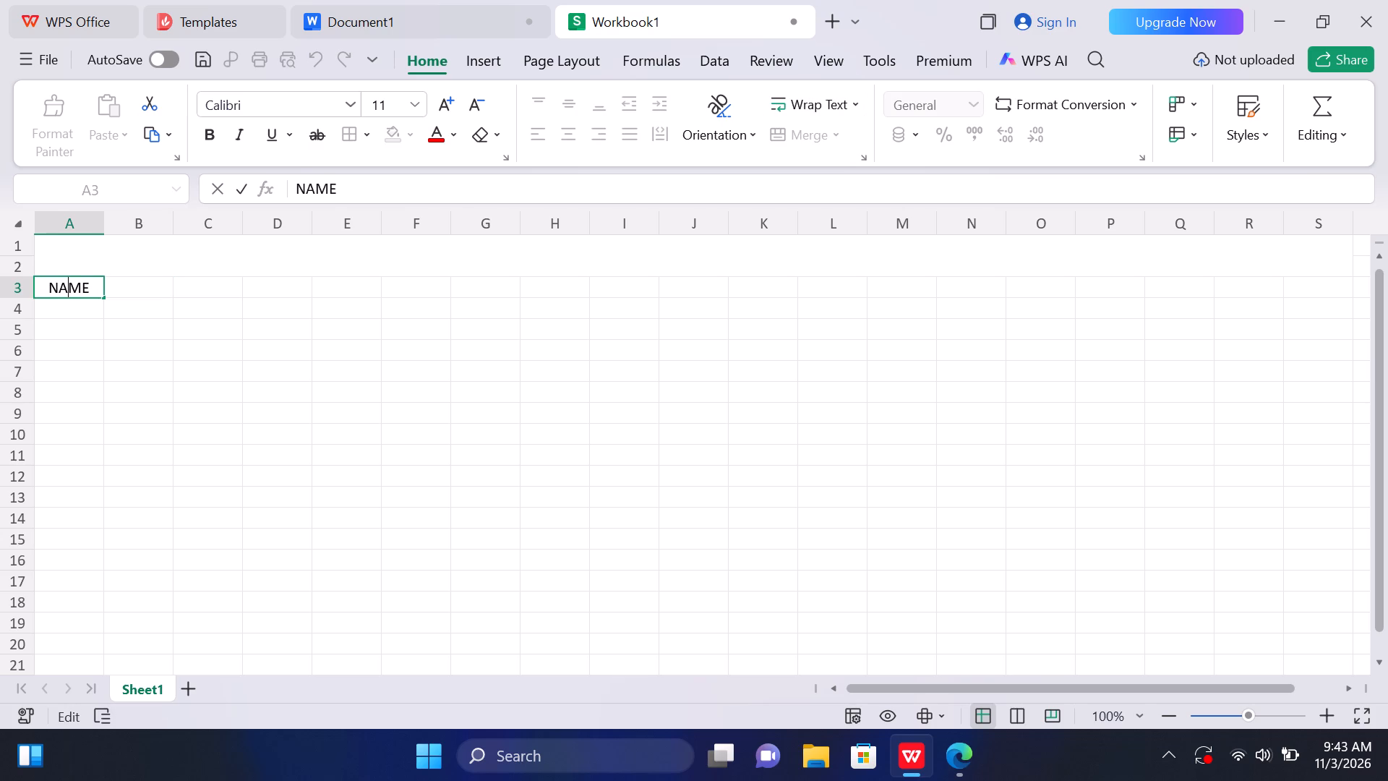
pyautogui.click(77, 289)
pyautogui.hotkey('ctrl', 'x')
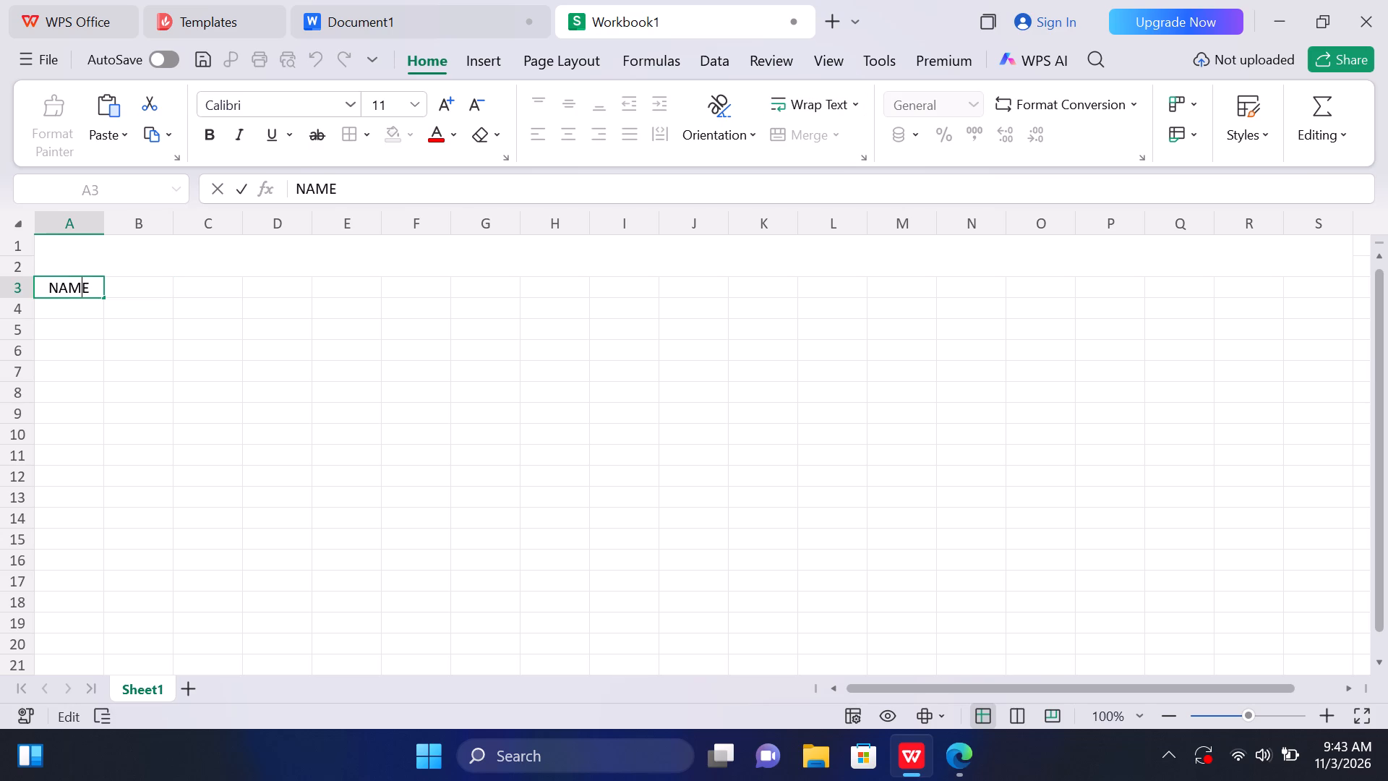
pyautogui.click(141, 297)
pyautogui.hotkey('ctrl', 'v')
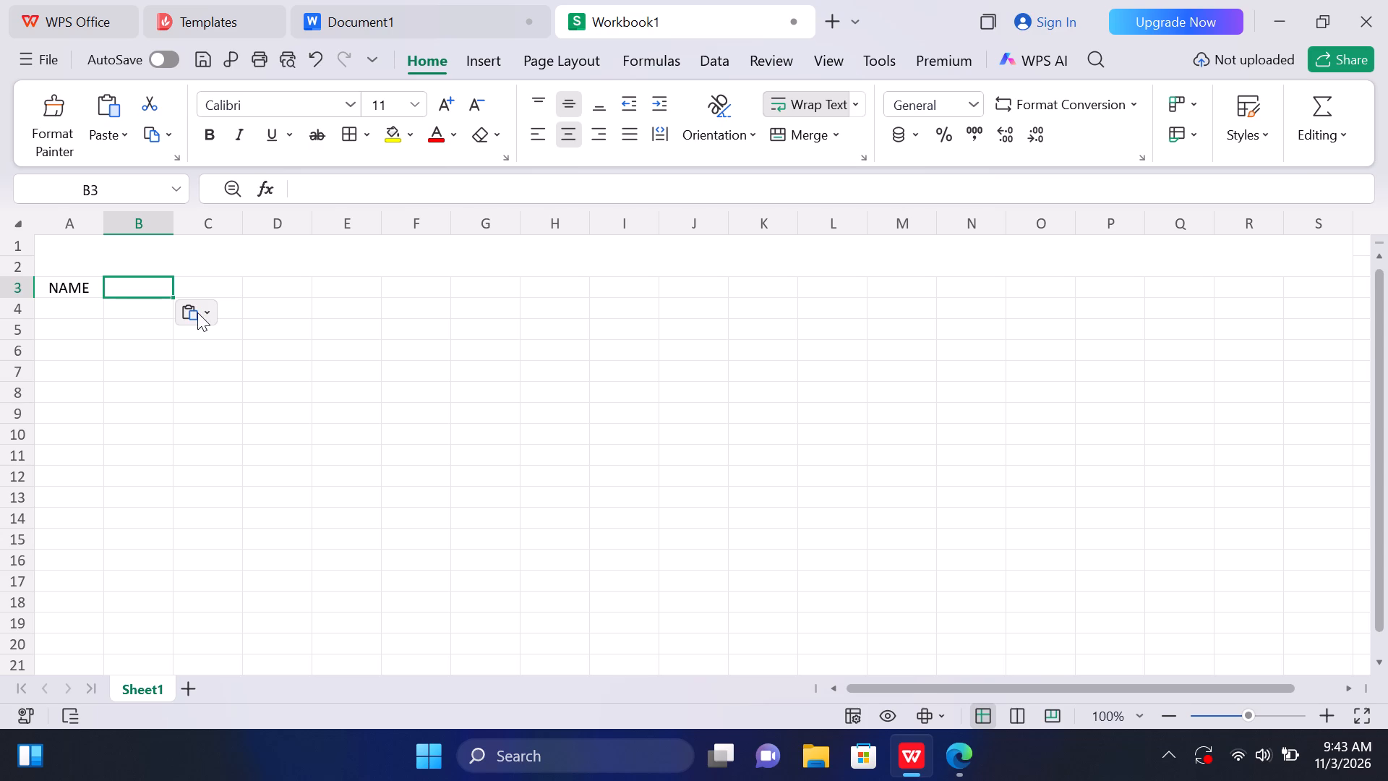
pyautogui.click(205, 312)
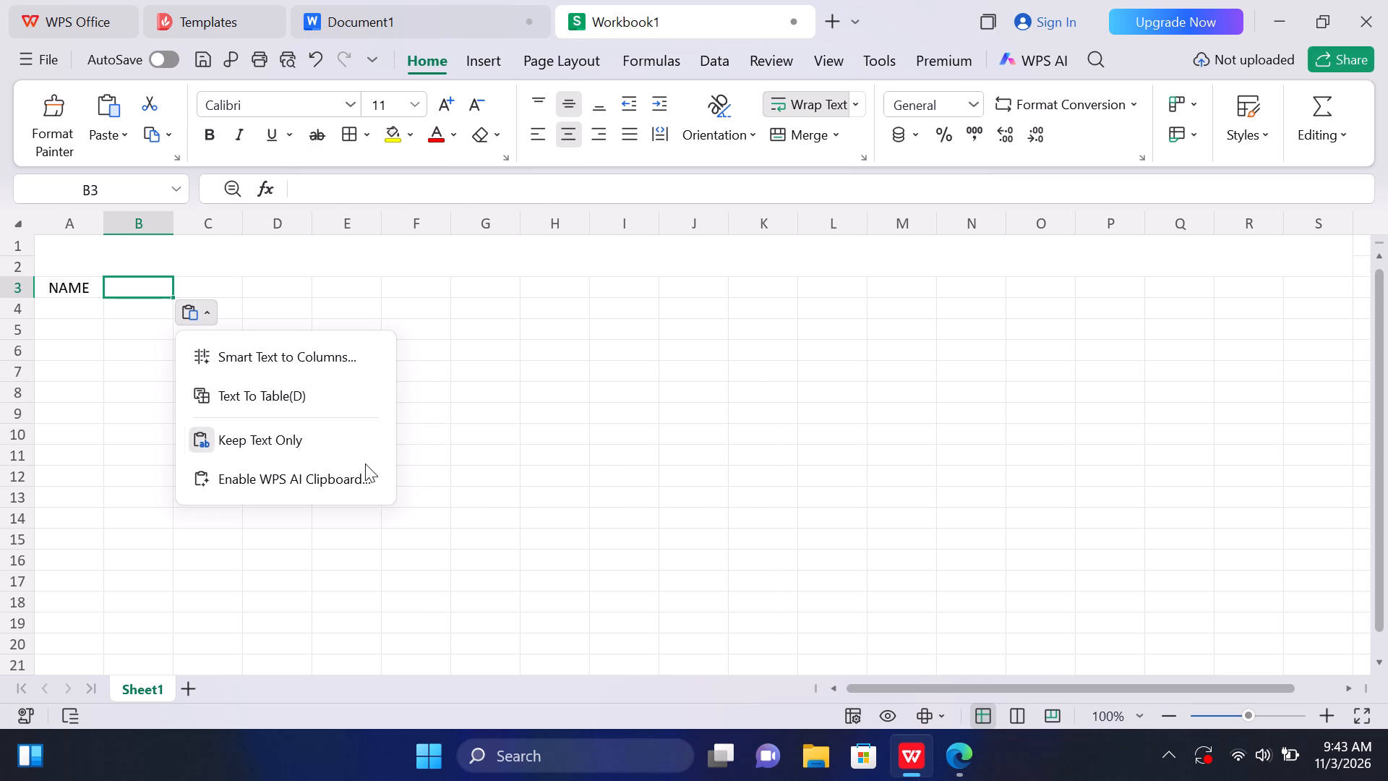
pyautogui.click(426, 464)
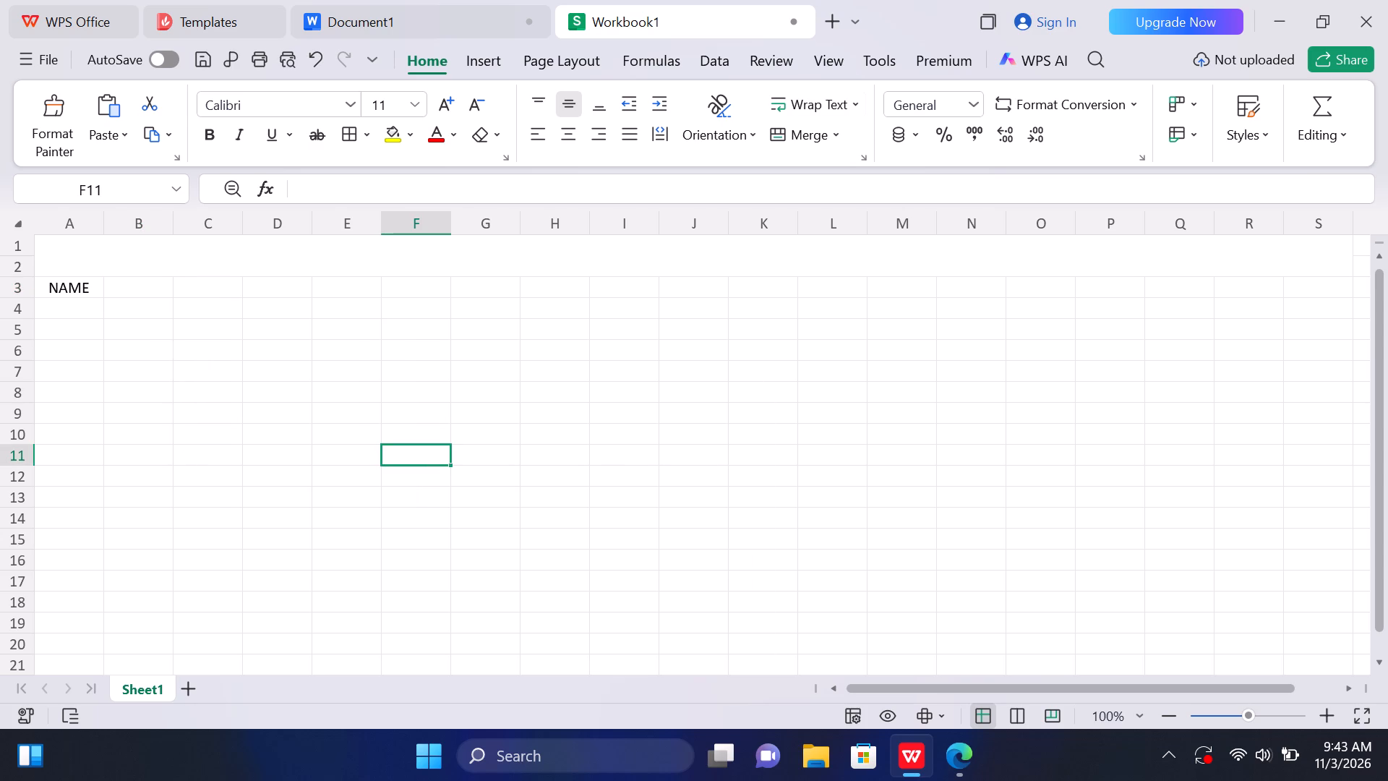
# Replace the header text in cell A3 with NAMS.
pyautogui.click(72, 286)
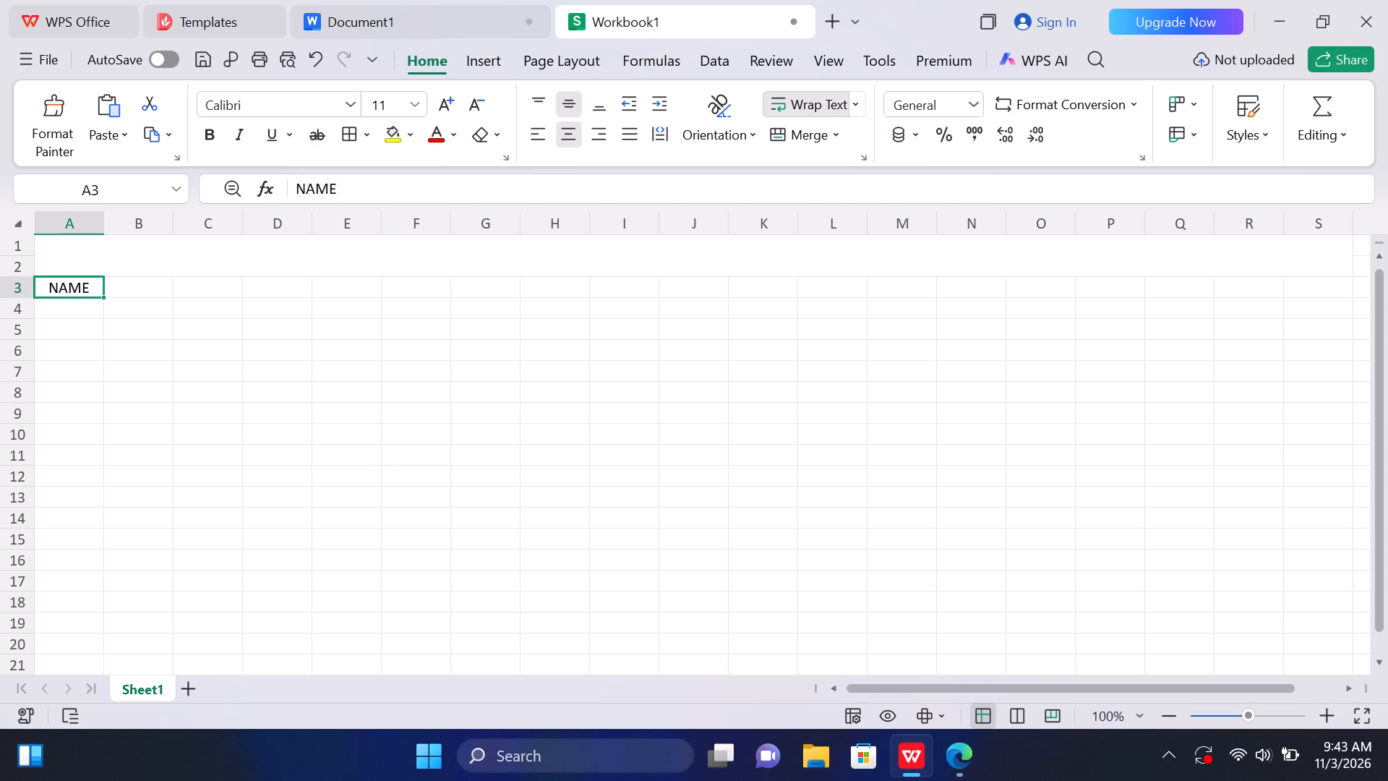
pyautogui.press('BackSpace')
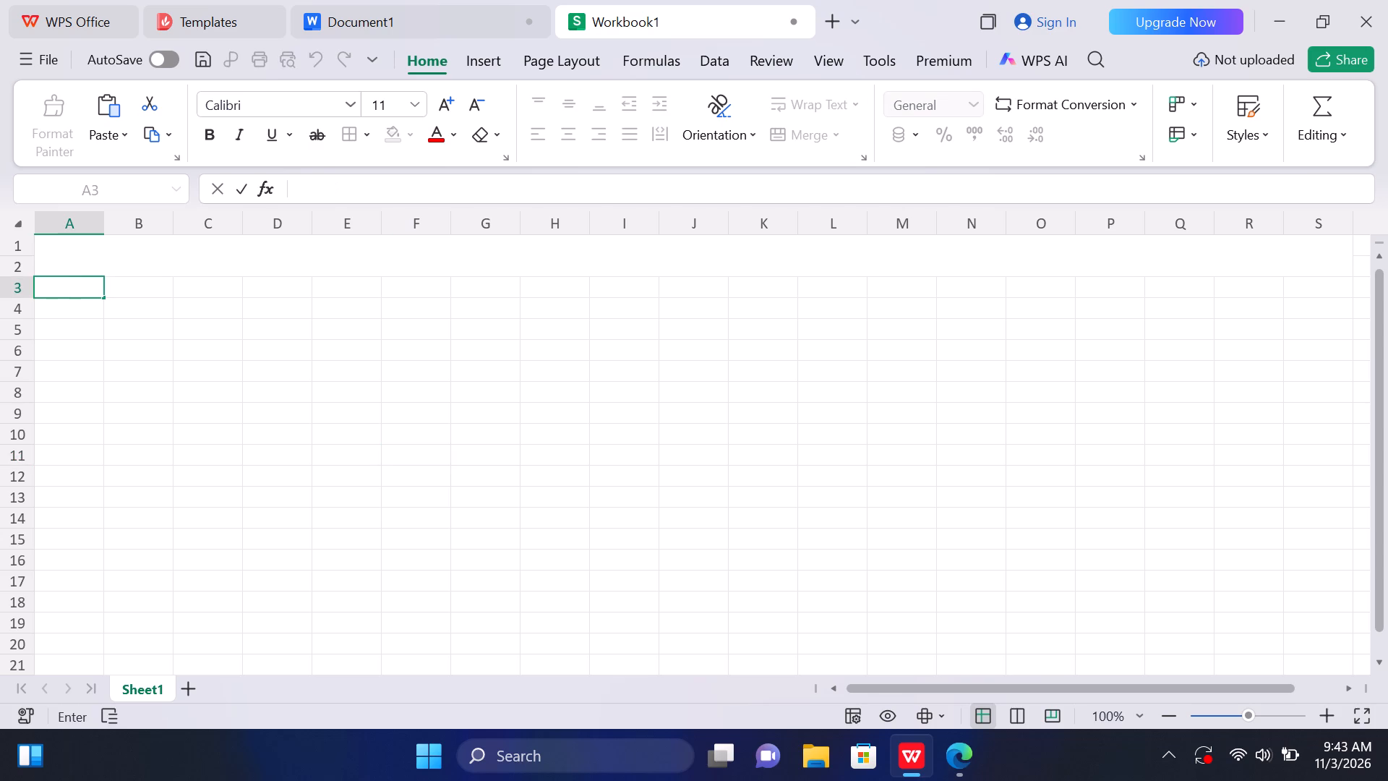
pyautogui.write('NAM')
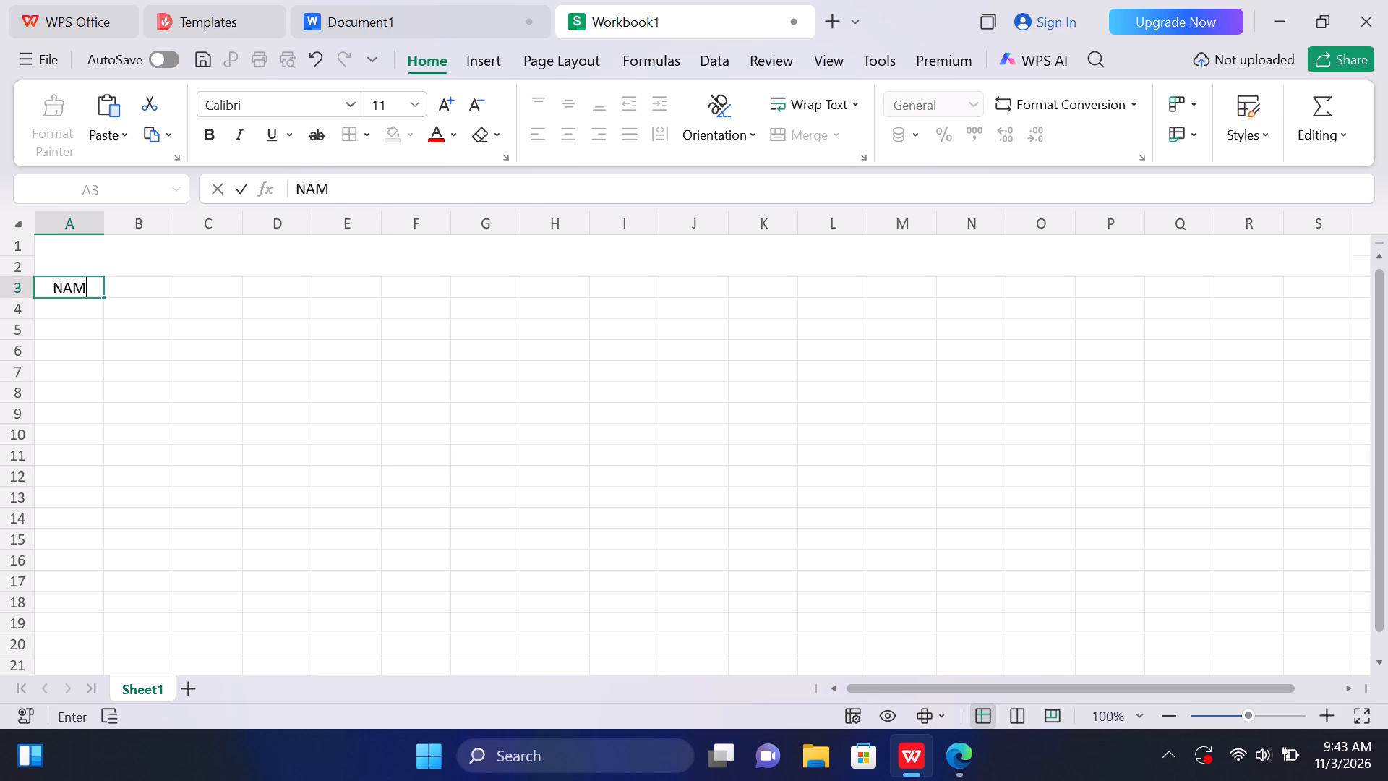
pyautogui.write('SZ')
pyautogui.press('BackSpace')
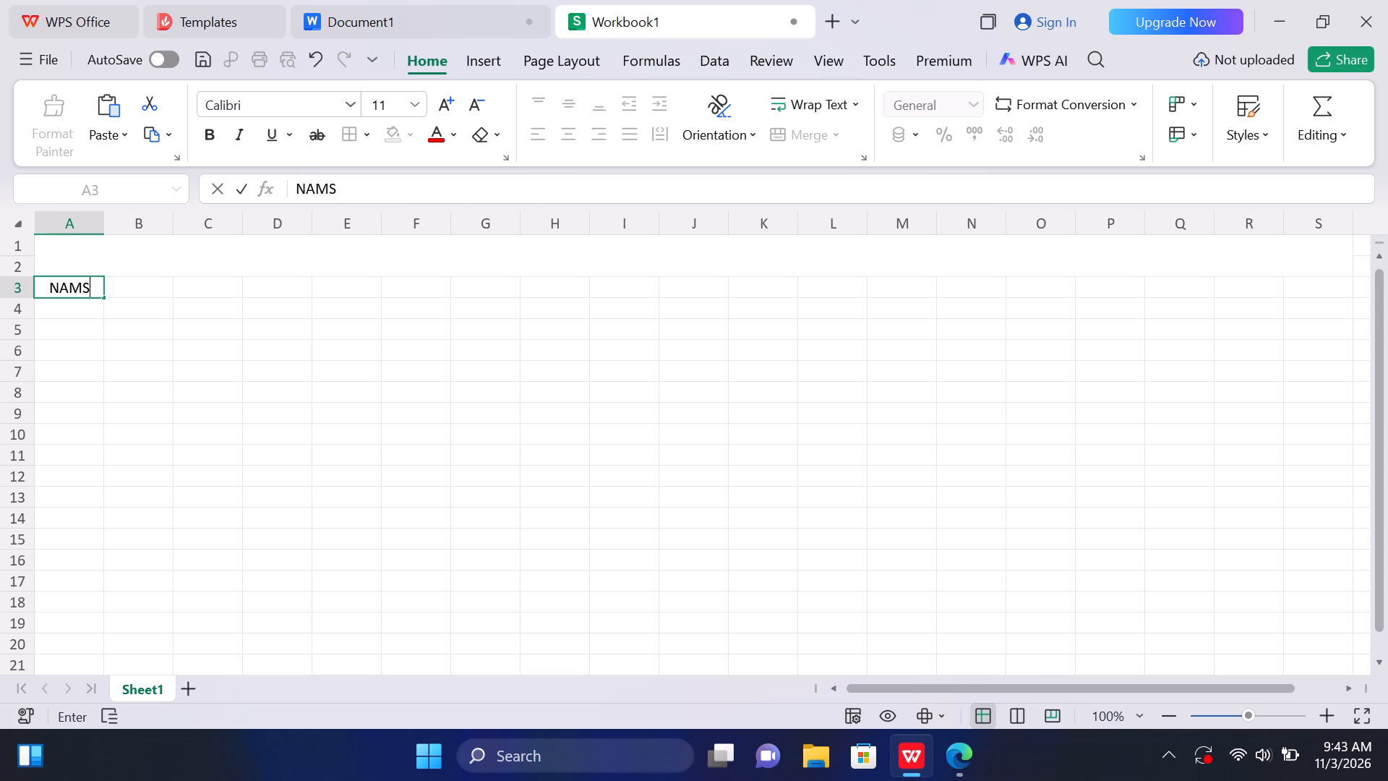
pyautogui.click(127, 289)
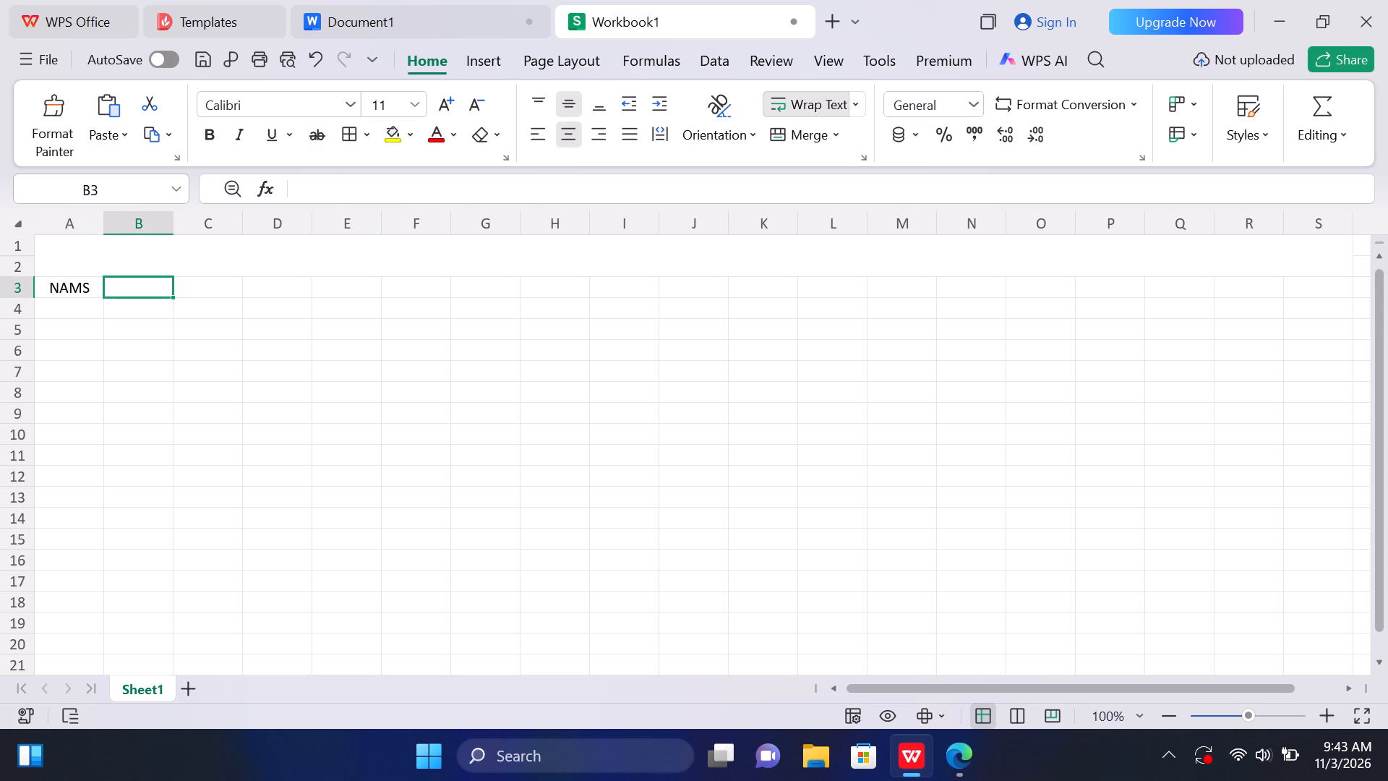
# Insert one blank column before column A, ahead of the NAMS header.
pyautogui.click(100, 229)
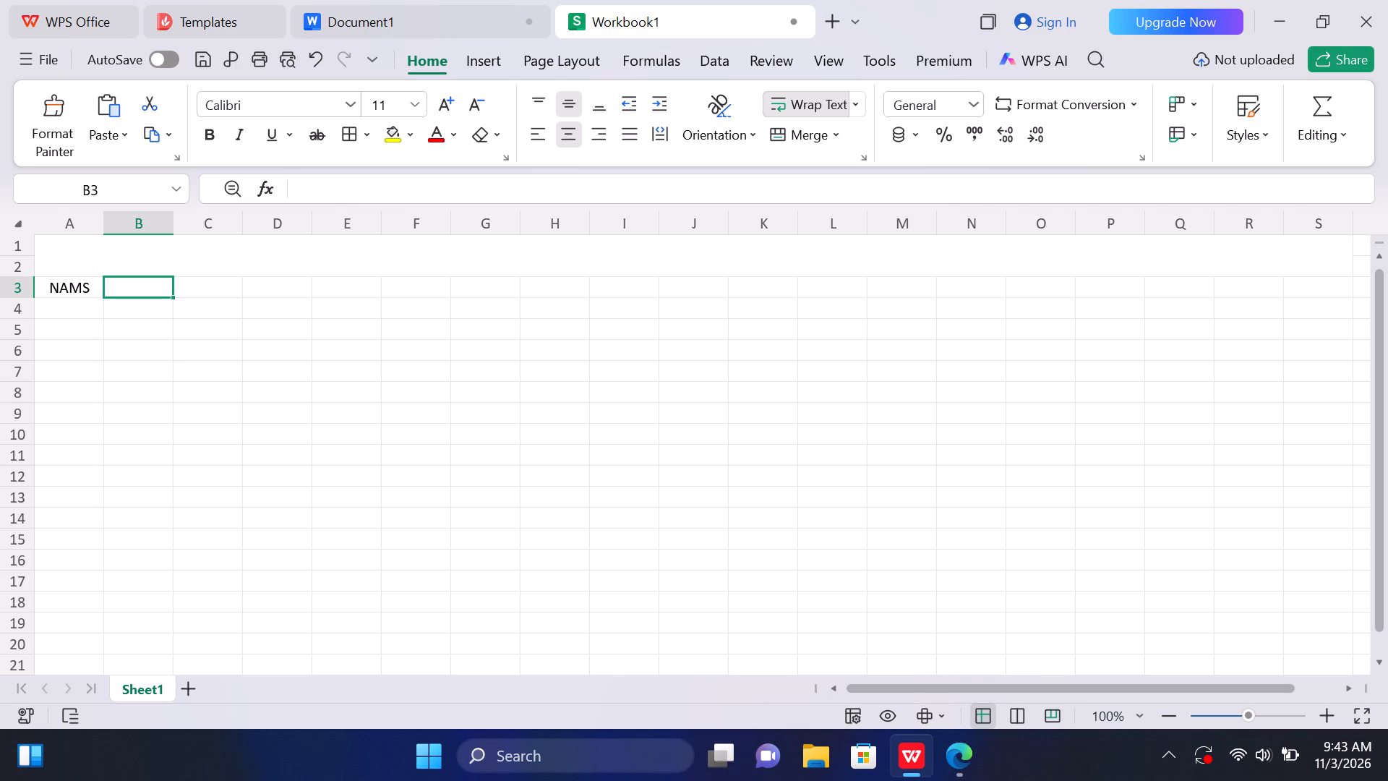
pyautogui.click(84, 222)
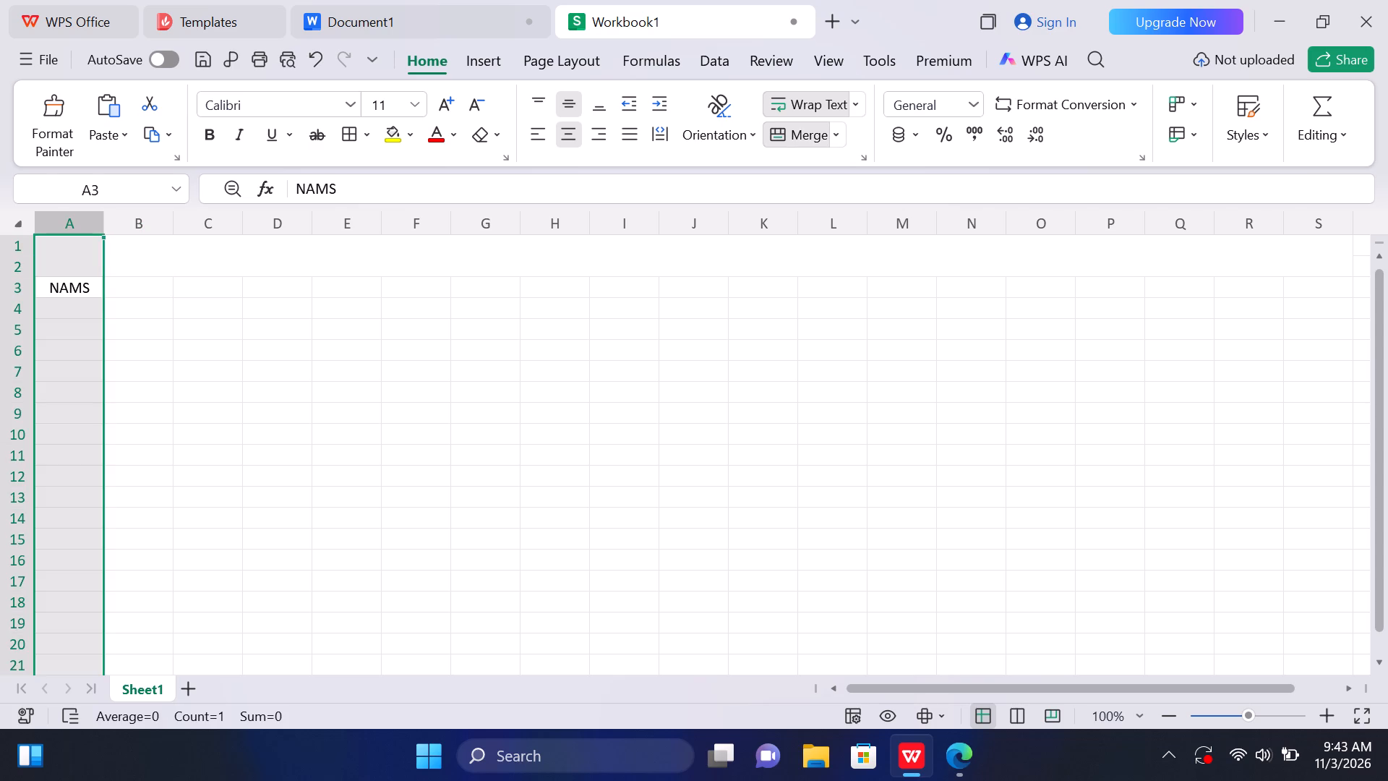
pyautogui.rightClick(84, 222)
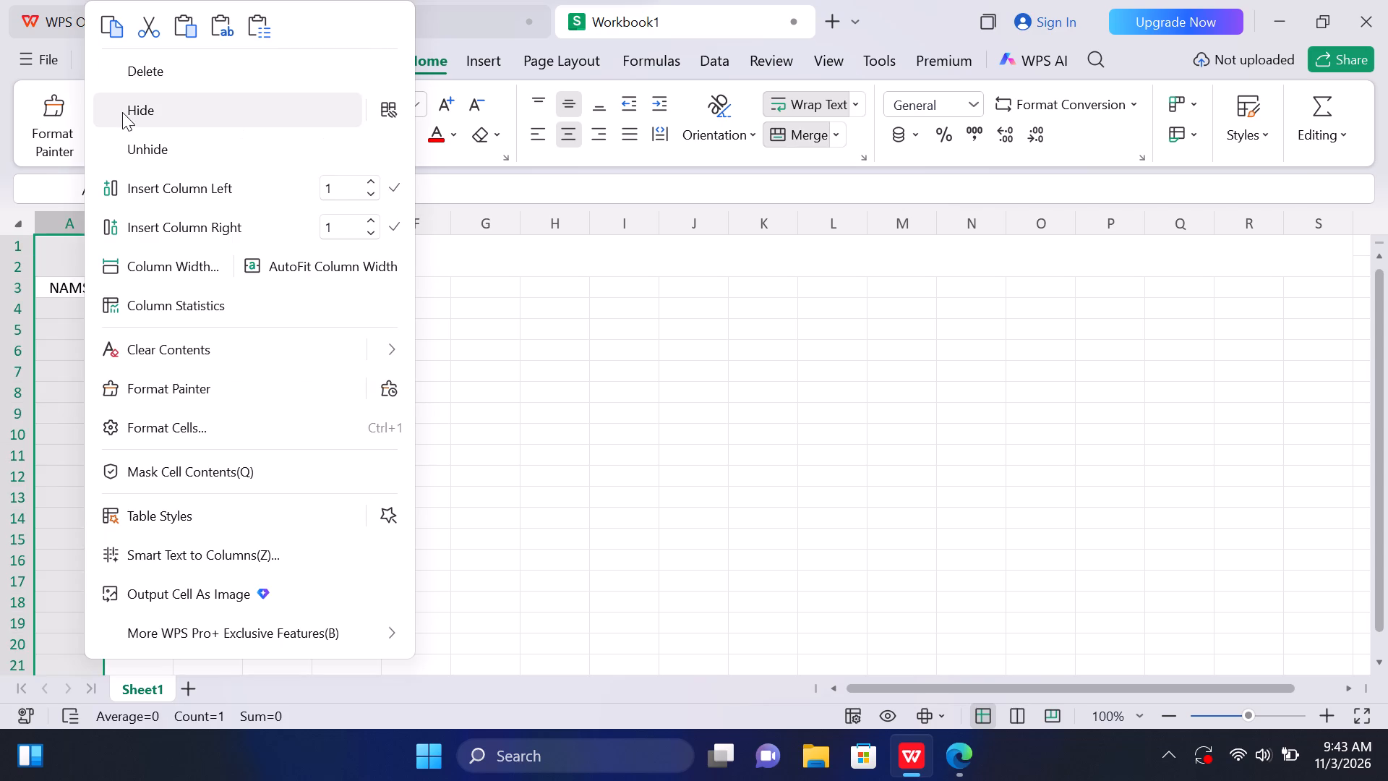
pyautogui.click(222, 189)
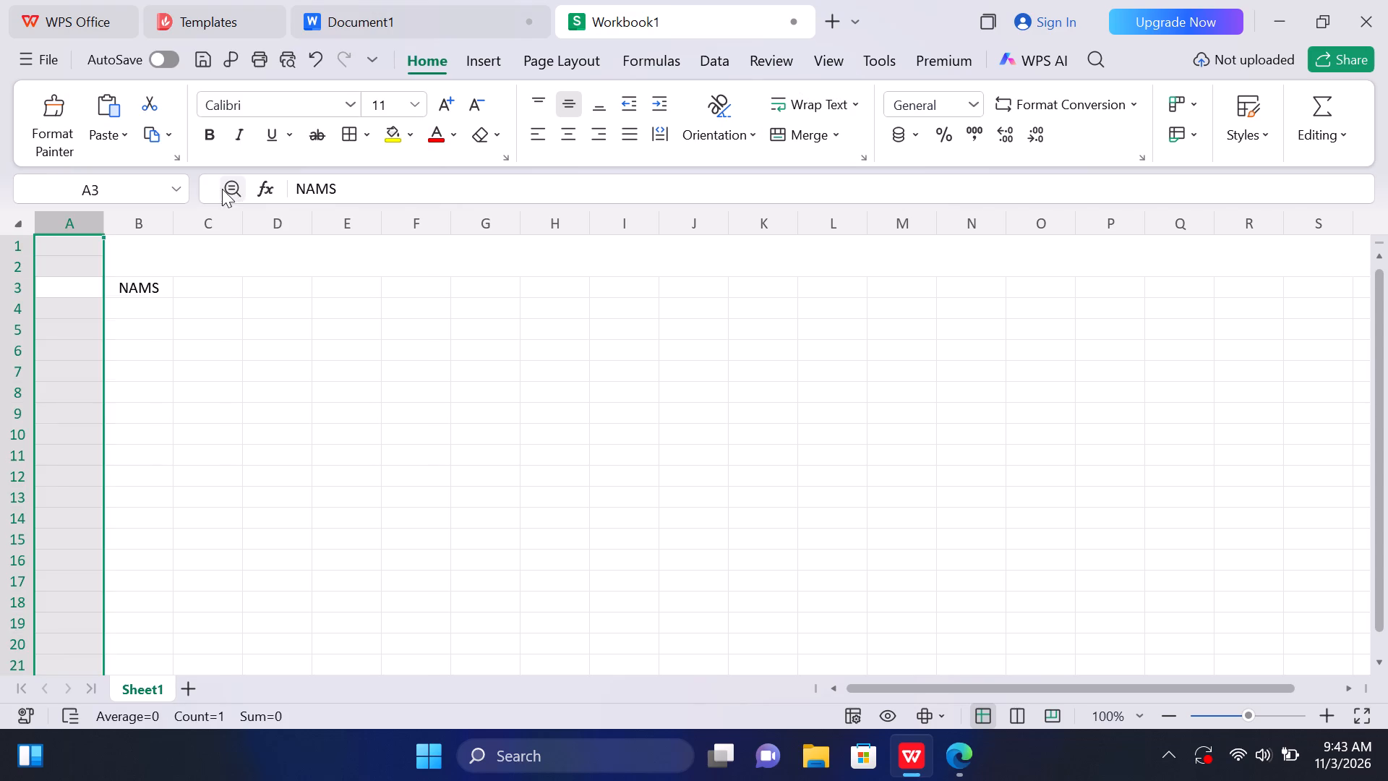
# Correct the header in cell B3 to NAMES.
pyautogui.click(167, 293)
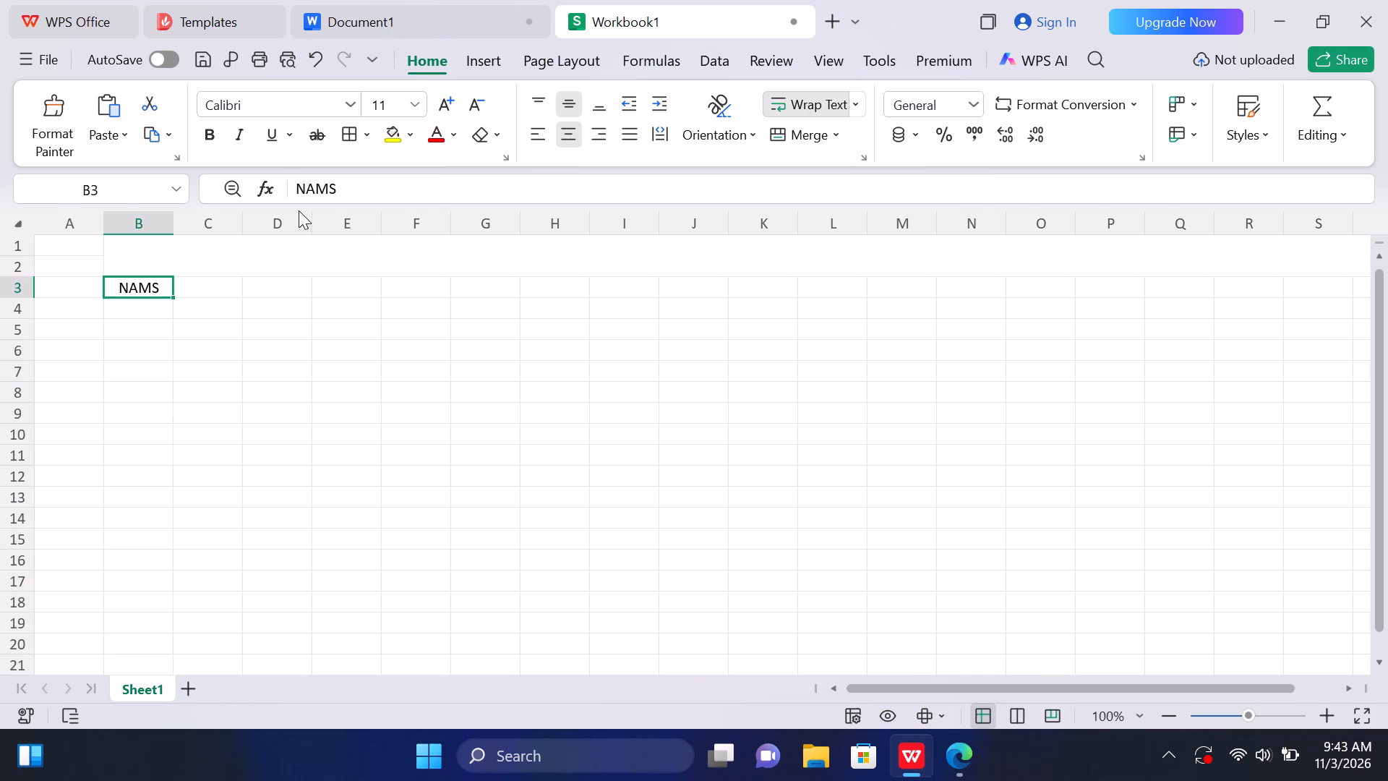
pyautogui.click(351, 200)
pyautogui.press('BackSpace')
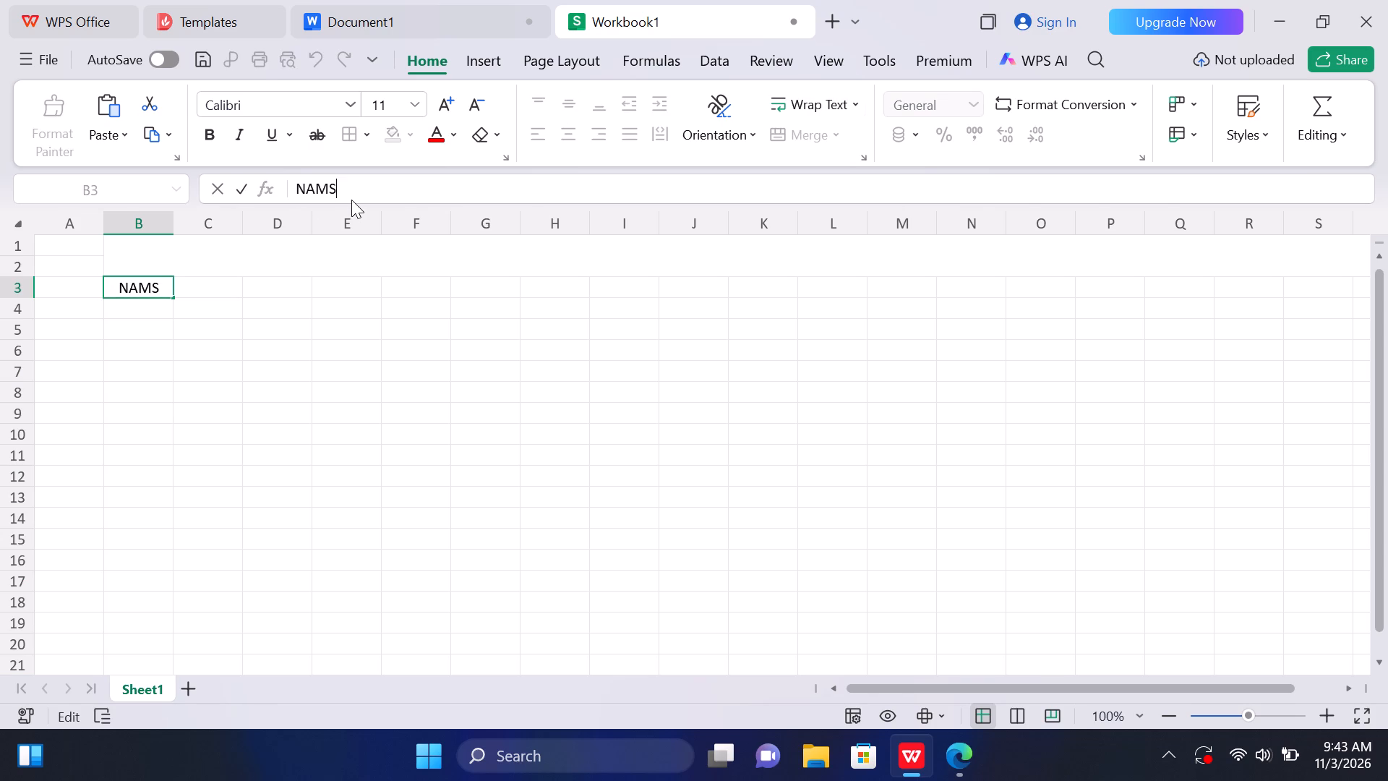
pyautogui.write('ES')
pyautogui.click(55, 292)
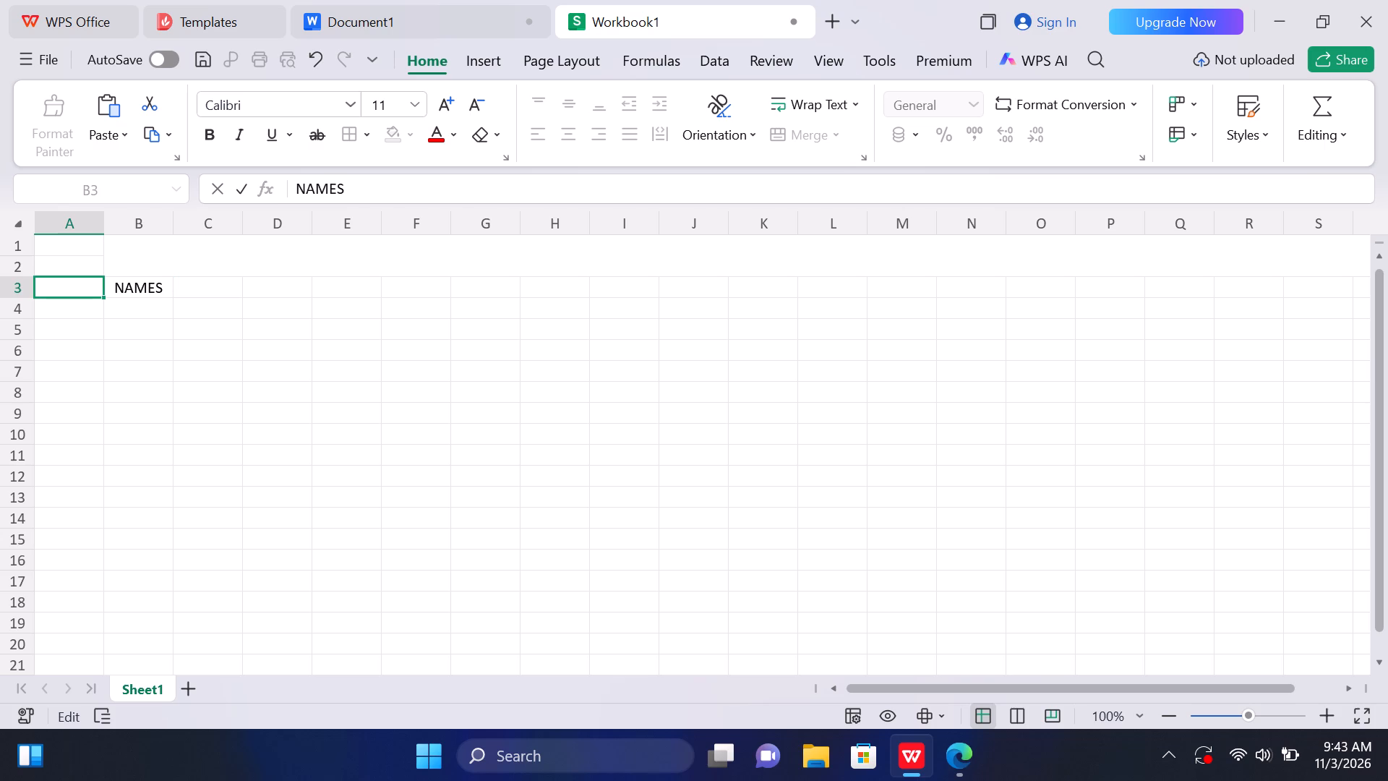
# Enter the number 1 in cell A3, beside the NAMES header.
pyautogui.click(55, 292)
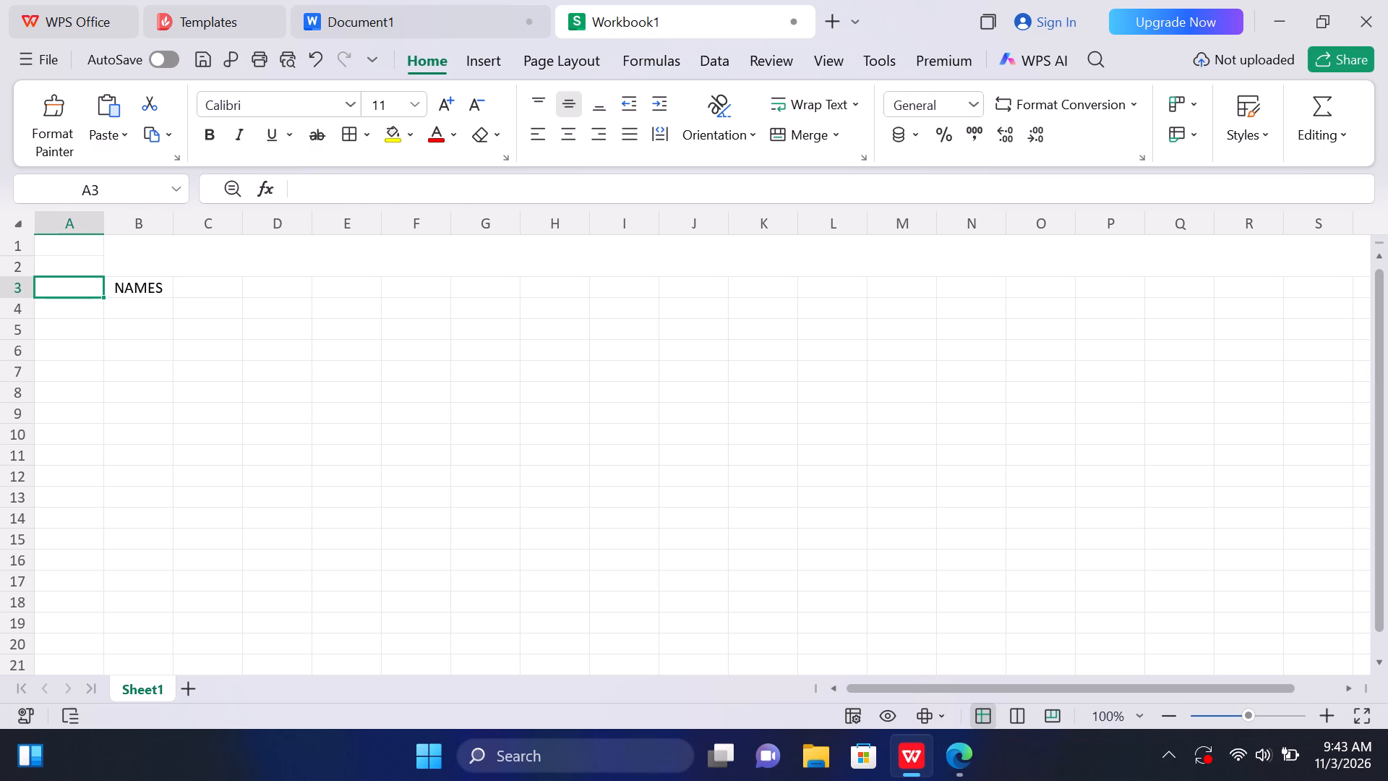
pyautogui.press('1')
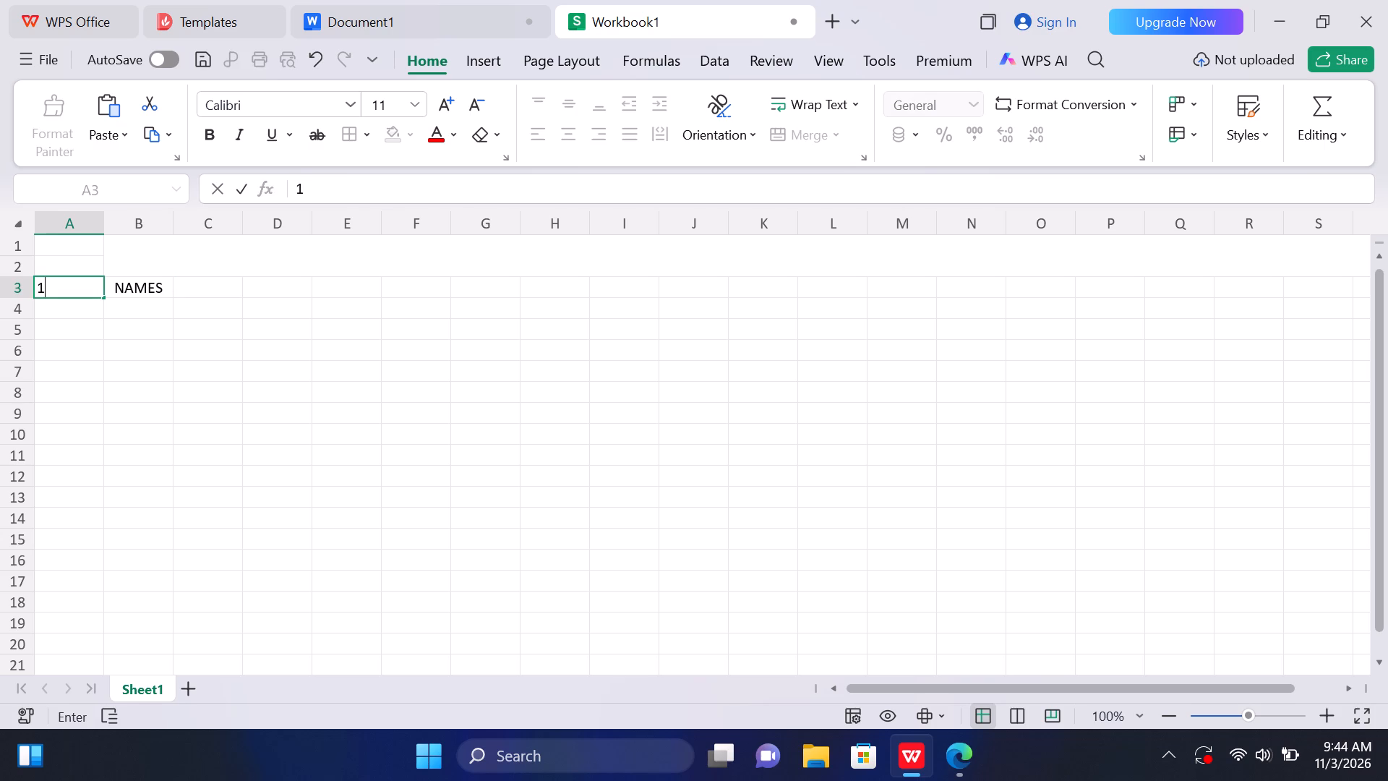
pyautogui.click(103, 291)
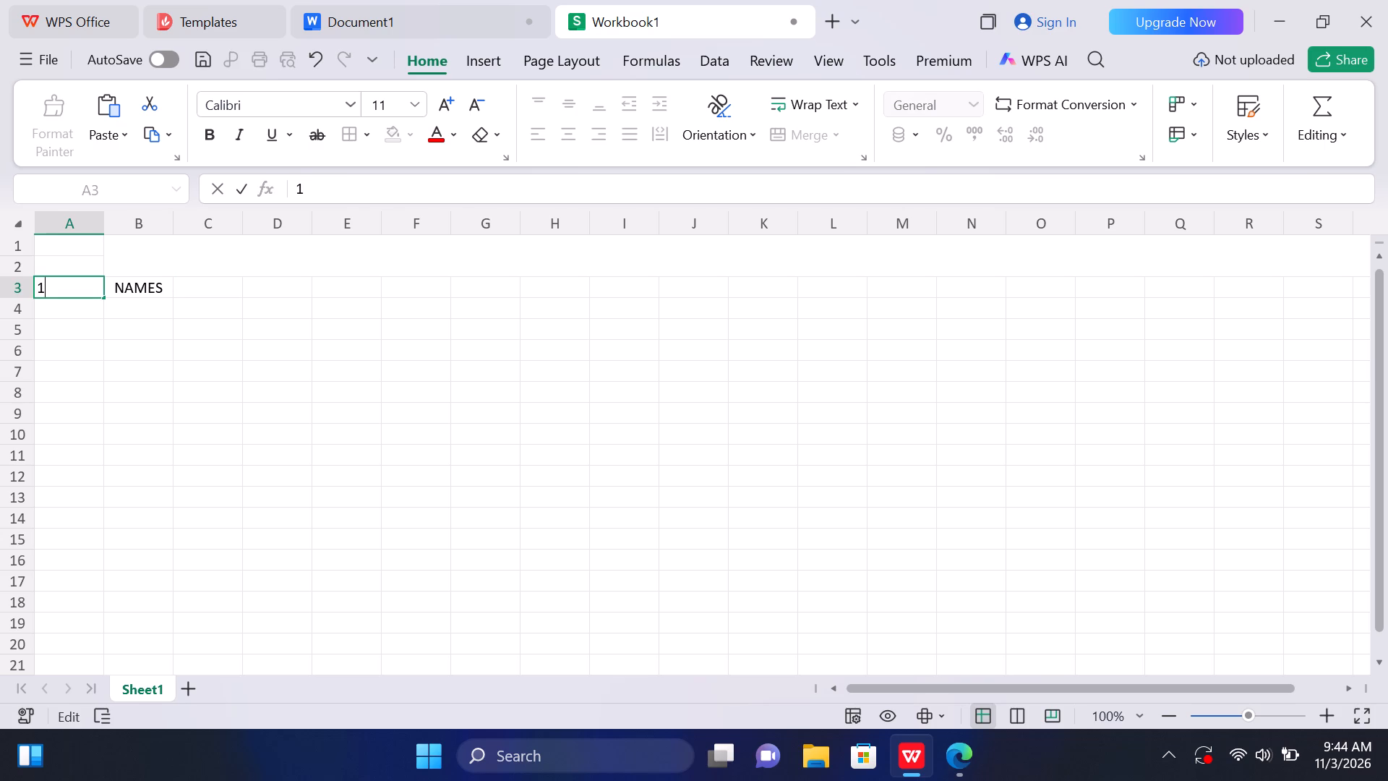
pyautogui.tripleClick(103, 291)
pyautogui.click(139, 355)
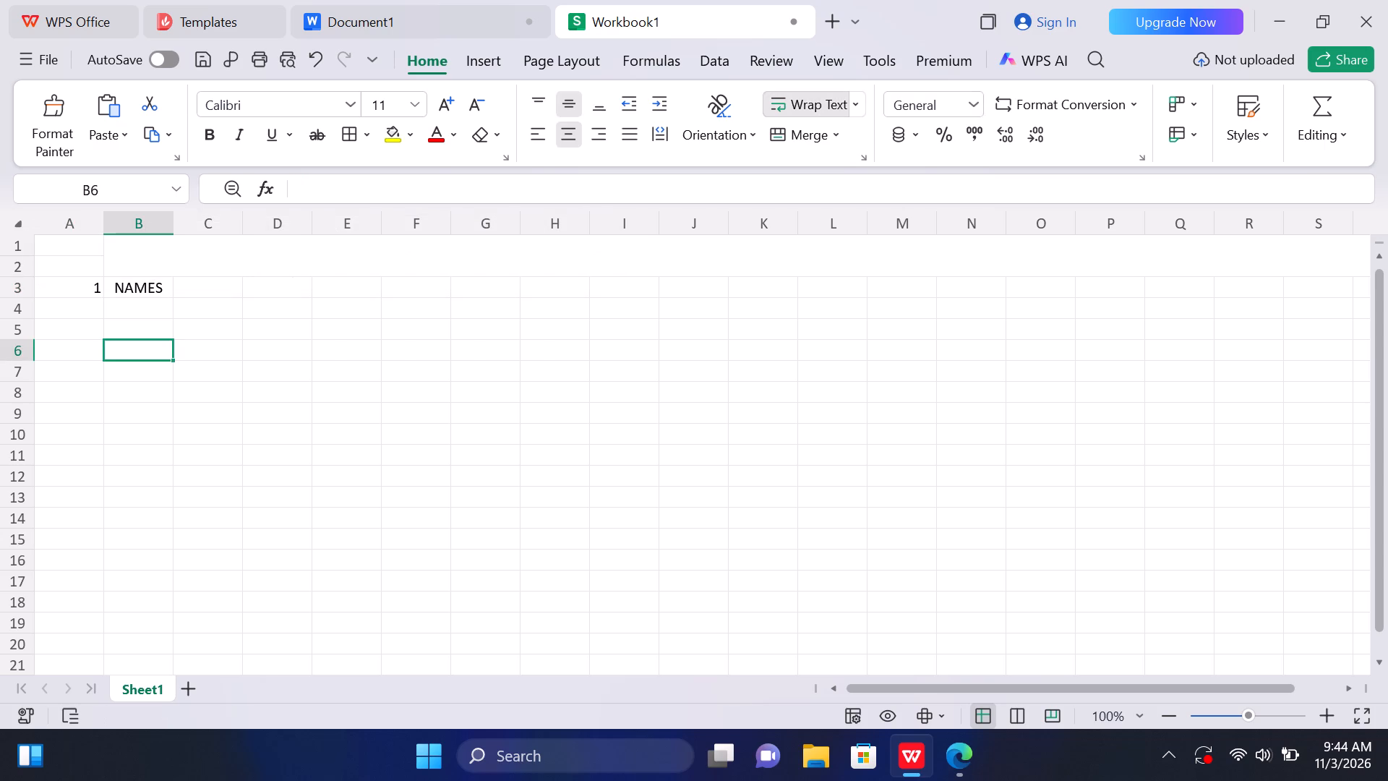
# Enter 2 in cell A4 and fill the number series down column A to 24.
pyautogui.click(97, 302)
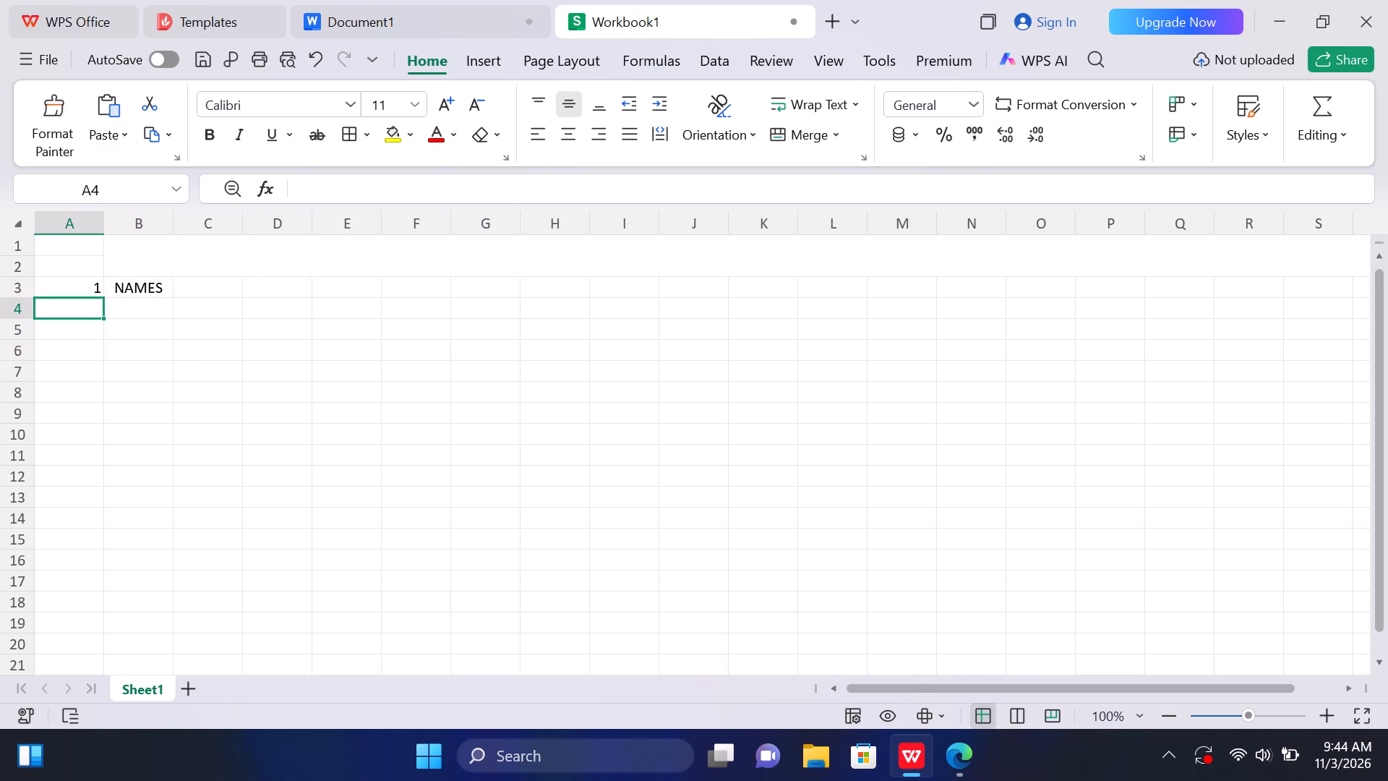
pyautogui.press('2')
pyautogui.click(97, 302)
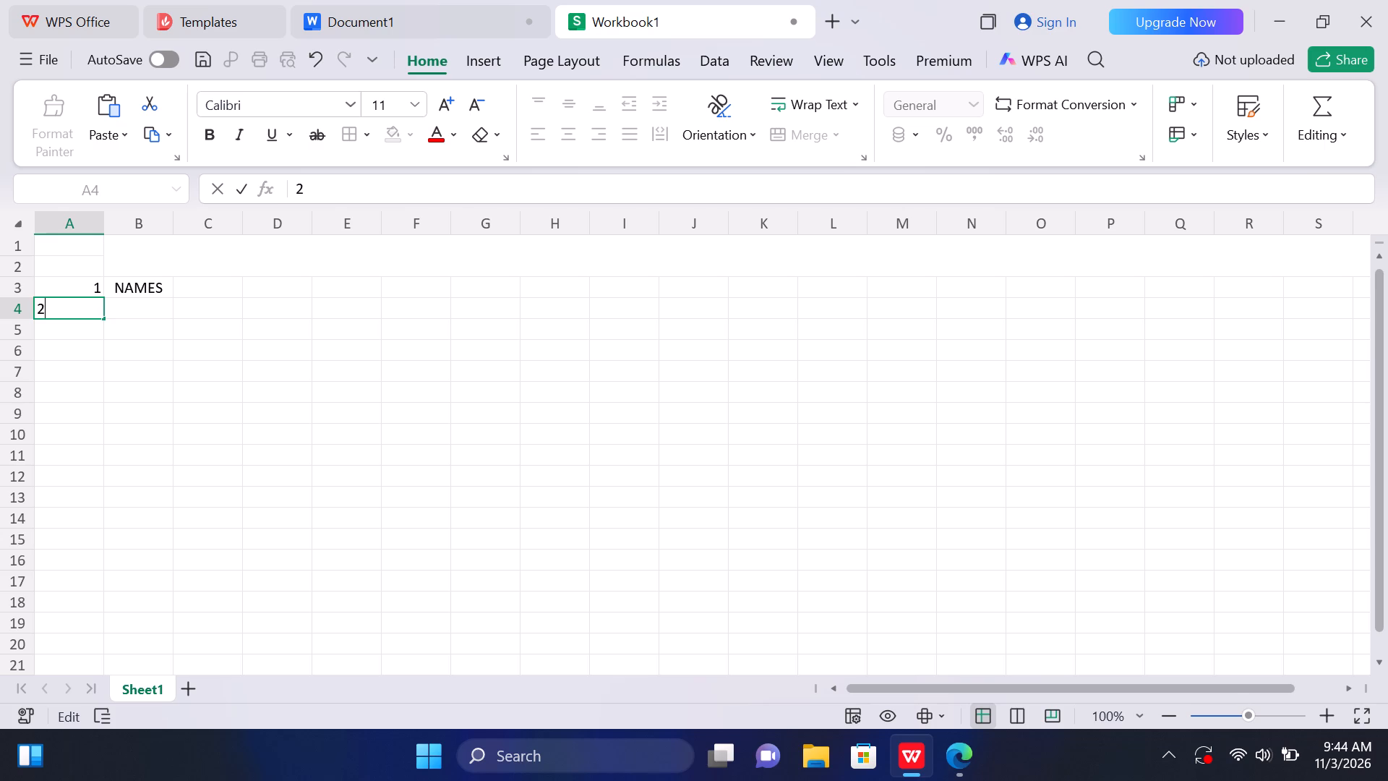
pyautogui.moveTo(103, 320); pyautogui.dragTo(132, 486)
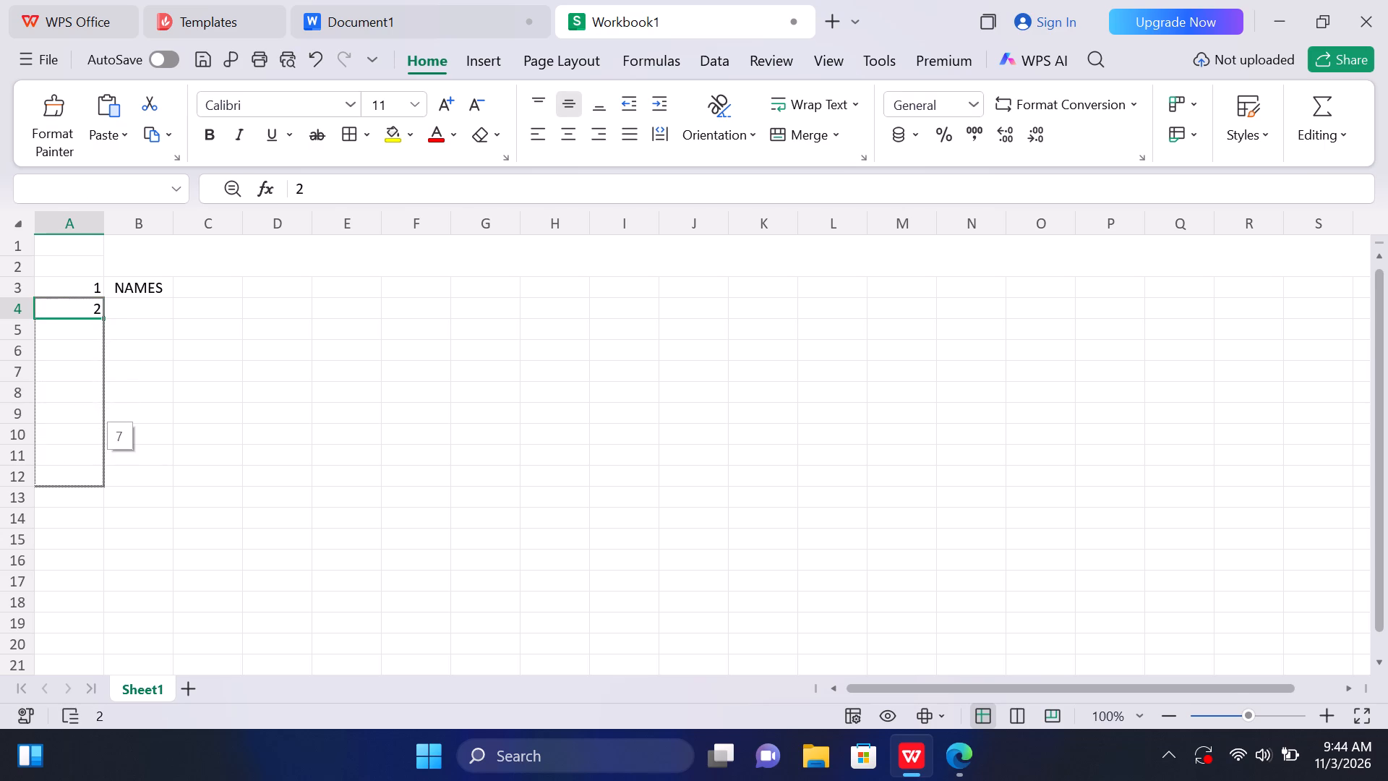
pyautogui.moveTo(132, 486); pyautogui.dragTo(121, 571)
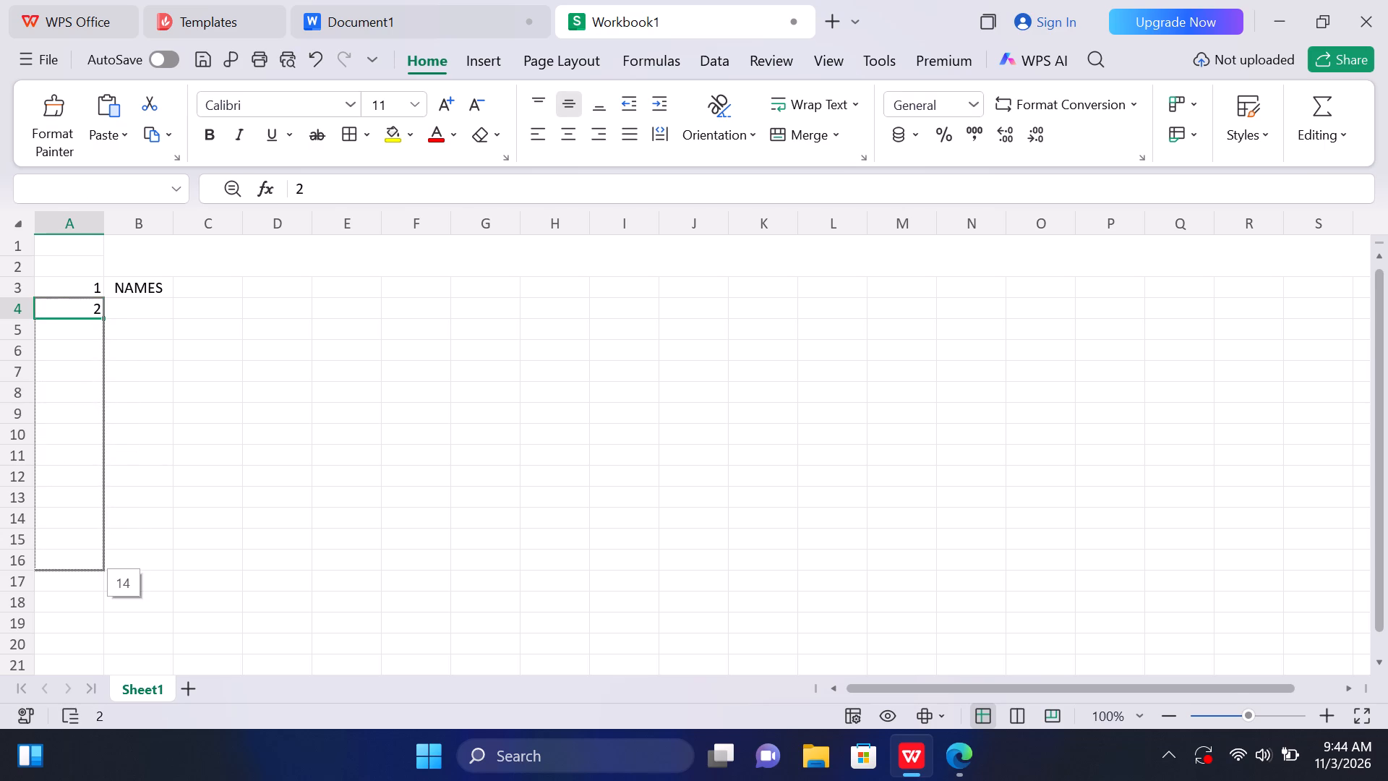
pyautogui.moveTo(121, 571); pyautogui.dragTo(116, 603)
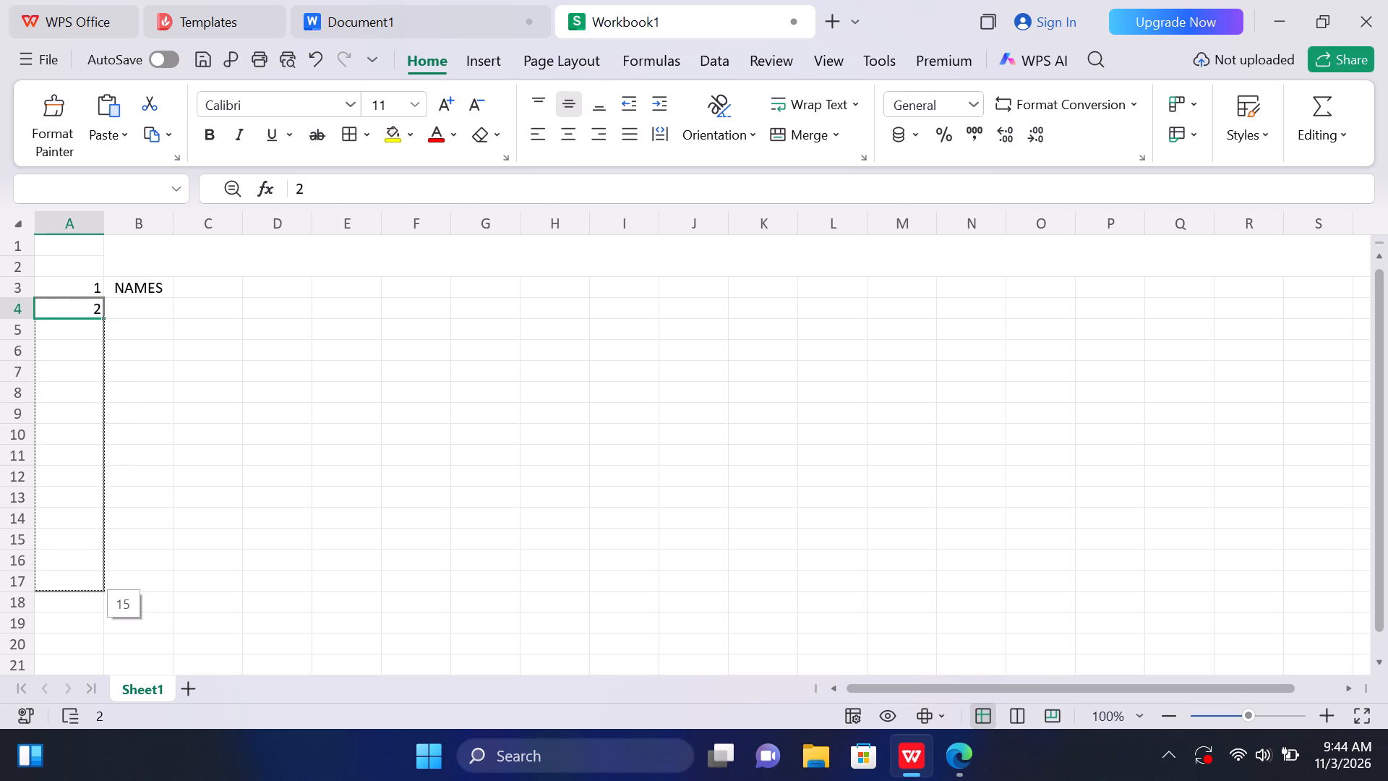
pyautogui.moveTo(116, 603); pyautogui.dragTo(107, 618)
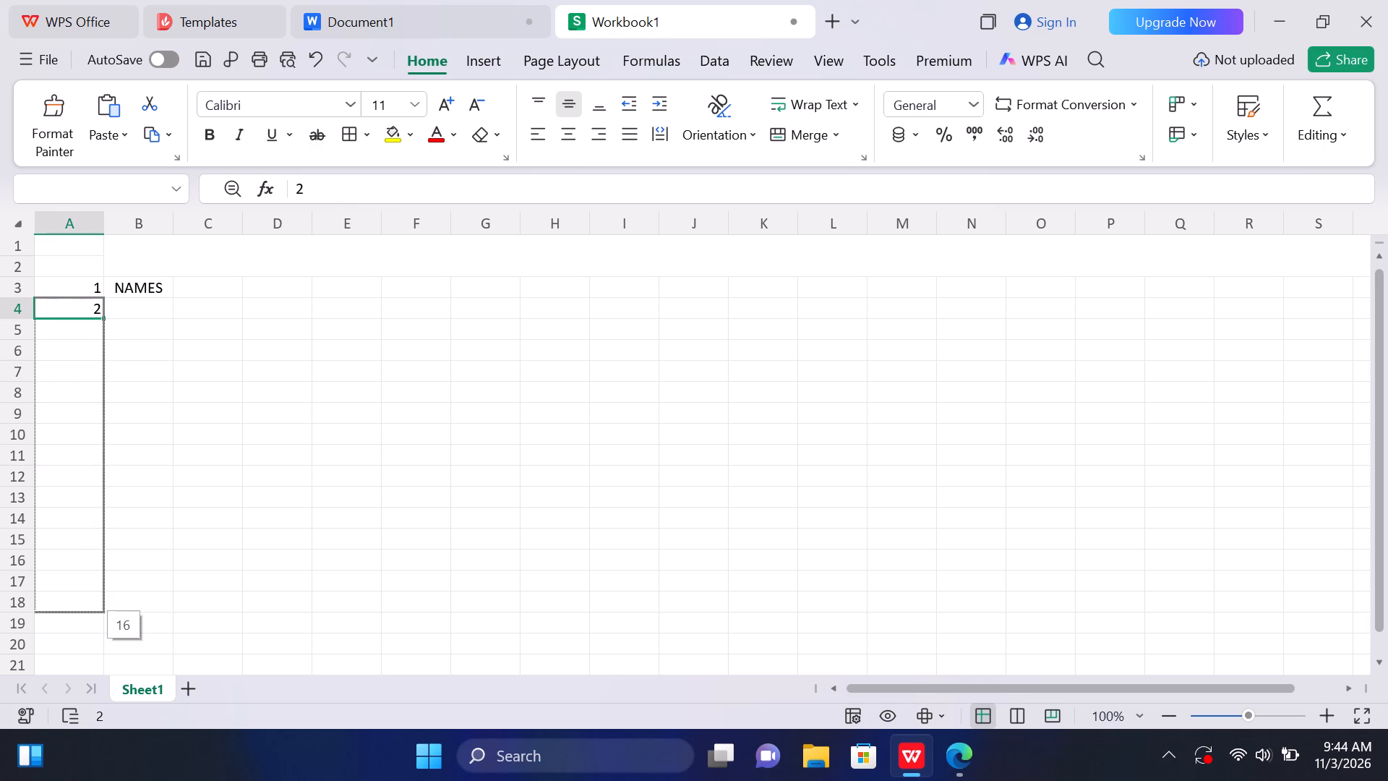
pyautogui.moveTo(107, 618); pyautogui.dragTo(100, 650)
pyautogui.moveTo(100, 650); pyautogui.dragTo(93, 669)
pyautogui.click(171, 584)
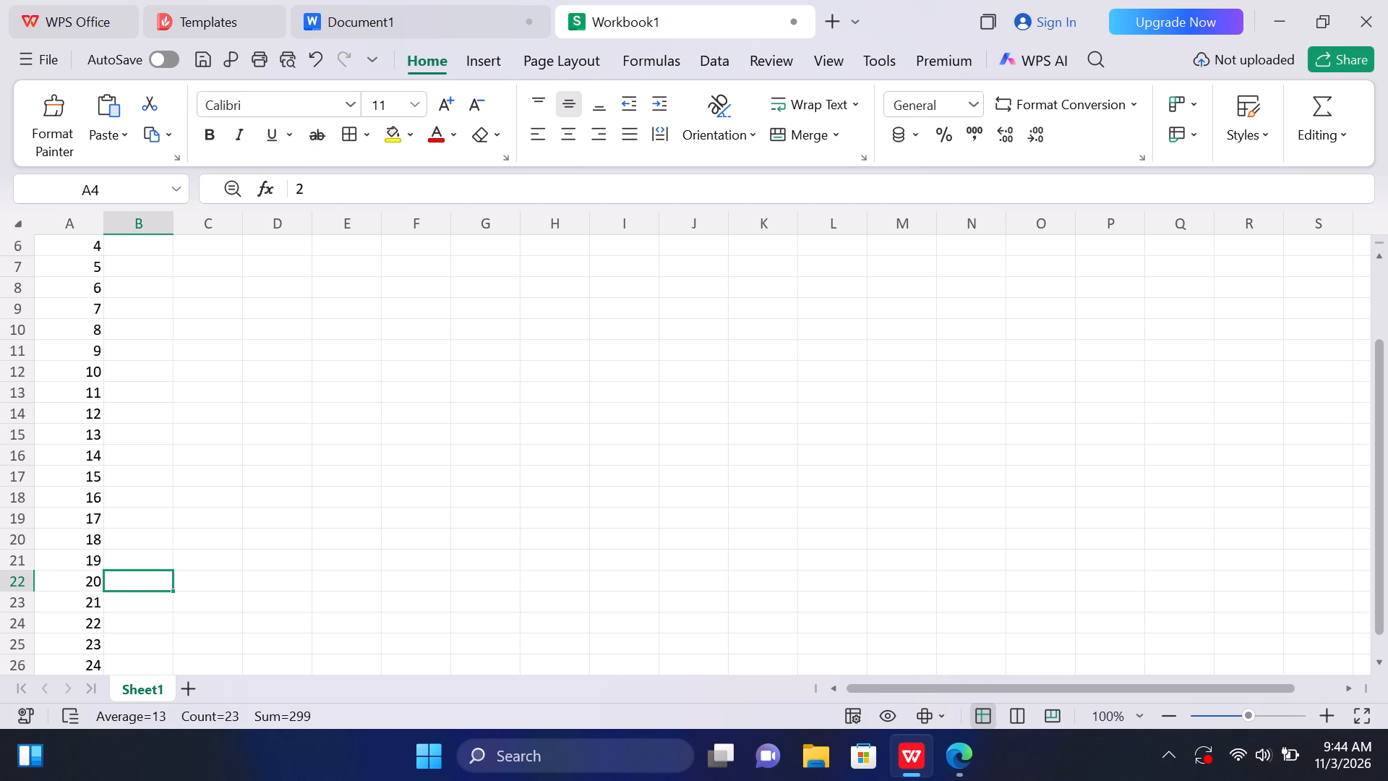
# Insert one blank row above row 3, which holds the NAMES header.
pyautogui.tripleClick(1377, 252)
pyautogui.click(1377, 252)
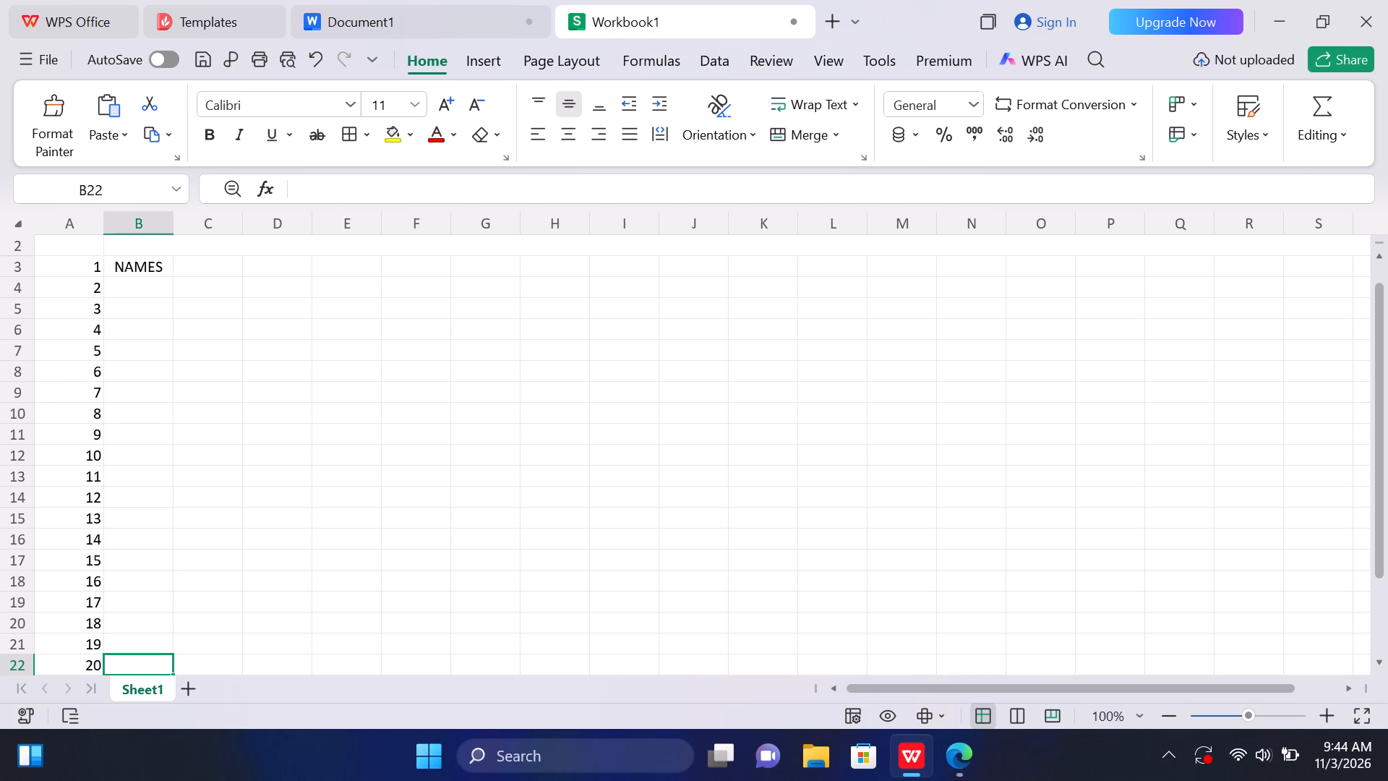
pyautogui.click(138, 265)
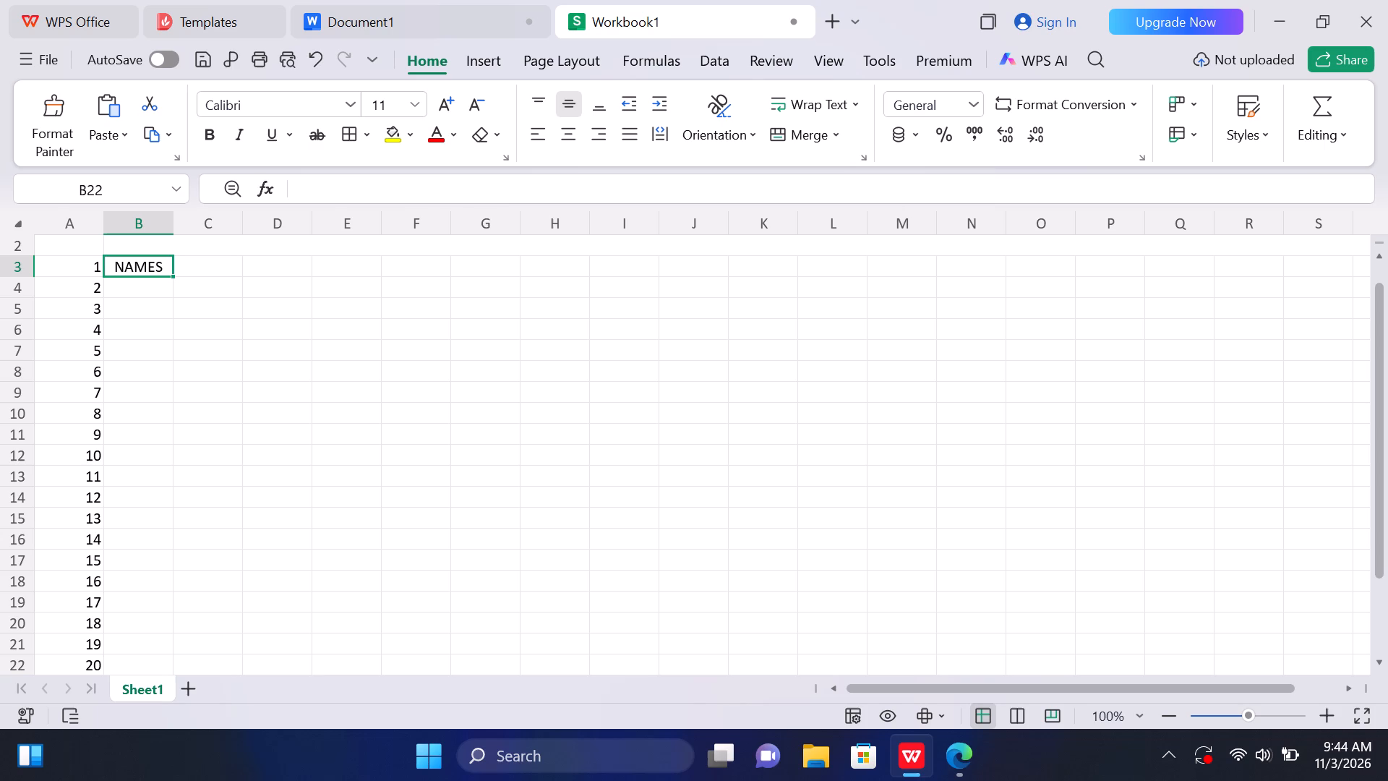
pyautogui.click(20, 265)
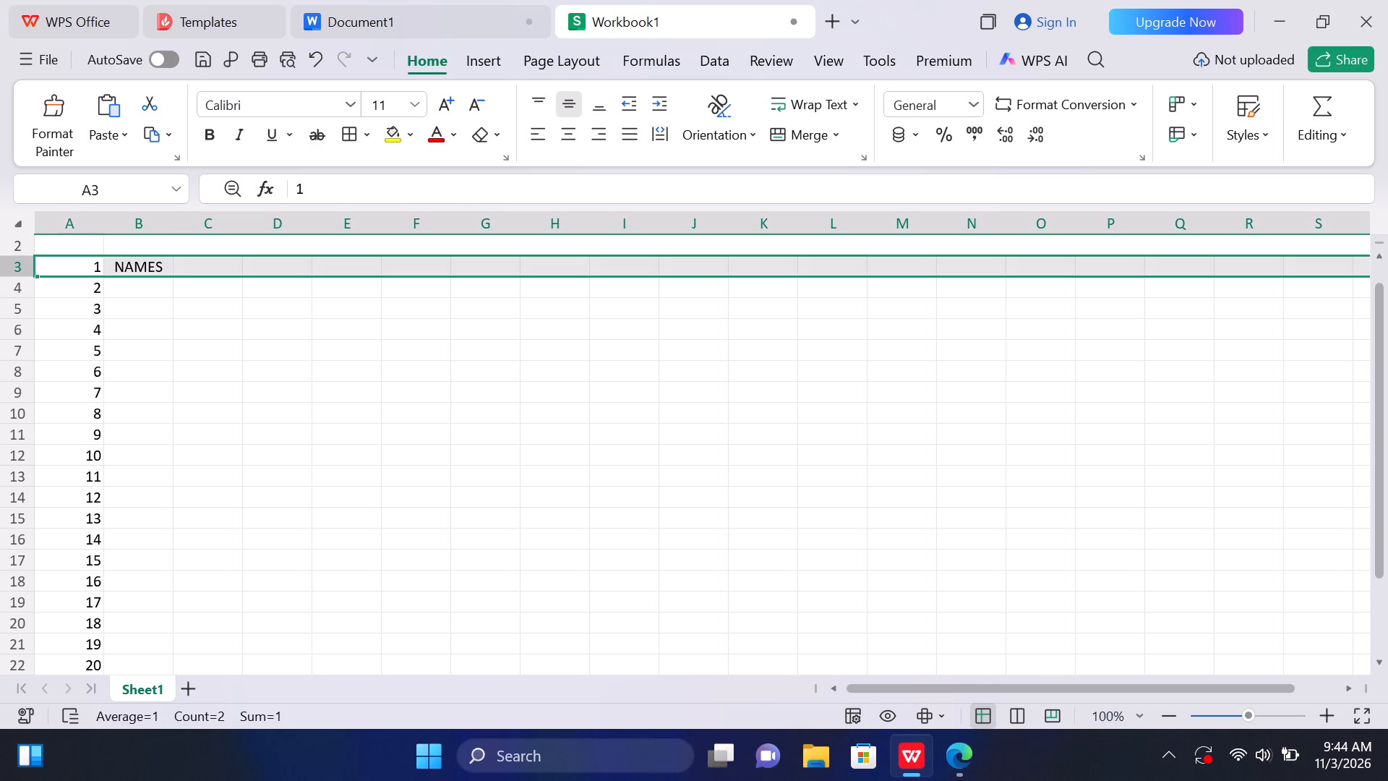
pyautogui.rightClick(20, 265)
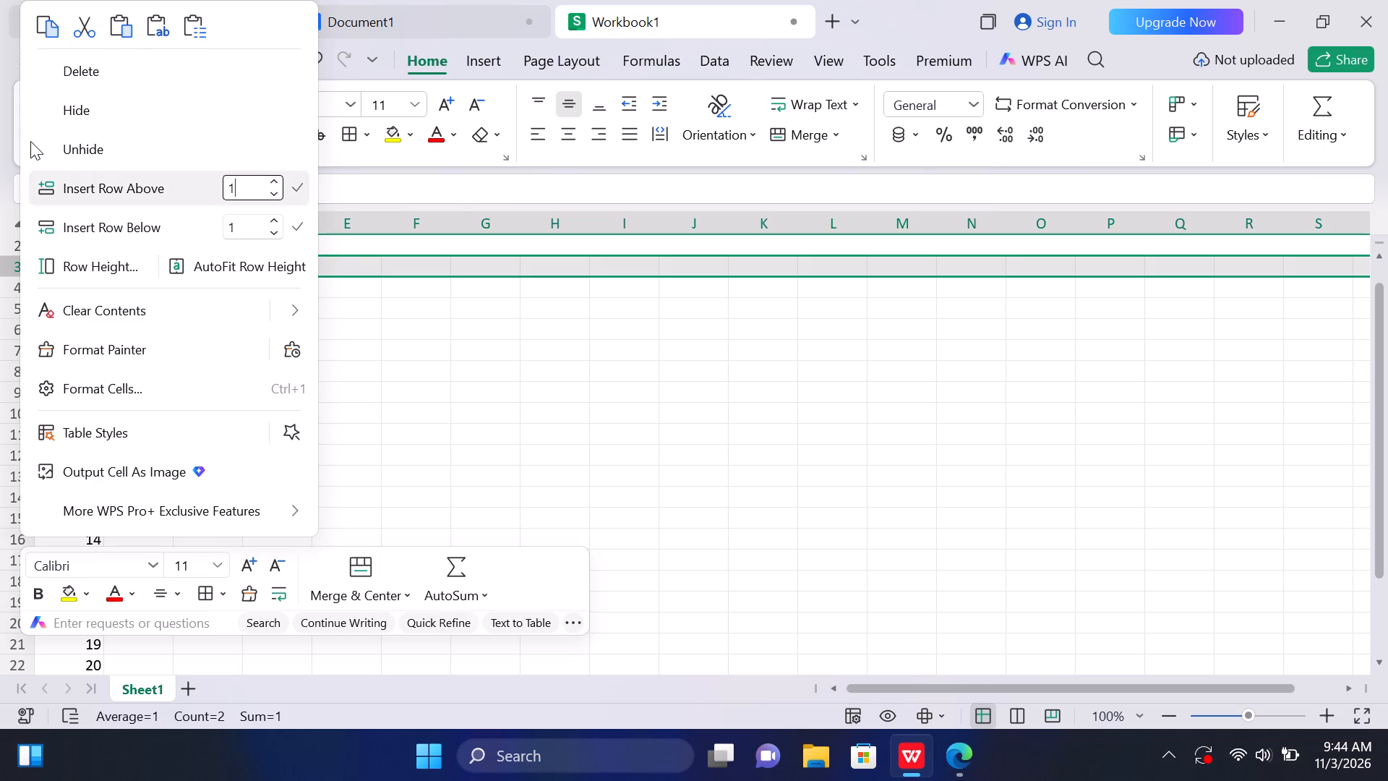
pyautogui.click(130, 199)
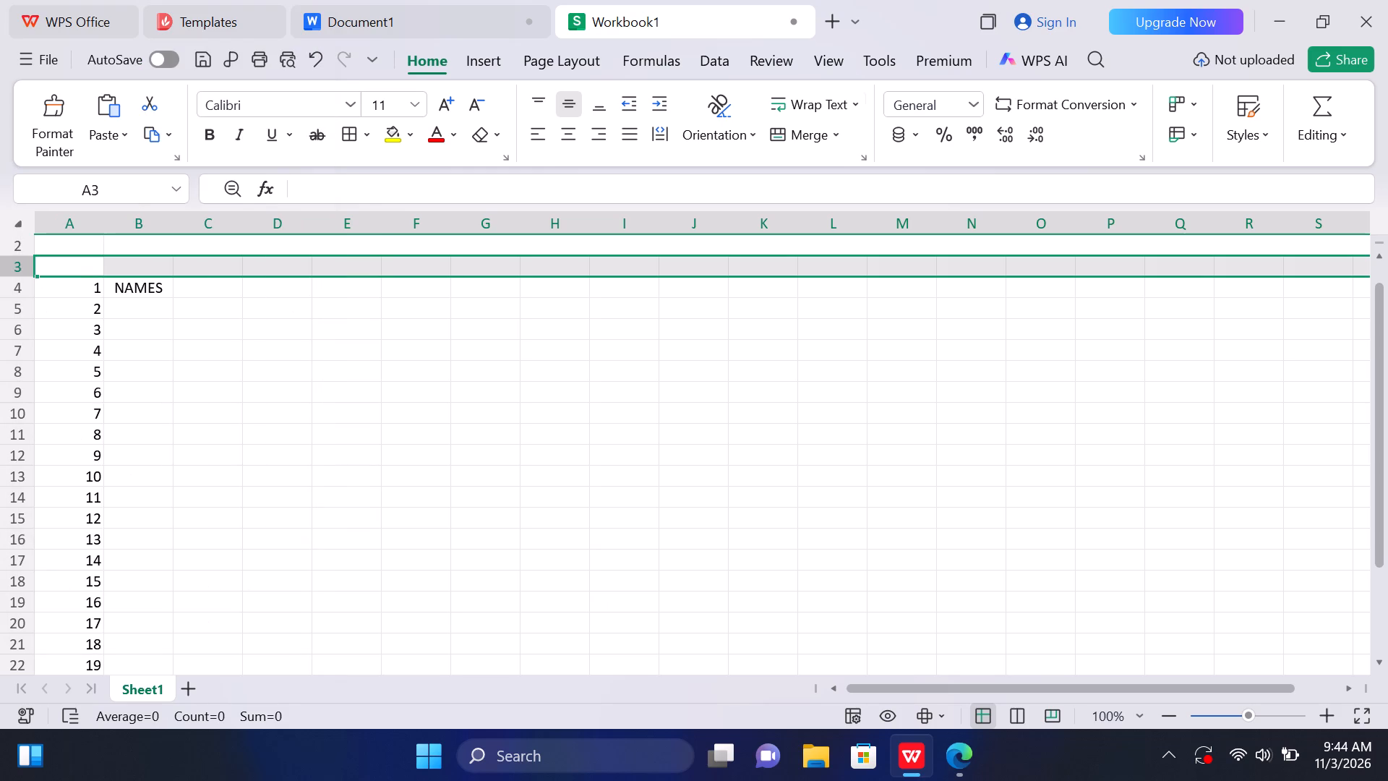
# Copy the NAMES header from cell B4 into cell B3 of the new blank row.
pyautogui.click(156, 289)
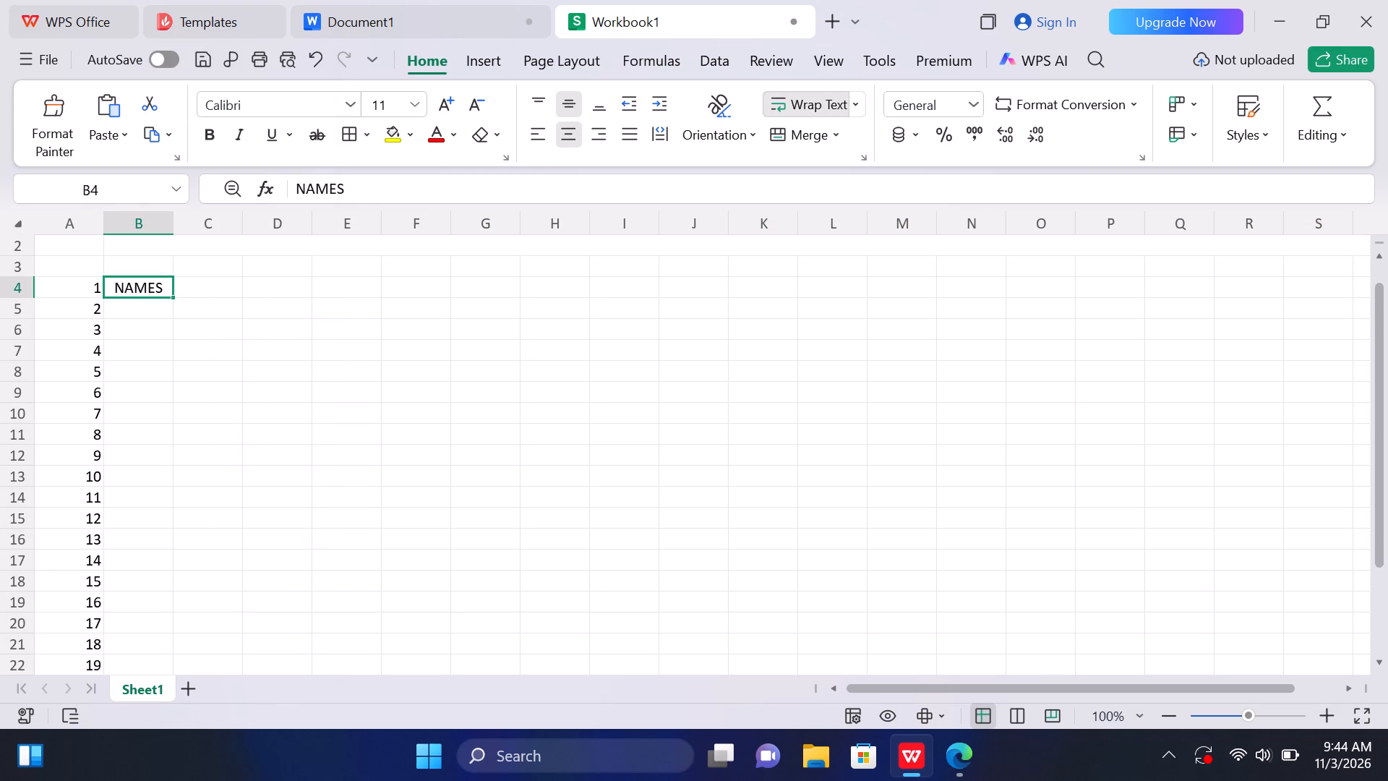
pyautogui.hotkey('ctrl', 'c')
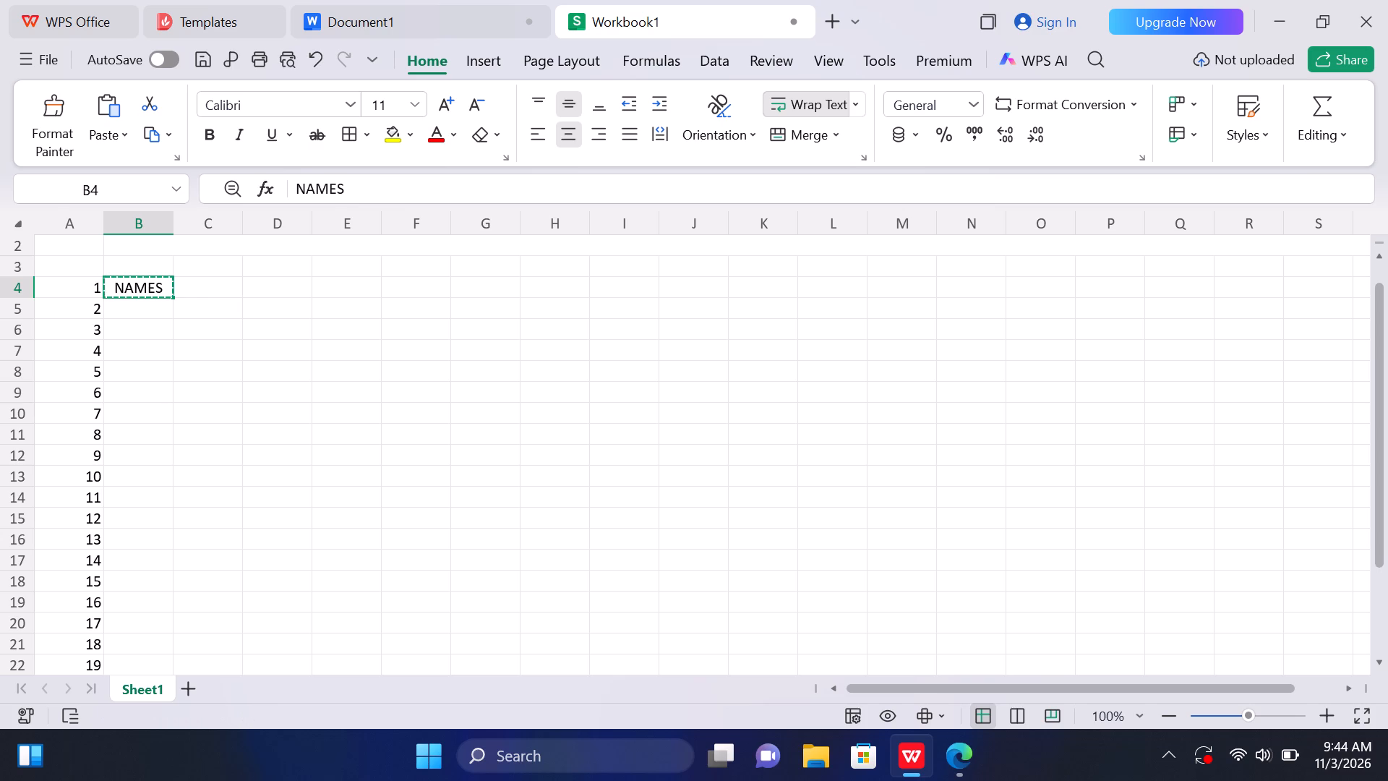
pyautogui.click(150, 267)
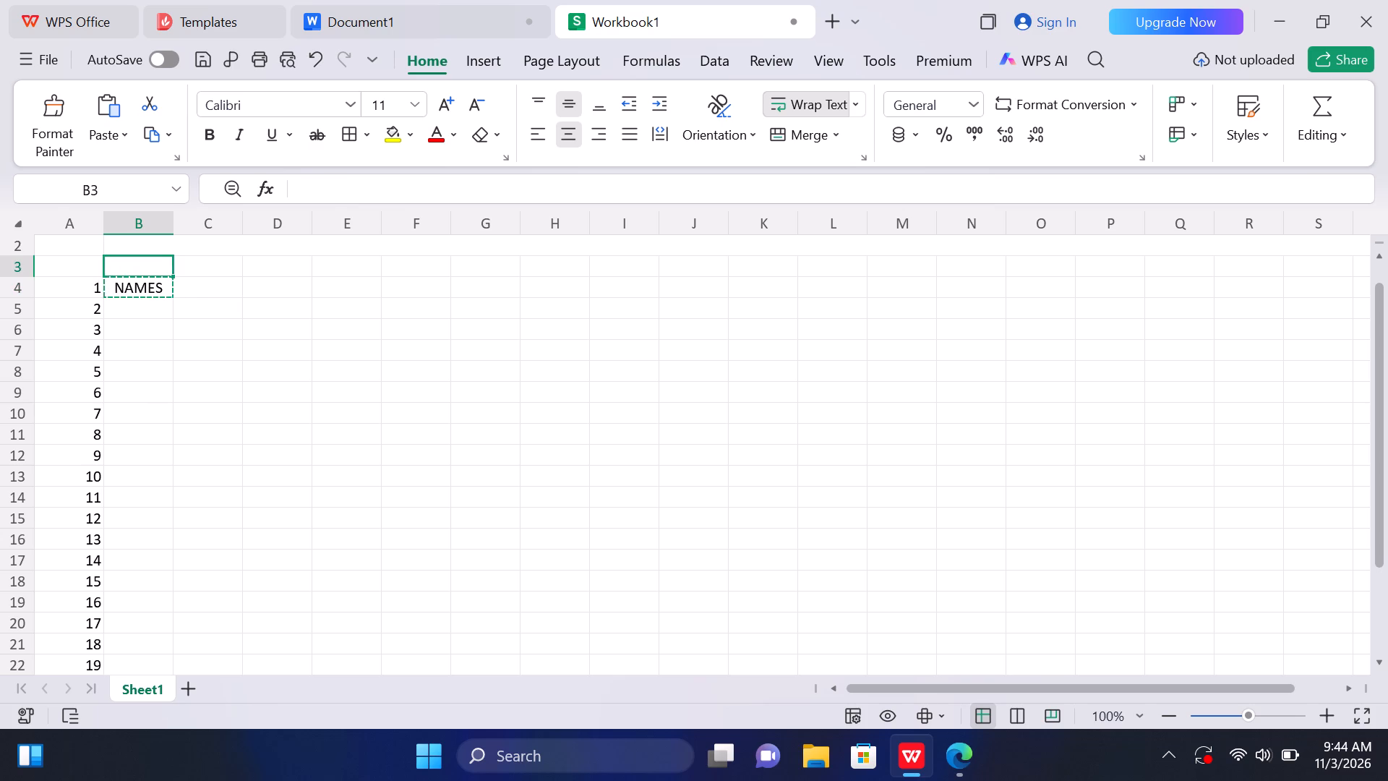
pyautogui.press('ctrl+super+v')
pyautogui.hotkey('ctrl', 'v')
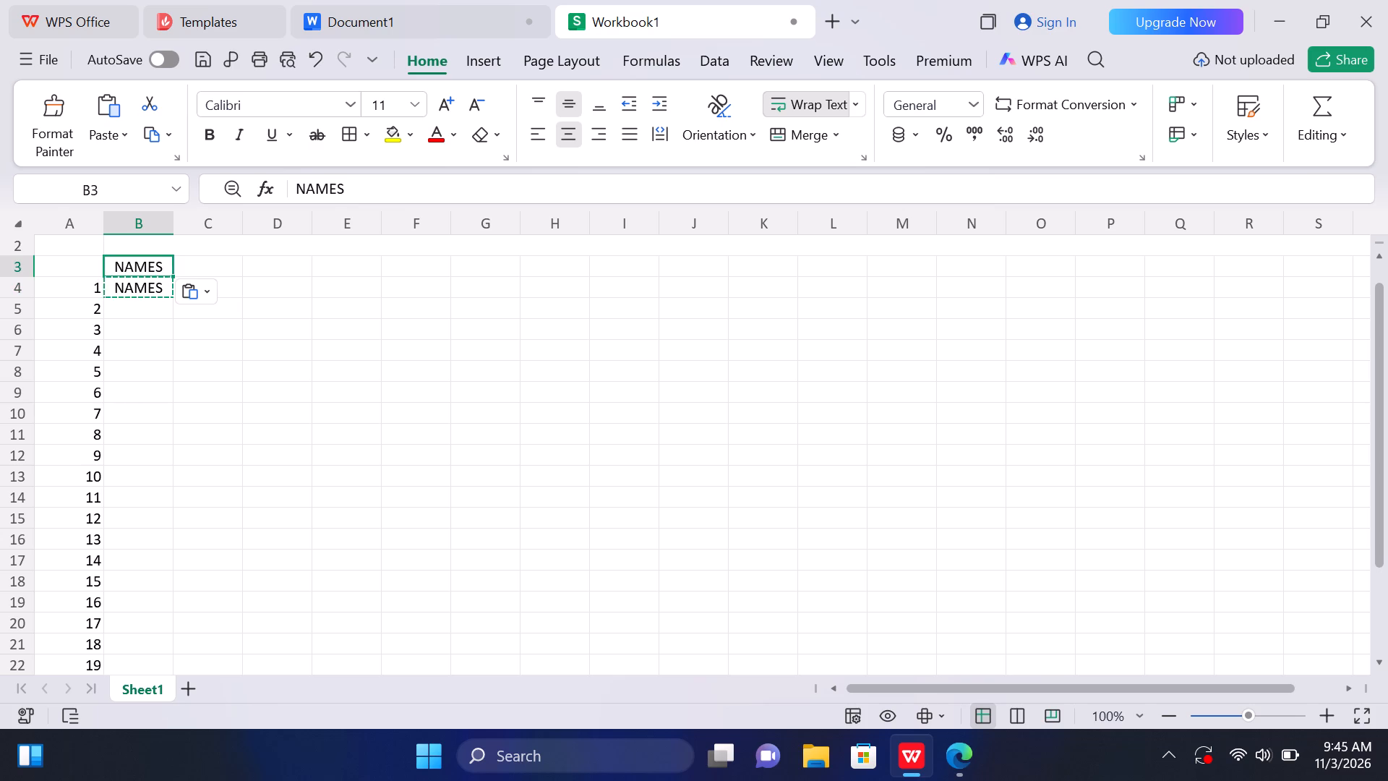
# Clear the duplicate NAMES text from cell B4, beside number 1.
pyautogui.click(147, 291)
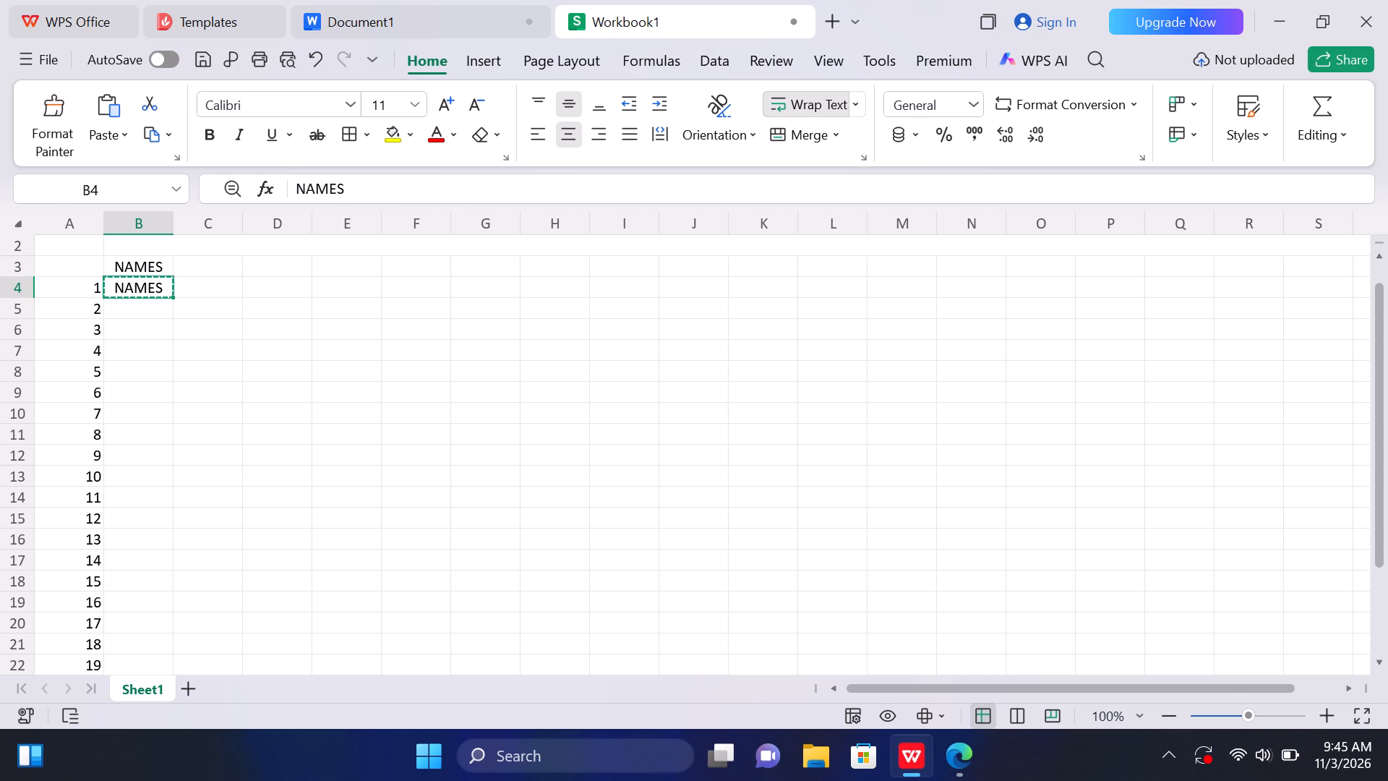
pyautogui.doubleClick(147, 291)
pyautogui.hotkey('ctrl', 'x')
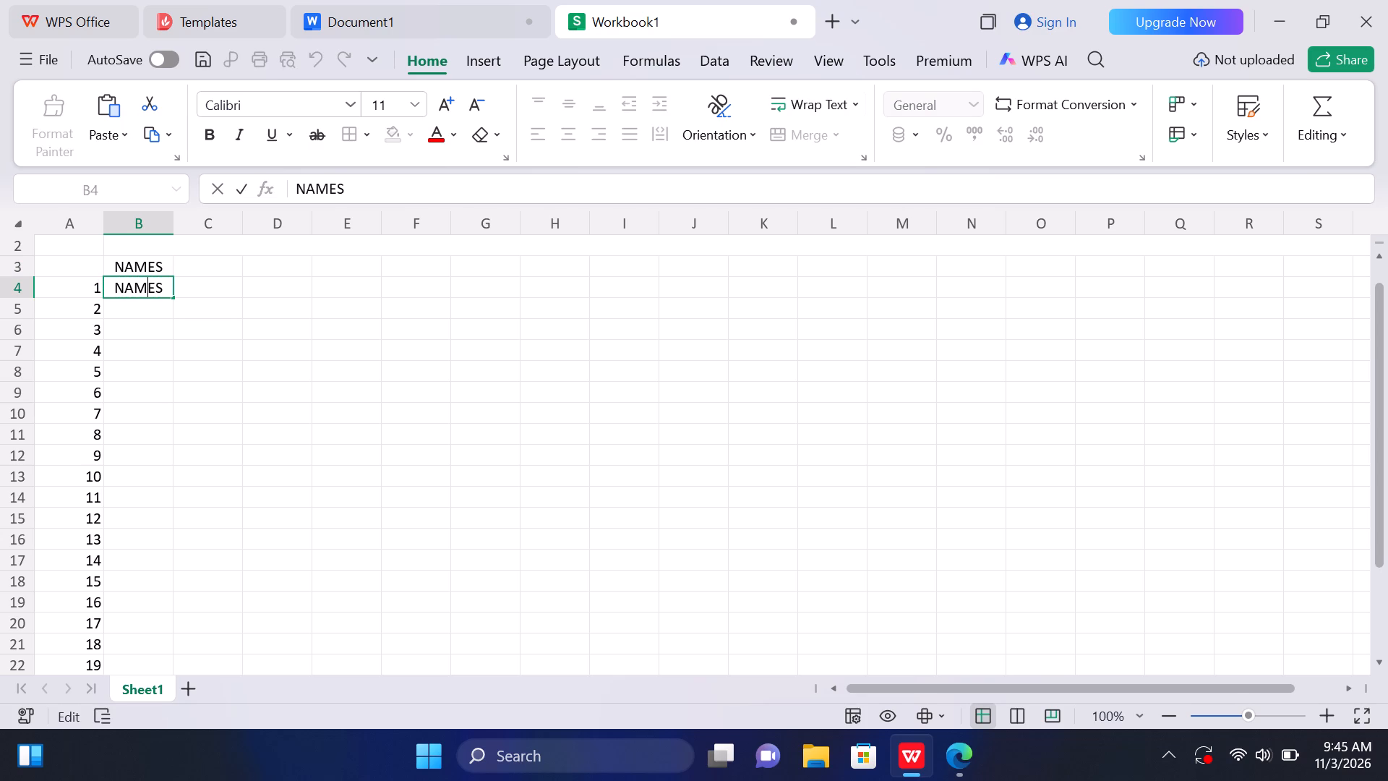
pyautogui.press('Delete')
pyautogui.press('Delete')
pyautogui.press('Delete')
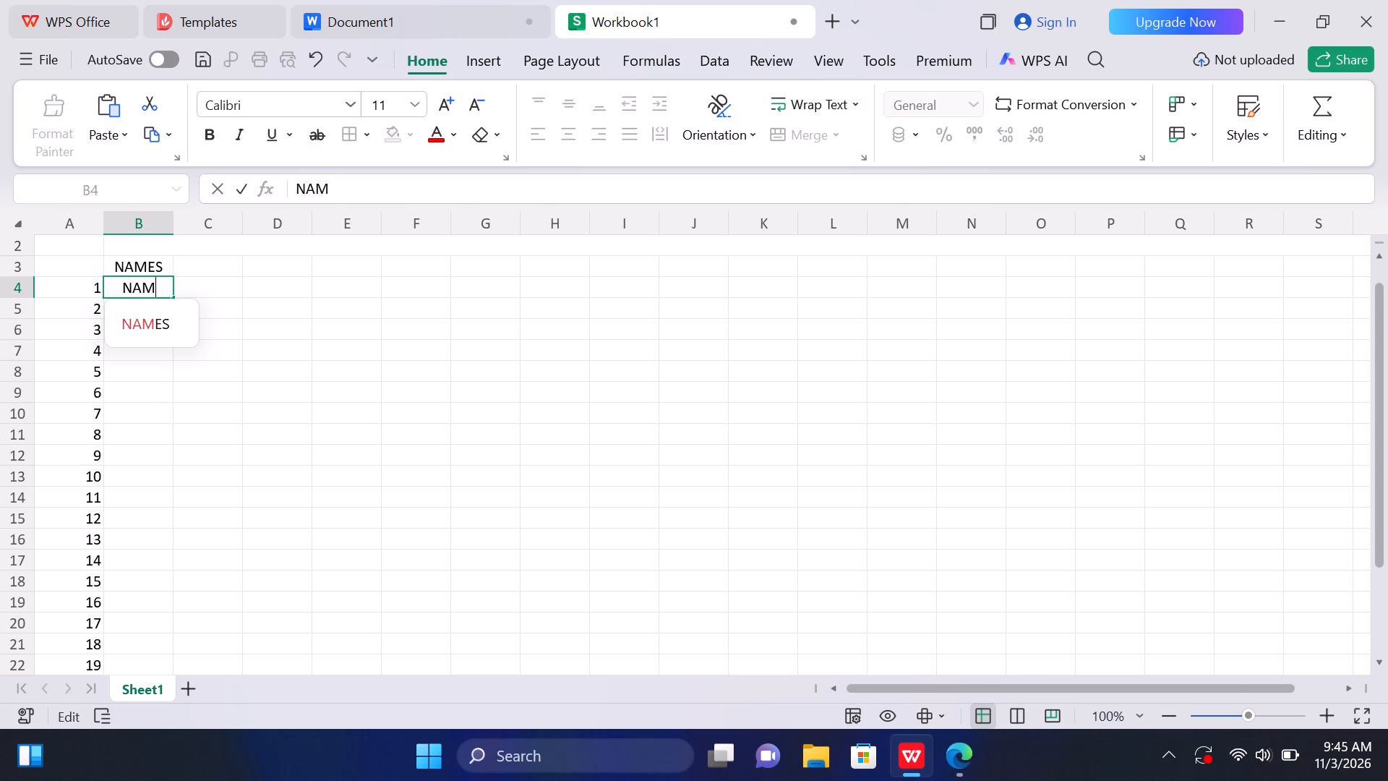
pyautogui.press('Delete')
pyautogui.press('Delete')
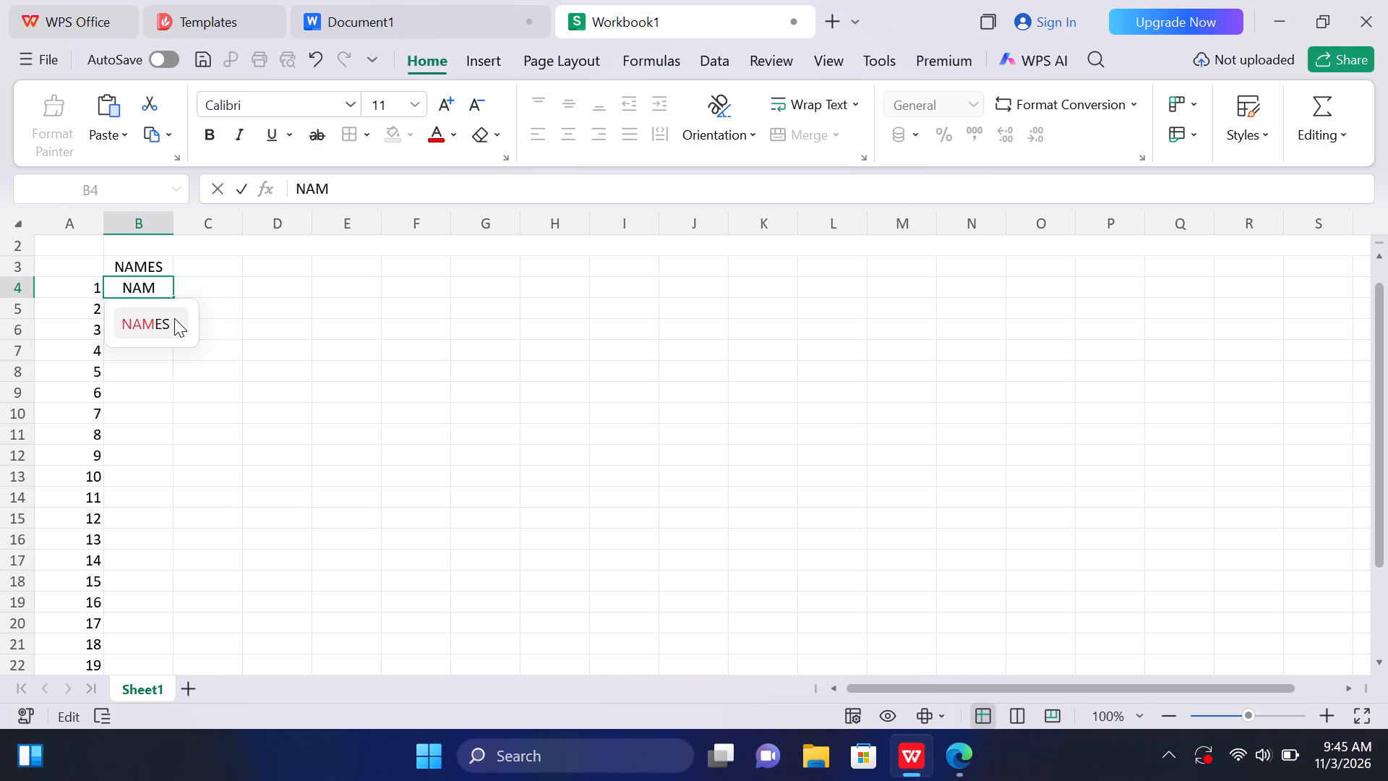
pyautogui.click(174, 318)
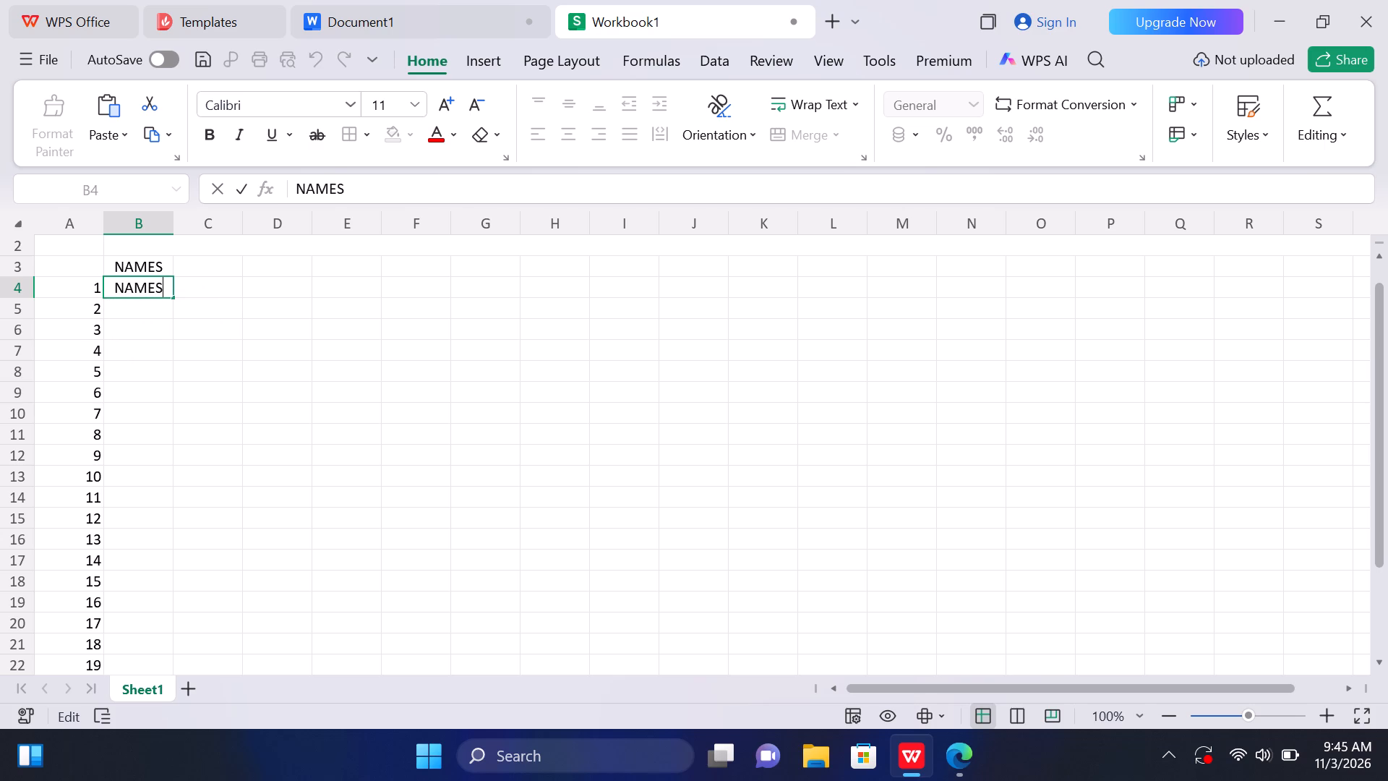
pyautogui.press('BackSpace')
pyautogui.press('BackSpace')
pyautogui.press('BackSpace')
pyautogui.press('BackSpace')
pyautogui.press('BackSpace')
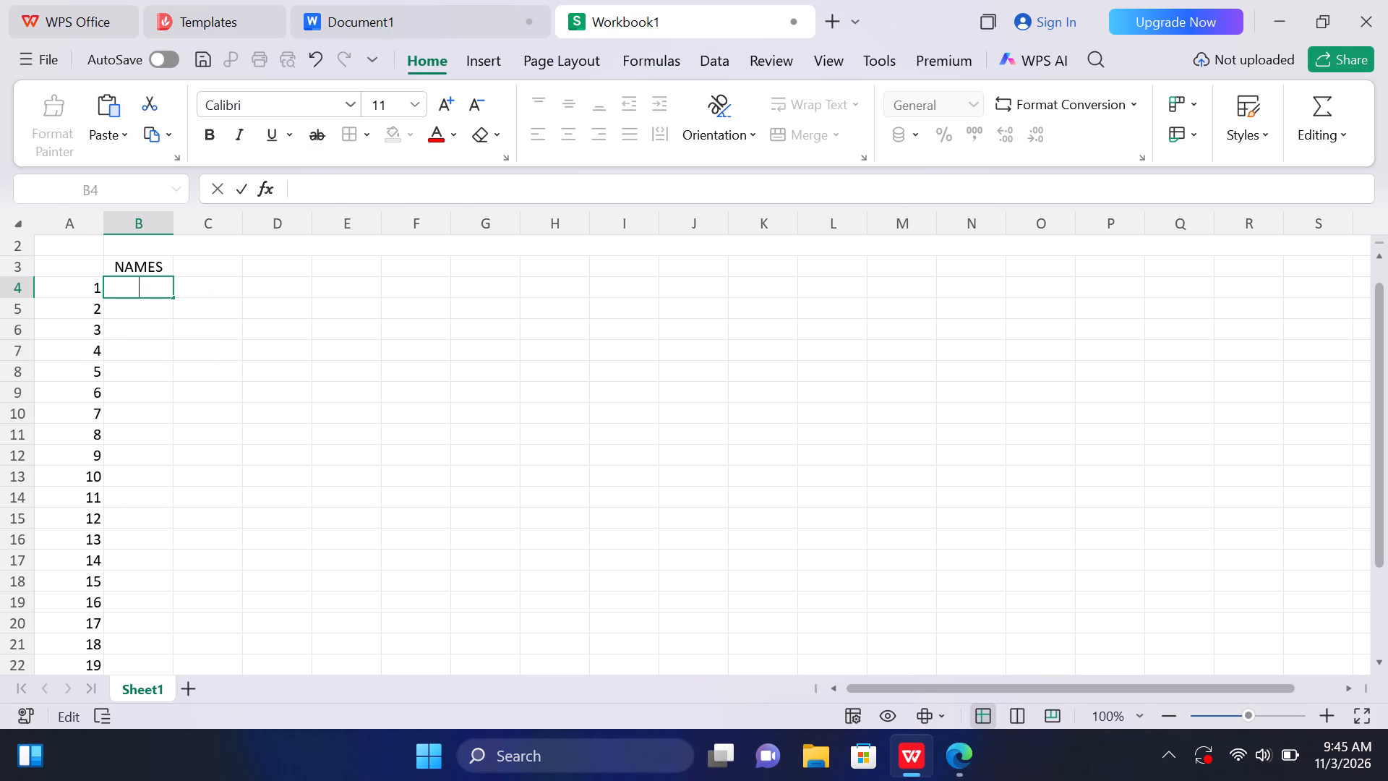
pyautogui.click(235, 270)
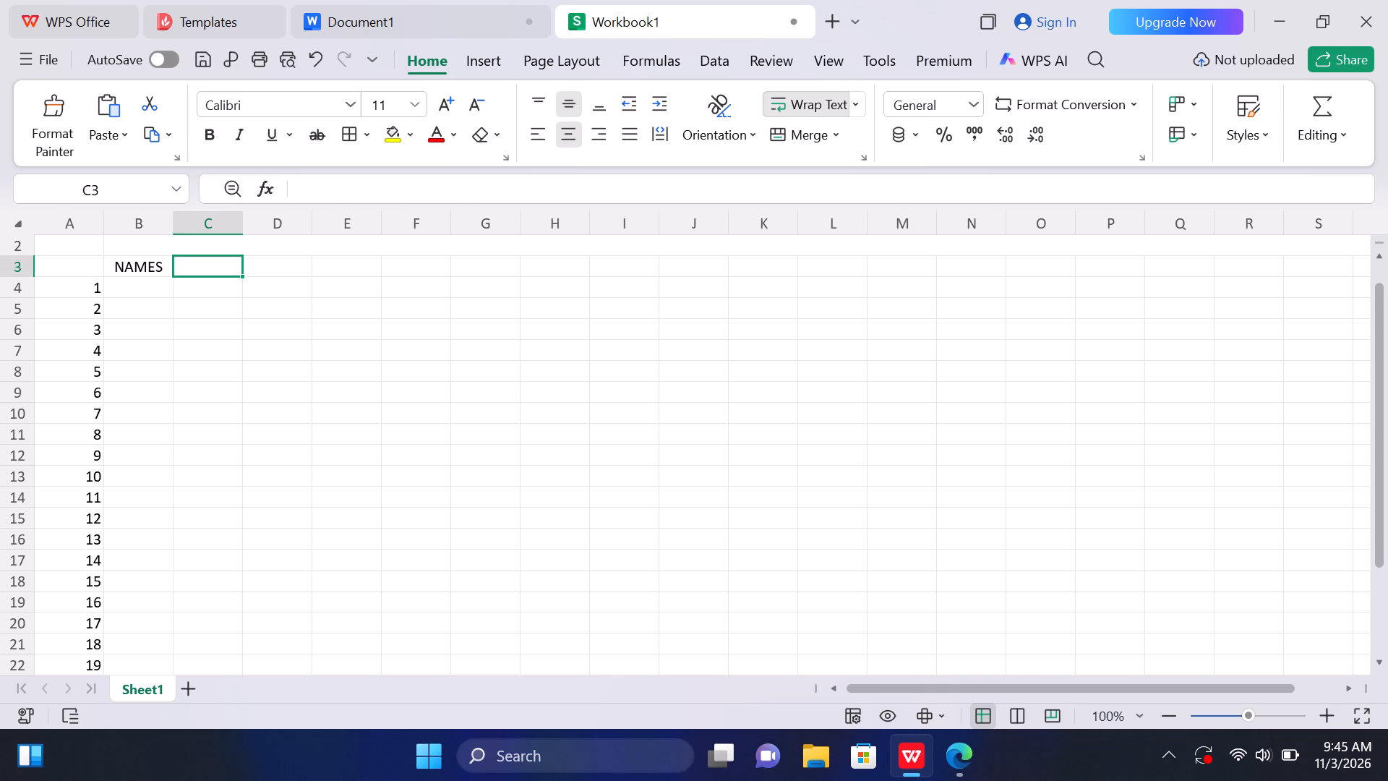
# Widen the NAMES column B to about five standard column widths.
pyautogui.moveTo(178, 222); pyautogui.dragTo(520, 195)
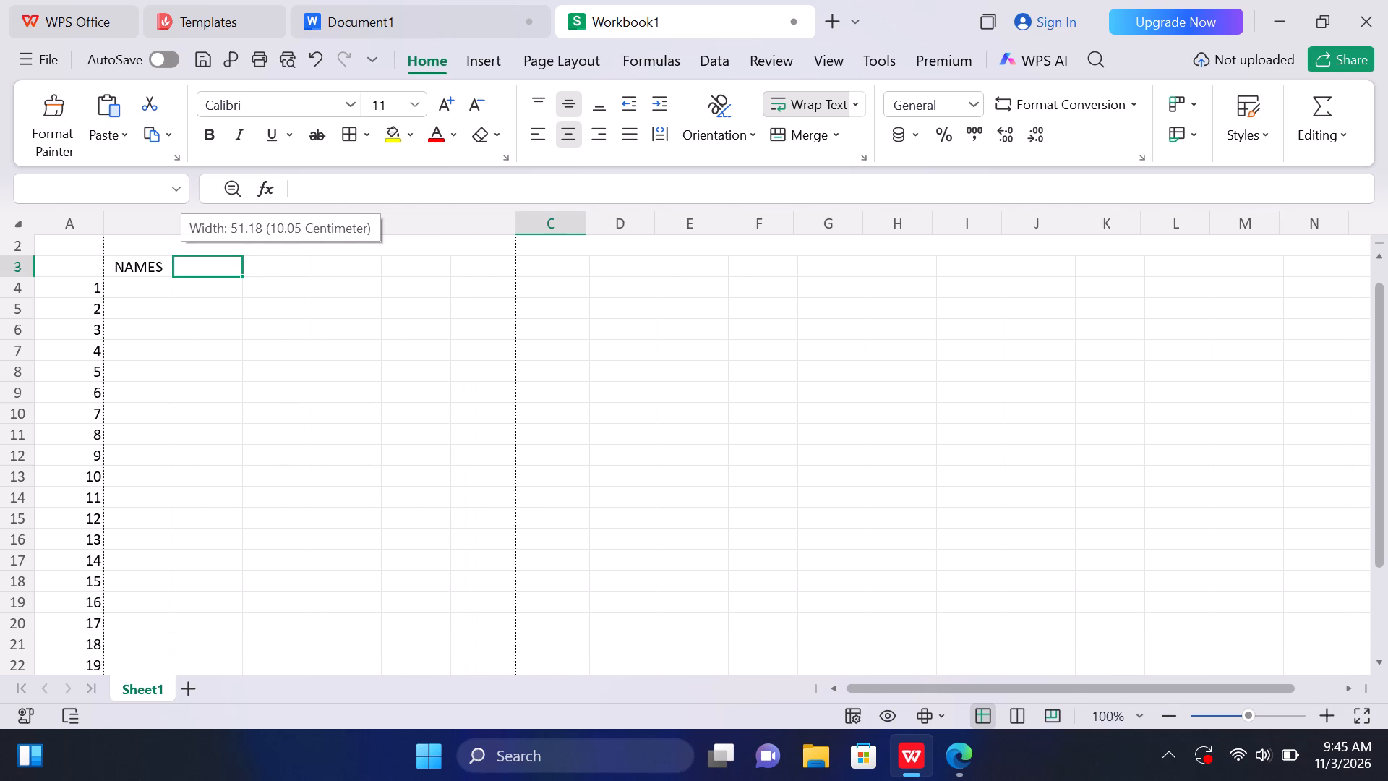
pyautogui.moveTo(520, 195); pyautogui.dragTo(457, 200)
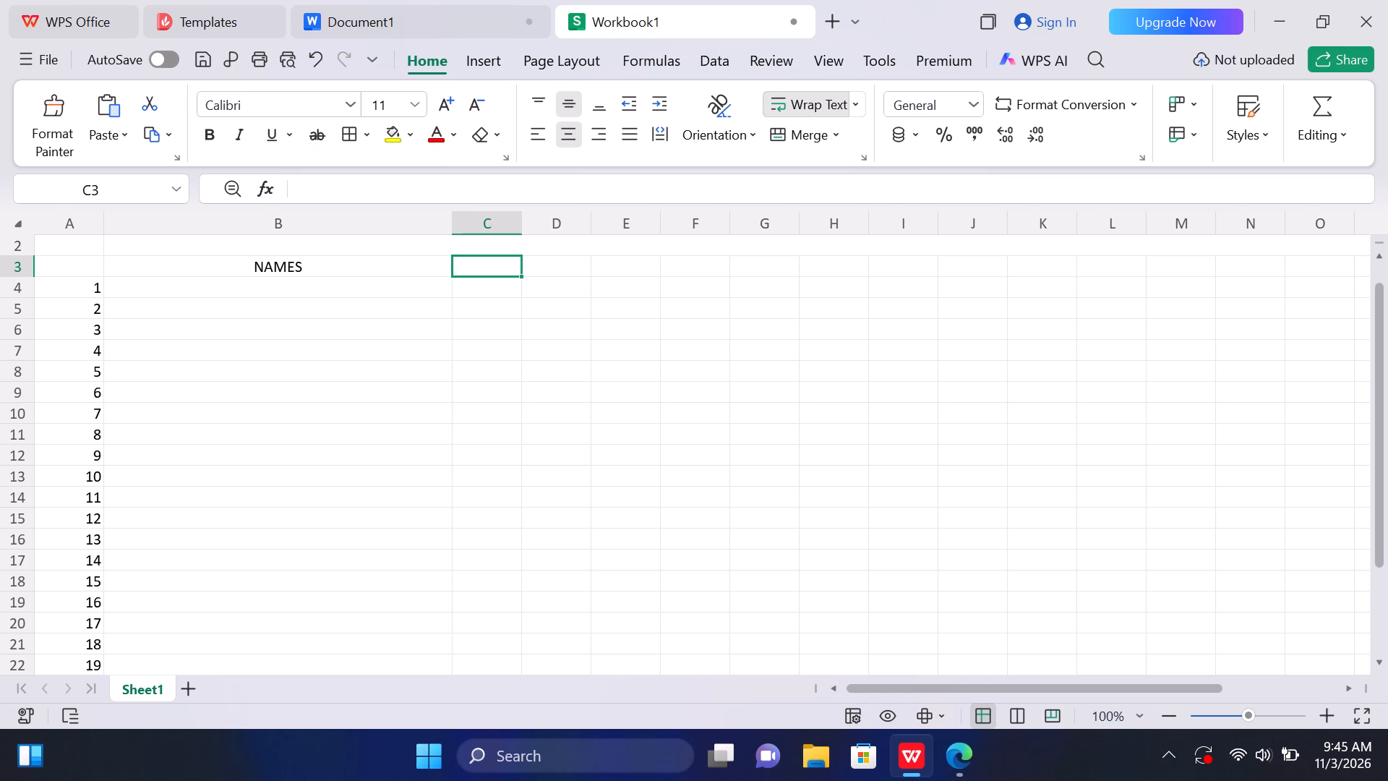
# Enter the subject header MATHS in cell C3, next to NAMES.
pyautogui.click(485, 268)
pyautogui.write('MATH')
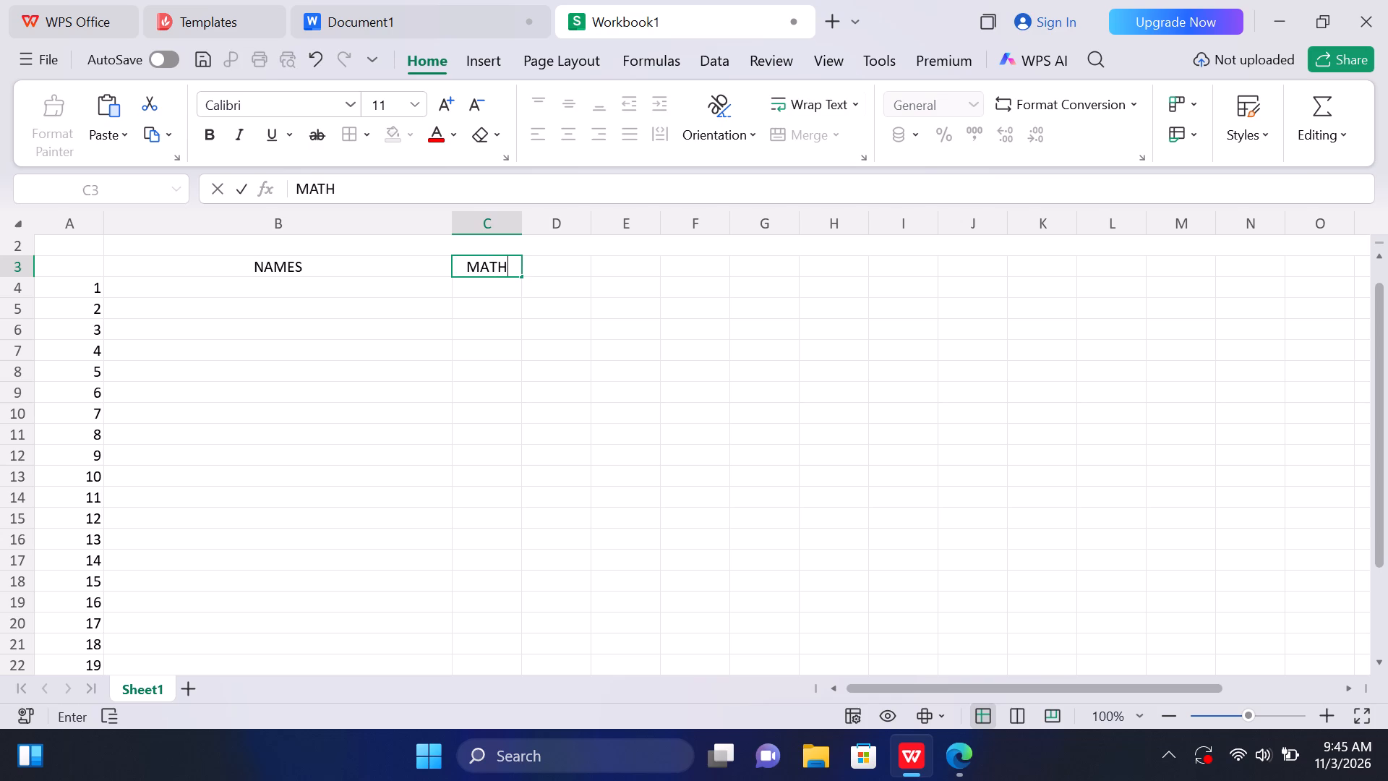
pyautogui.press('s')
pyautogui.click(560, 268)
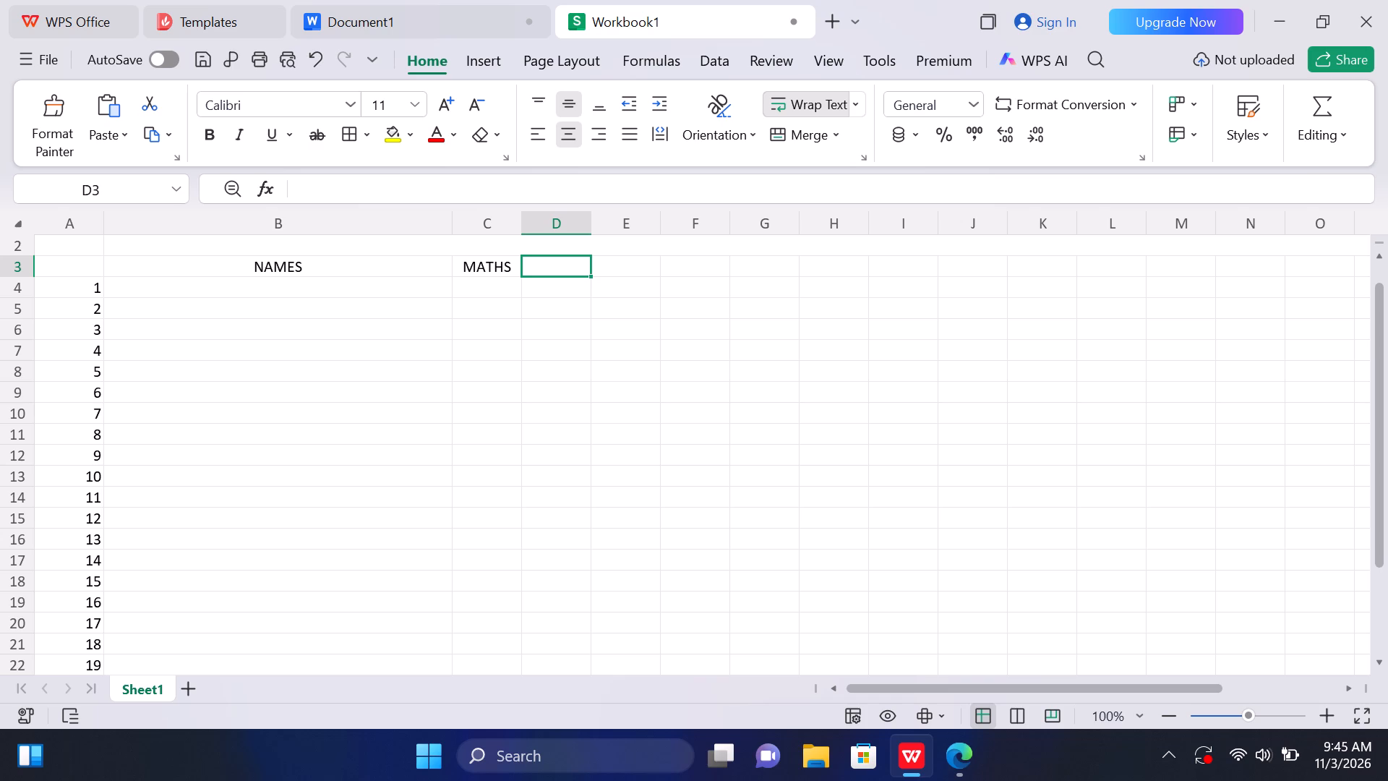
# Apply the Rotate Text Up orientation to the MATHS header in cell C3.
pyautogui.click(471, 265)
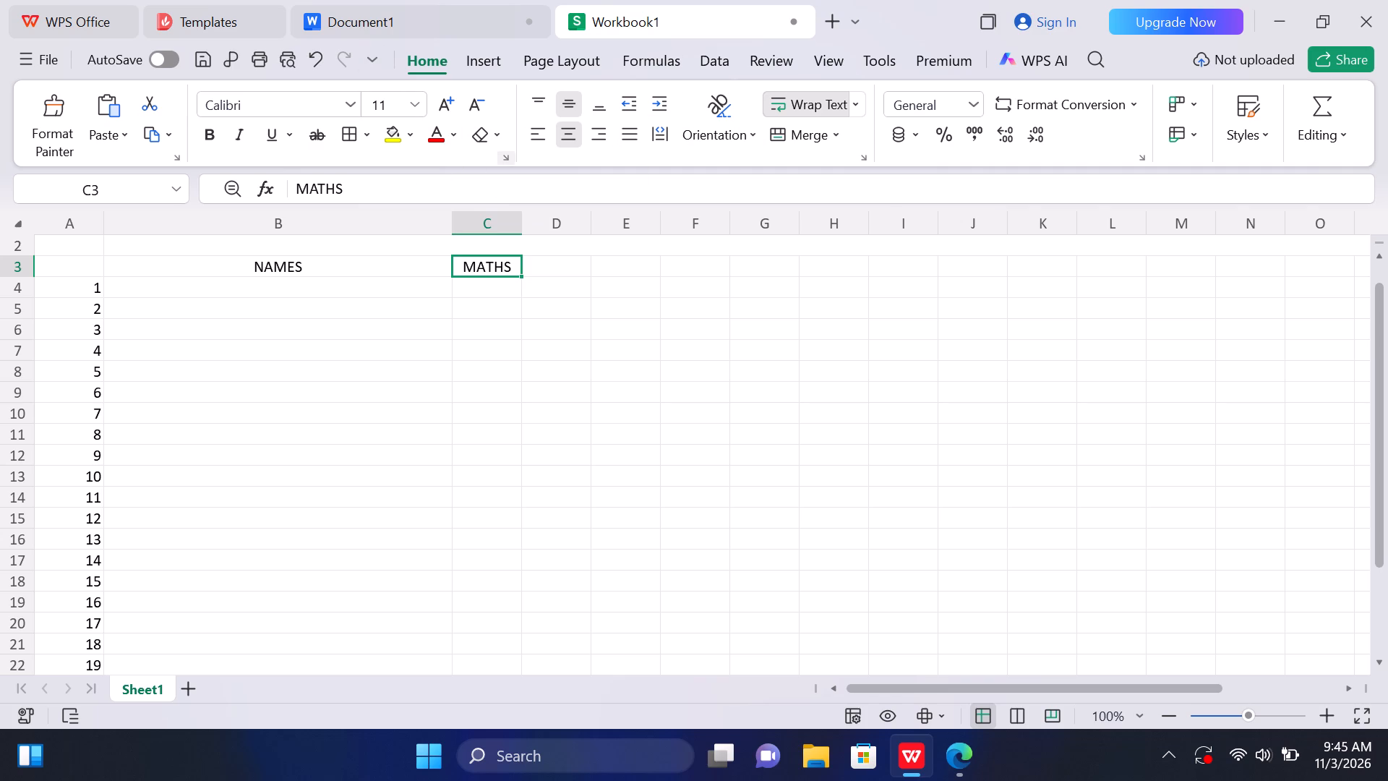
pyautogui.click(845, 303)
pyautogui.click(727, 116)
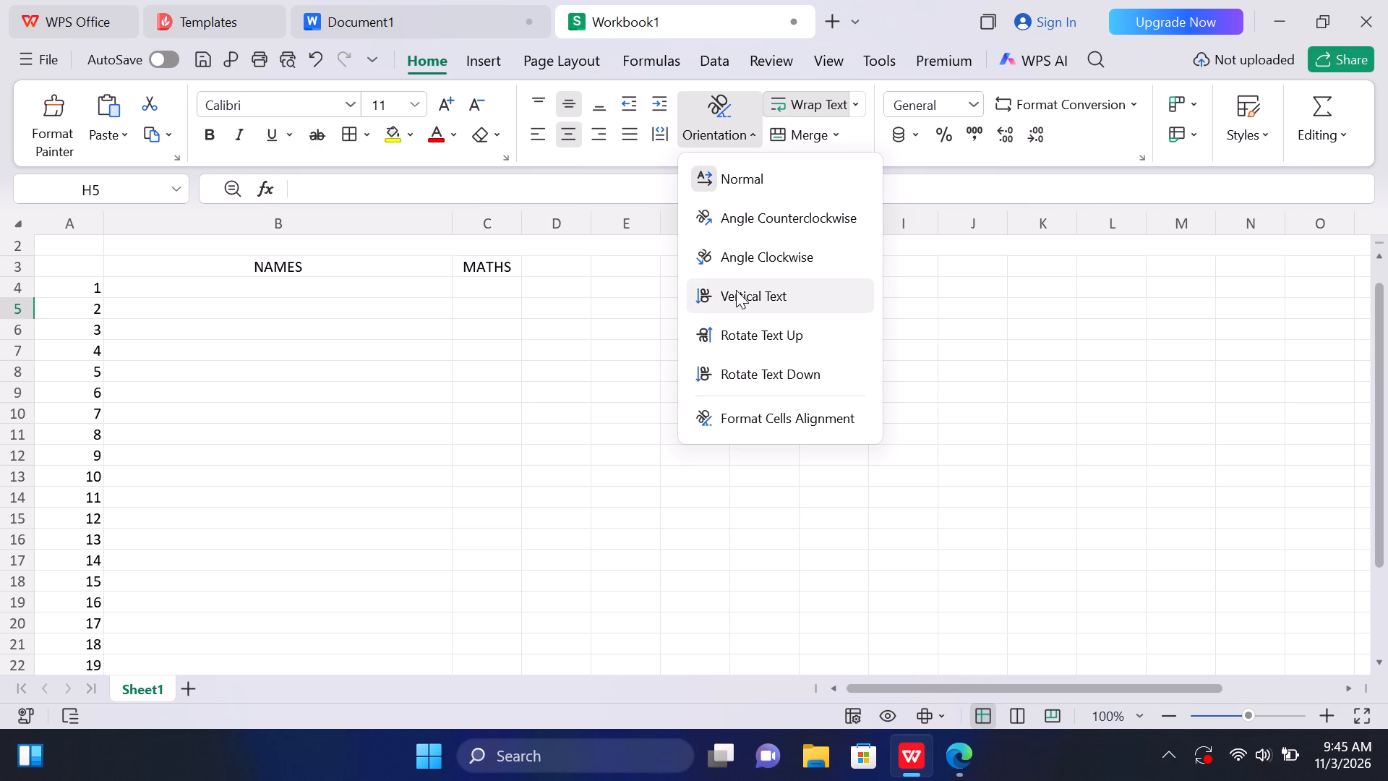
pyautogui.click(716, 331)
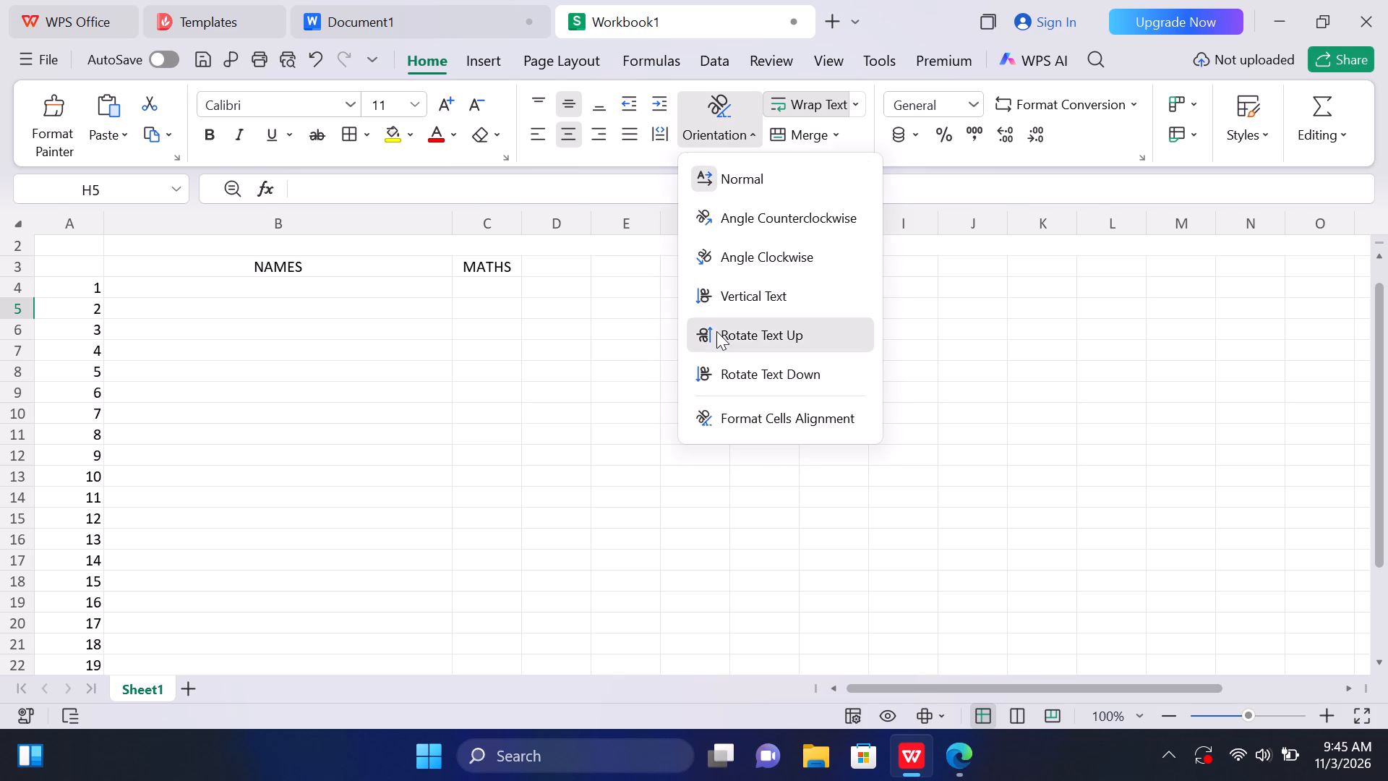
pyautogui.click(504, 263)
pyautogui.click(740, 108)
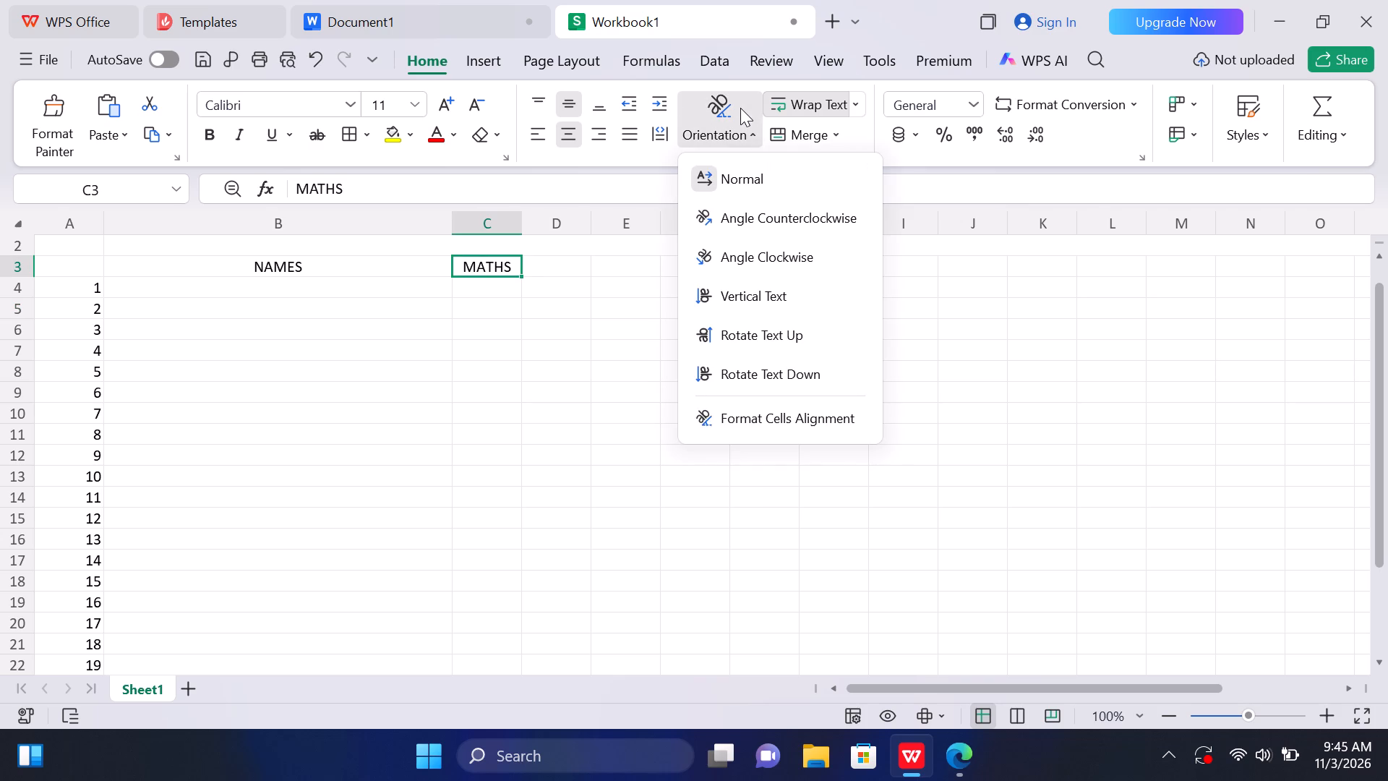
pyautogui.click(768, 336)
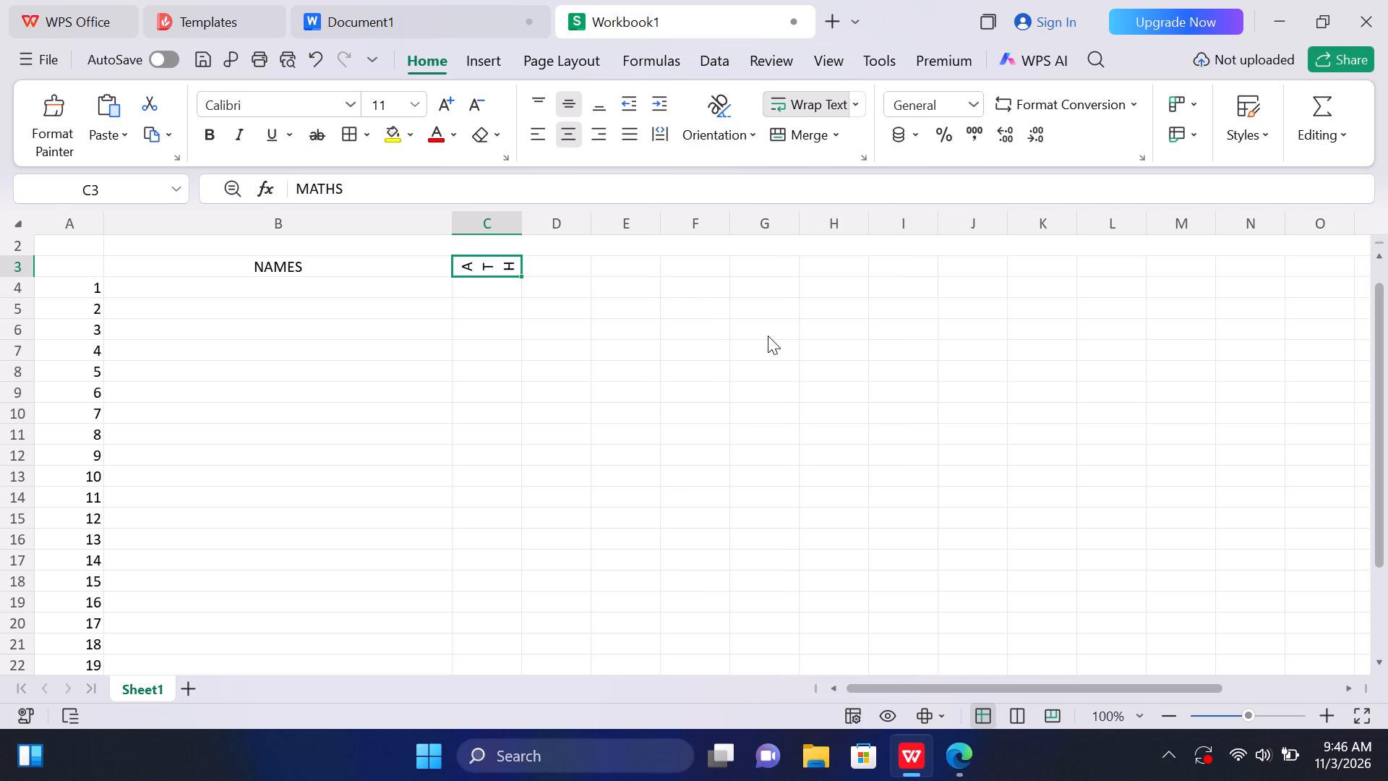
# Increase the height of header row 3 to a little over two standard row heights.
pyautogui.click(519, 277)
pyautogui.click(69, 276)
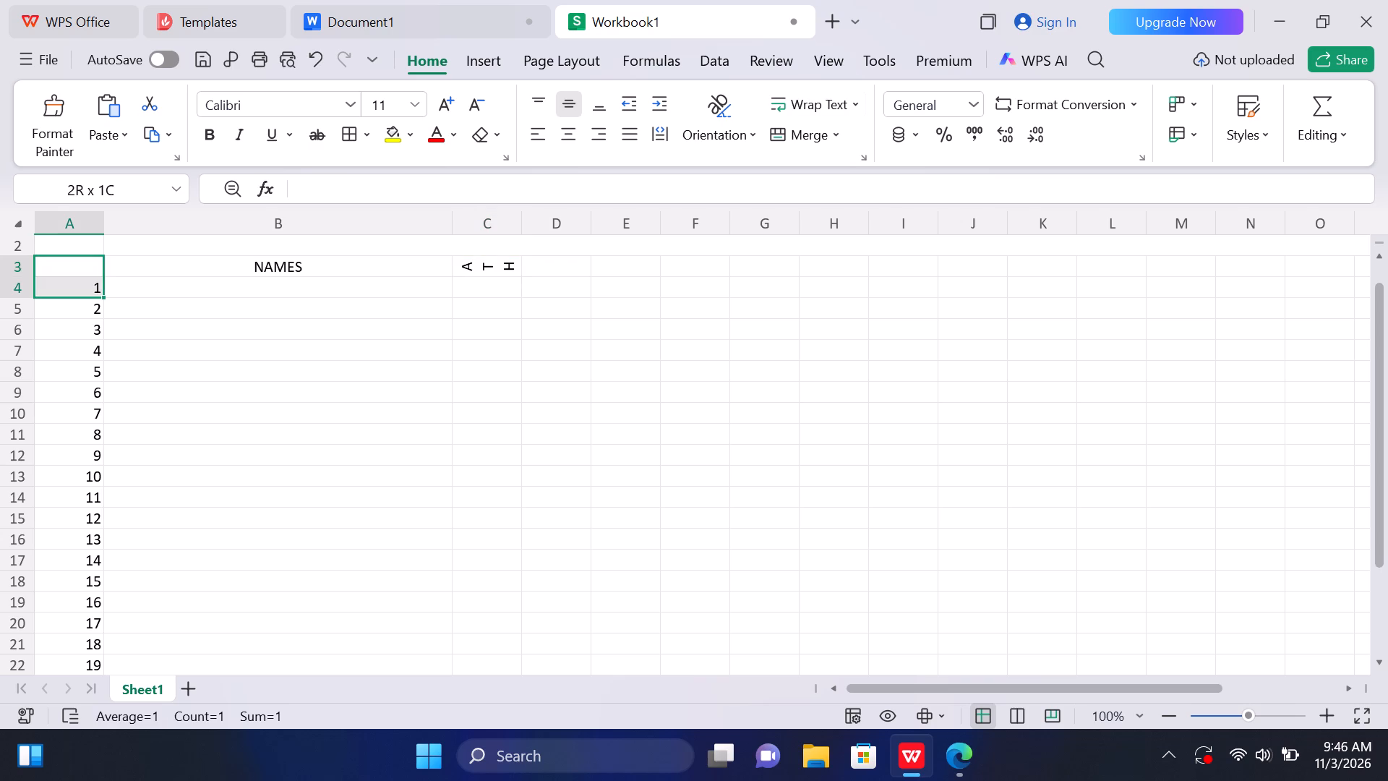
pyautogui.click(12, 264)
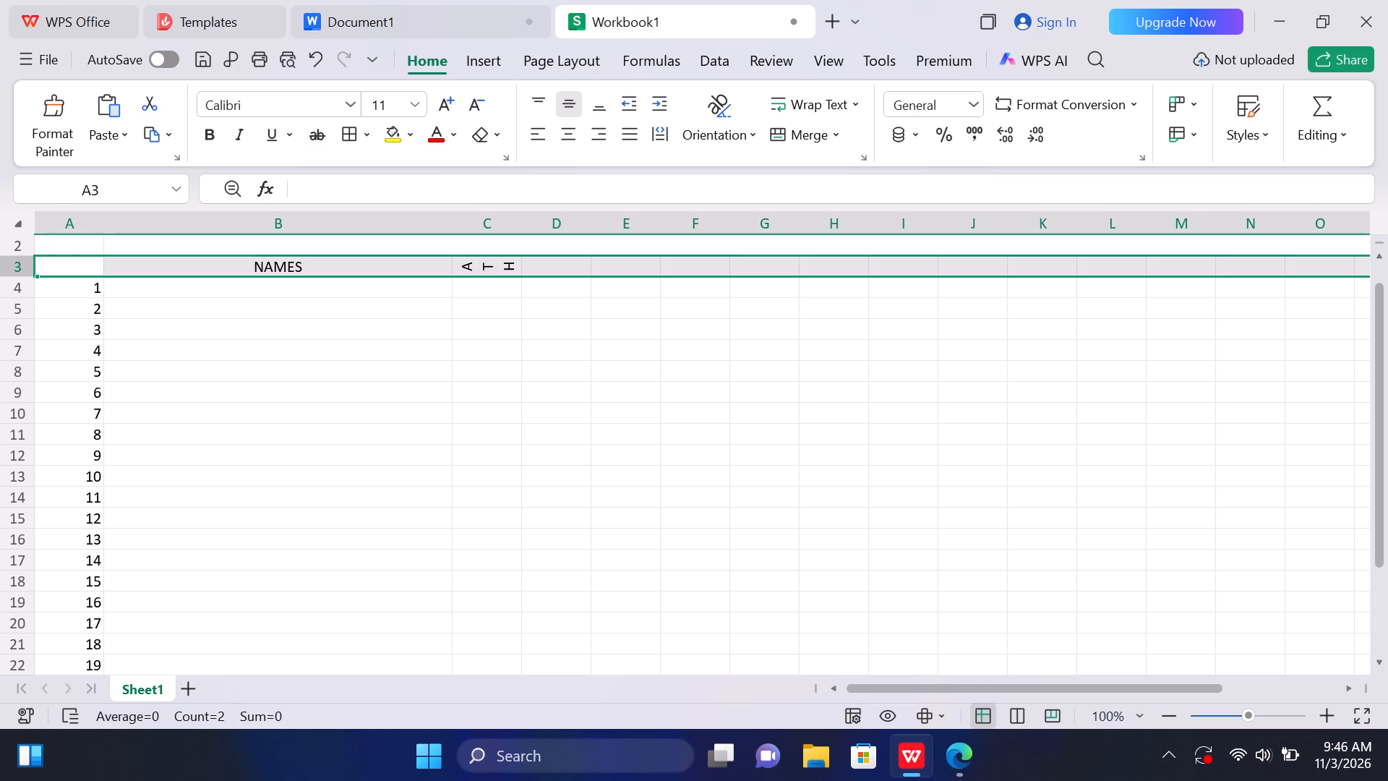
pyautogui.click(19, 276)
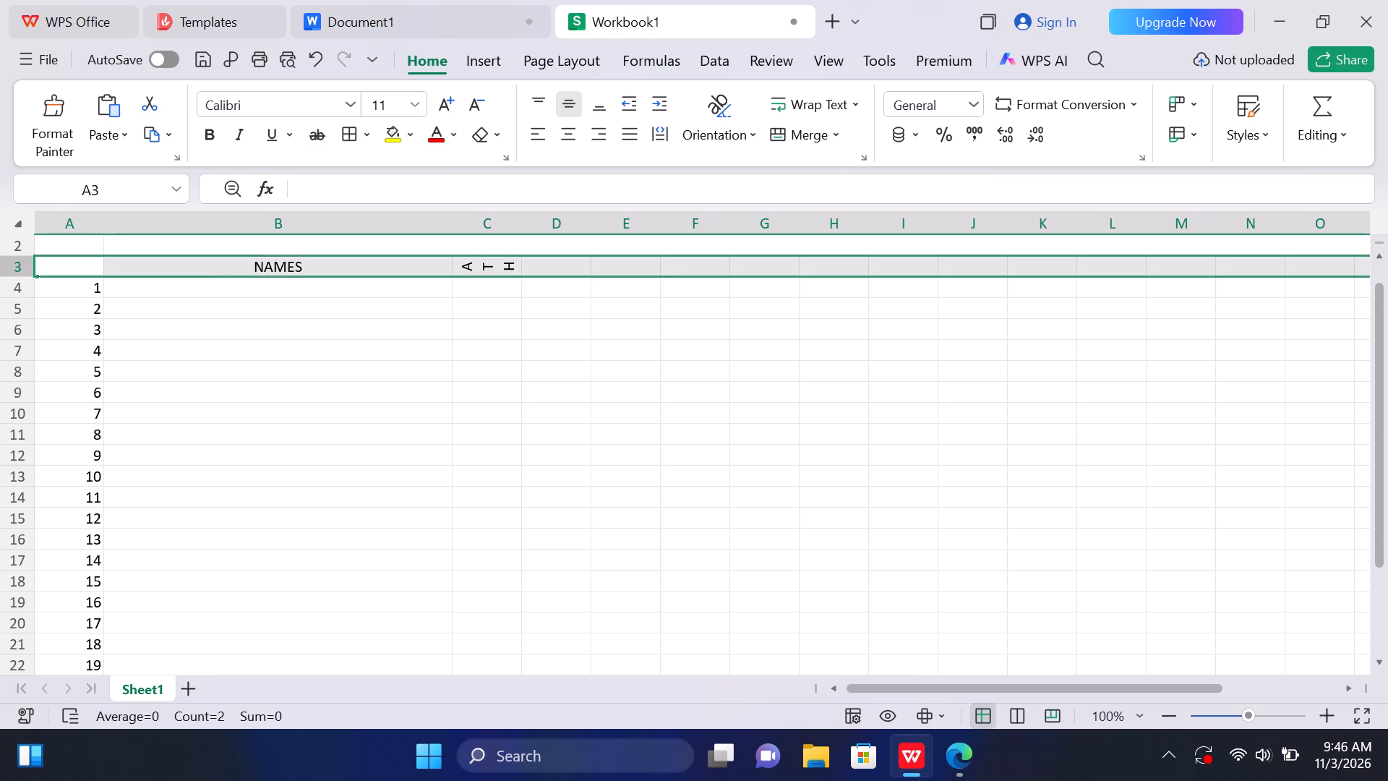
pyautogui.moveTo(19, 276); pyautogui.dragTo(34, 304)
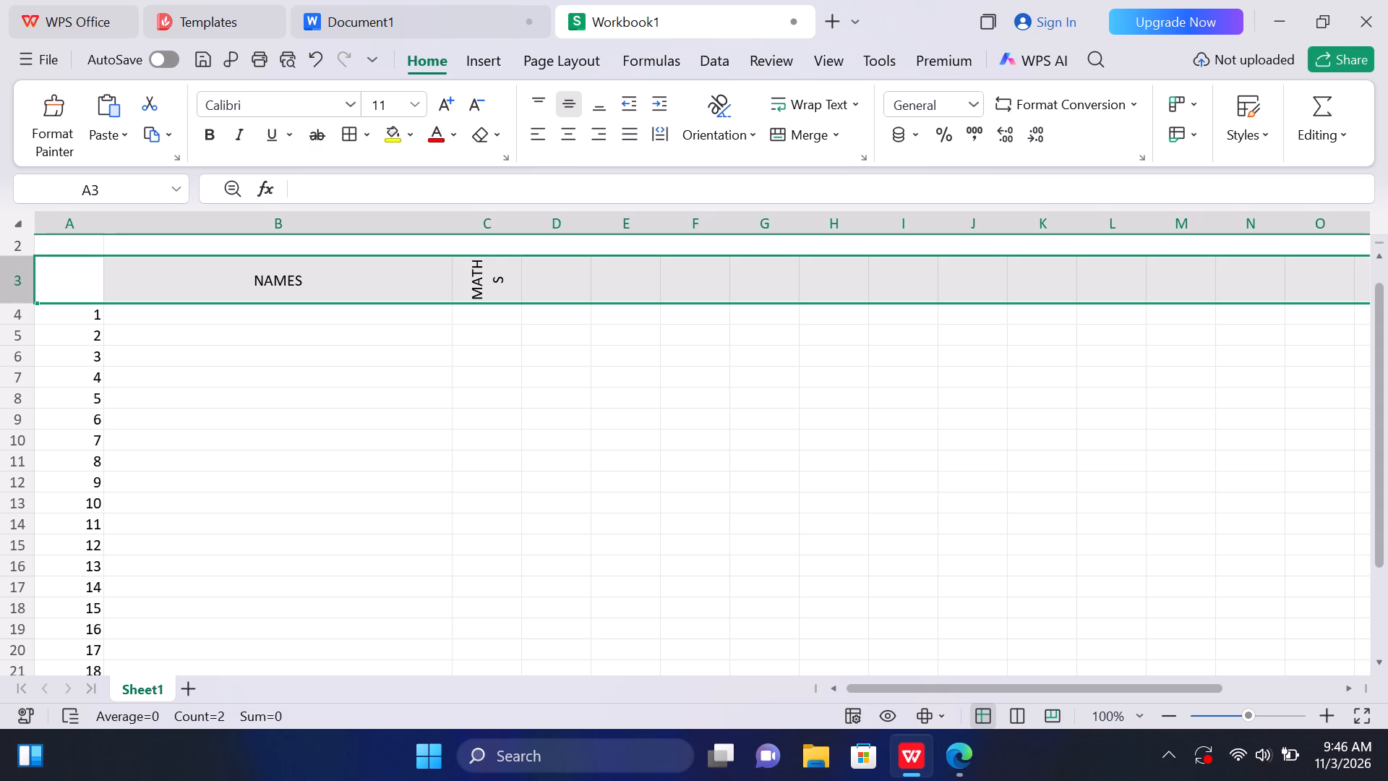
pyautogui.click(21, 304)
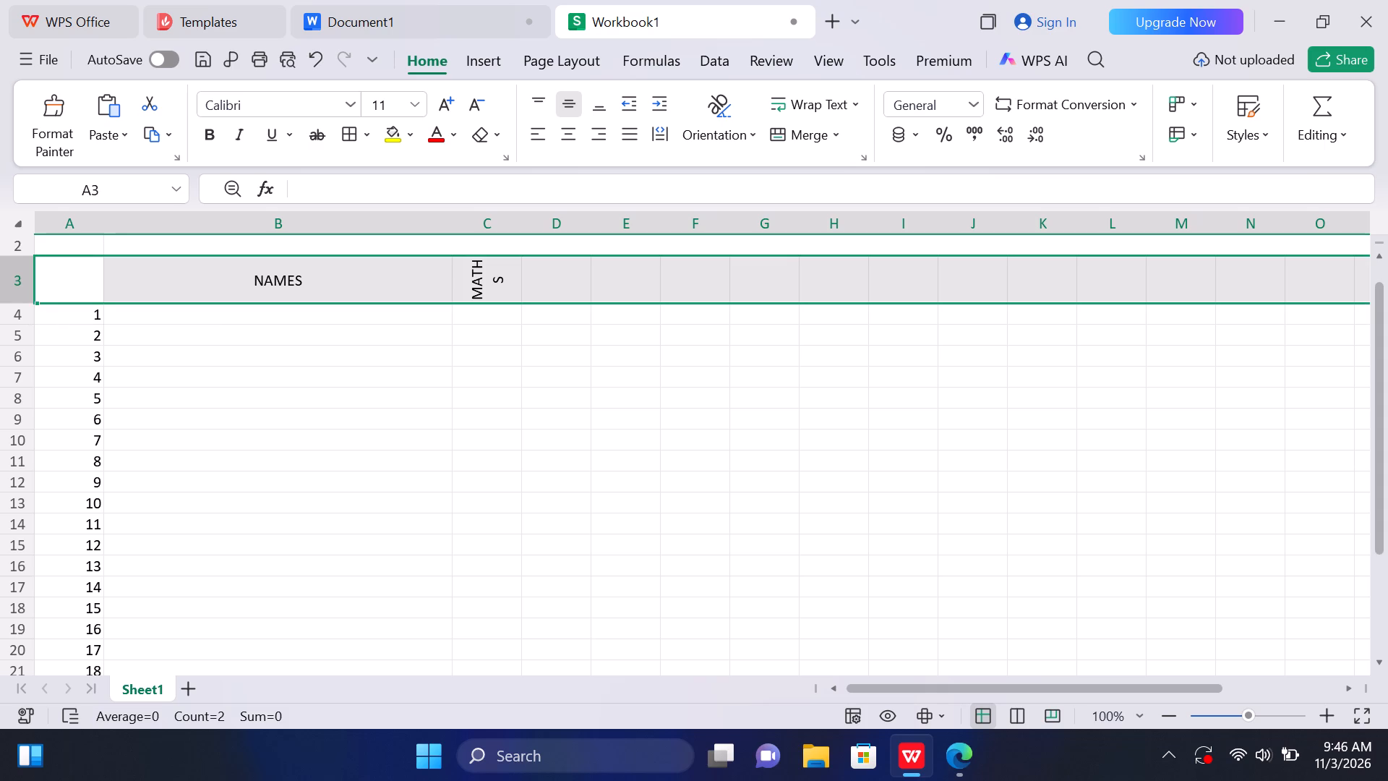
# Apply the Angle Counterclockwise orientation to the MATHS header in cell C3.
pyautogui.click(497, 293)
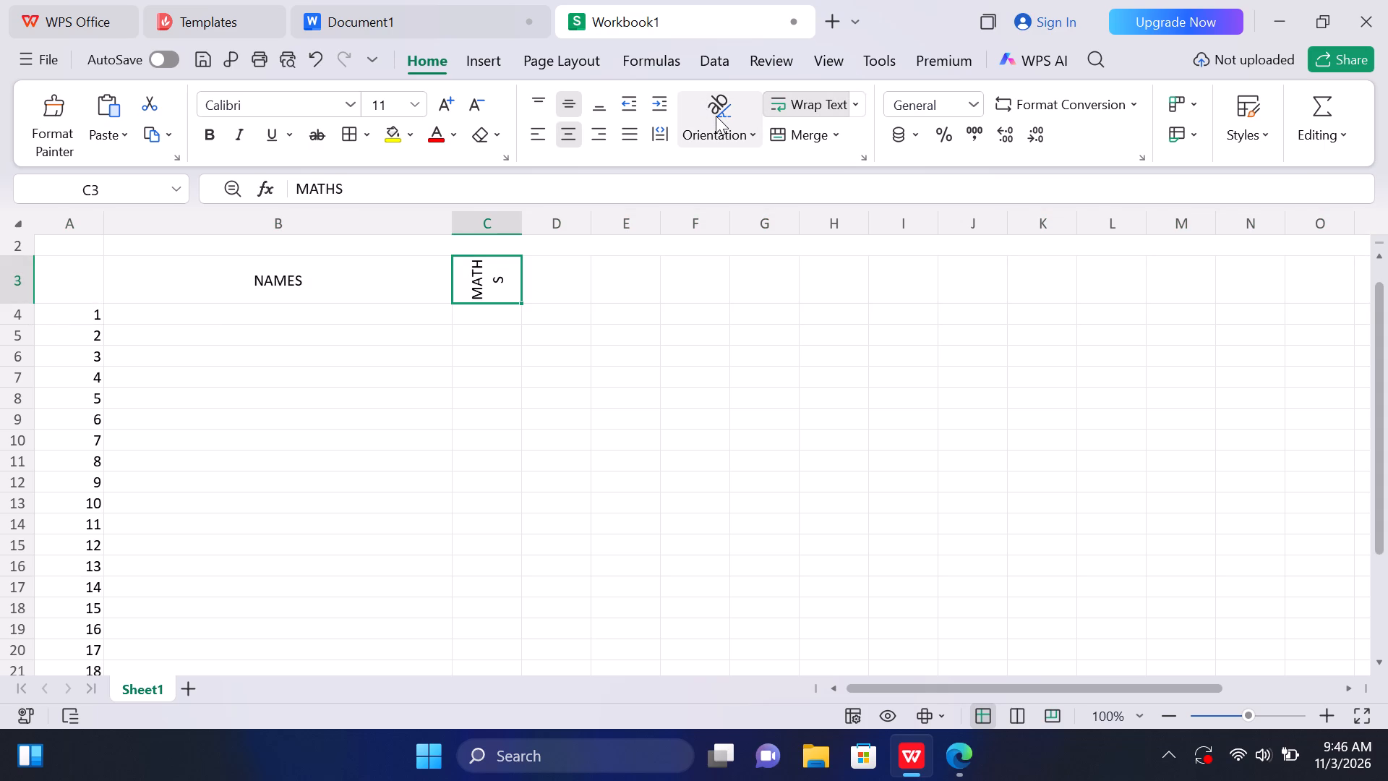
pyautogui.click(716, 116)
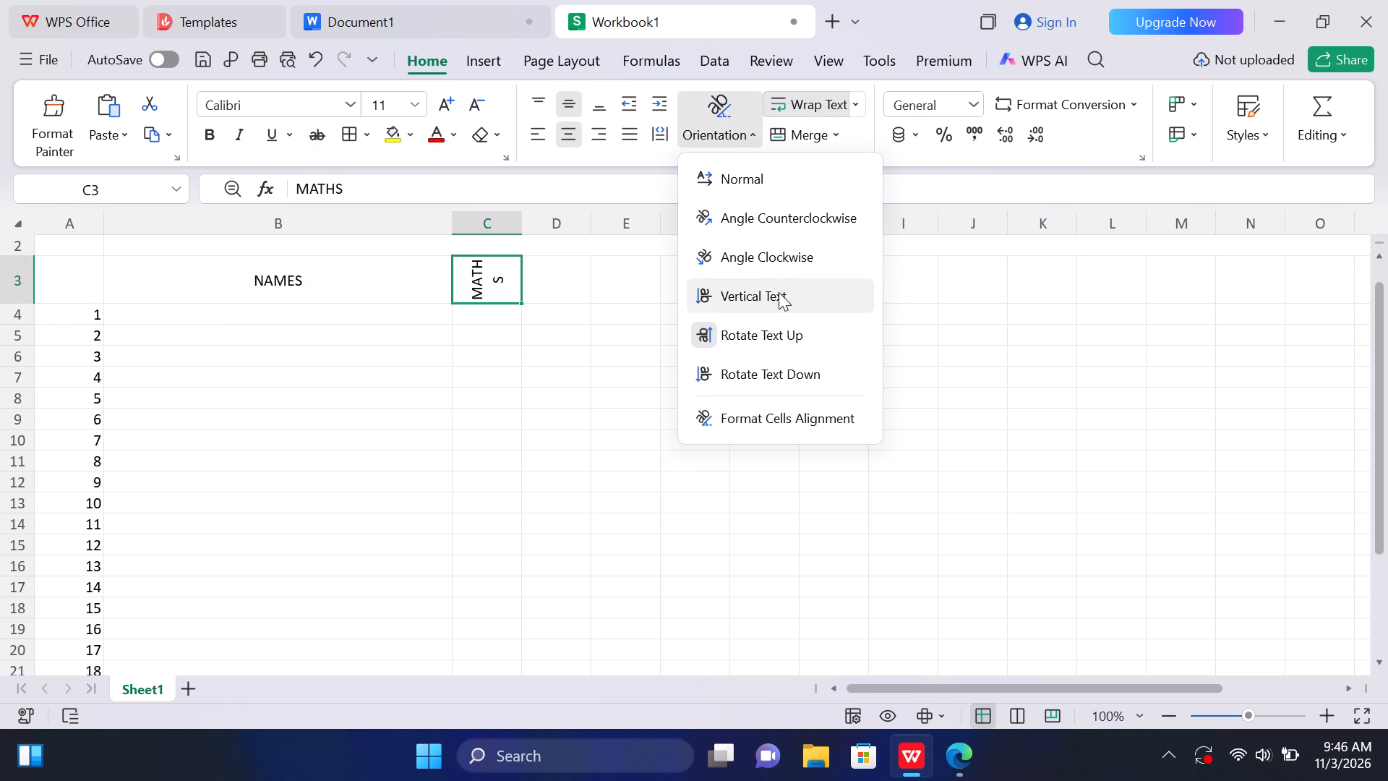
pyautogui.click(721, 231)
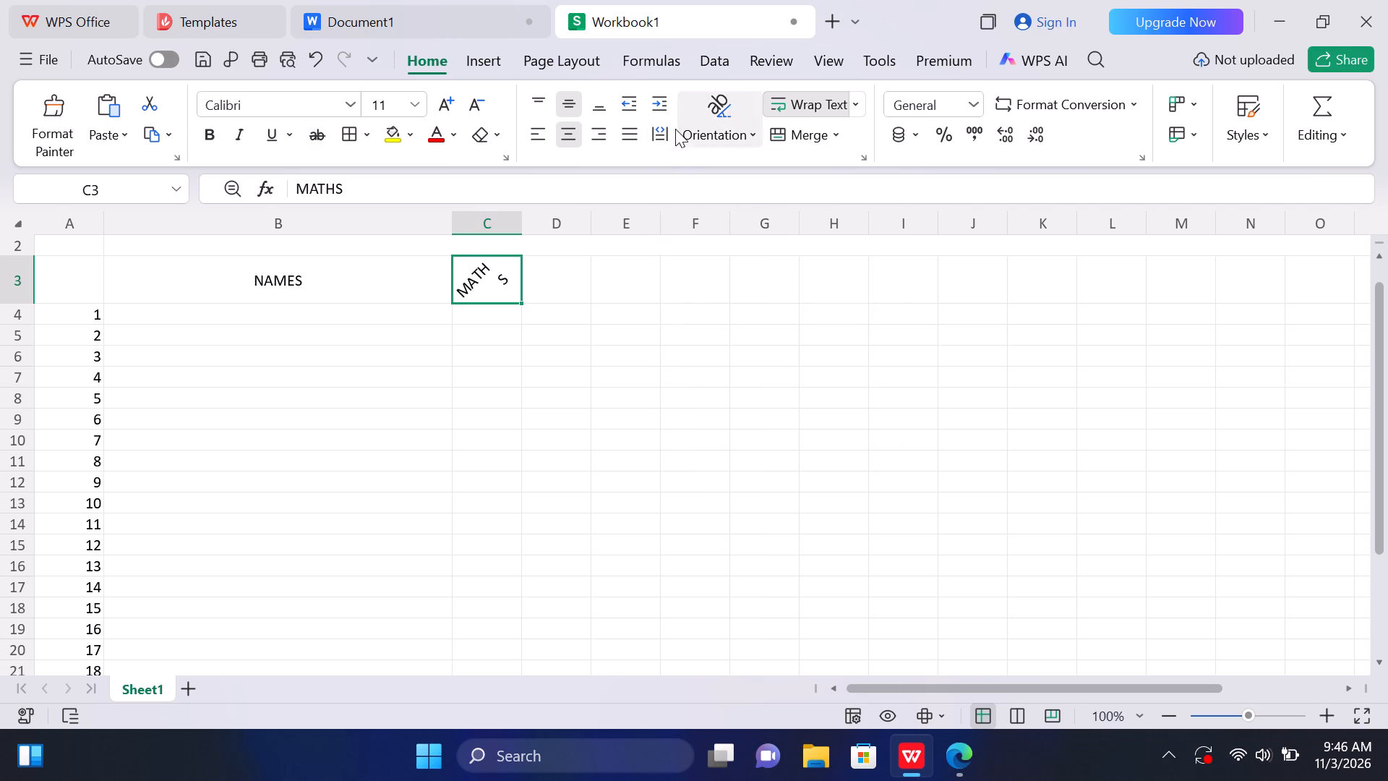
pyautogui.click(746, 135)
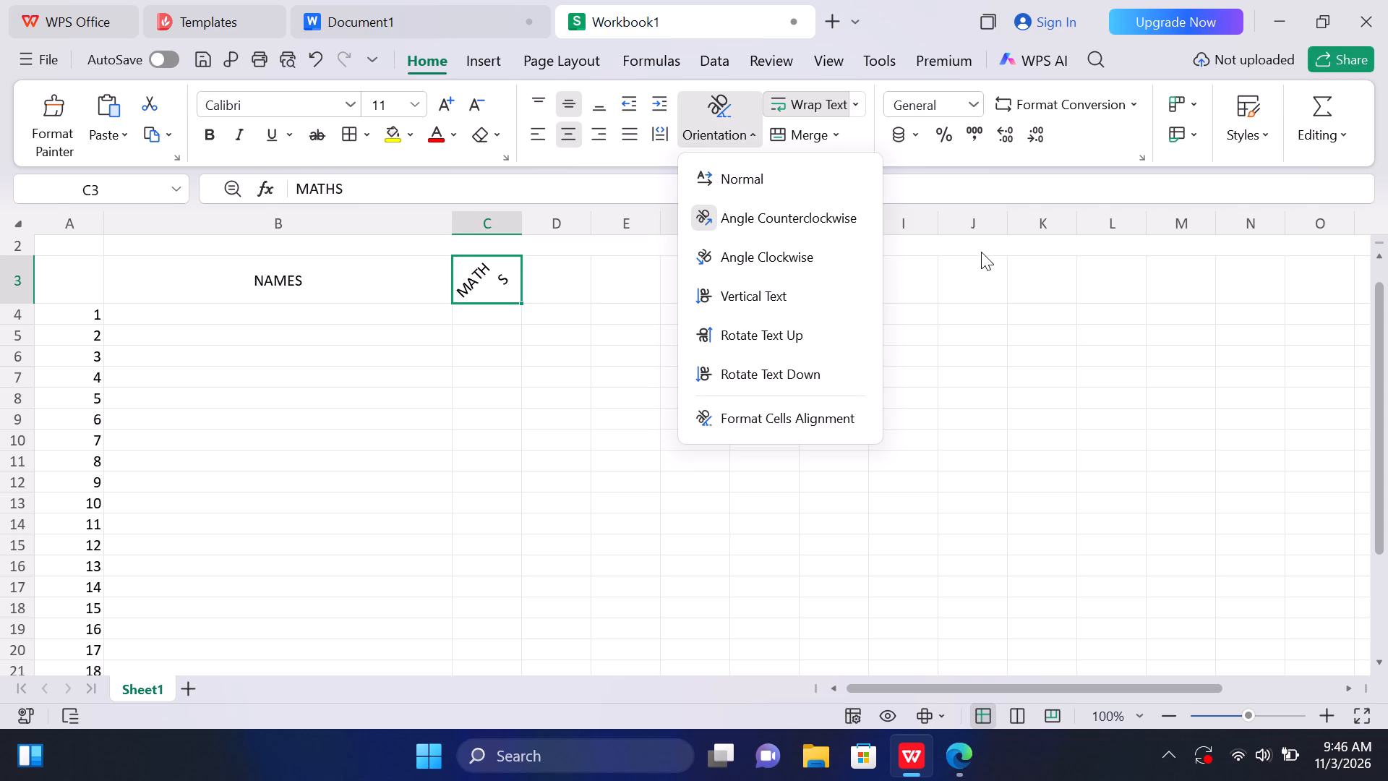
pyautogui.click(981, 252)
# Enter the subject headers ENG in cell D3 and KISW in cell E3, next to MATHS.
pyautogui.click(581, 288)
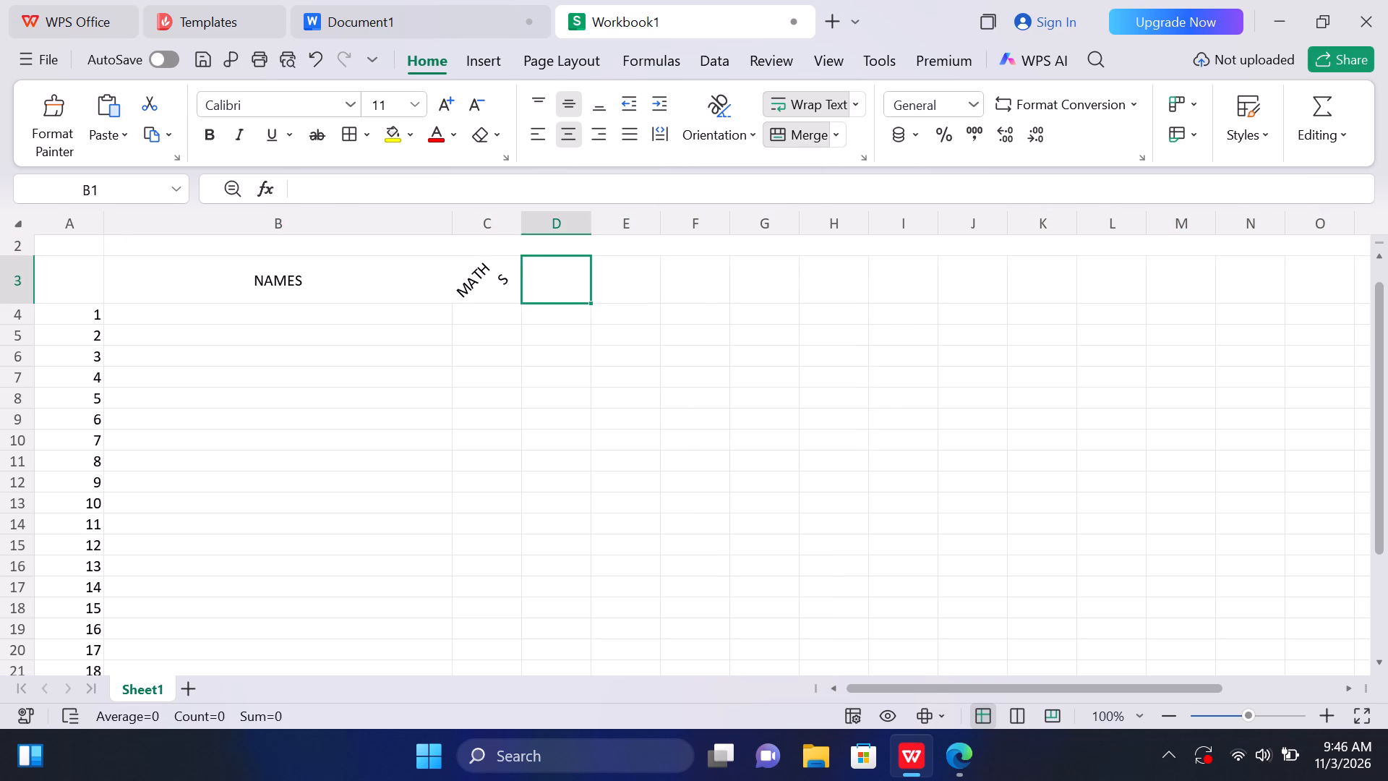
pyautogui.write('ENG')
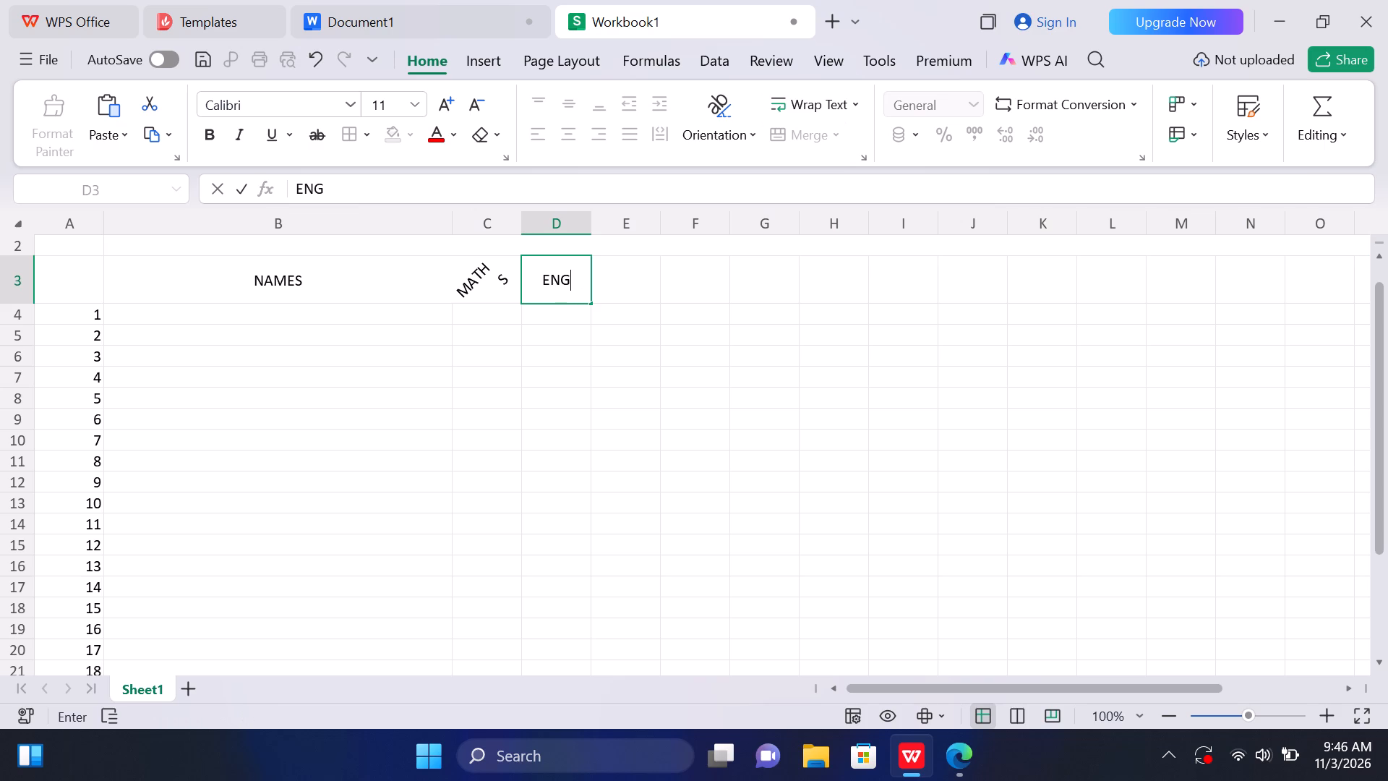
pyautogui.click(613, 297)
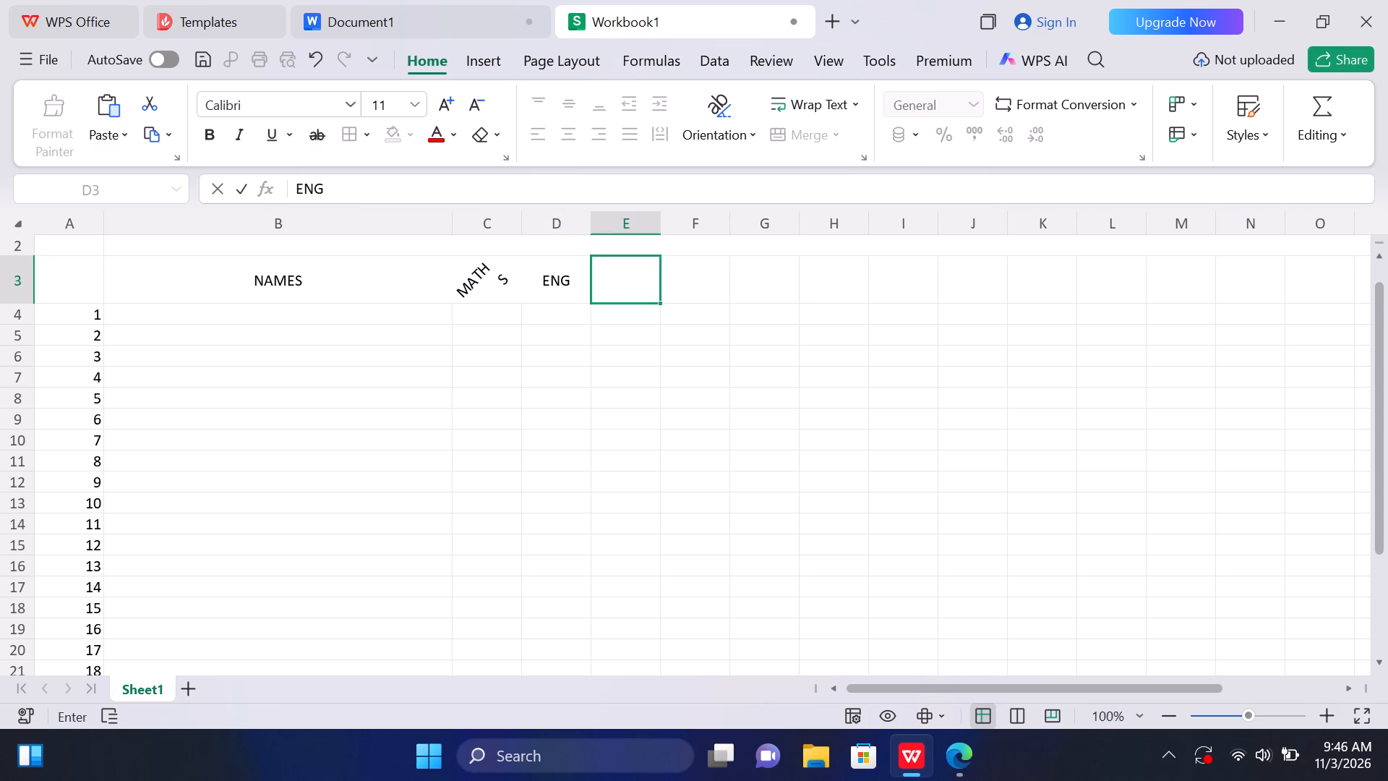
pyautogui.write('KI')
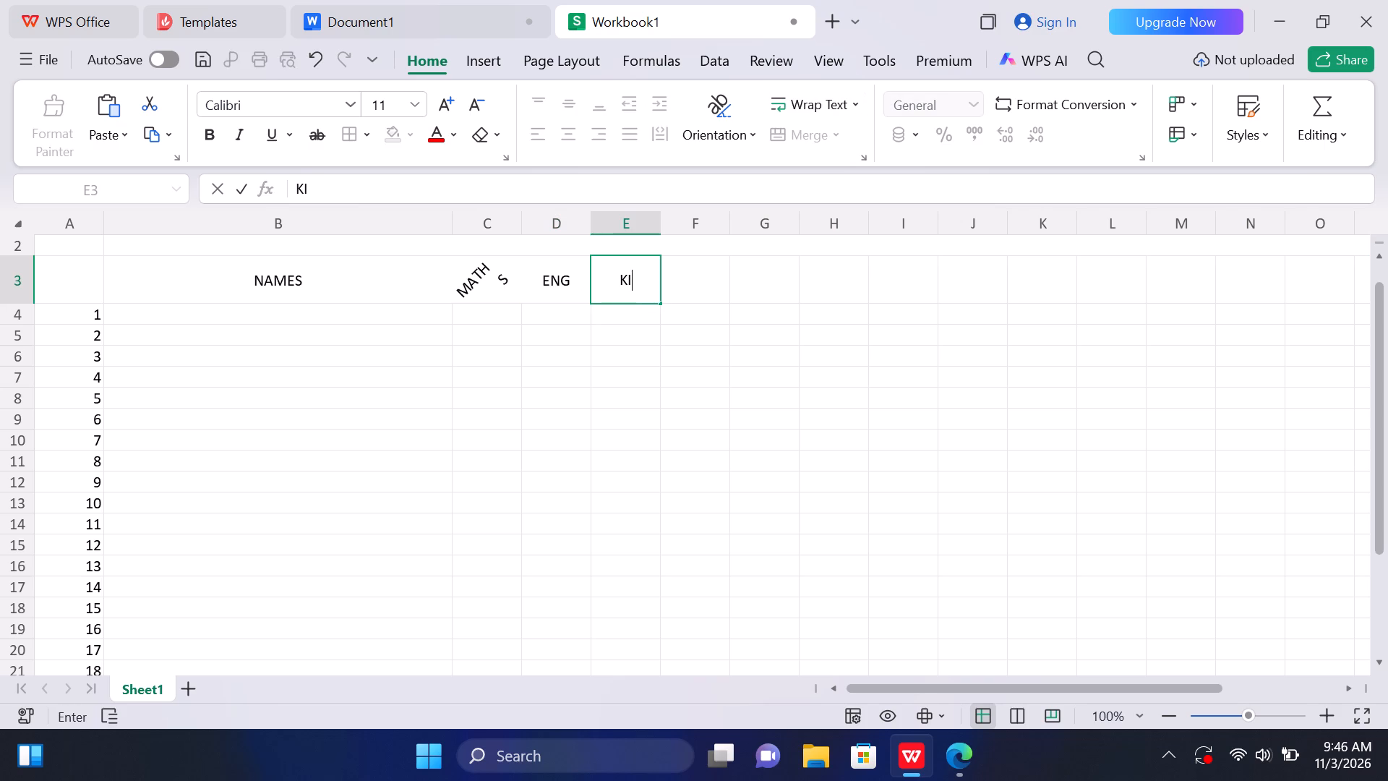
pyautogui.write('SW')
pyautogui.click(568, 271)
# Apply the Rotate Text Up orientation to the whole of header row 3.
pyautogui.click(31, 289)
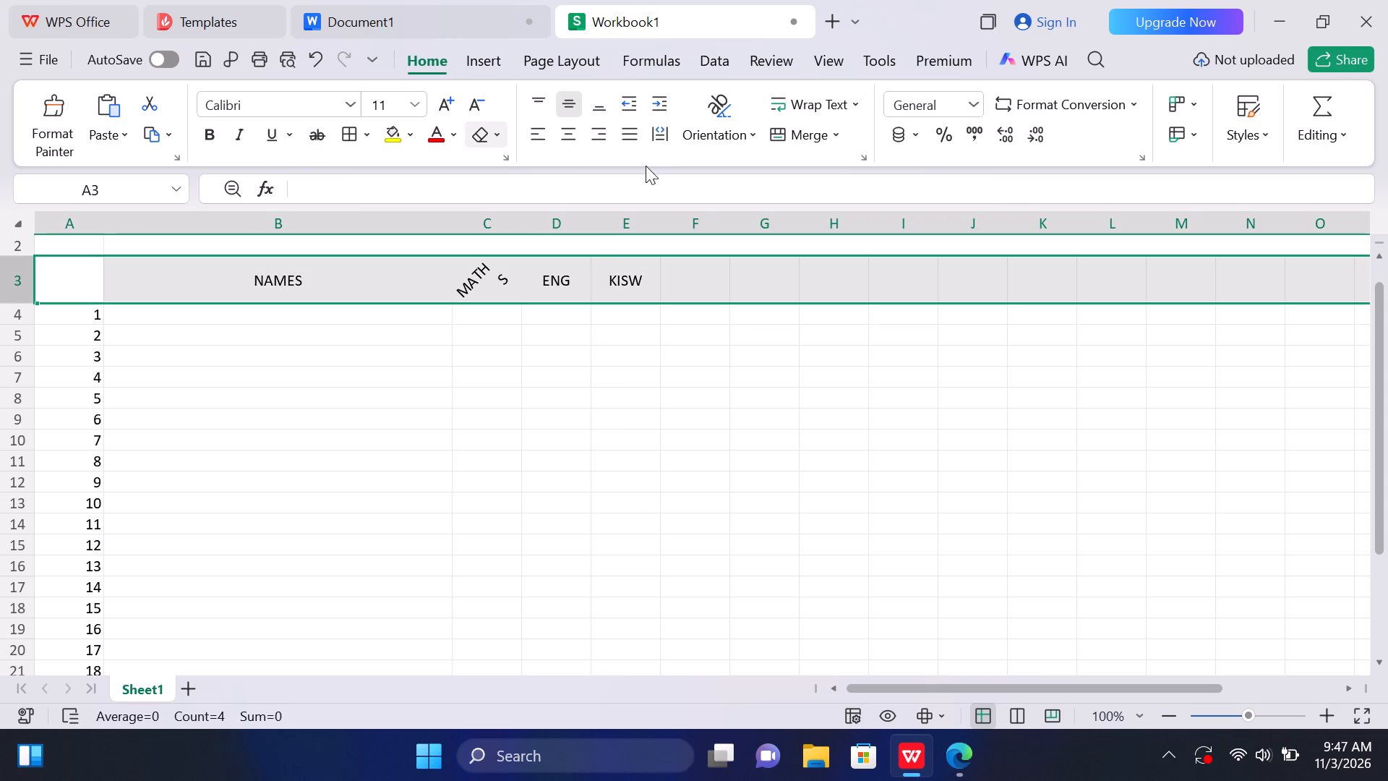
pyautogui.click(751, 134)
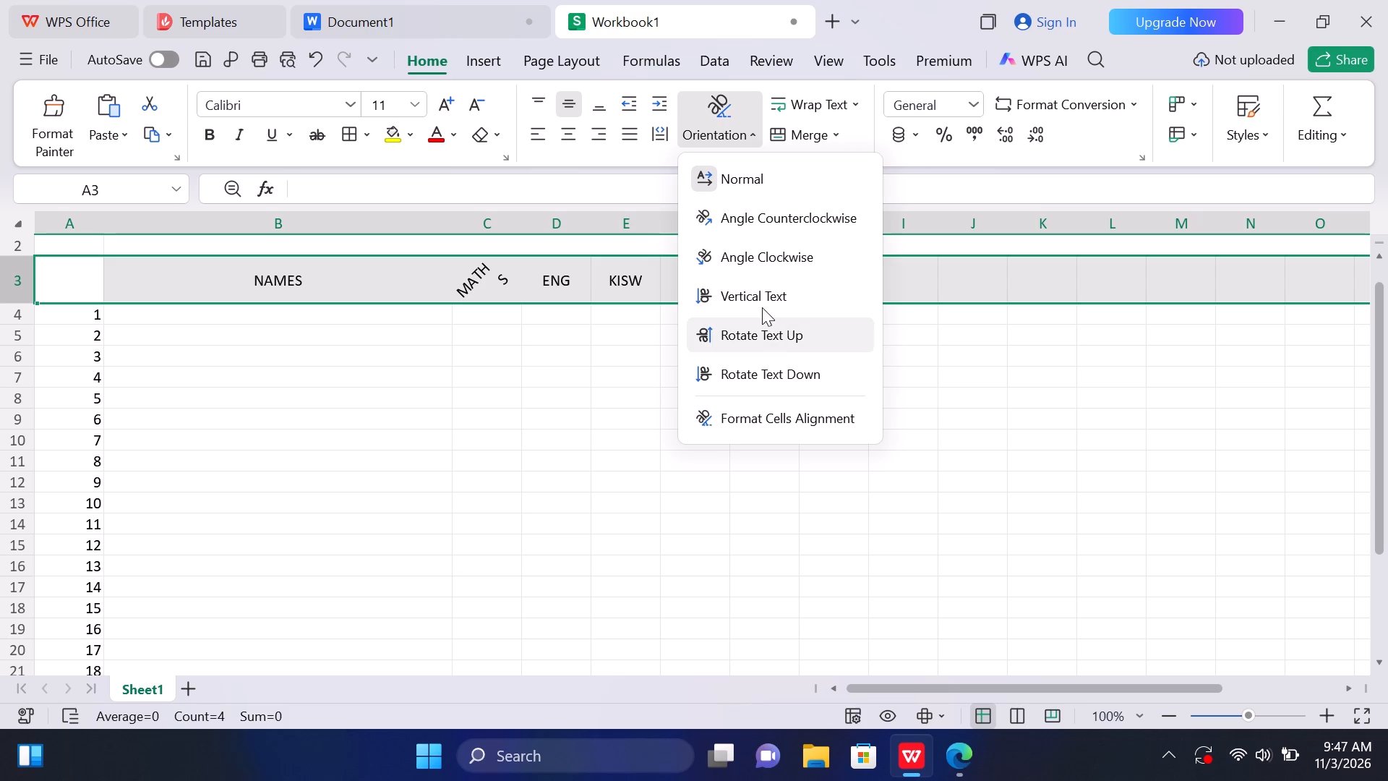
pyautogui.click(754, 340)
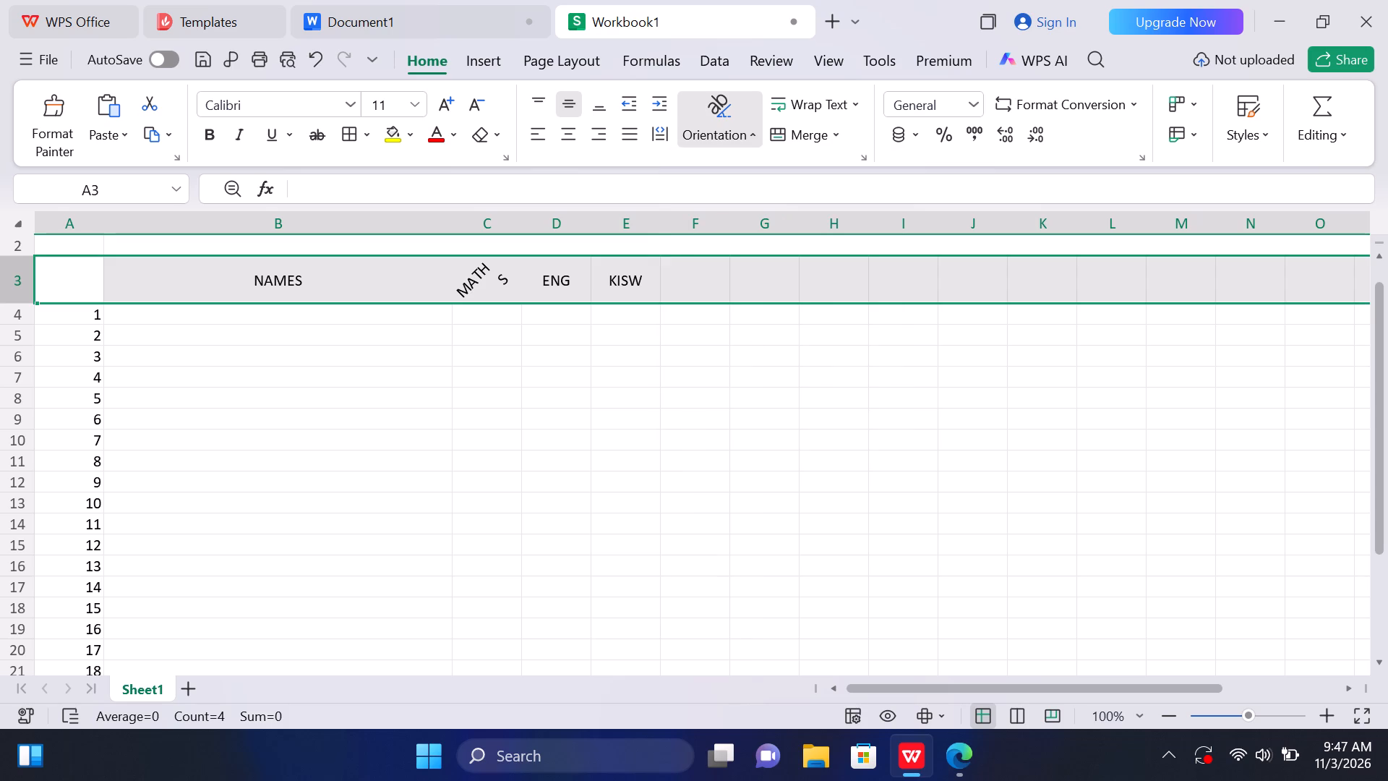
pyautogui.click(794, 304)
pyautogui.click(795, 297)
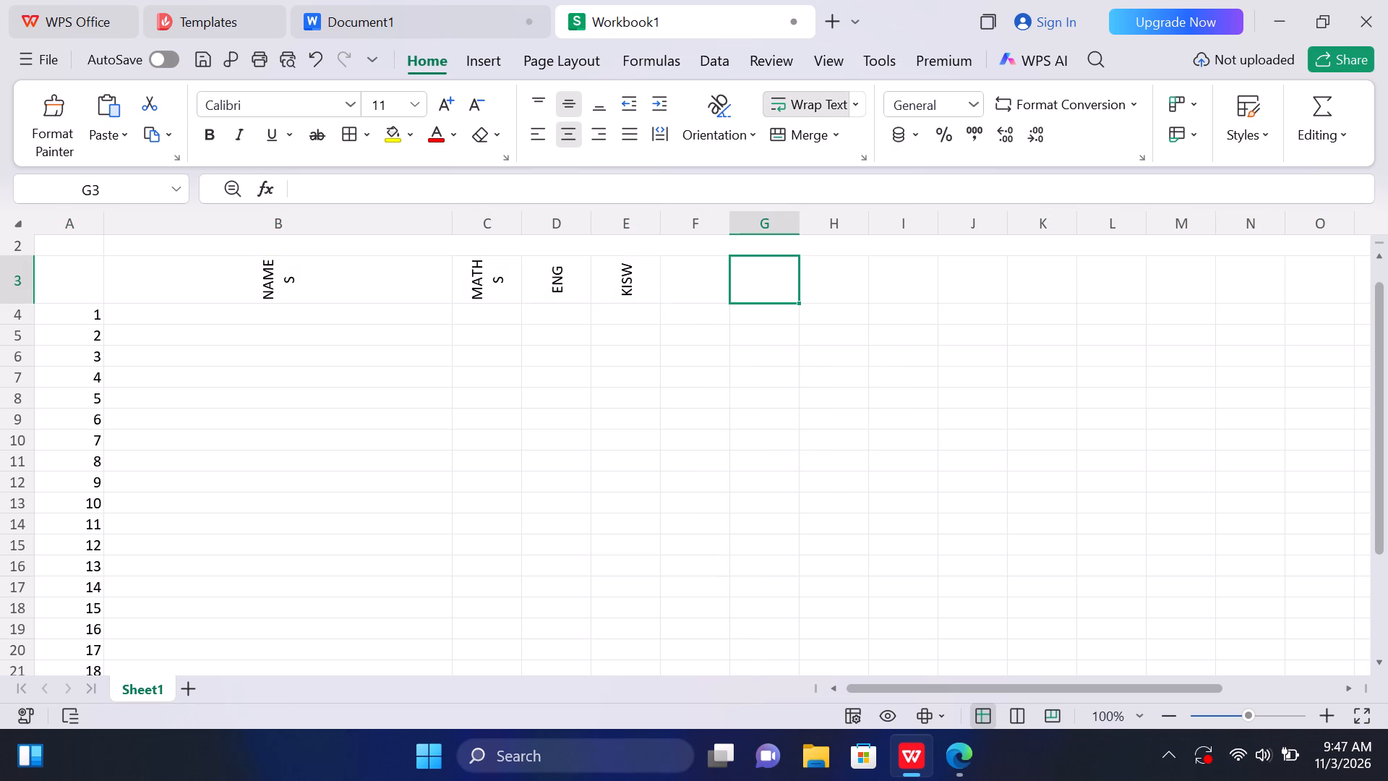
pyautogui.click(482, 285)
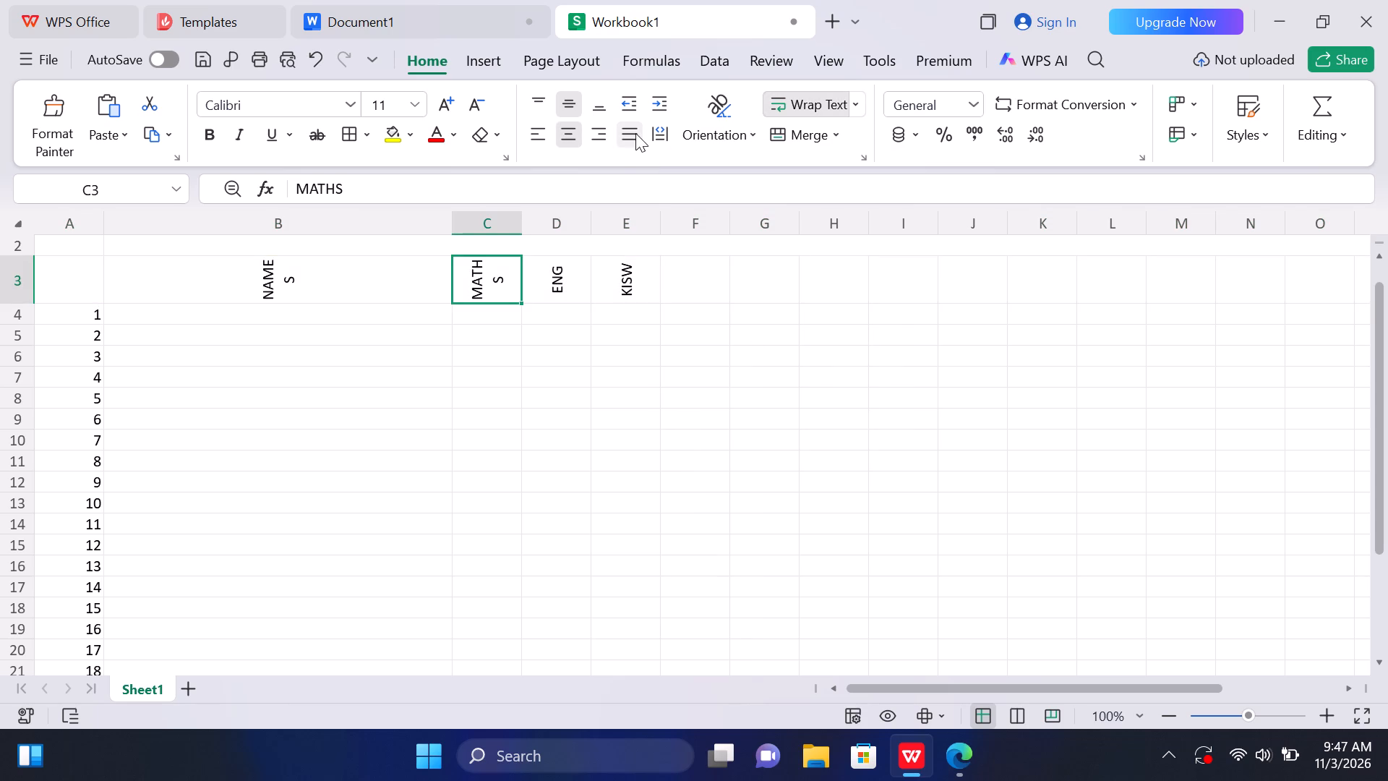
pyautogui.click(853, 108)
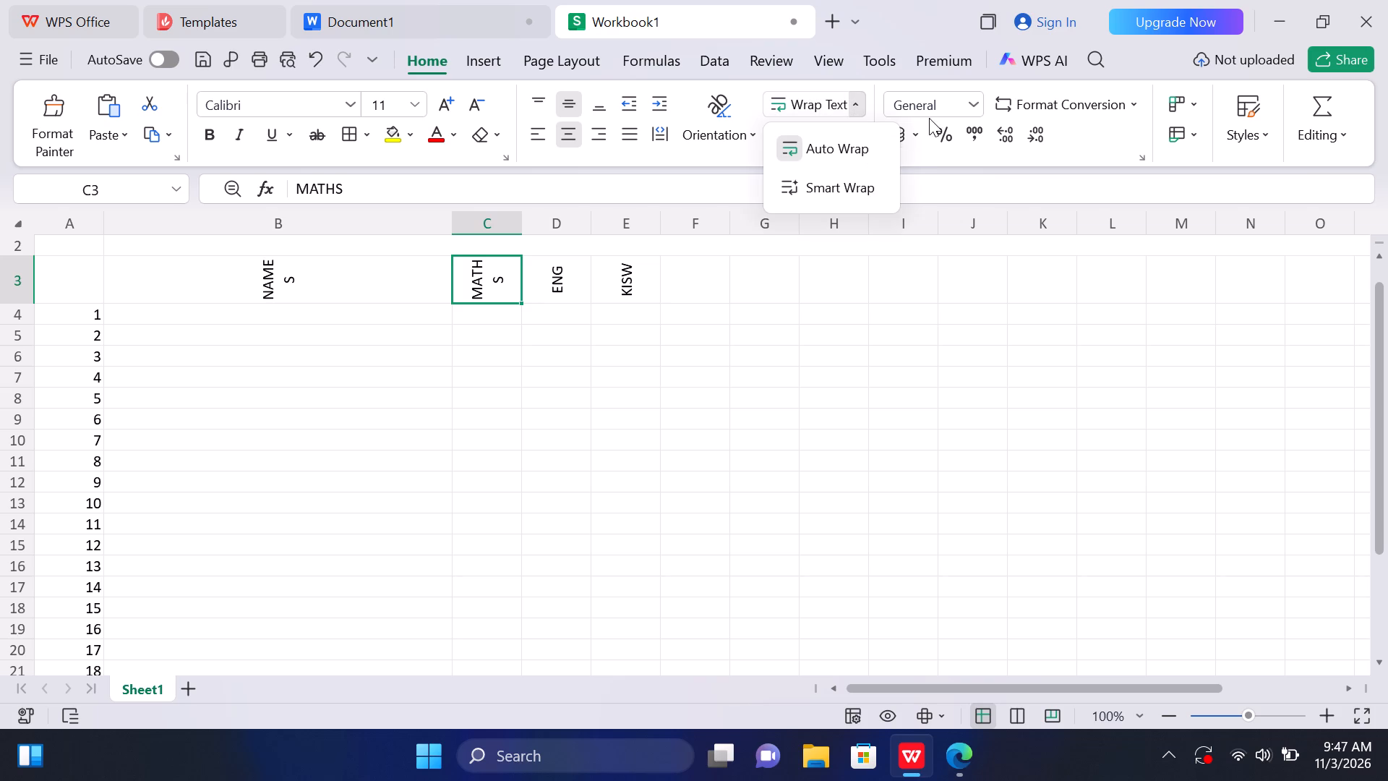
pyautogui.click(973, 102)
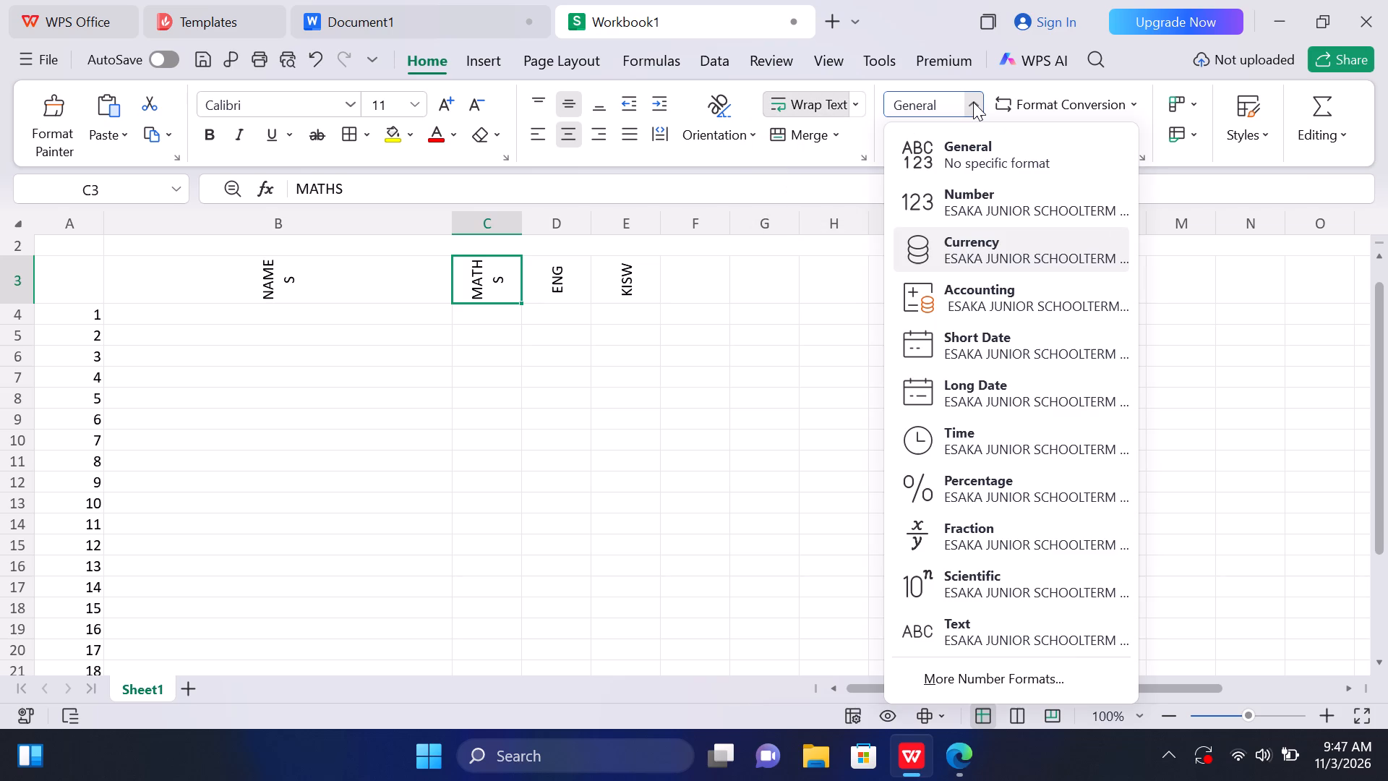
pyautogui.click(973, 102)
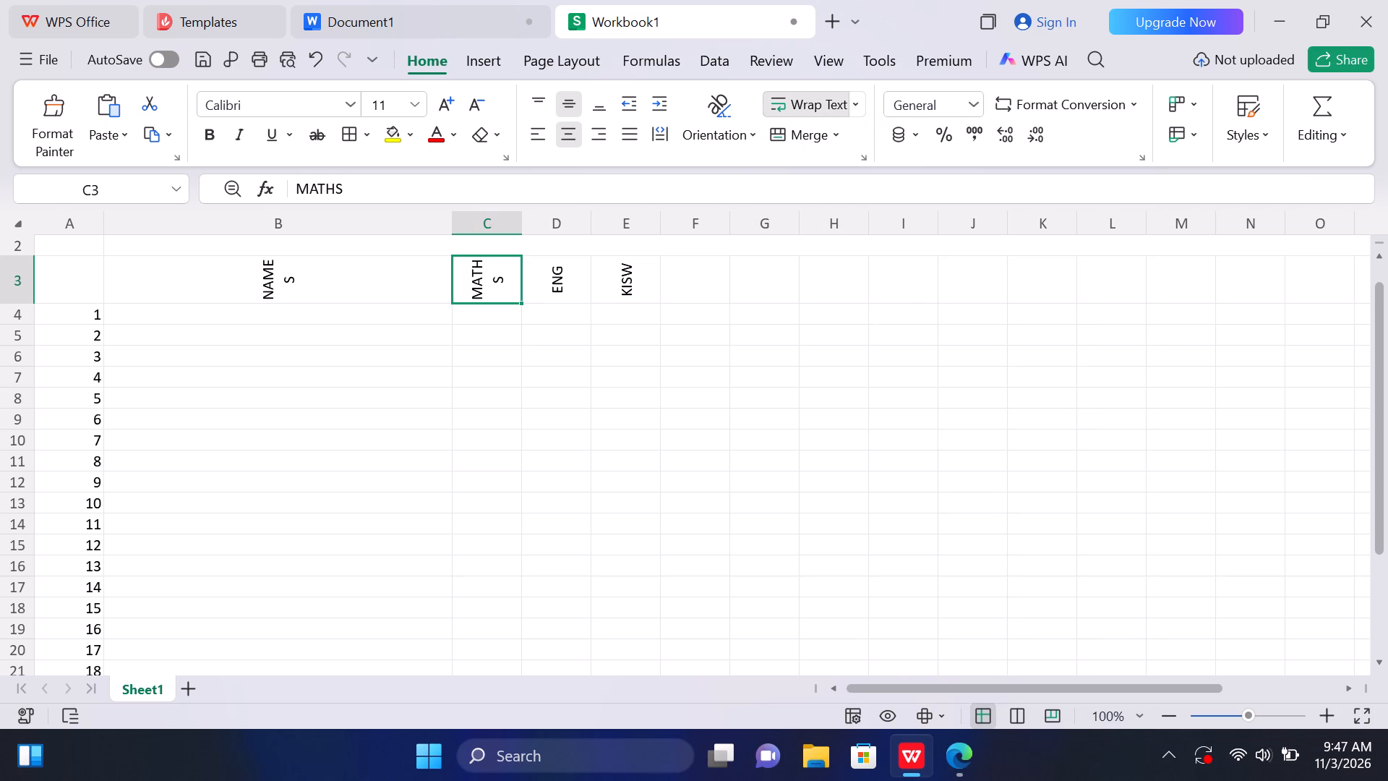
# Select header row 3 and try to increase its height further for the rotated headers.
pyautogui.rightClick(25, 303)
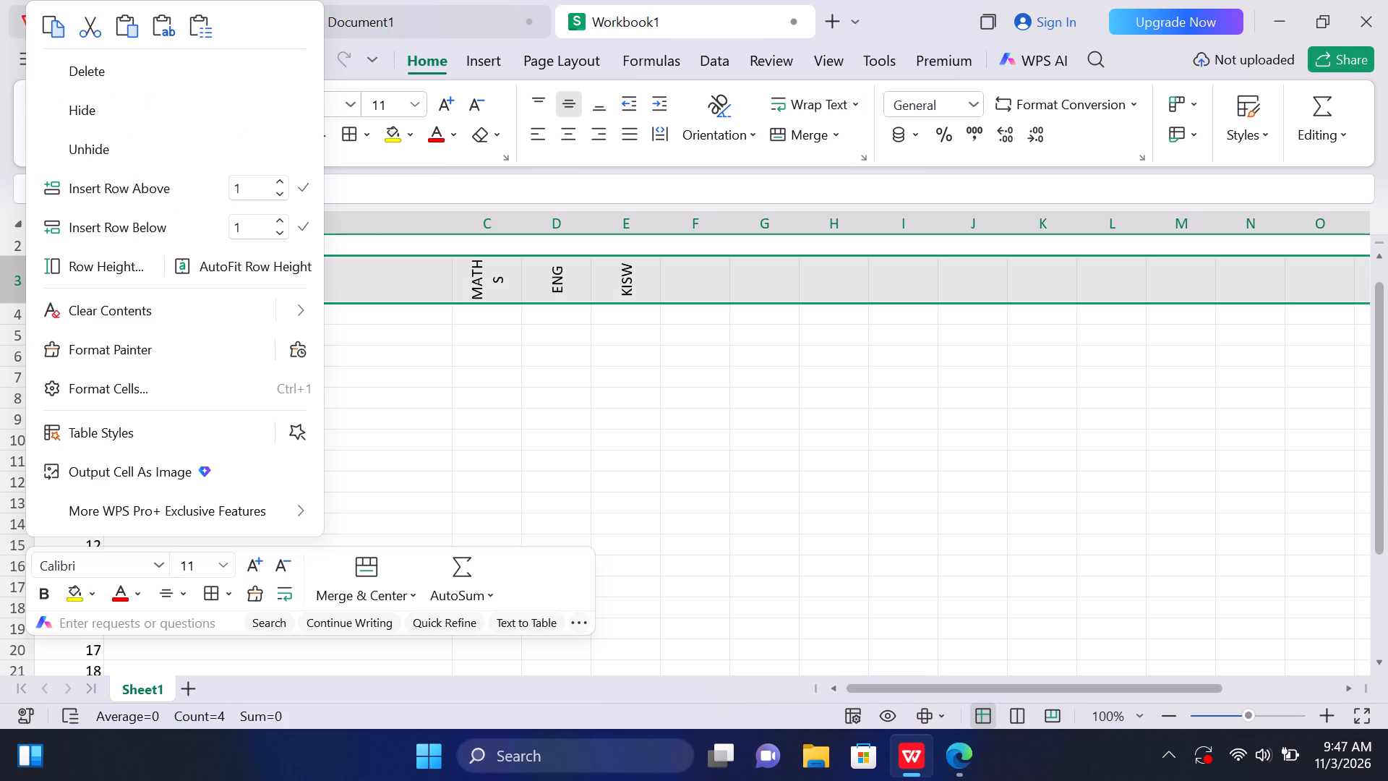
pyautogui.click(9, 302)
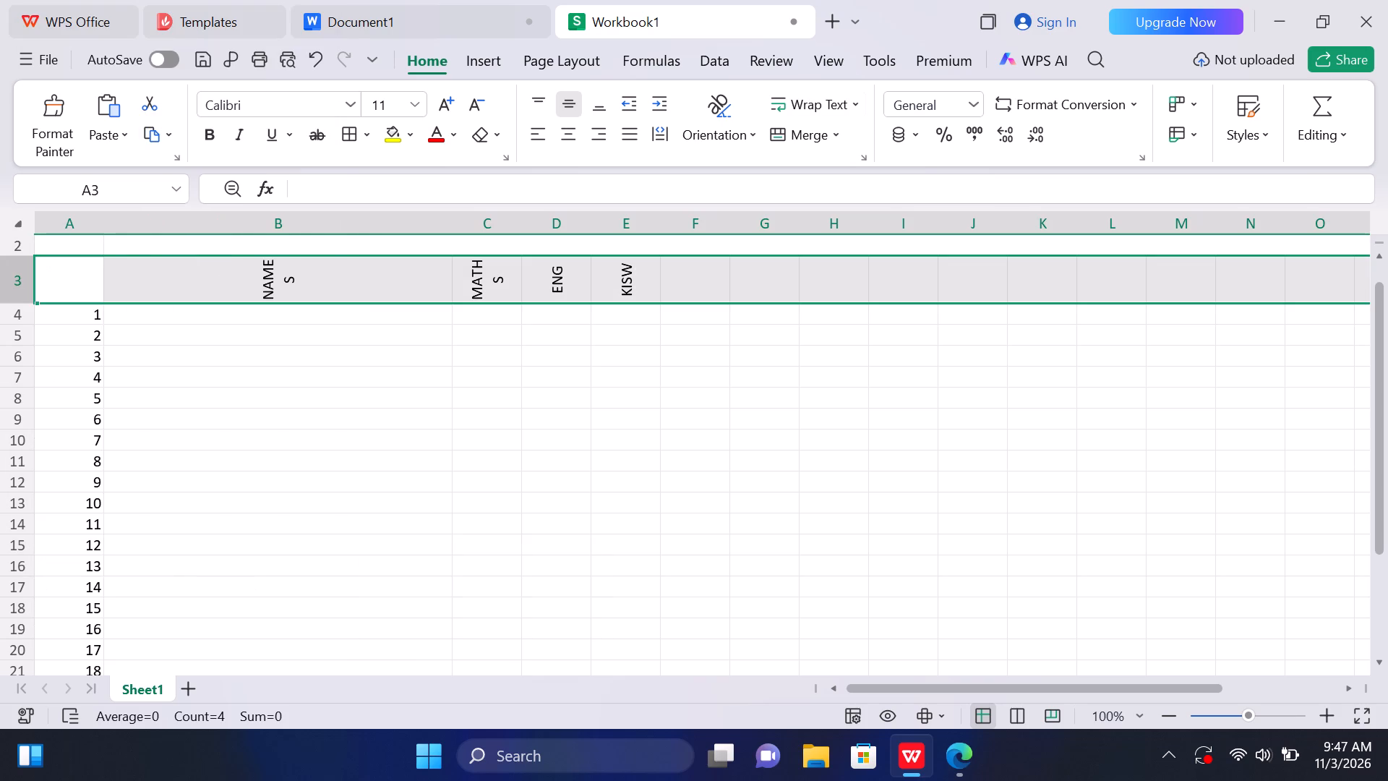
pyautogui.rightClick(25, 303)
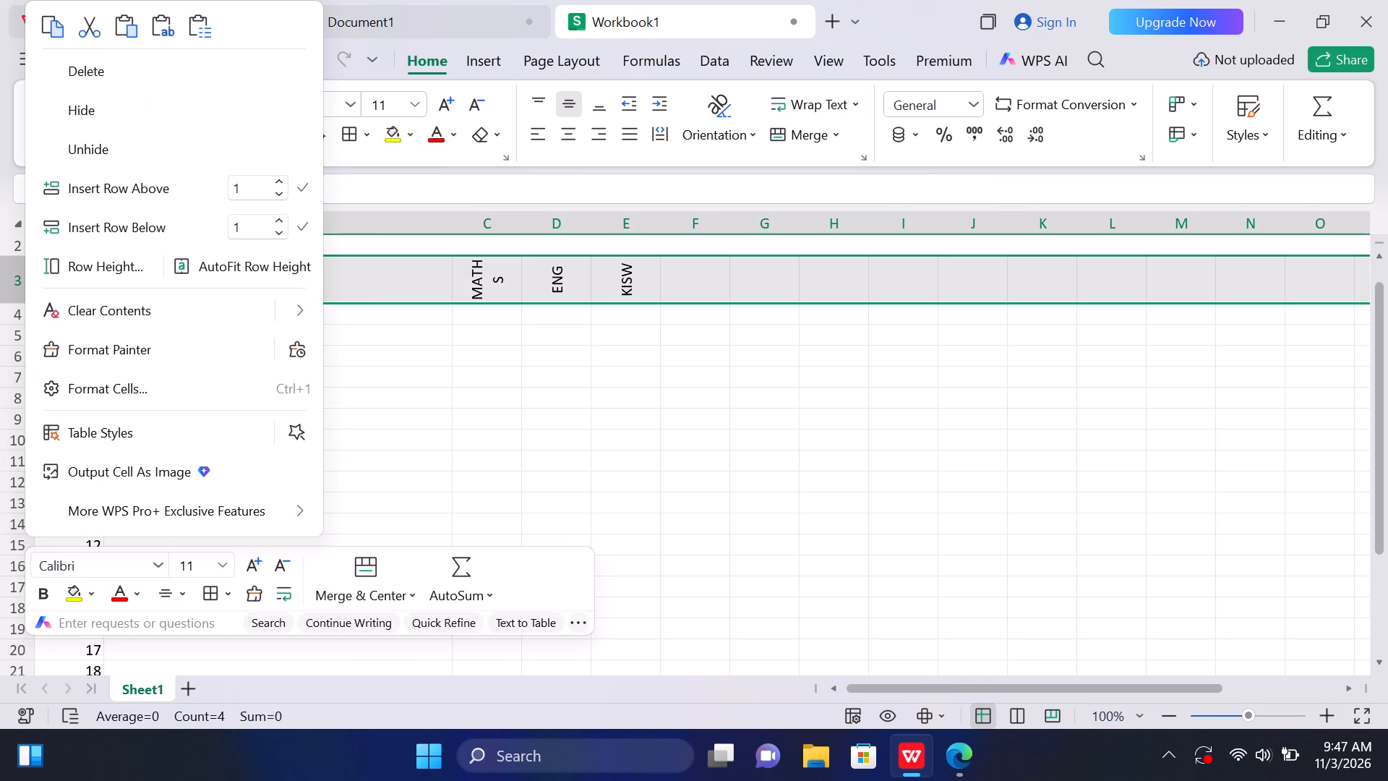
pyautogui.click(11, 302)
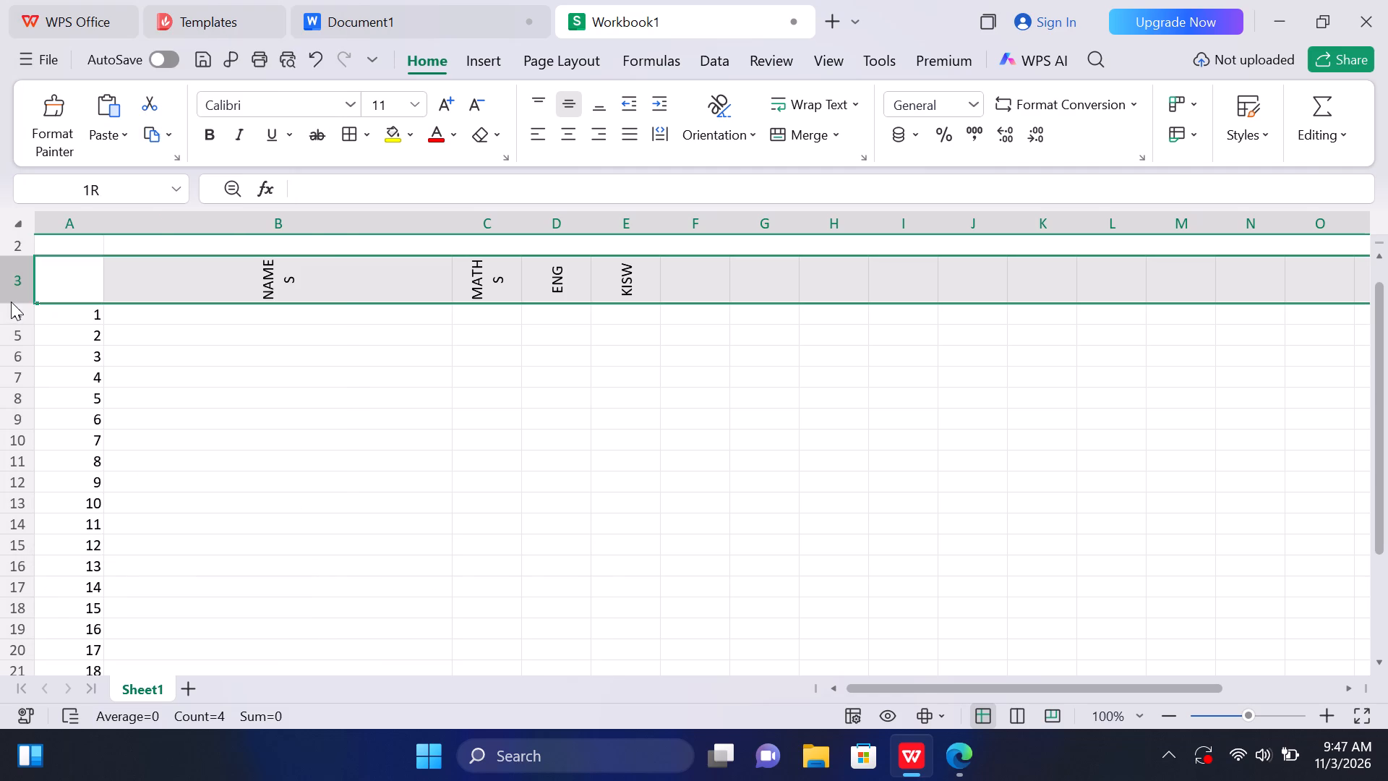
pyautogui.click(11, 289)
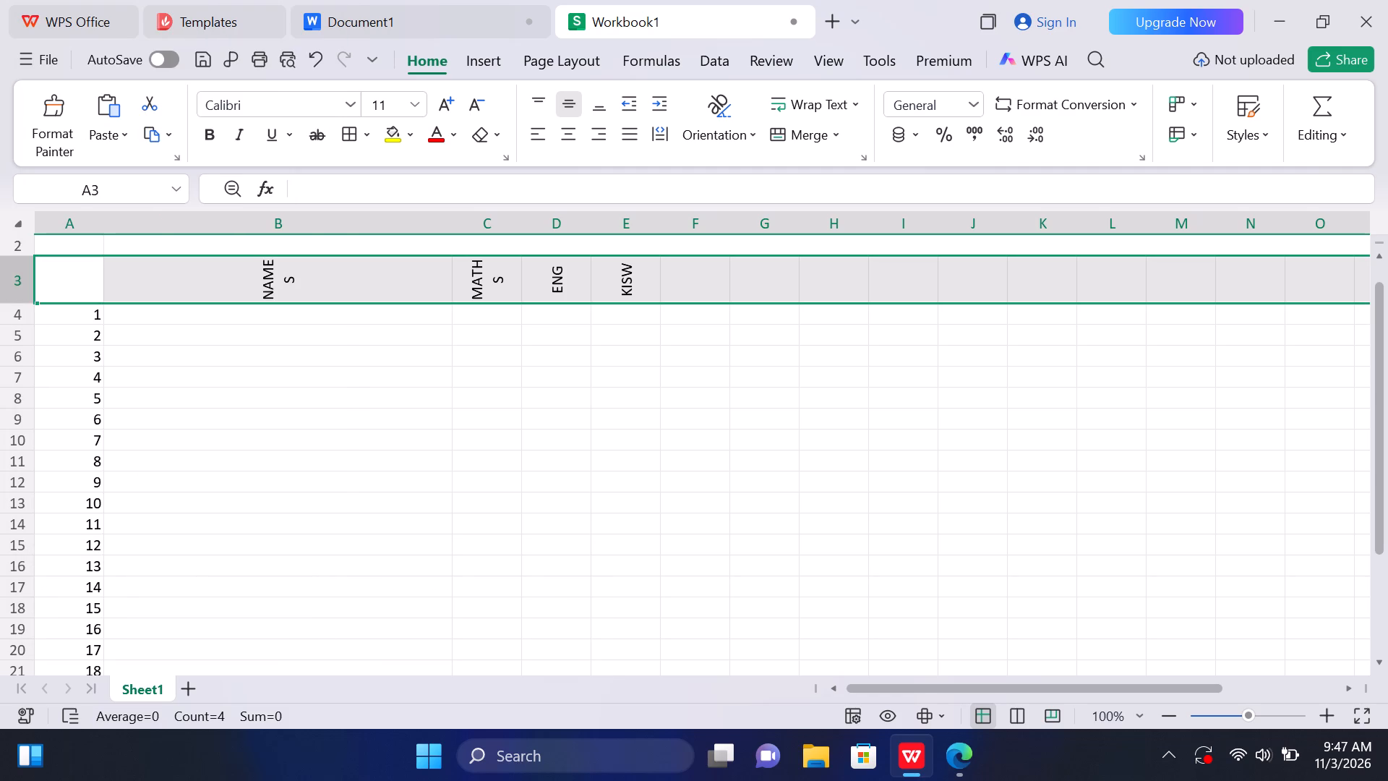
pyautogui.click(215, 319)
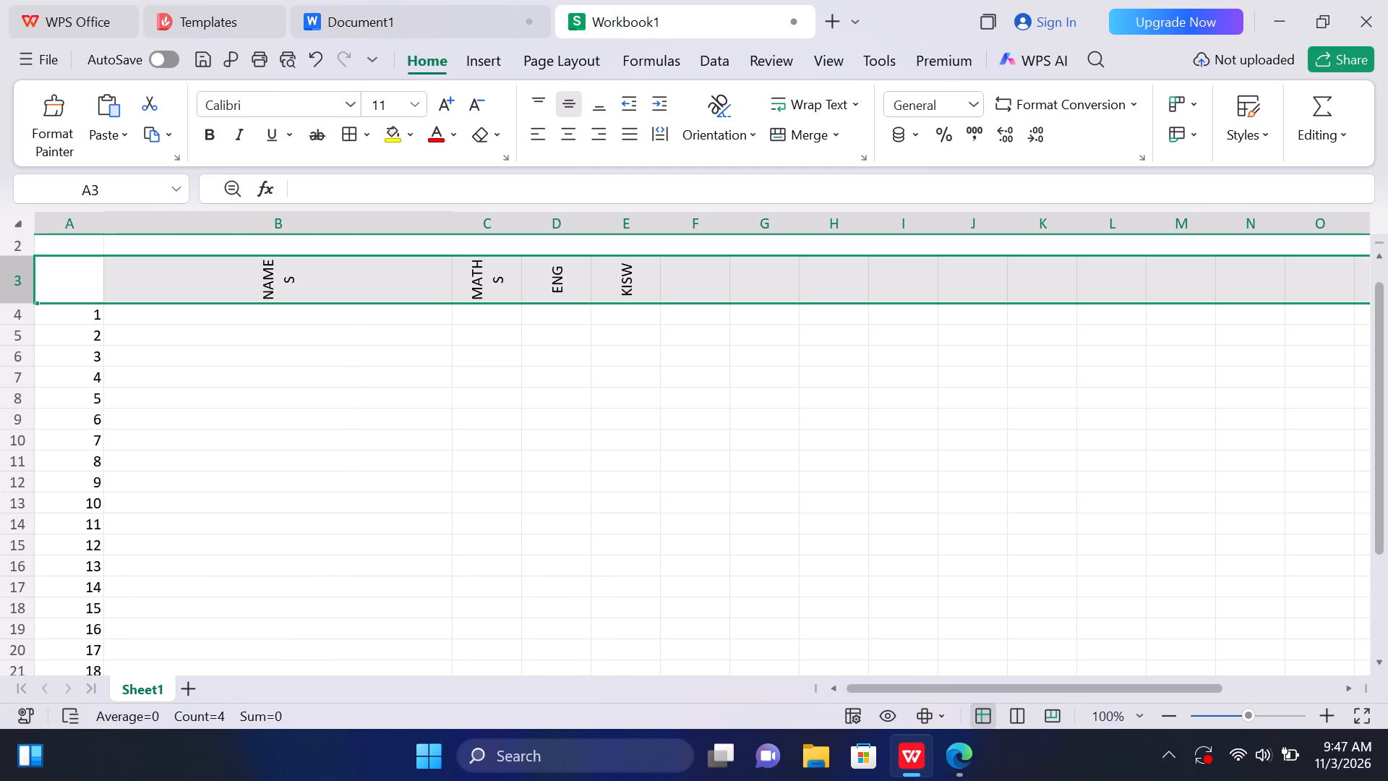
pyautogui.click(17, 280)
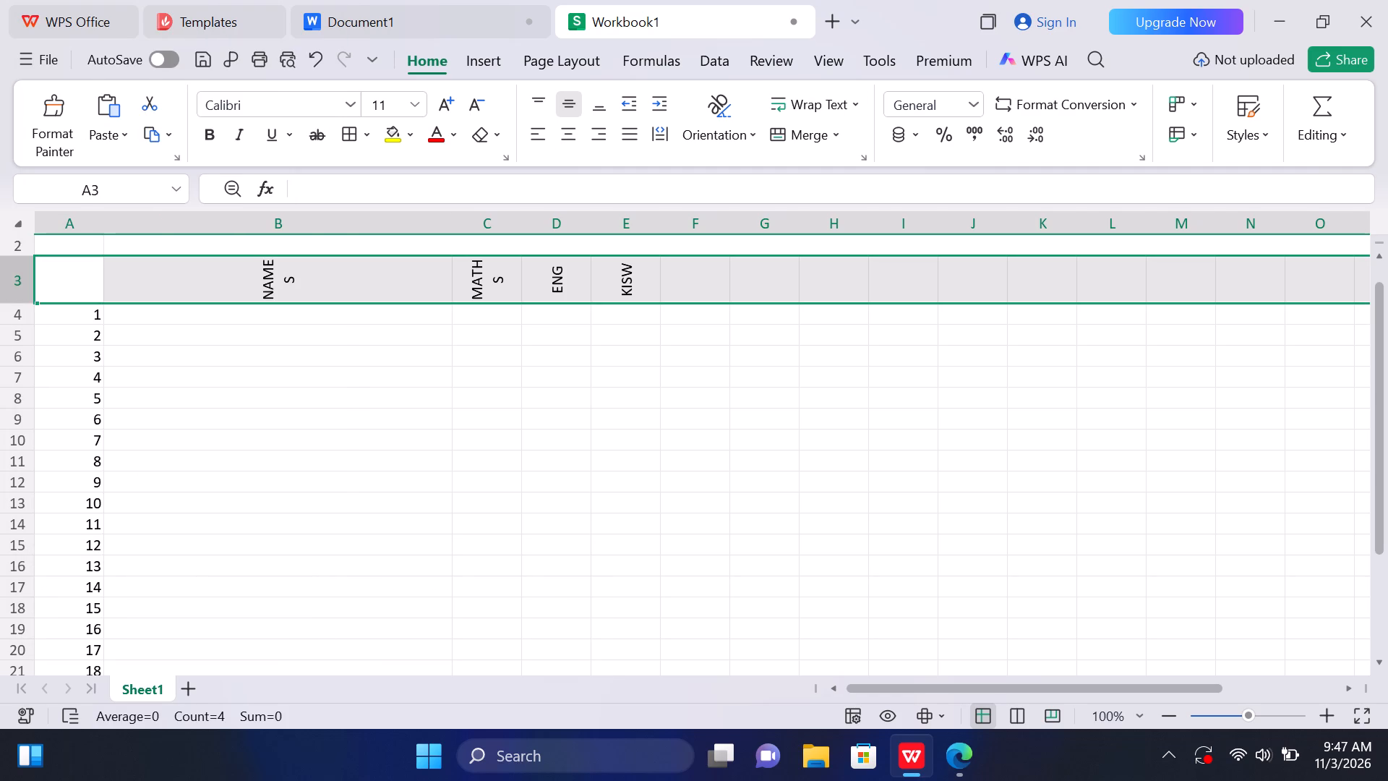
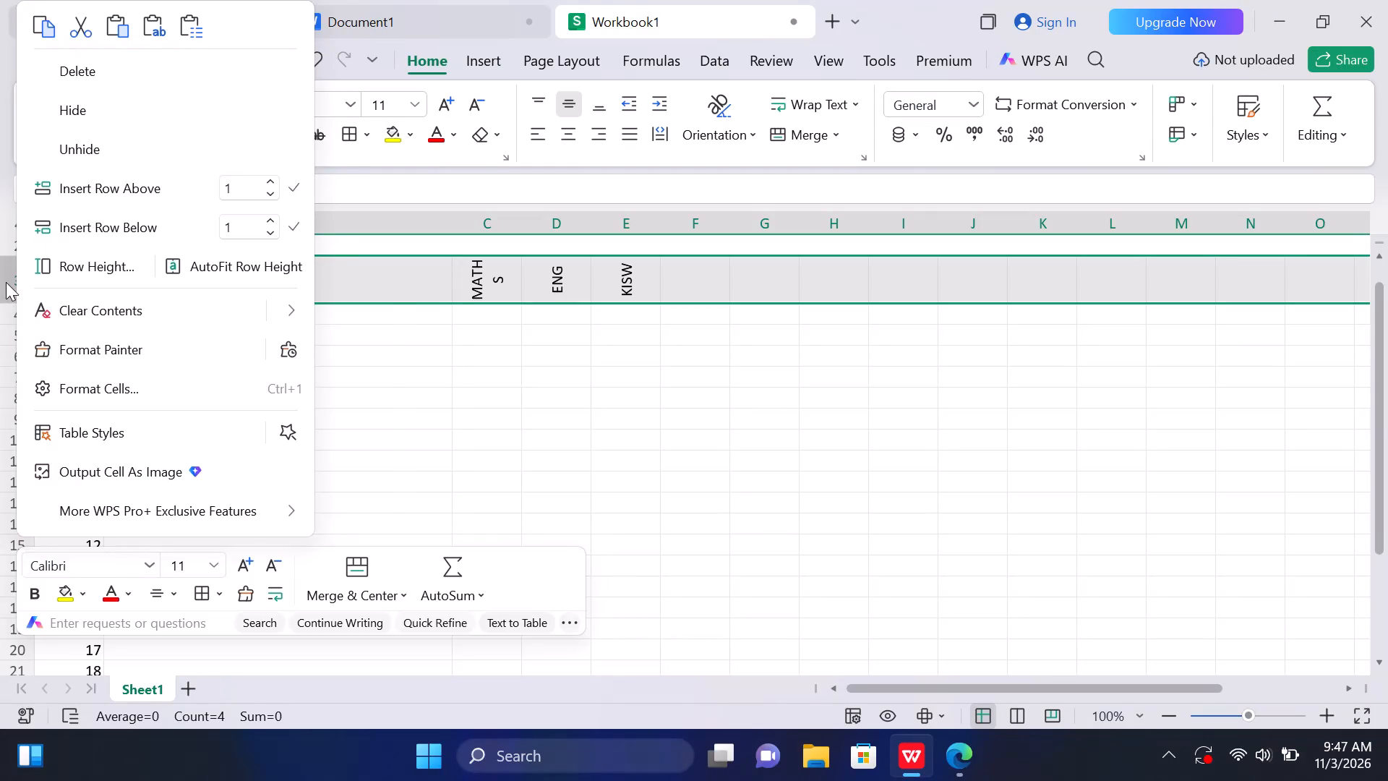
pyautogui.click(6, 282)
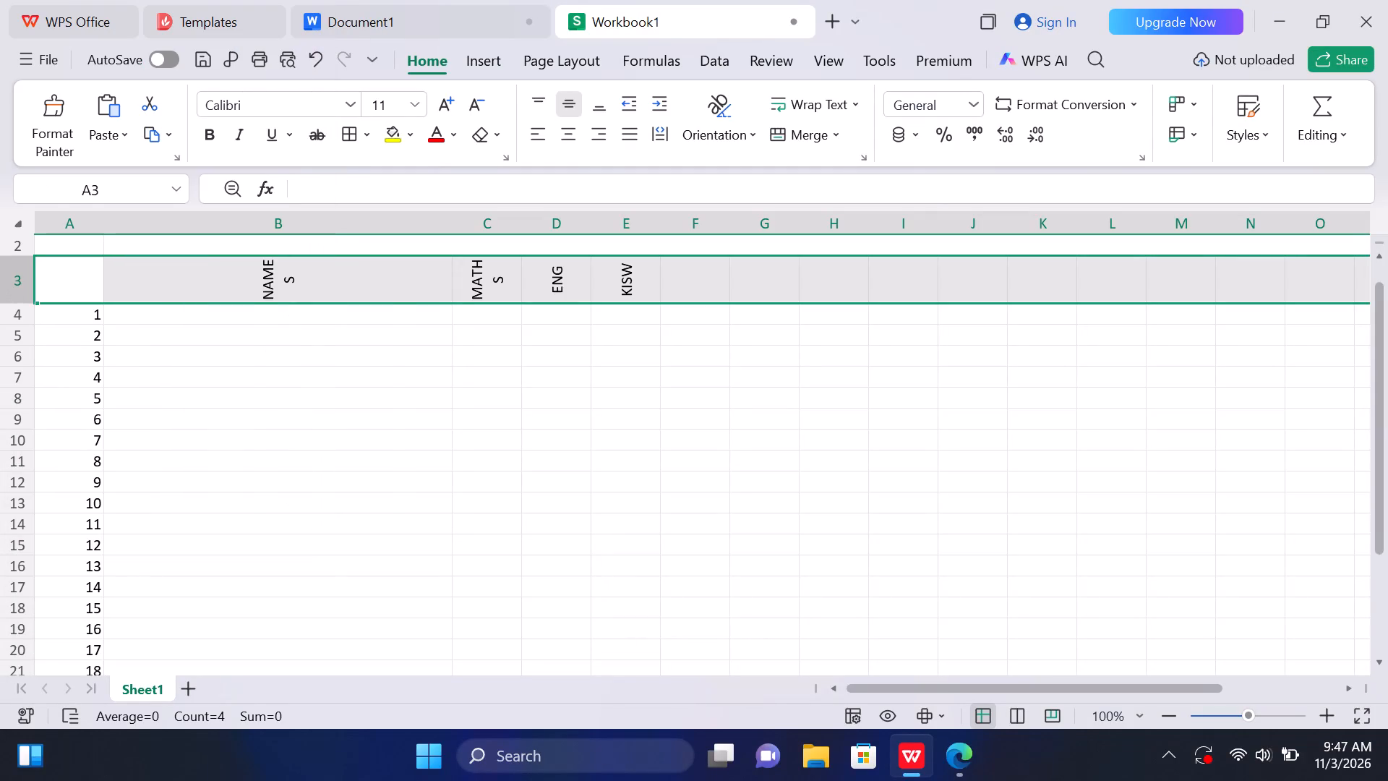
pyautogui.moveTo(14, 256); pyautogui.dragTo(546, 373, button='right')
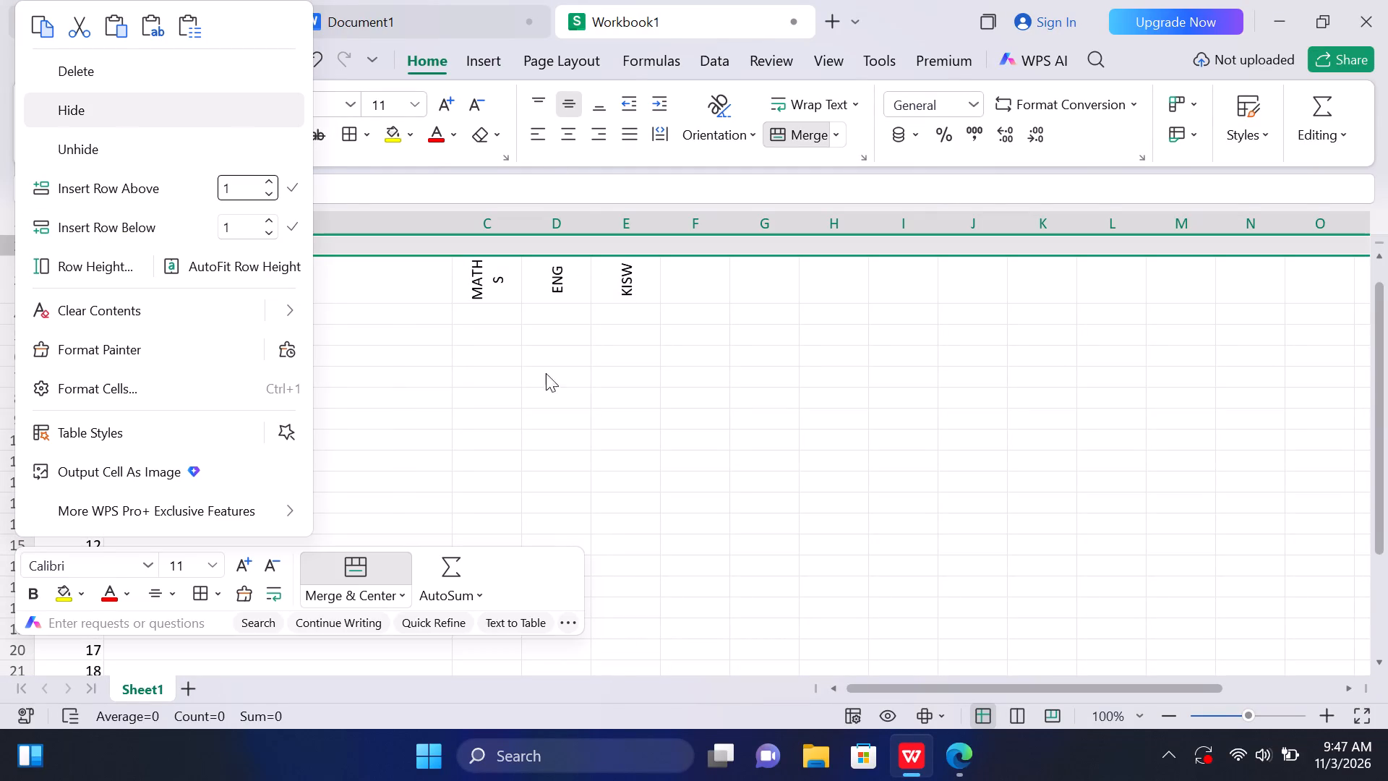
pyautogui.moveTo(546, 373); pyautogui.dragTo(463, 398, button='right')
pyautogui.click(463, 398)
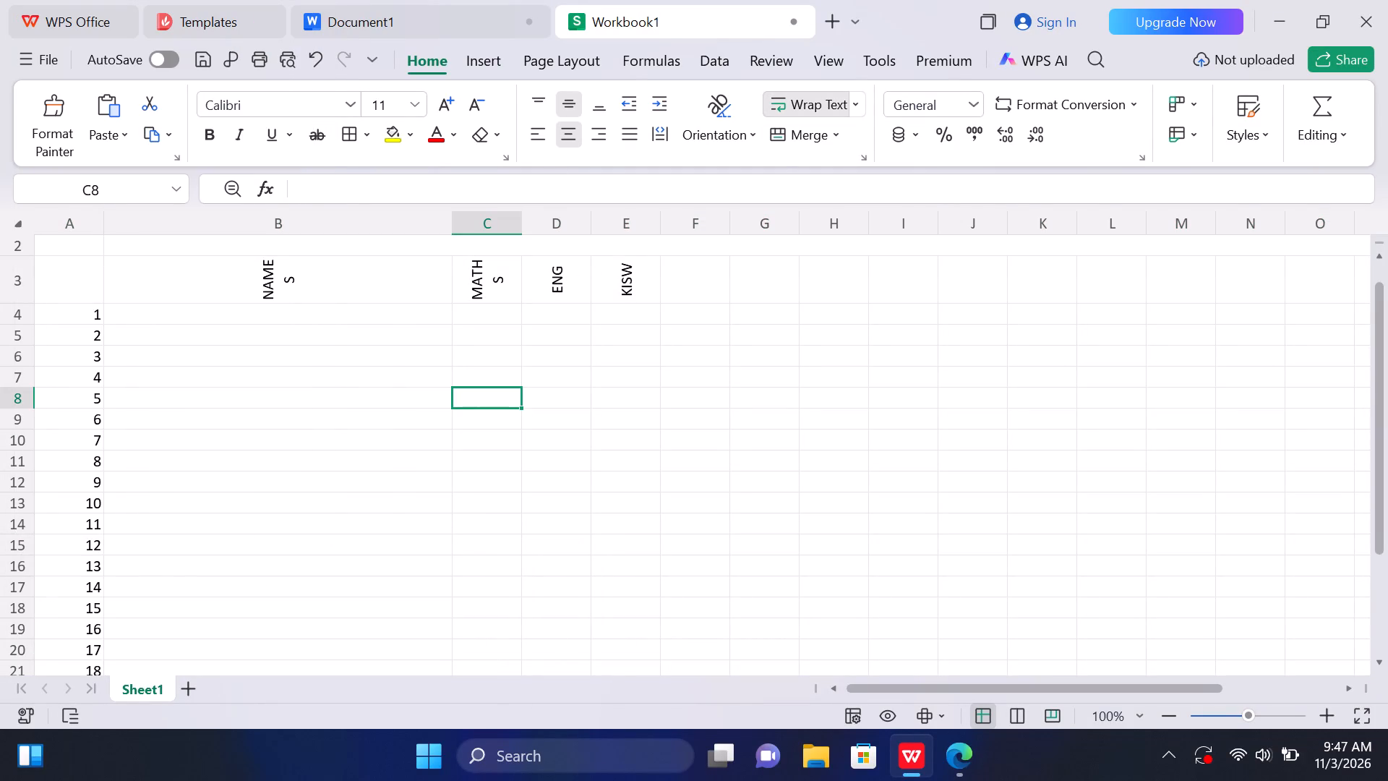
# Set the orientation of the NAMES header in cell B3 back to Normal.
pyautogui.click(283, 302)
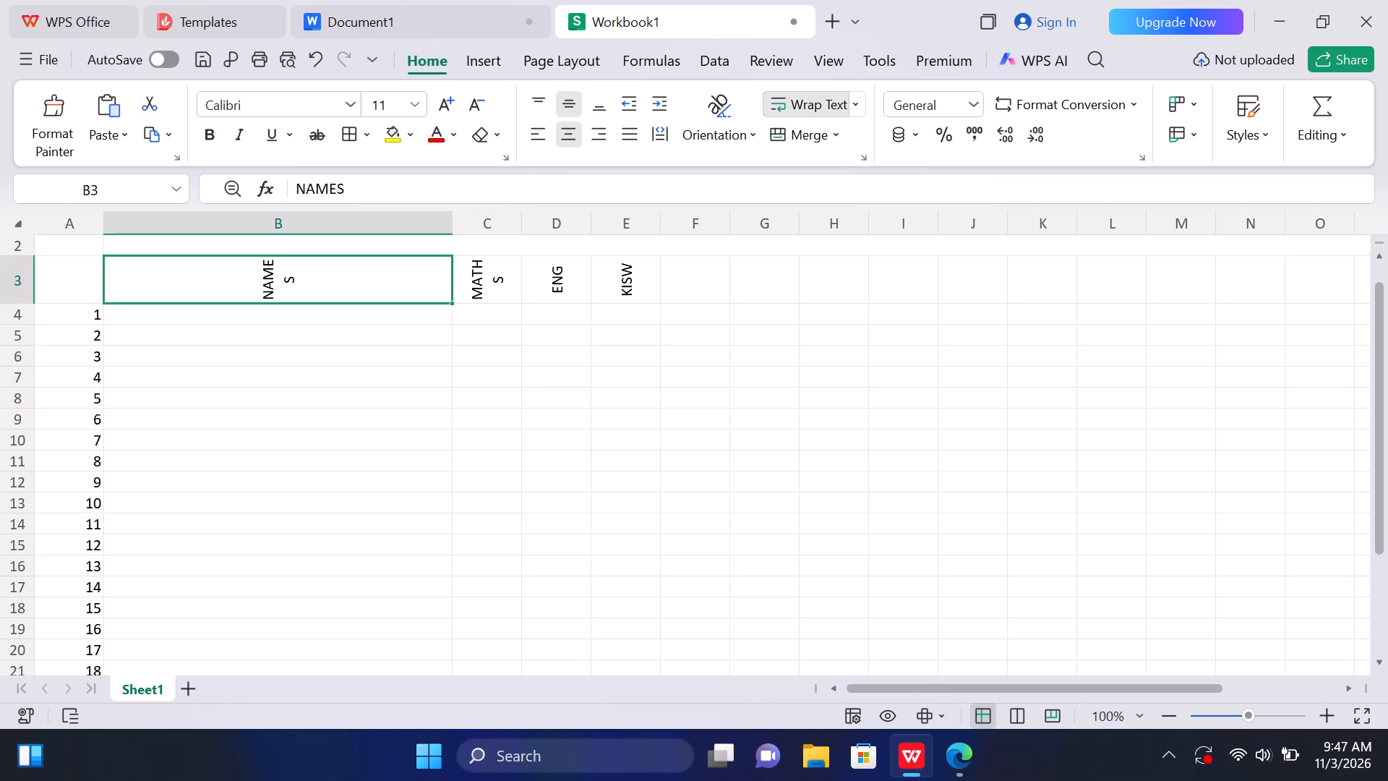
pyautogui.click(860, 108)
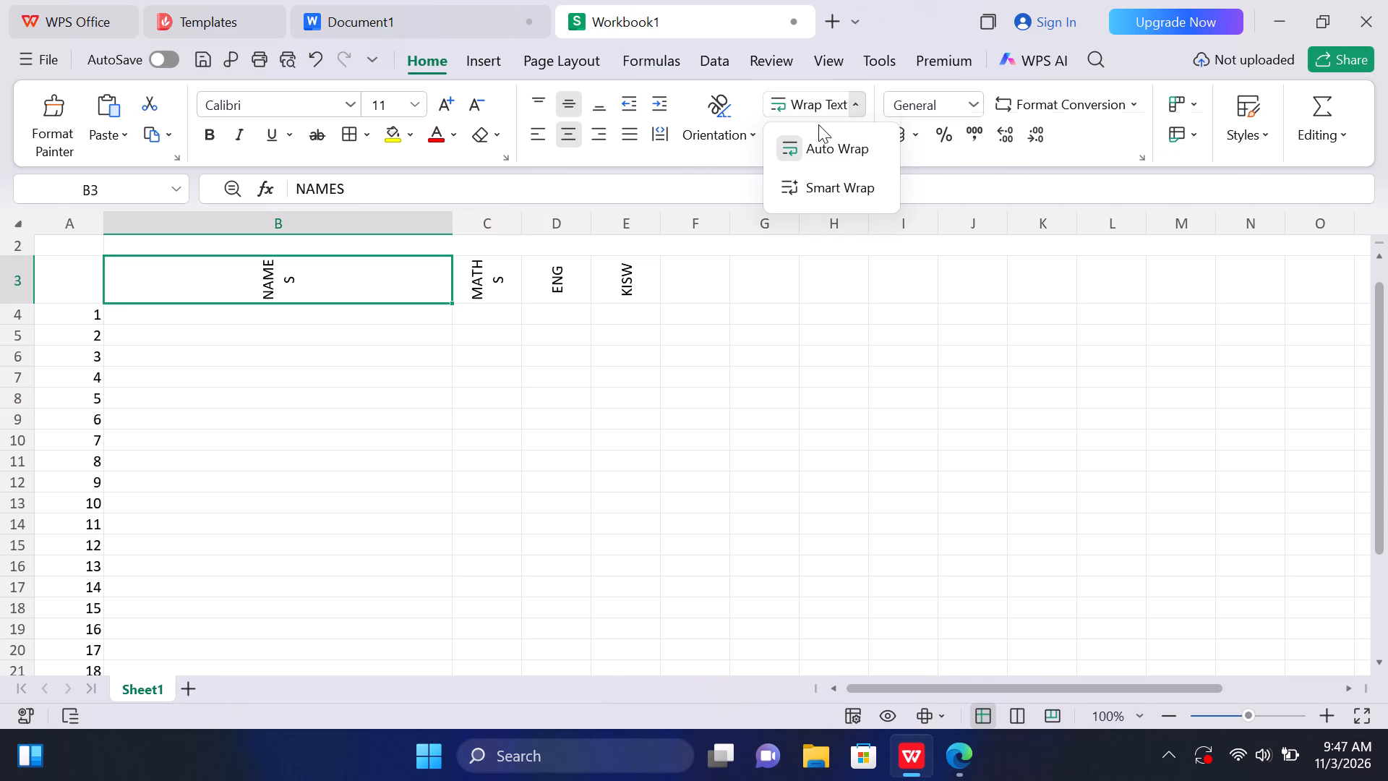
pyautogui.moveTo(732, 174); pyautogui.dragTo(728, 109)
pyautogui.click(728, 109)
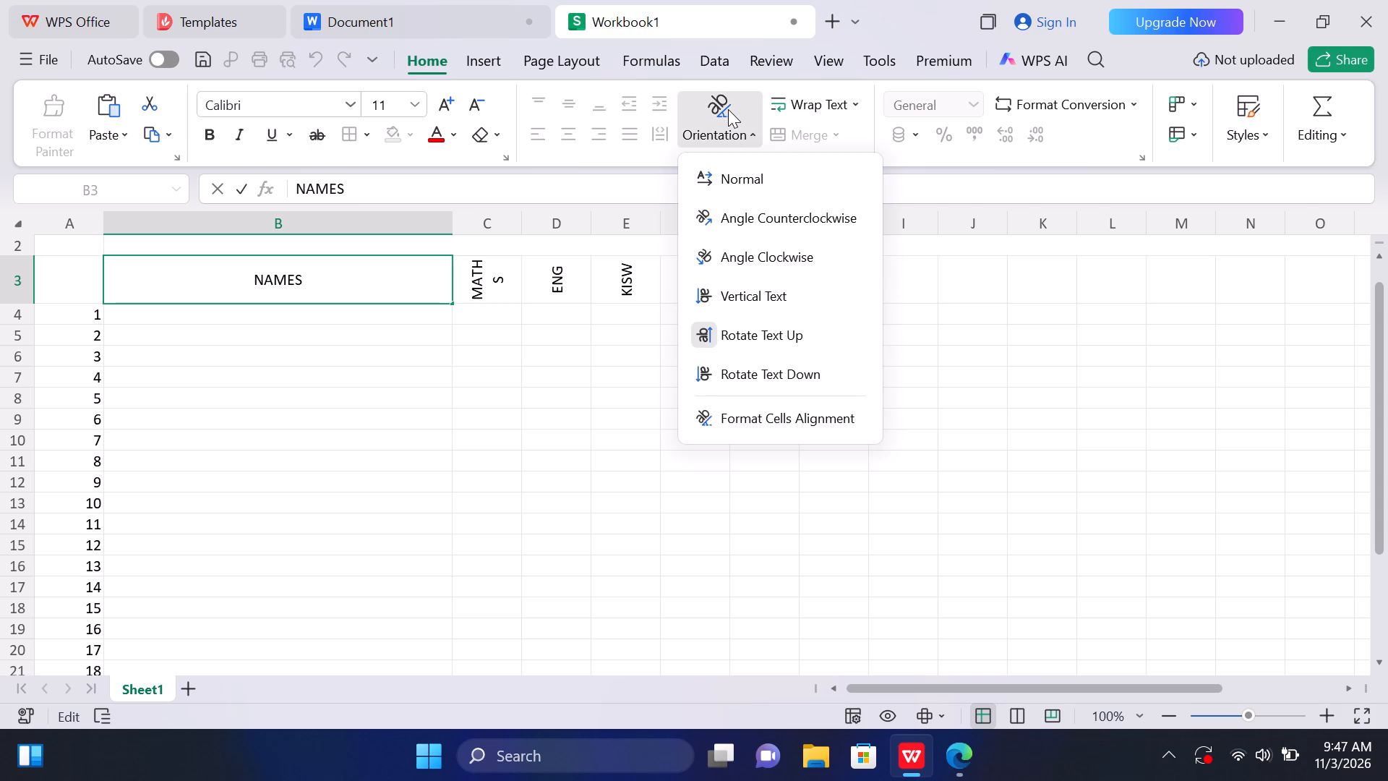
pyautogui.click(759, 166)
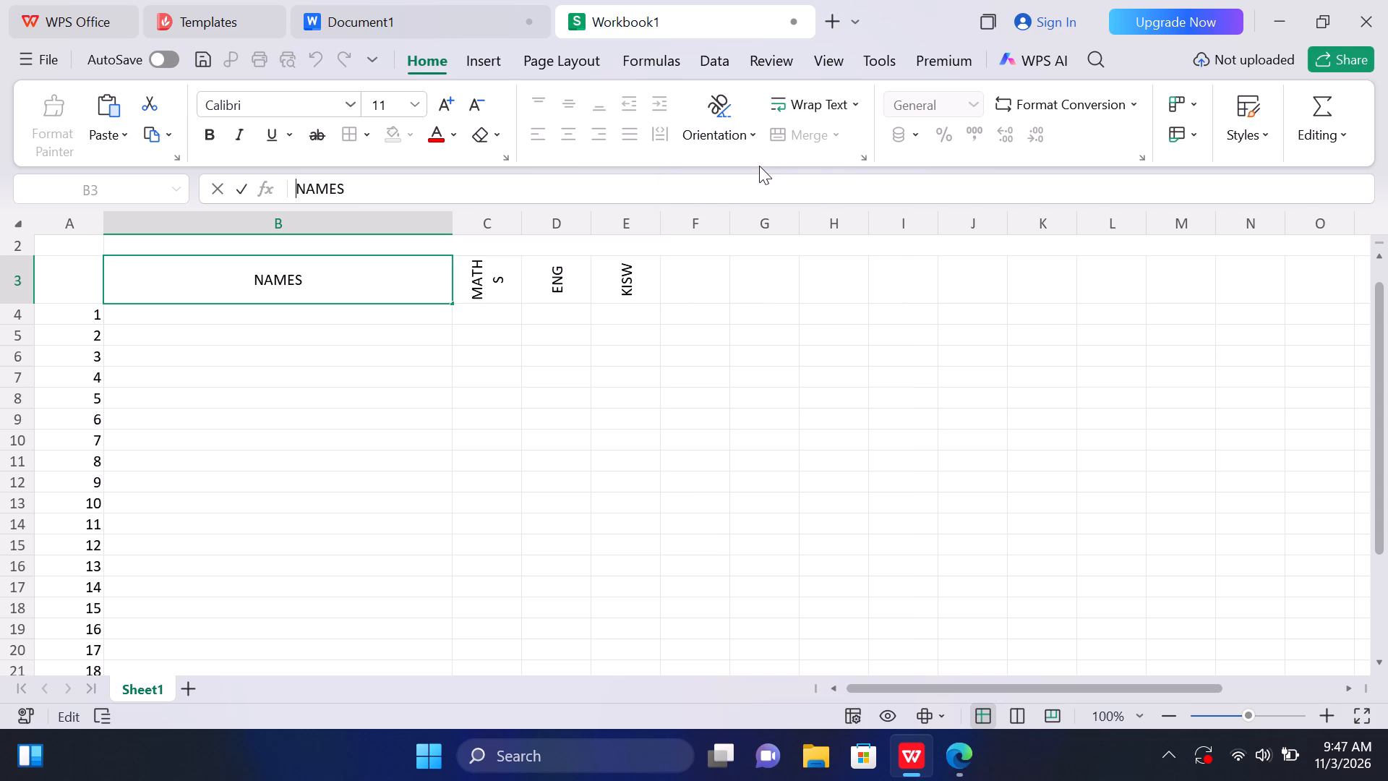
pyautogui.moveTo(469, 370); pyautogui.dragTo(526, 356)
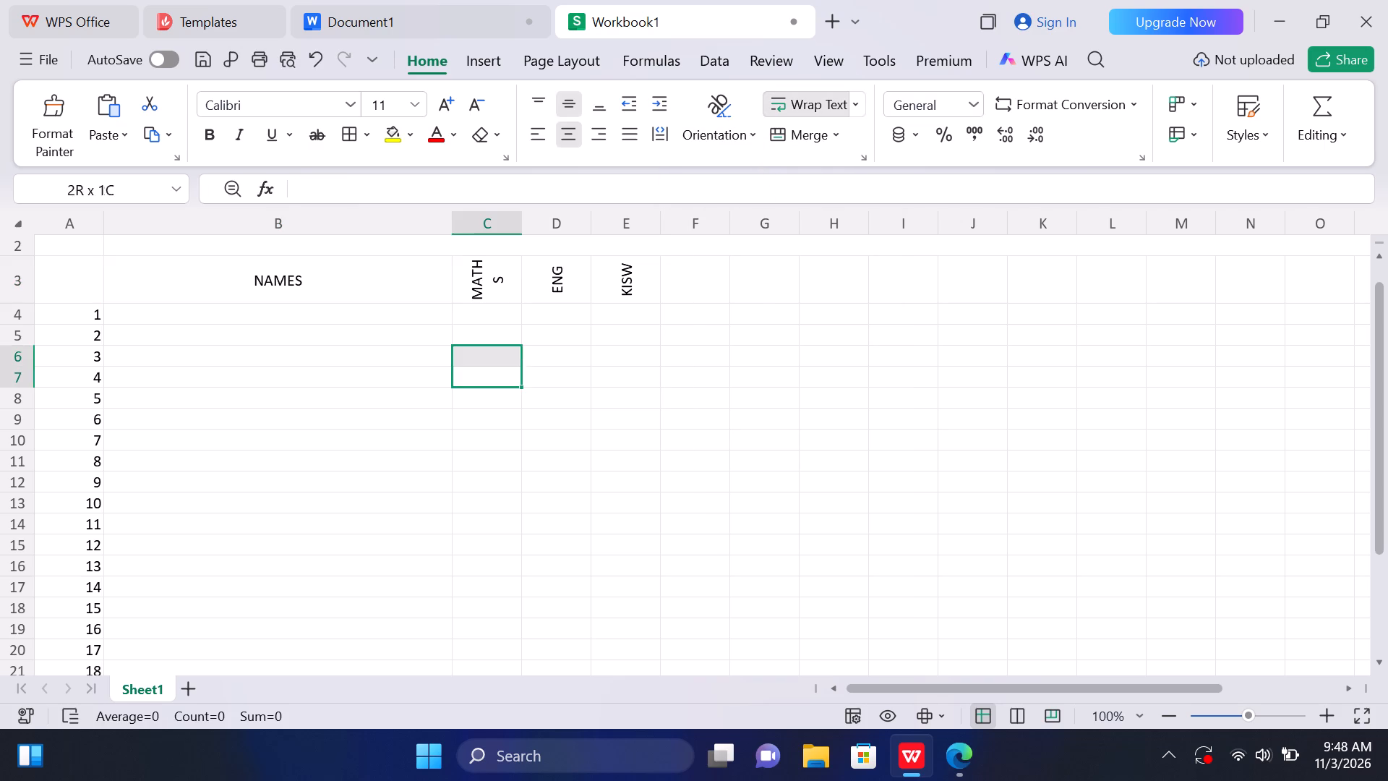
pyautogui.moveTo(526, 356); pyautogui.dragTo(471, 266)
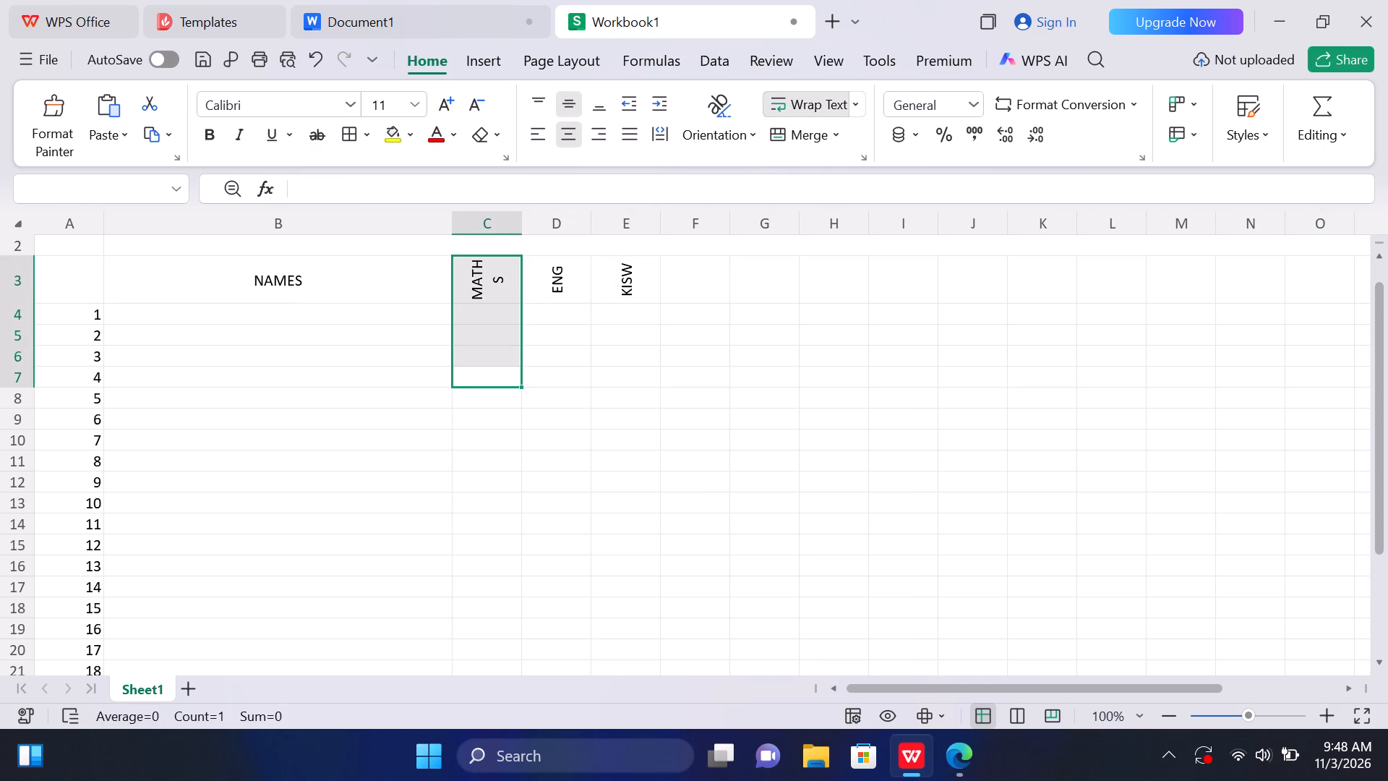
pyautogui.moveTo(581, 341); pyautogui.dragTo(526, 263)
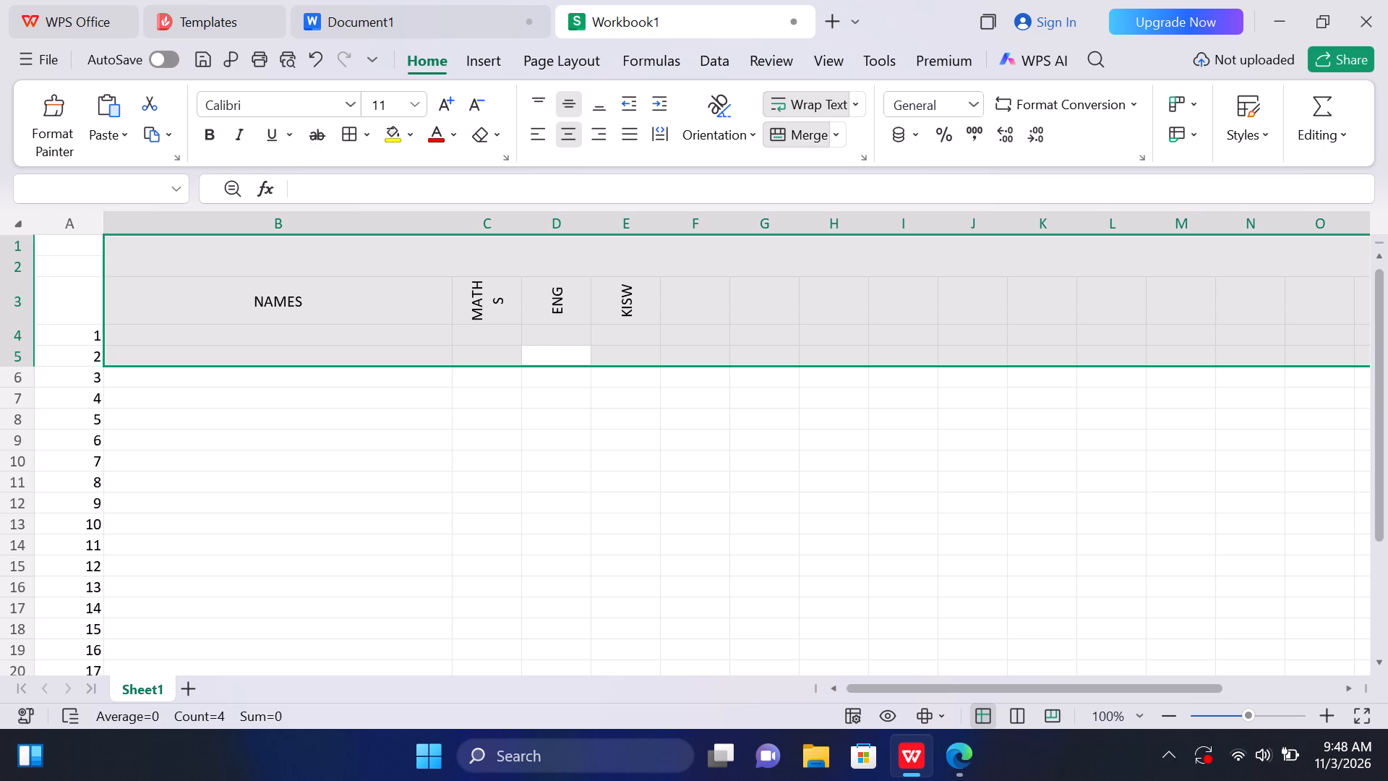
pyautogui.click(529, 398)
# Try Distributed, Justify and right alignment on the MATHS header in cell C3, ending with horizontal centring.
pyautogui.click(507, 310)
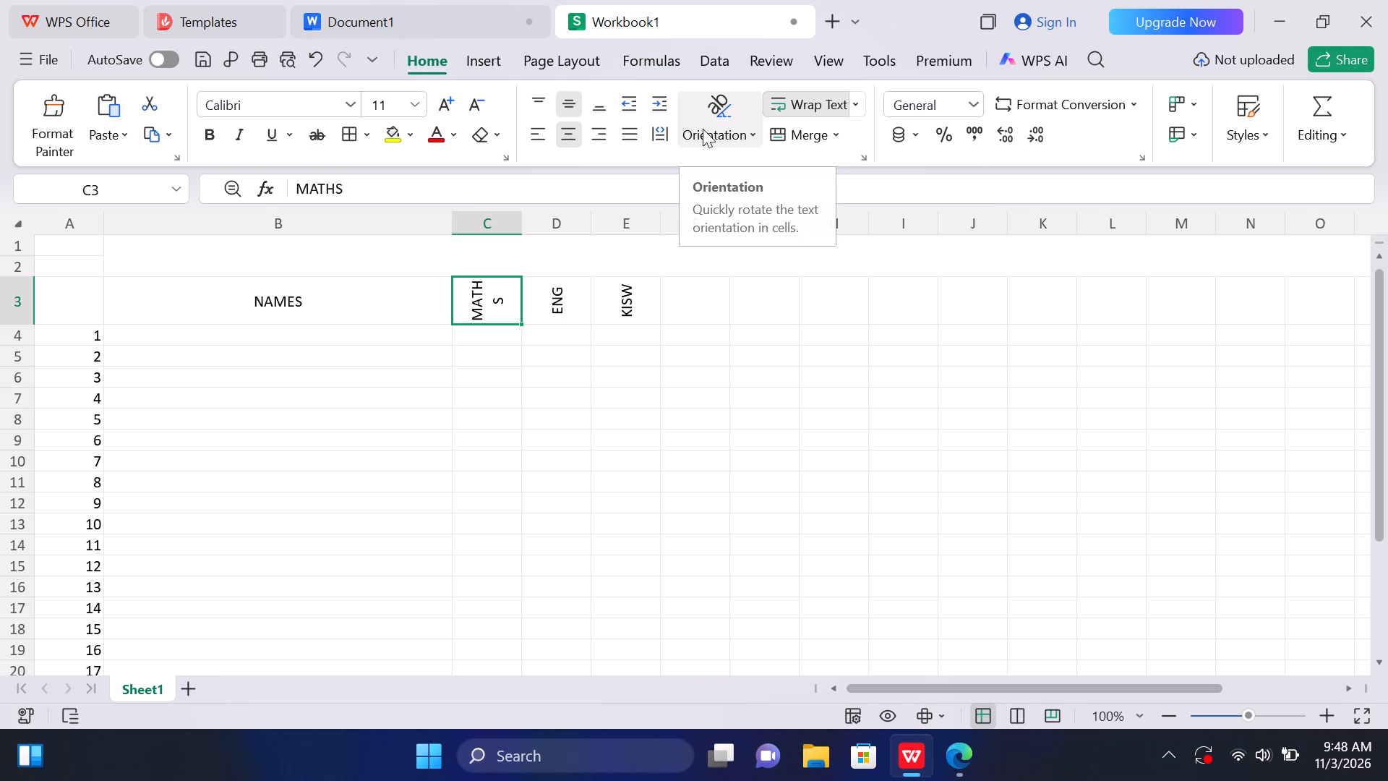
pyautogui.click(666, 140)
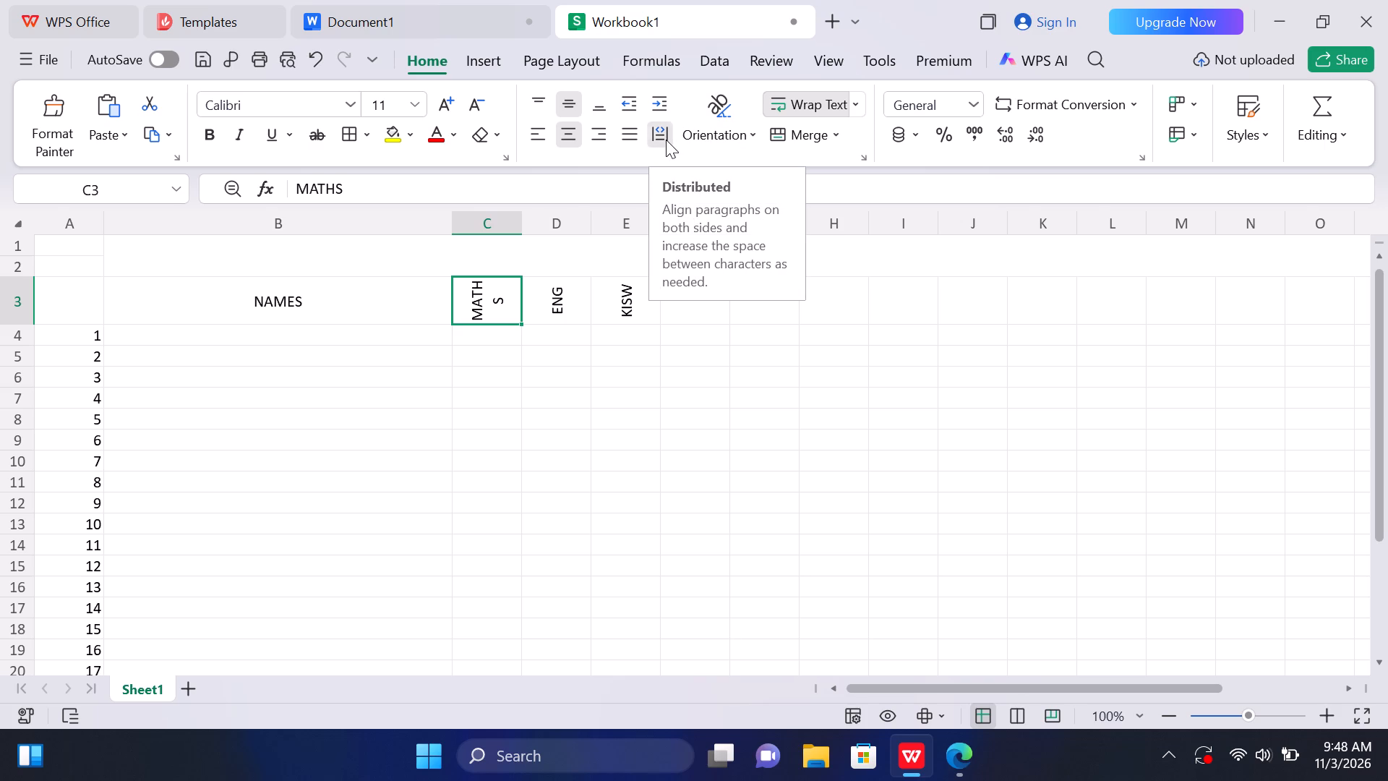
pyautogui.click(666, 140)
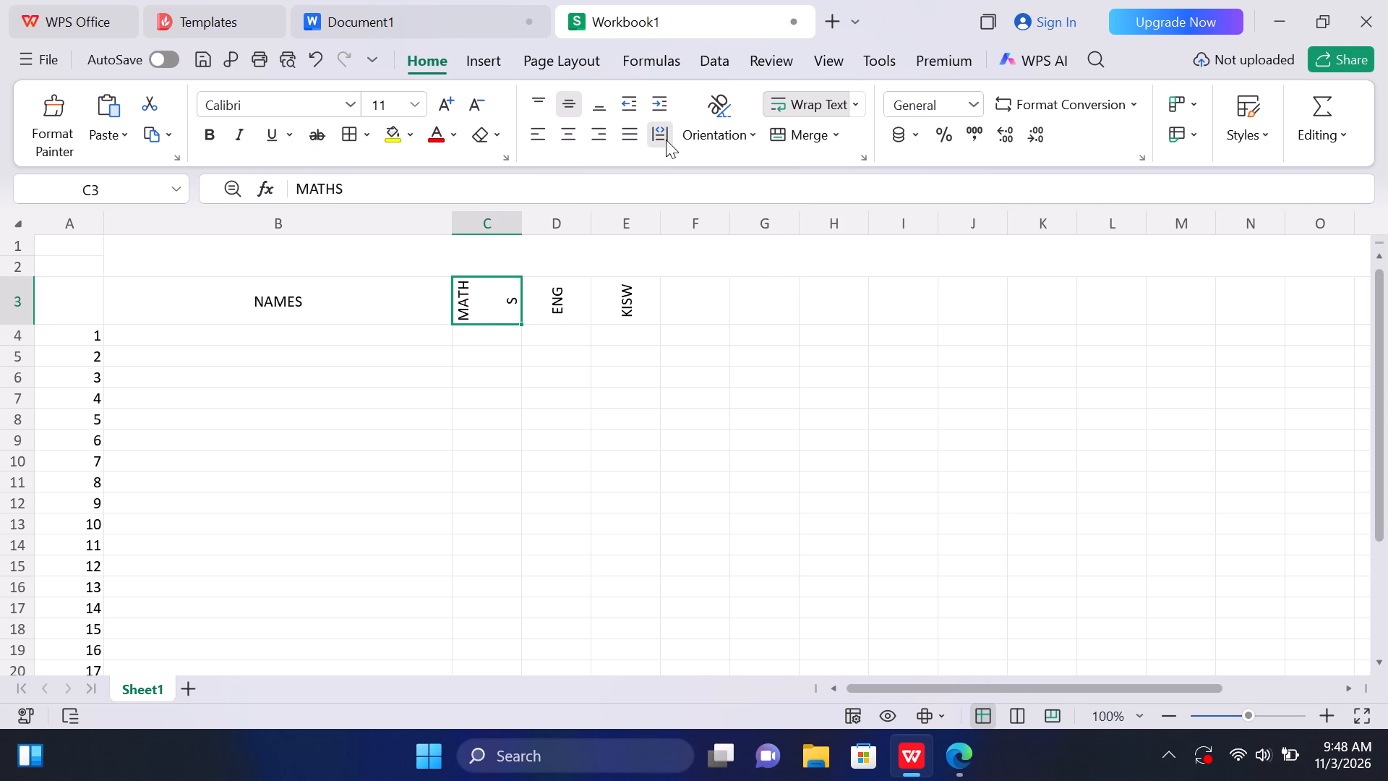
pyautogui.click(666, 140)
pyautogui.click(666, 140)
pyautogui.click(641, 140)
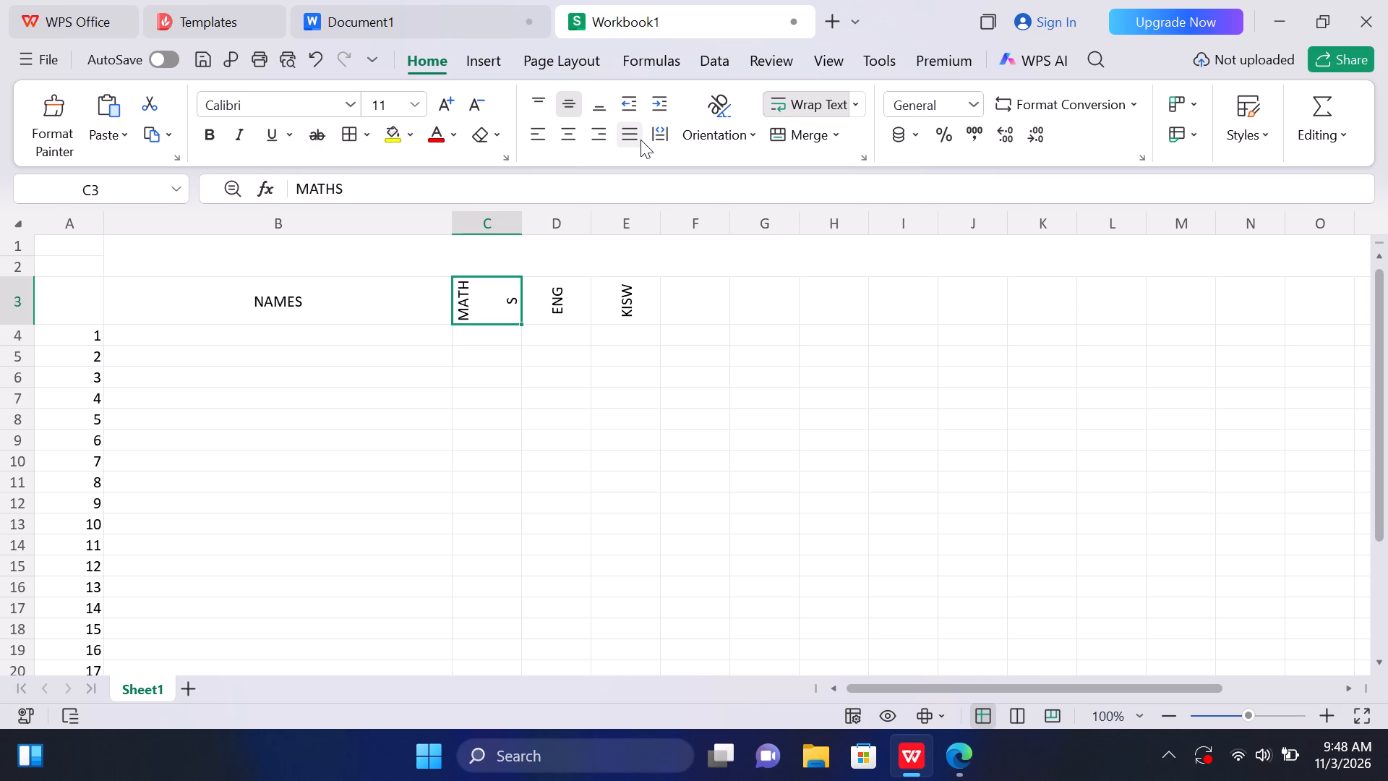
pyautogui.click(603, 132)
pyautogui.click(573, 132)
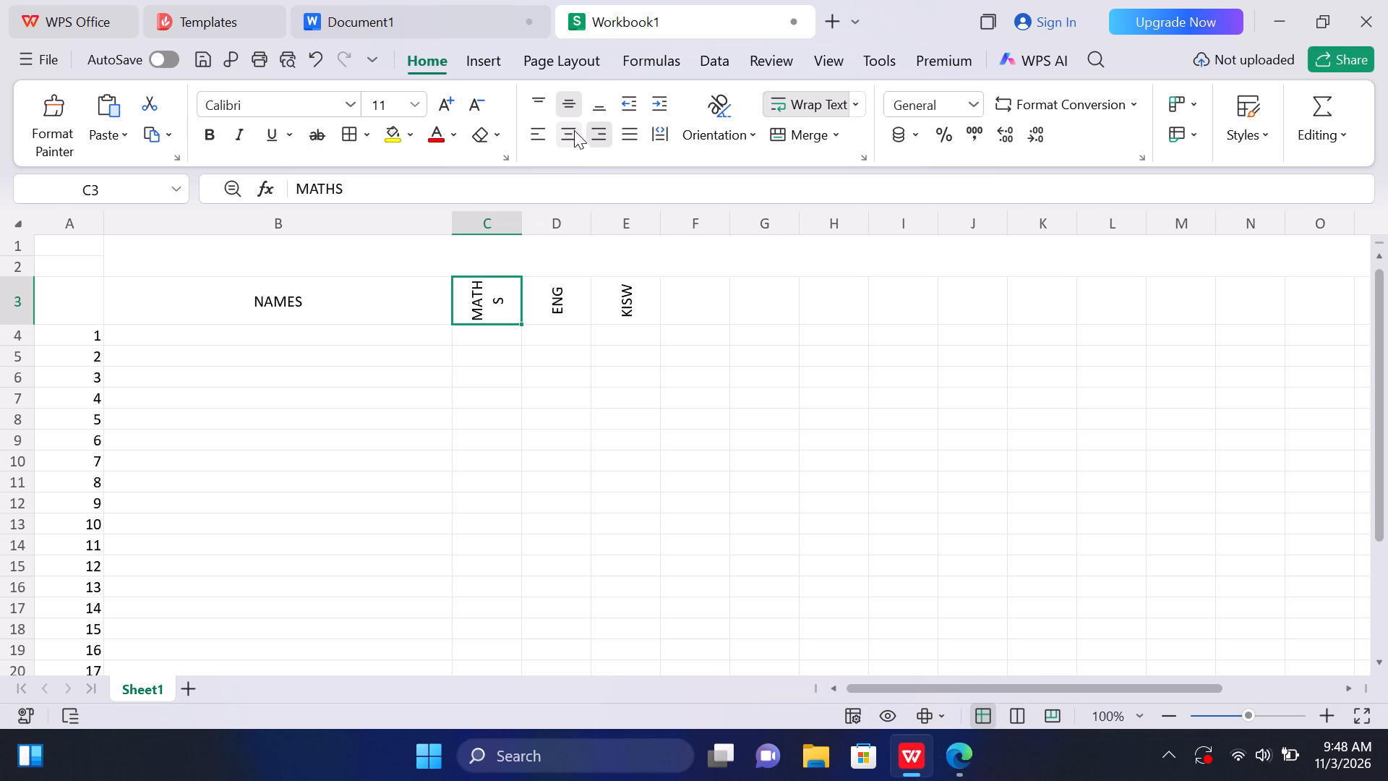
# Try bottom and top alignment on the MATHS header, ending with middle vertical alignment and no explicit horizontal alignment.
pyautogui.click(604, 108)
pyautogui.click(626, 101)
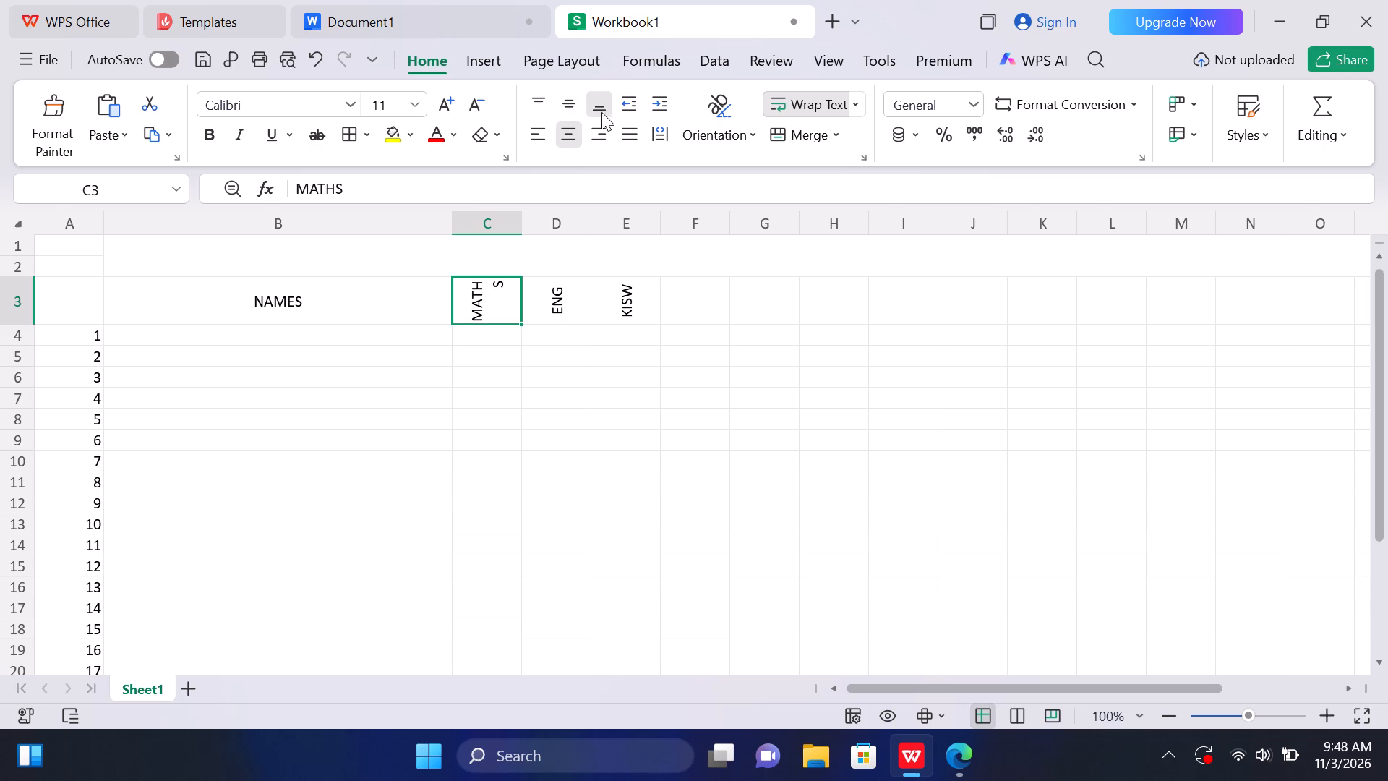
pyautogui.click(592, 111)
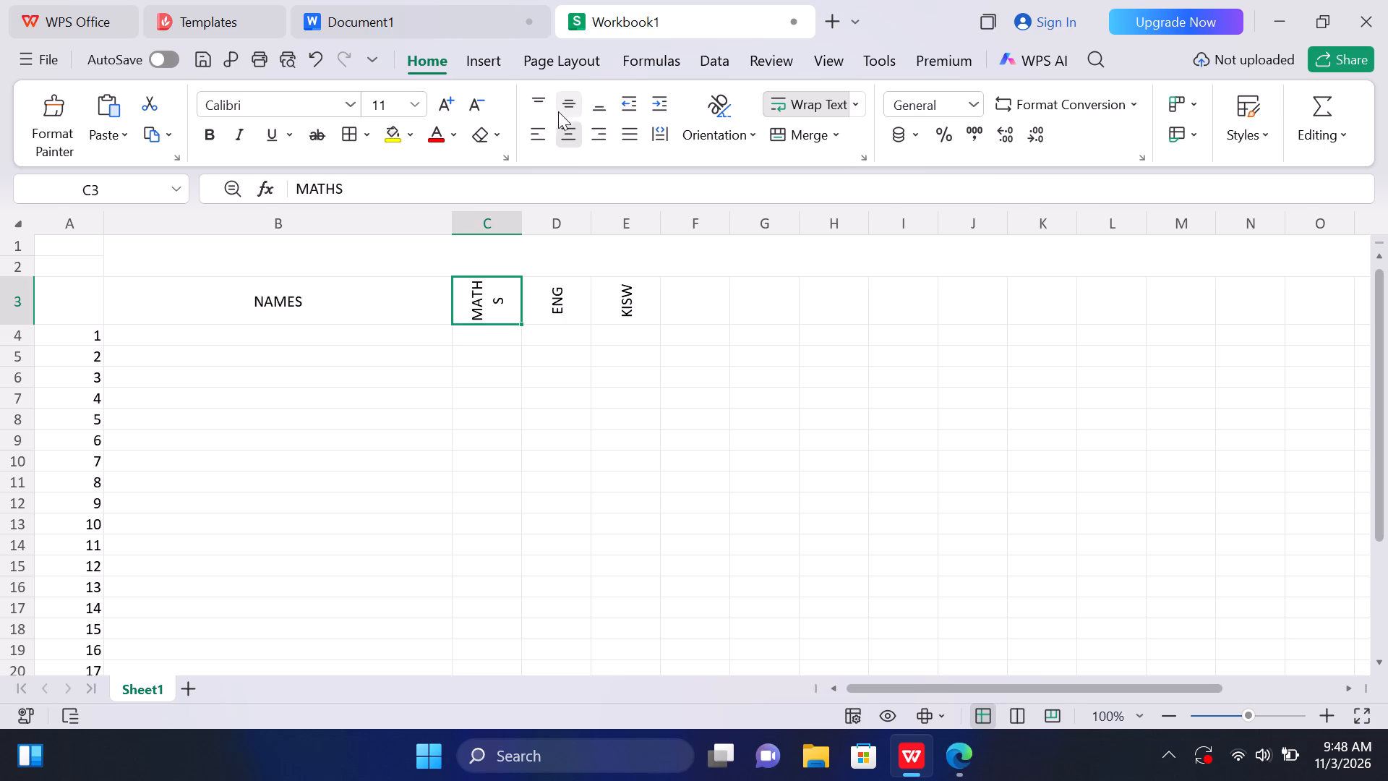
pyautogui.click(538, 103)
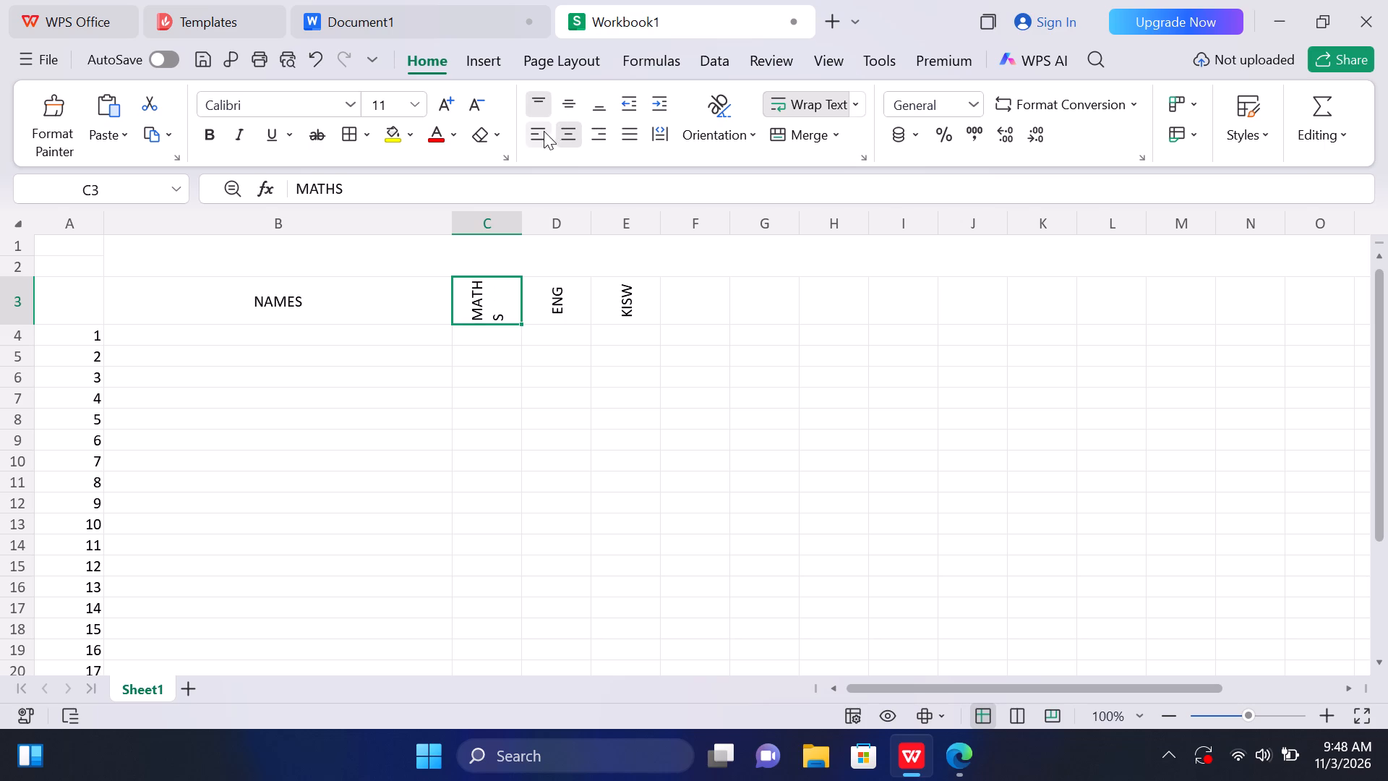
pyautogui.click(542, 137)
pyautogui.click(542, 137)
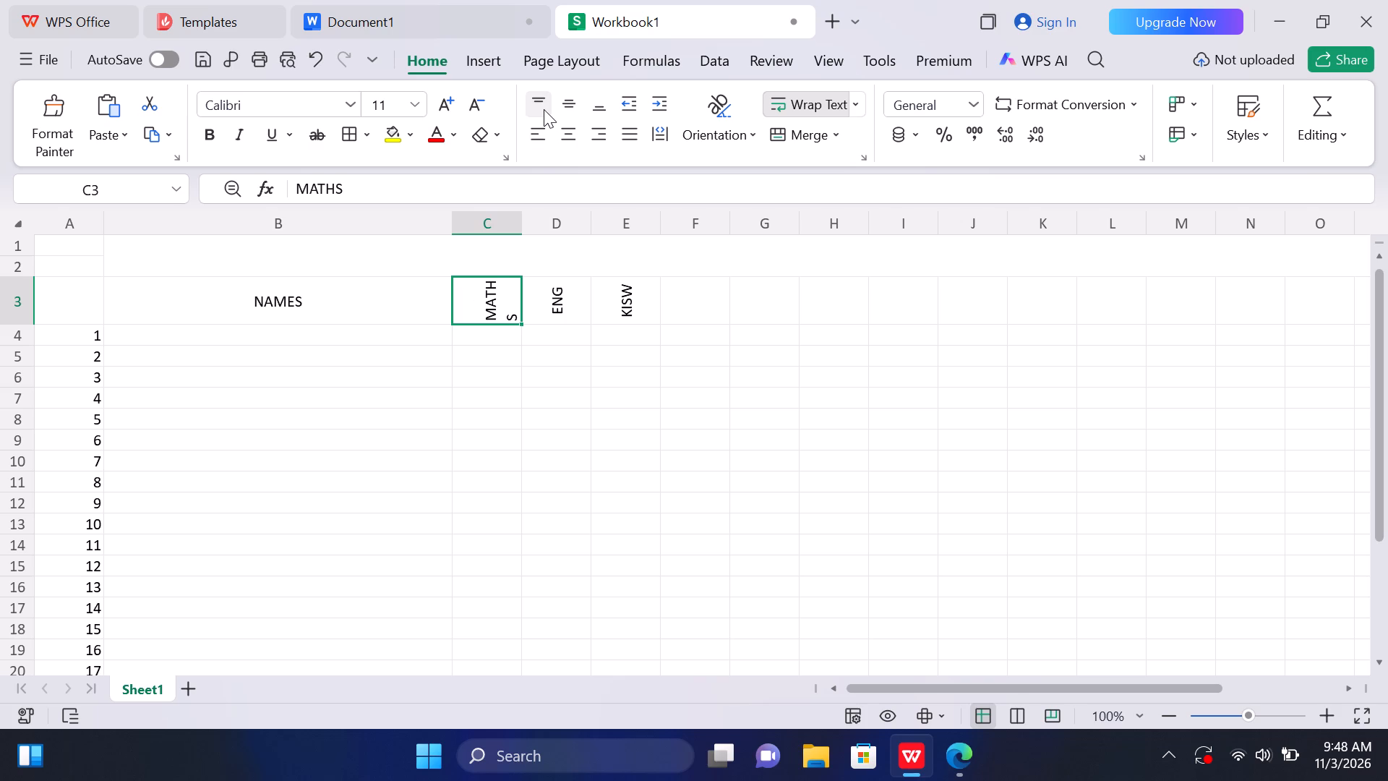
pyautogui.click(544, 108)
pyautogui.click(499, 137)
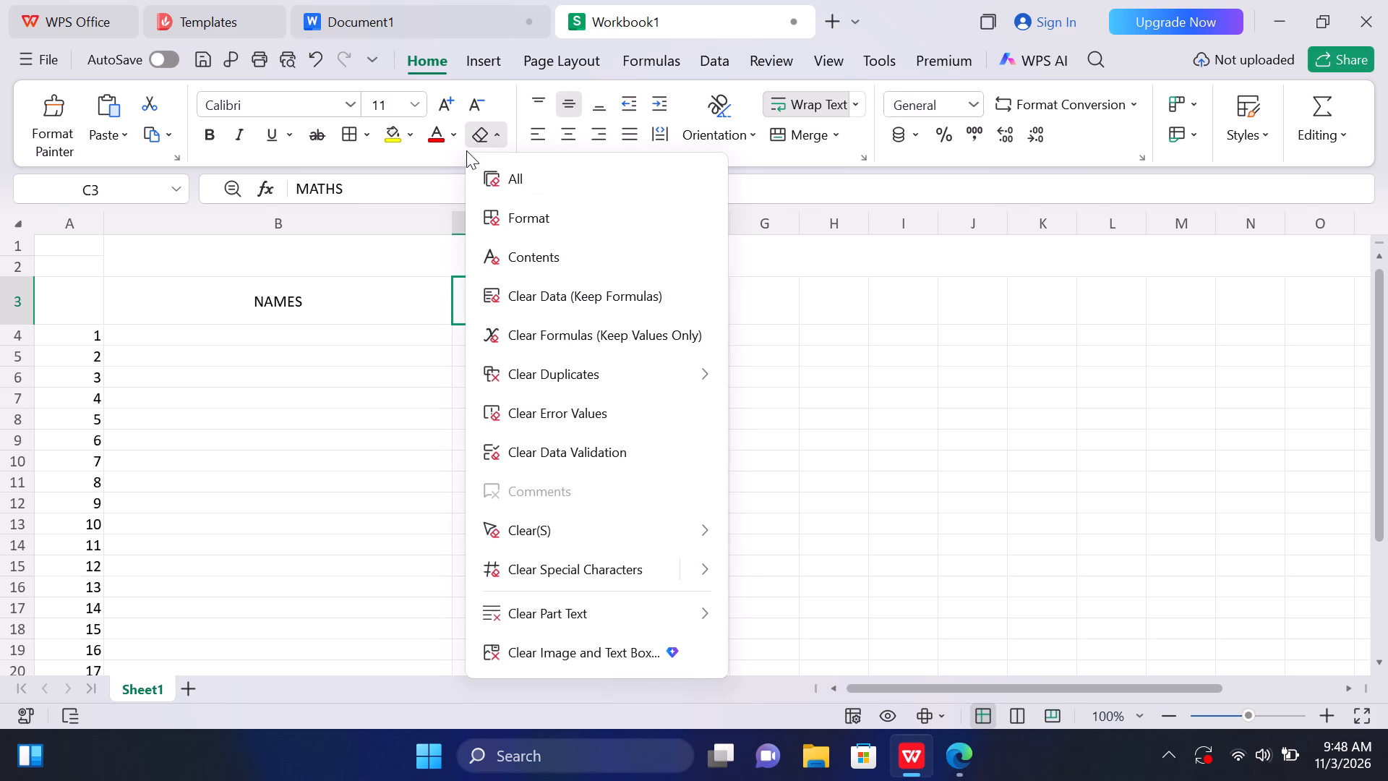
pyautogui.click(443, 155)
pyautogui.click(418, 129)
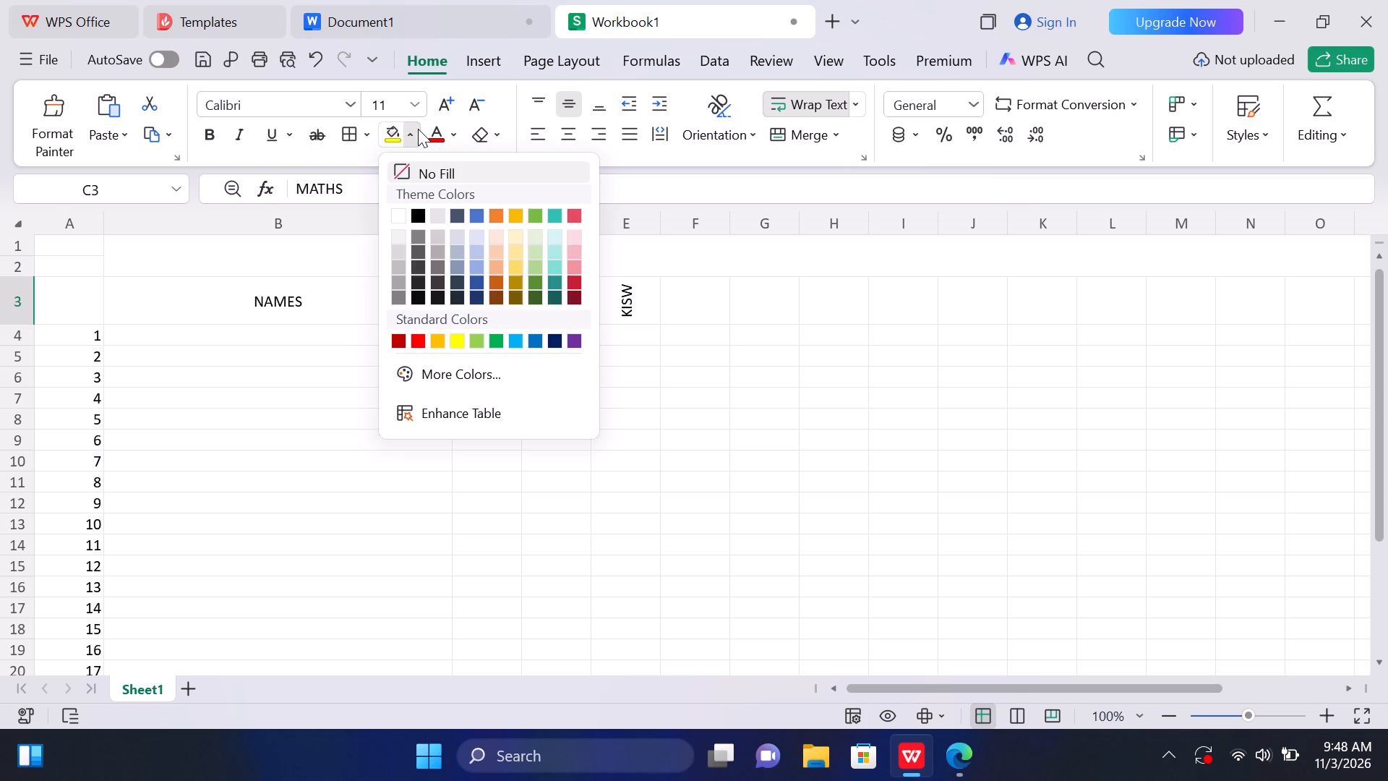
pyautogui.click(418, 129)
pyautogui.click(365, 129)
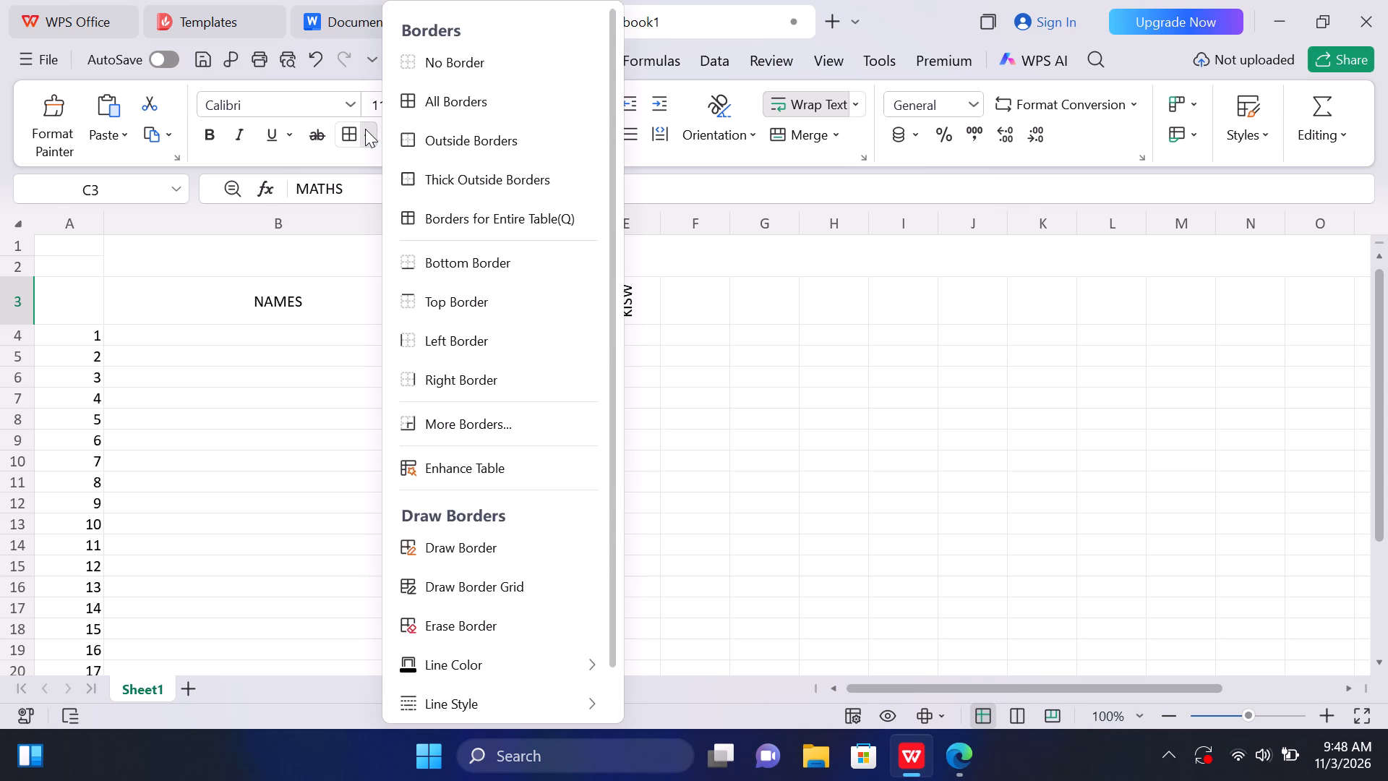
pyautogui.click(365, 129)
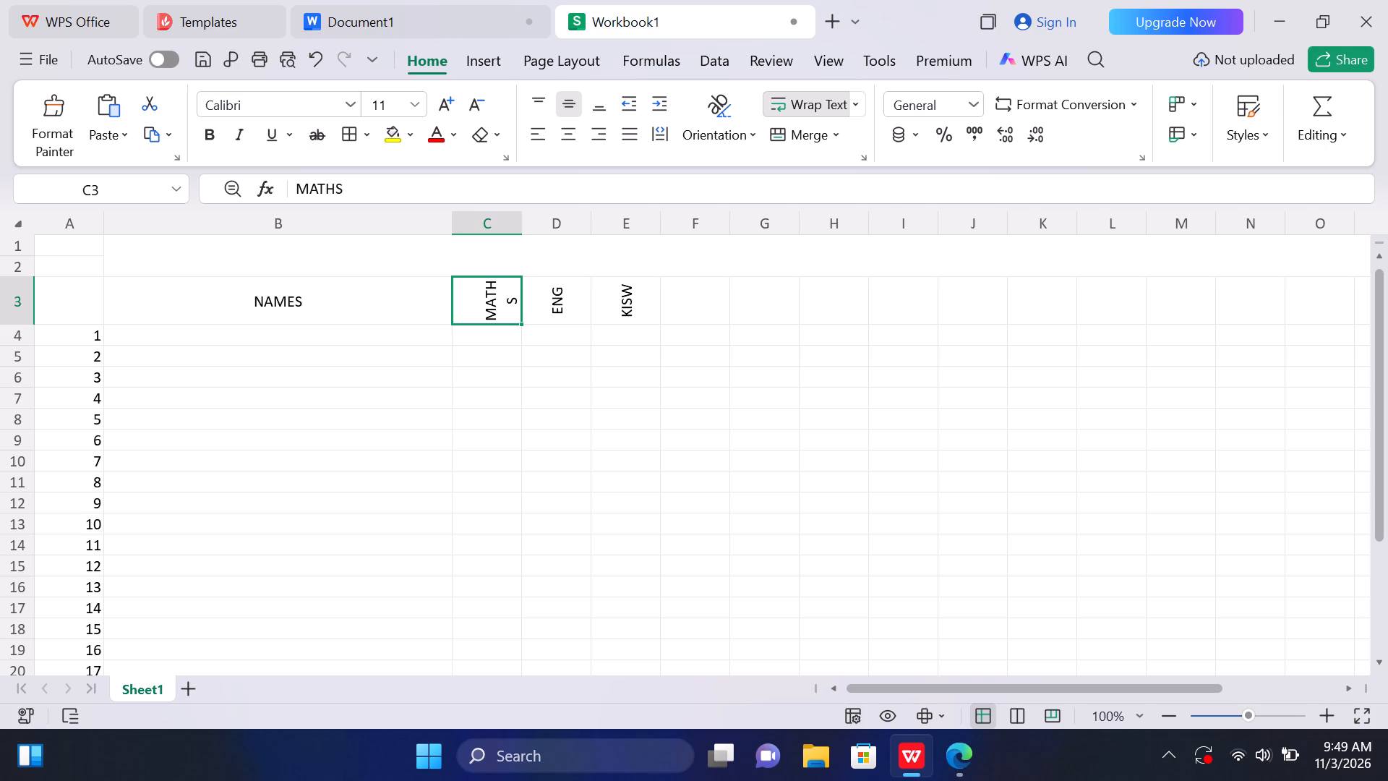
# Apply borders to all cells of the numbered rows in the range A4 to L25.
pyautogui.moveTo(78, 328); pyautogui.dragTo(1207, 695)
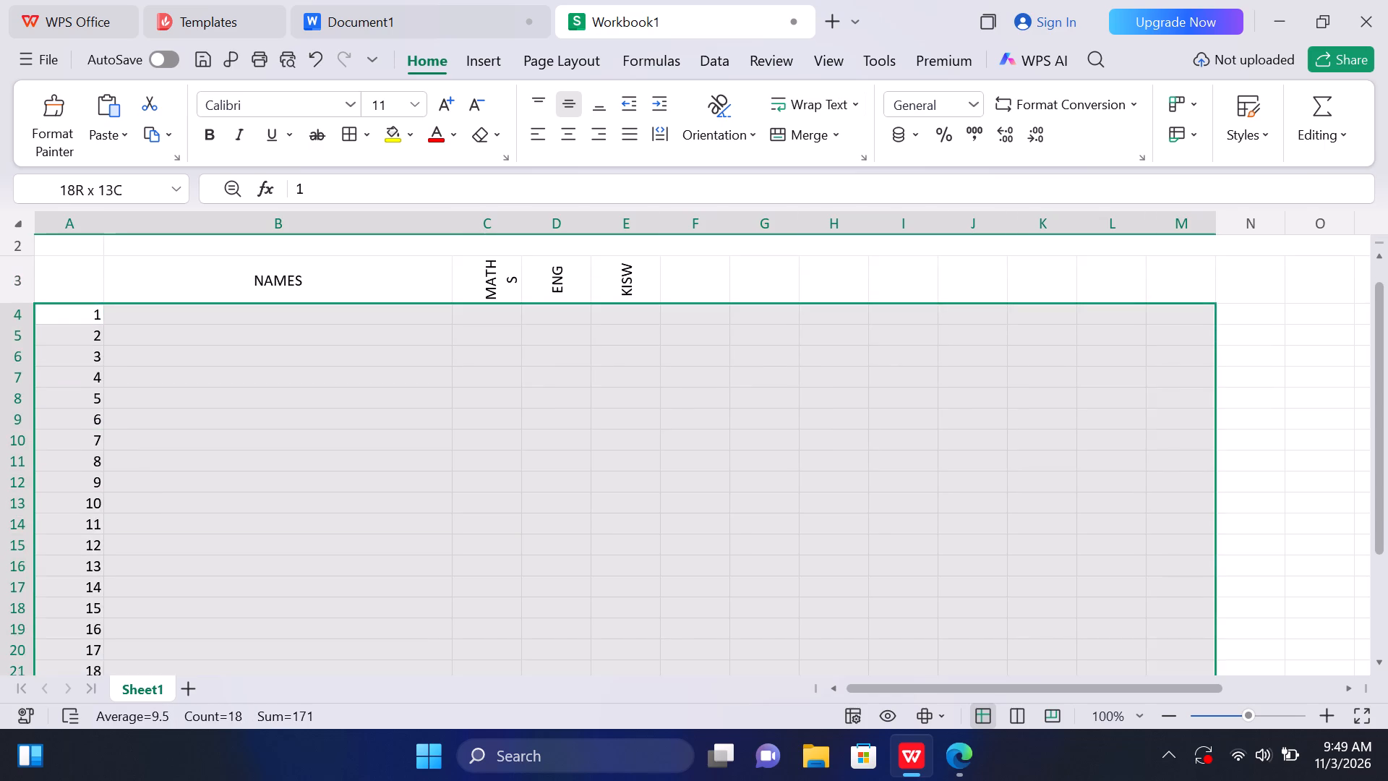
pyautogui.moveTo(1207, 695); pyautogui.dragTo(1124, 670)
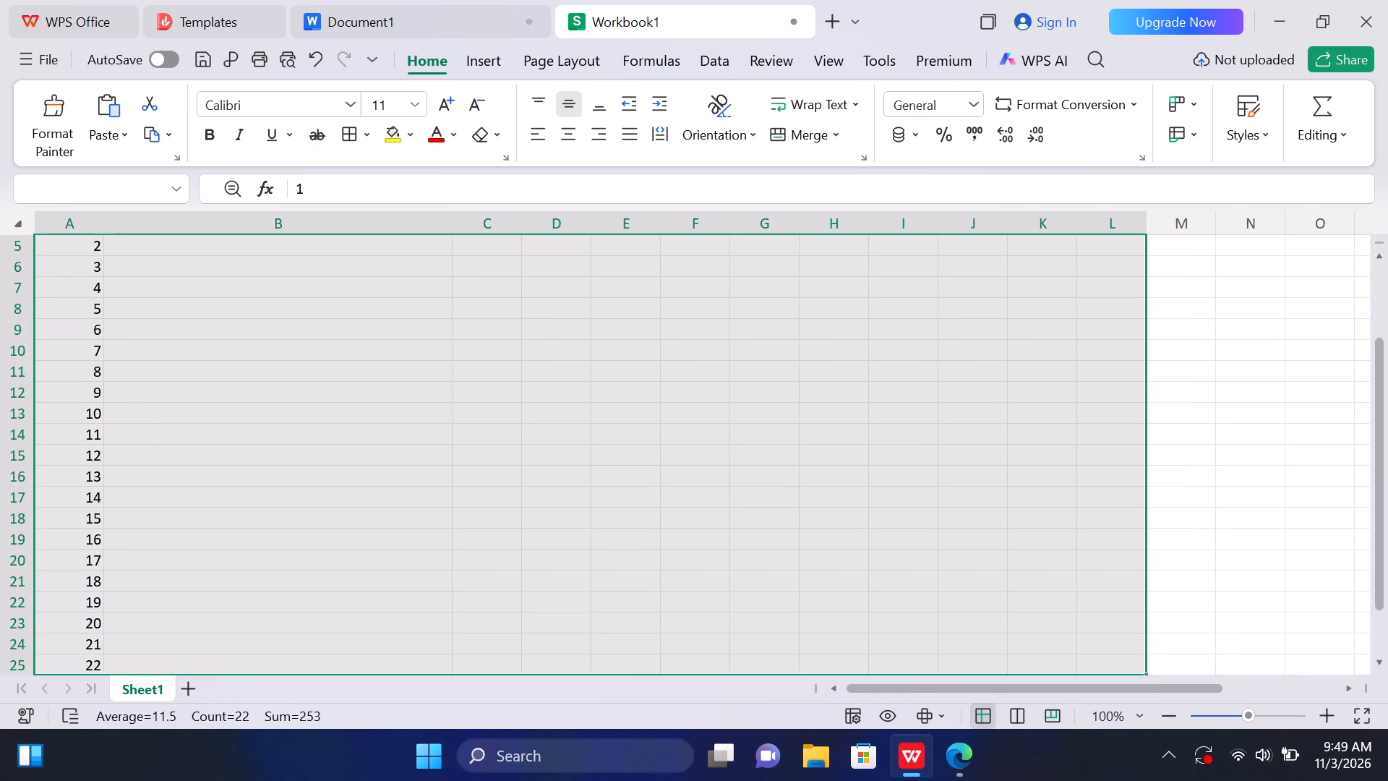
pyautogui.click(353, 142)
pyautogui.click(1194, 388)
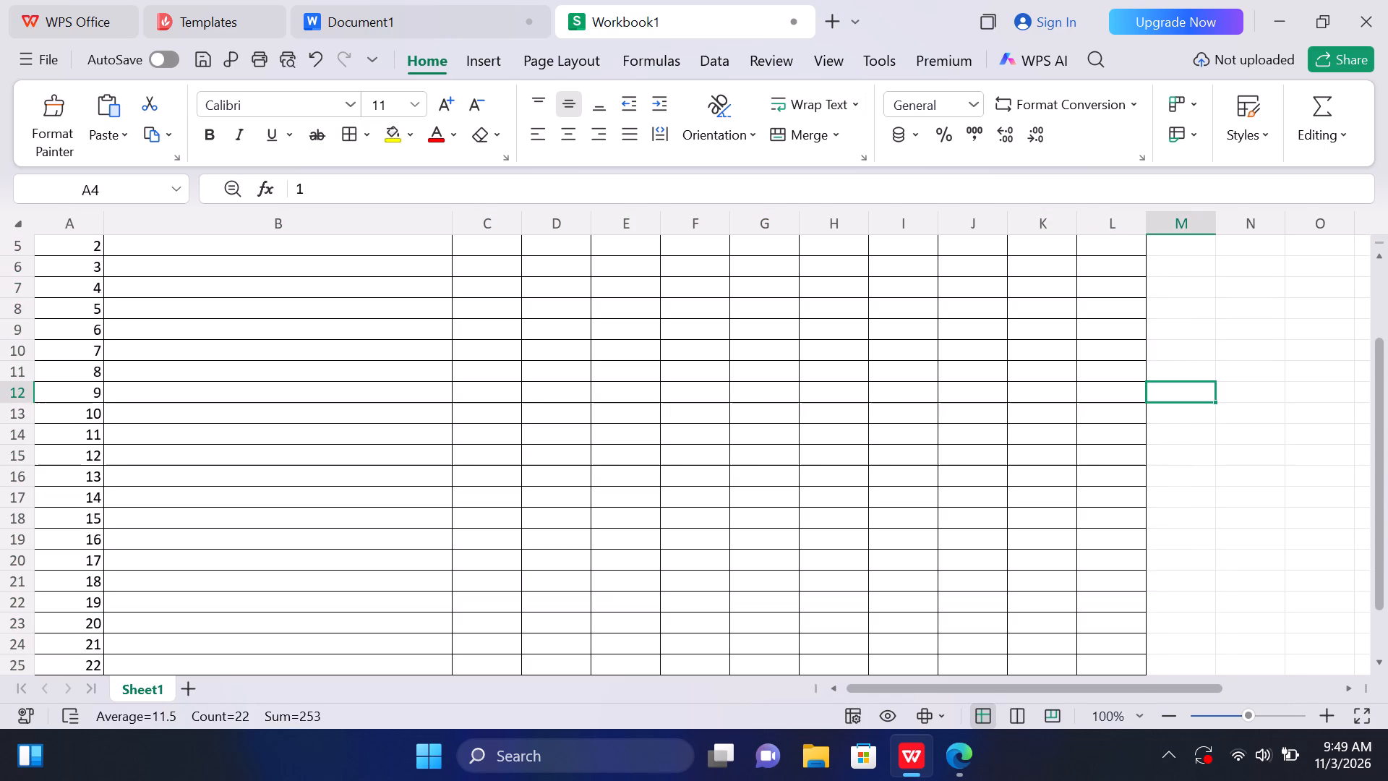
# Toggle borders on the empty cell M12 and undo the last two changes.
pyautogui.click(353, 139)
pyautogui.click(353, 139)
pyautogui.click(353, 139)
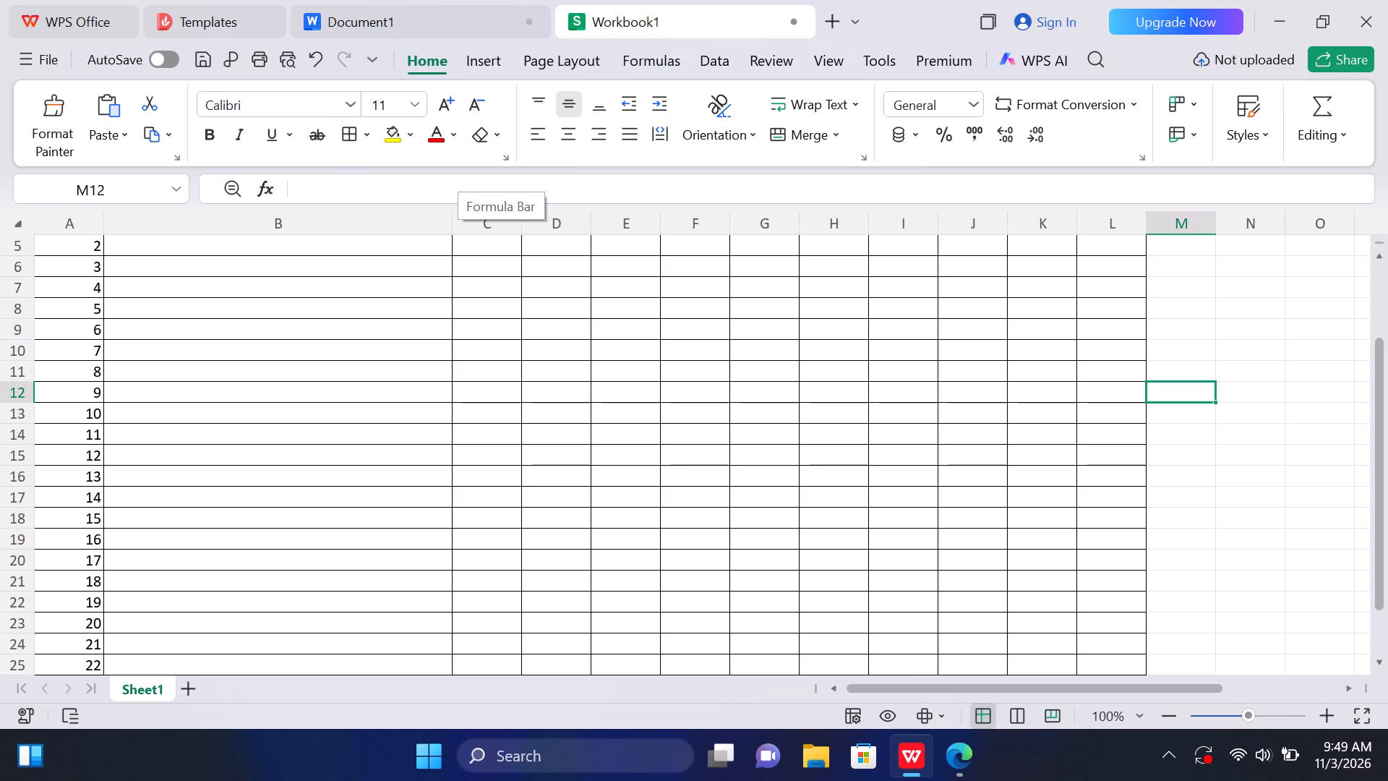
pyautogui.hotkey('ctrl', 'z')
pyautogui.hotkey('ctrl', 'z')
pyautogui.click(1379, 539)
# Remove all borders from the numbered rows in the range A4 to M25.
pyautogui.moveTo(1224, 428); pyautogui.dragTo(577, 431)
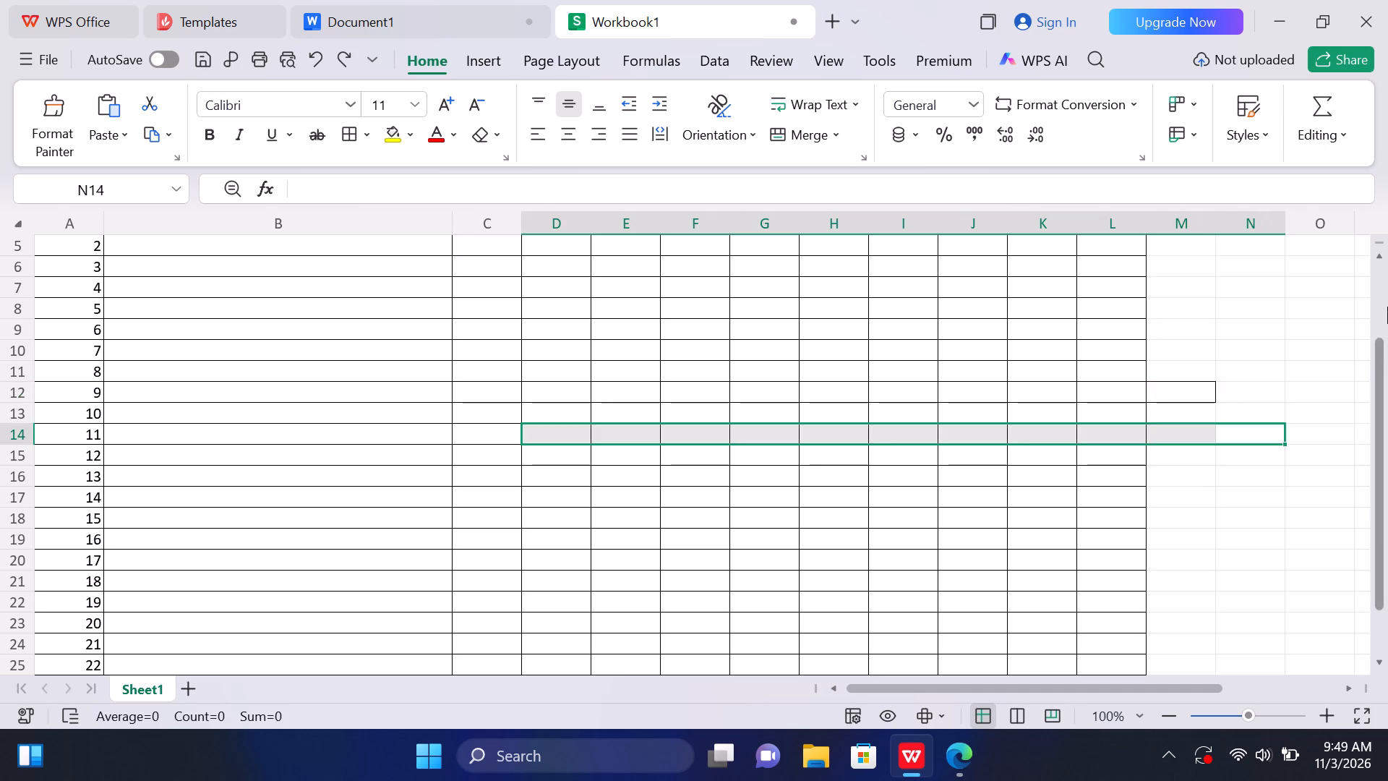
pyautogui.tripleClick(1379, 262)
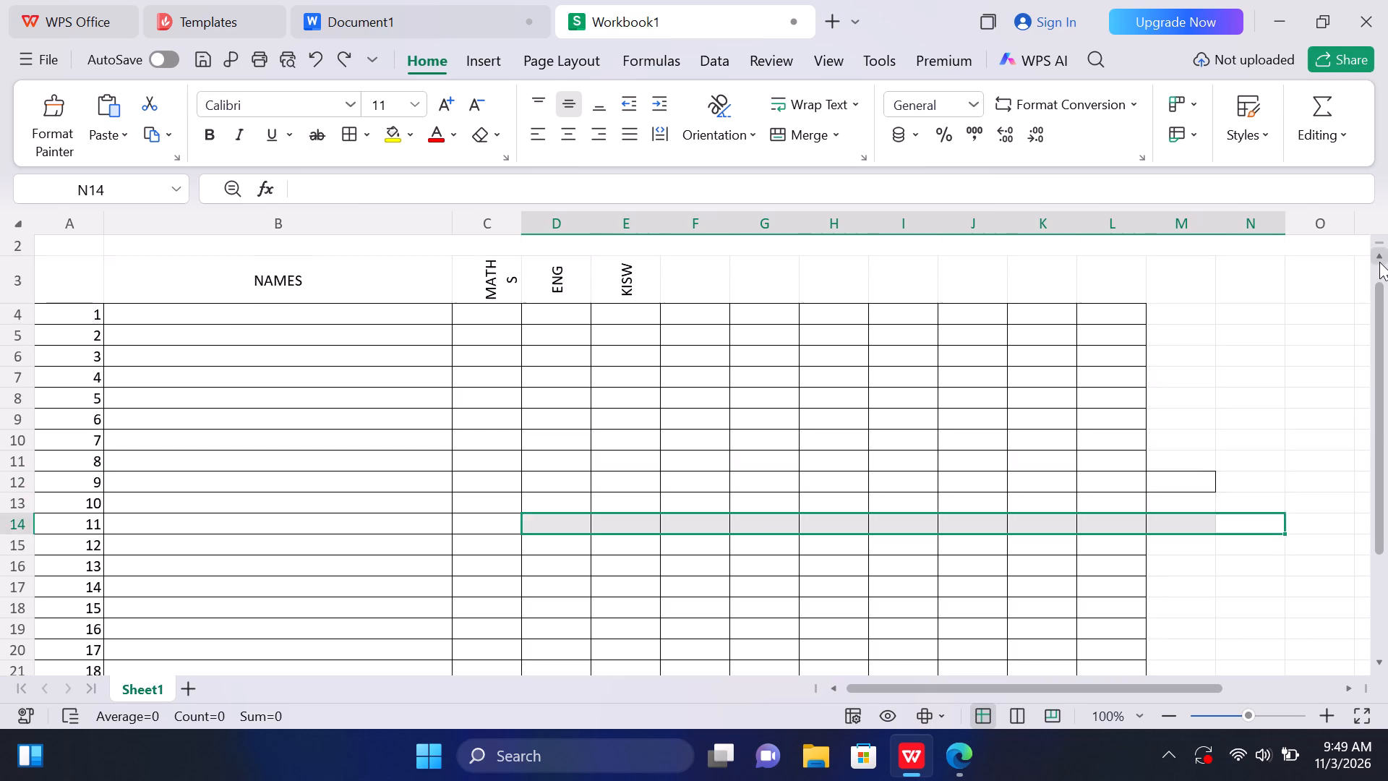
pyautogui.click(1379, 262)
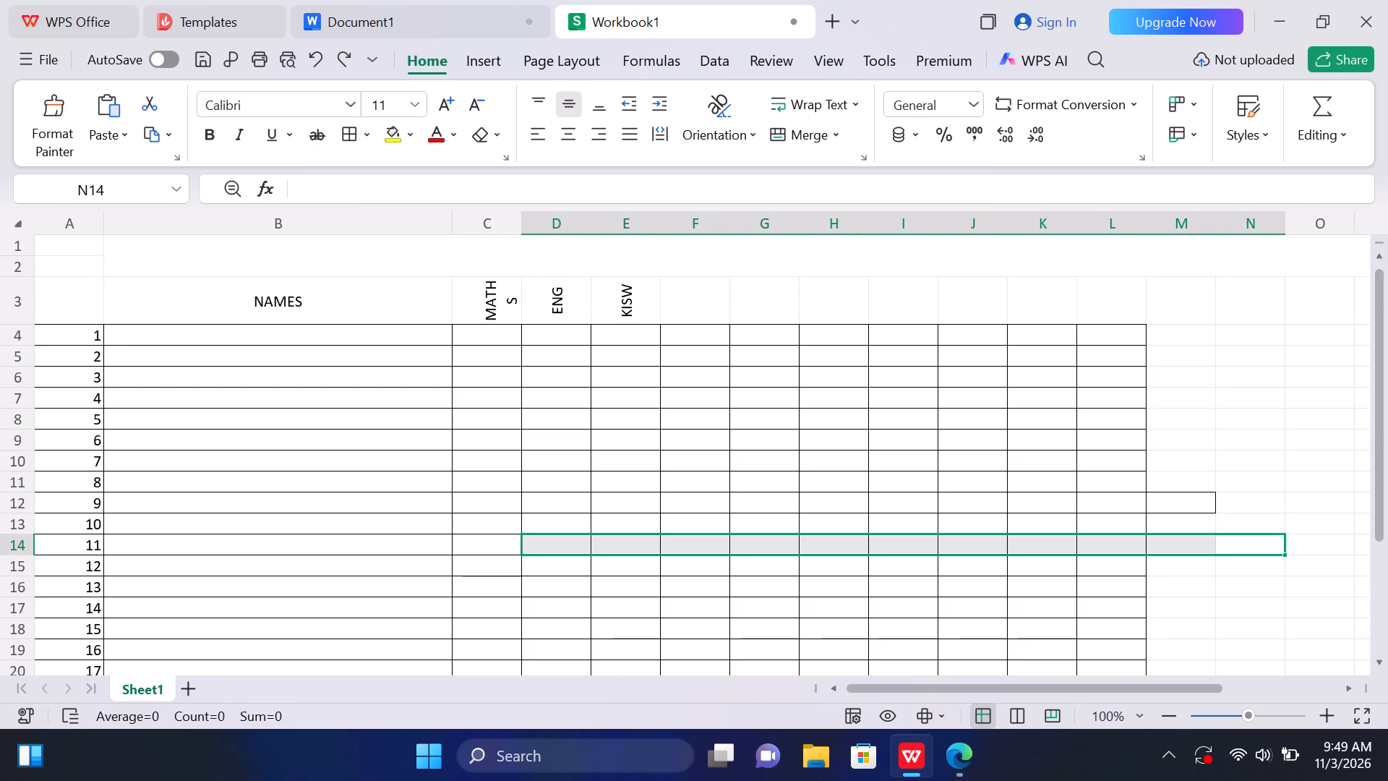
pyautogui.moveTo(95, 328); pyautogui.dragTo(1144, 664)
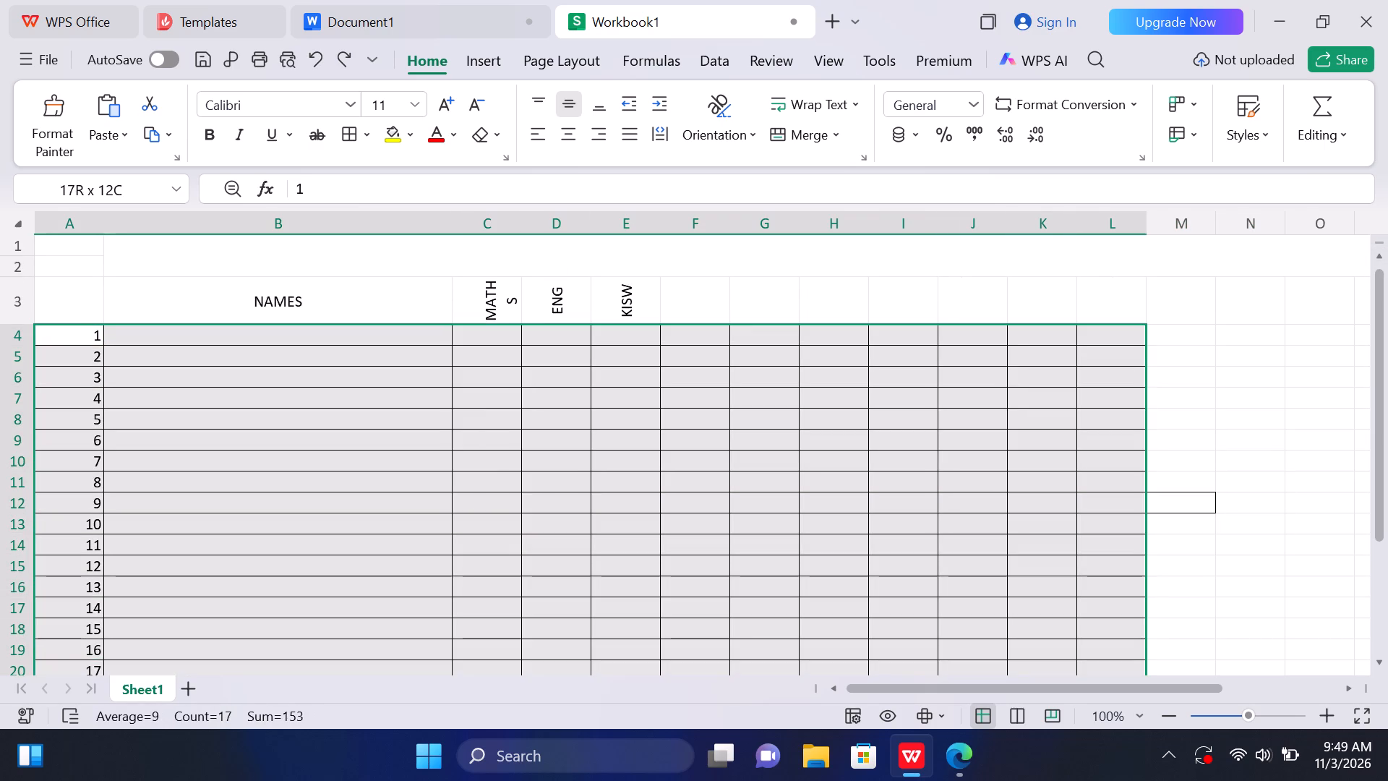
pyautogui.moveTo(1144, 664); pyautogui.dragTo(1167, 674)
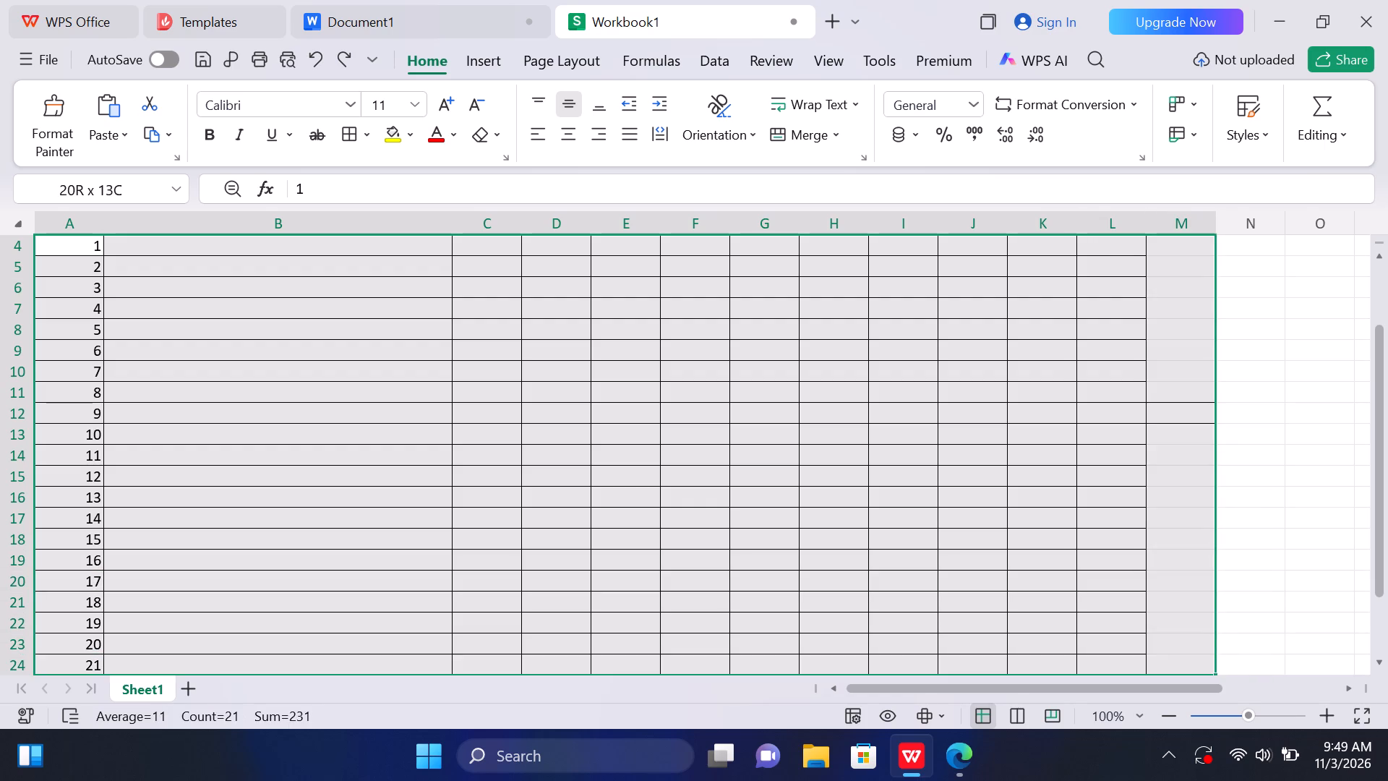
pyautogui.moveTo(1167, 674); pyautogui.dragTo(1124, 696)
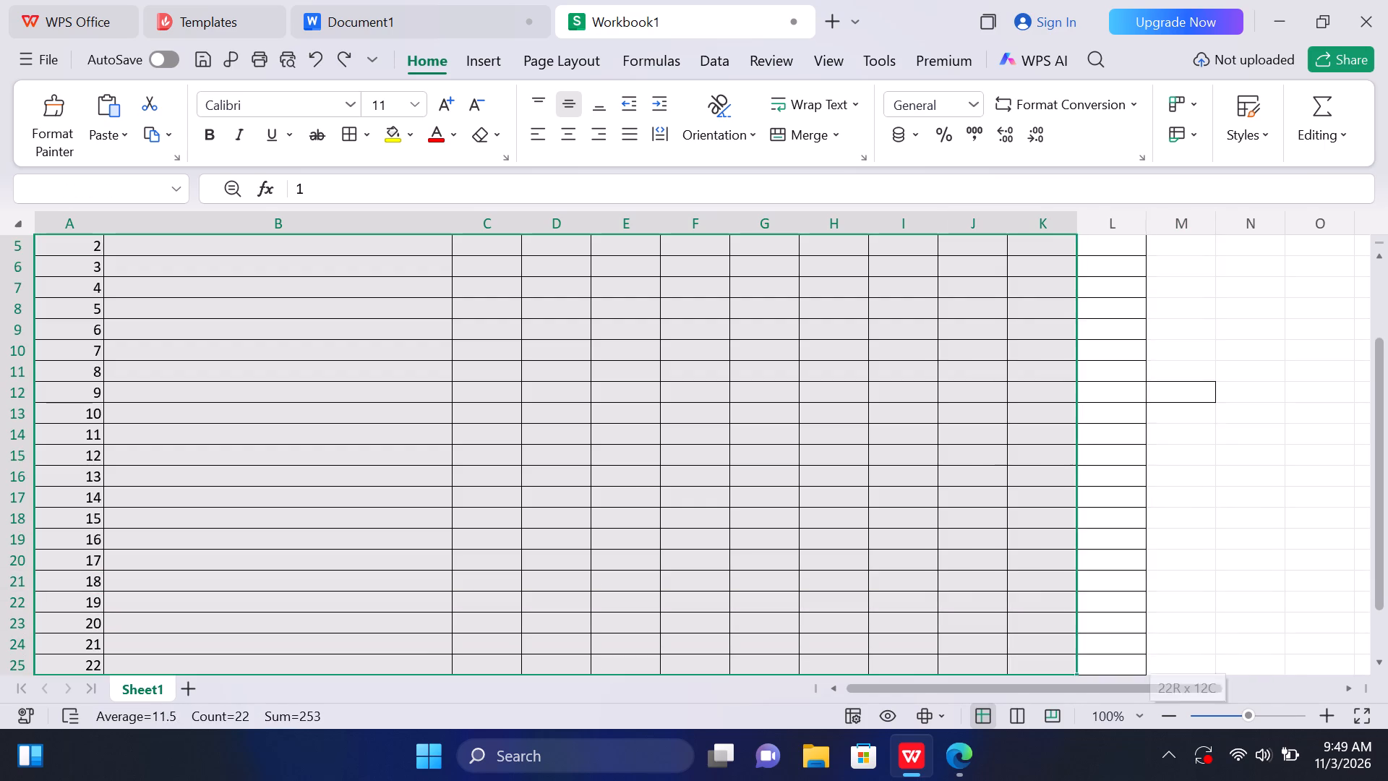
pyautogui.moveTo(1124, 696); pyautogui.dragTo(1154, 623)
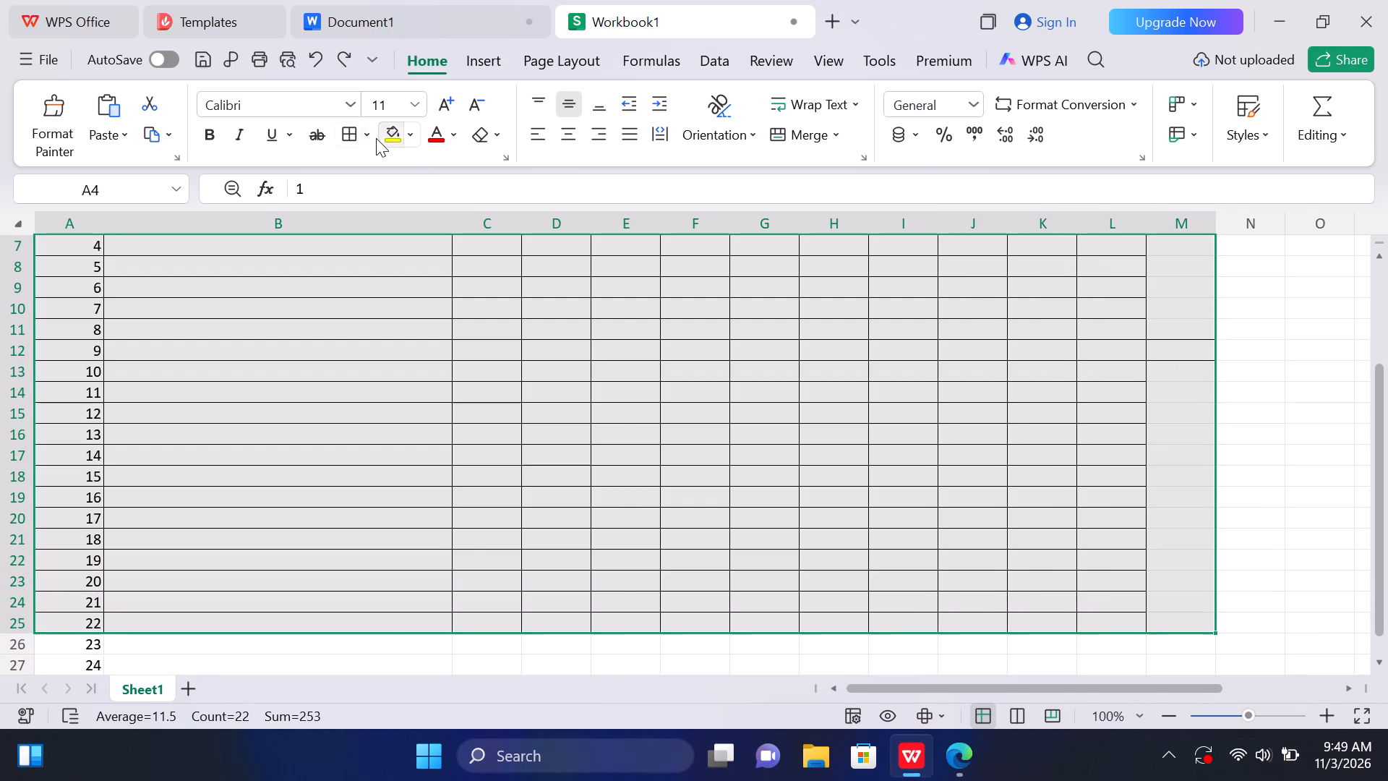
pyautogui.click(369, 137)
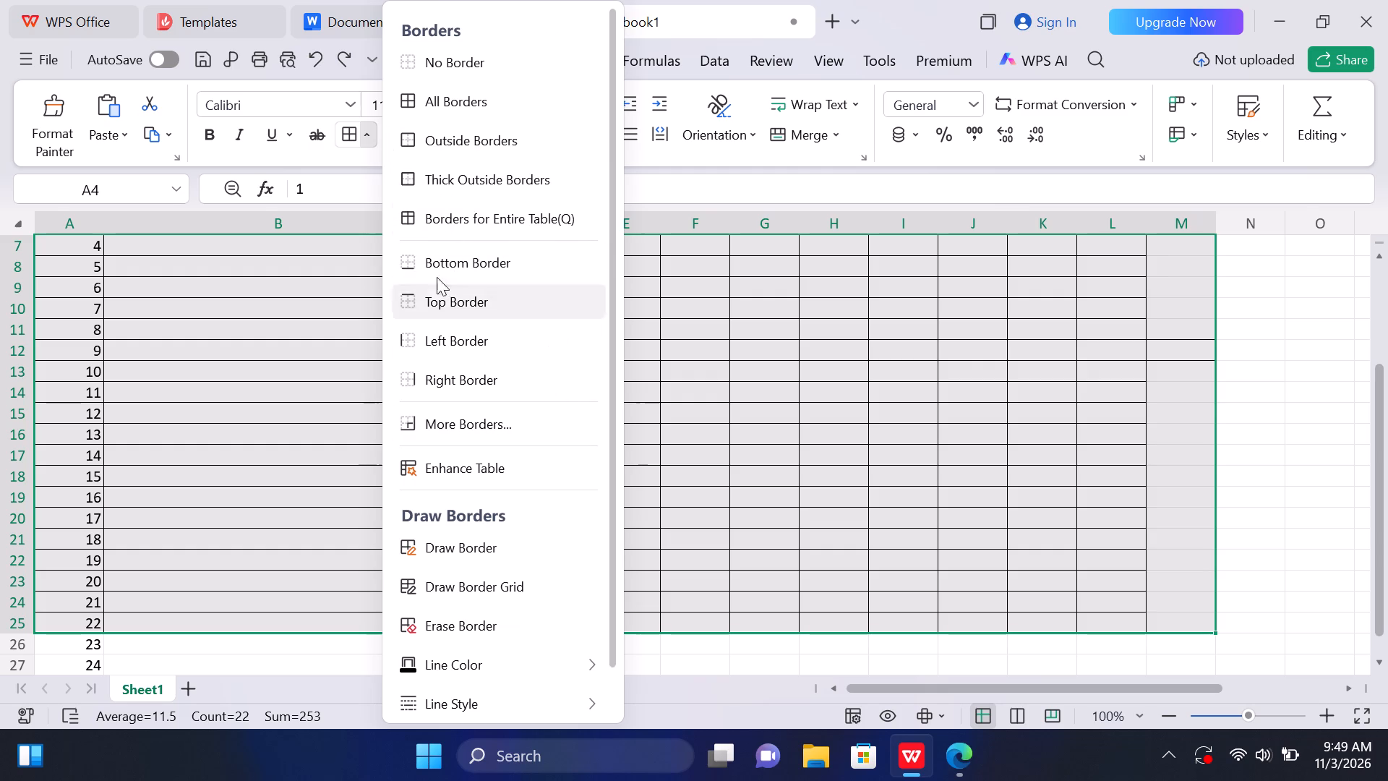
pyautogui.click(434, 61)
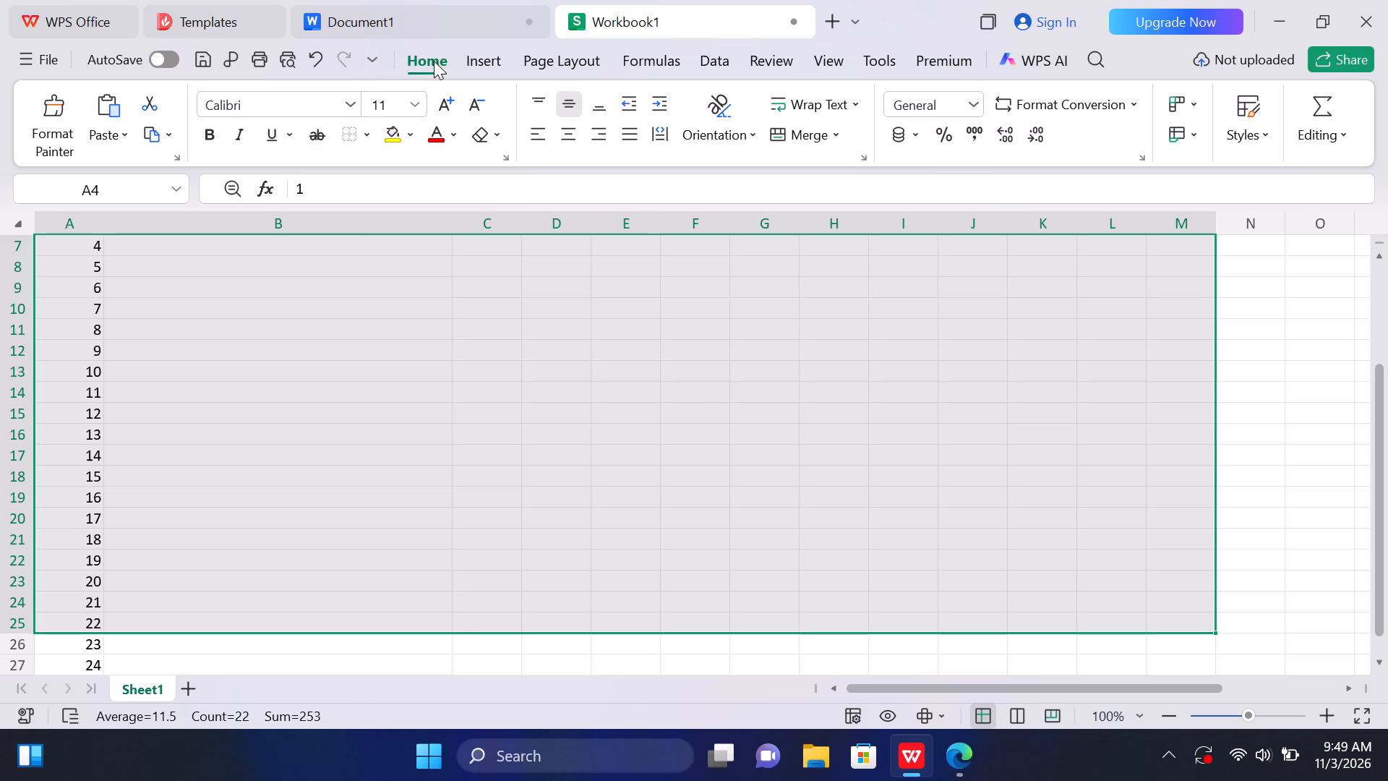
pyautogui.click(746, 358)
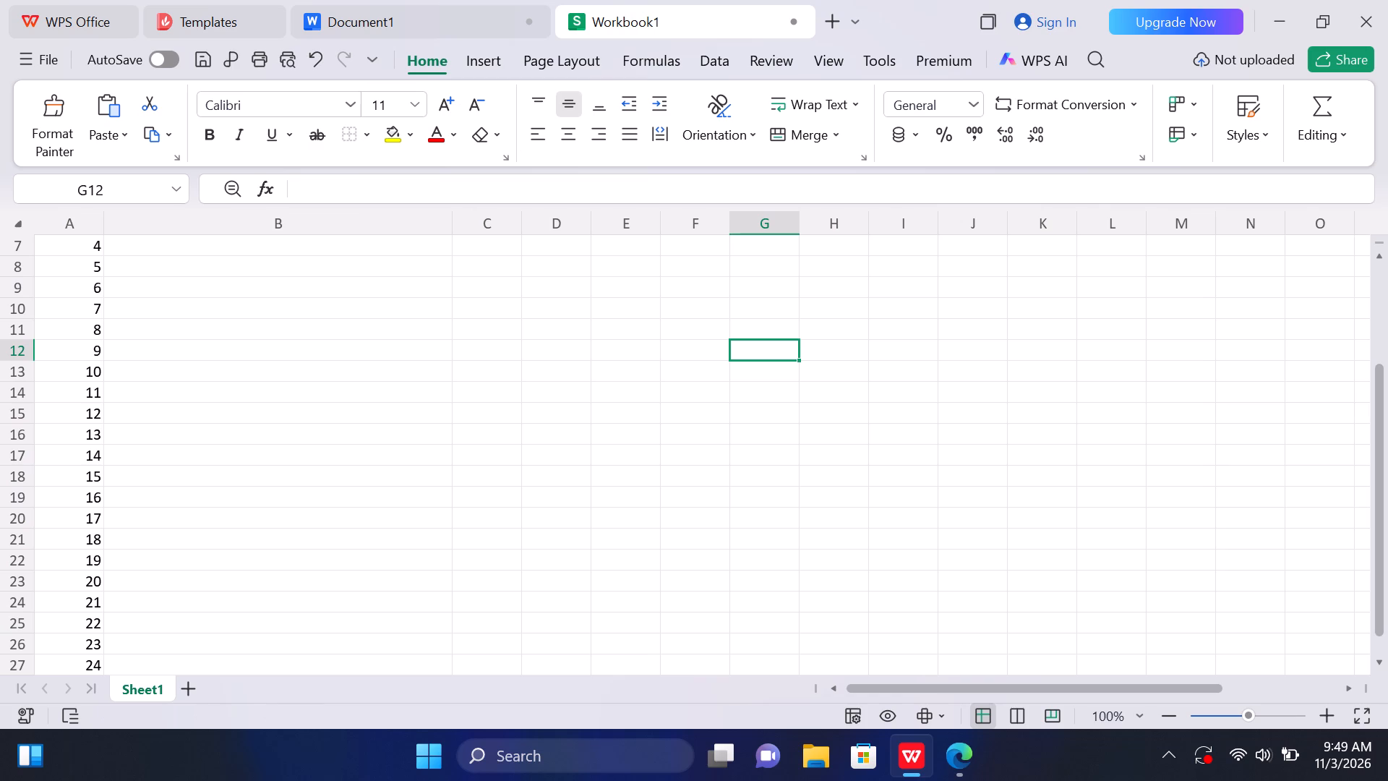
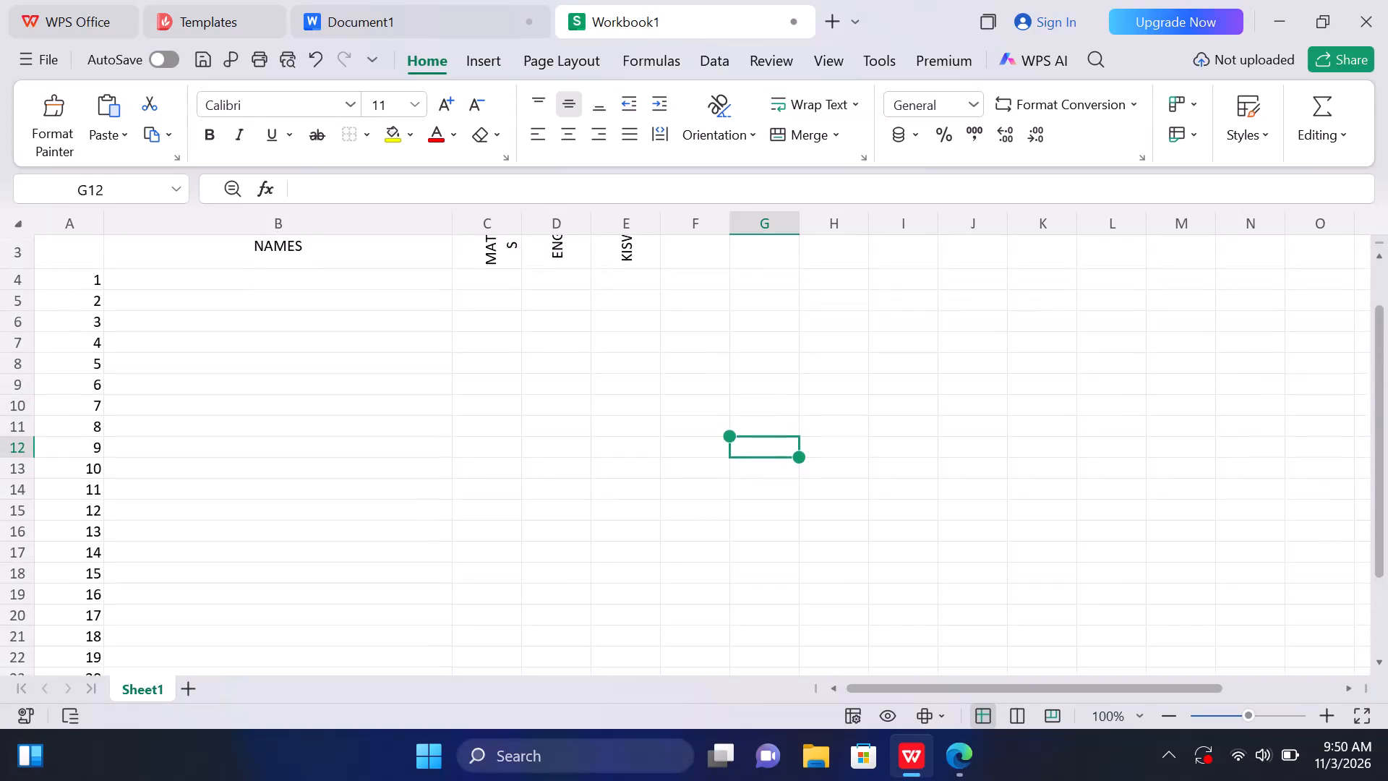
# Increase the height of header row 3 until the rotated MATHS header fits on a single line.
pyautogui.moveTo(108, 504); pyautogui.dragTo(124, 597)
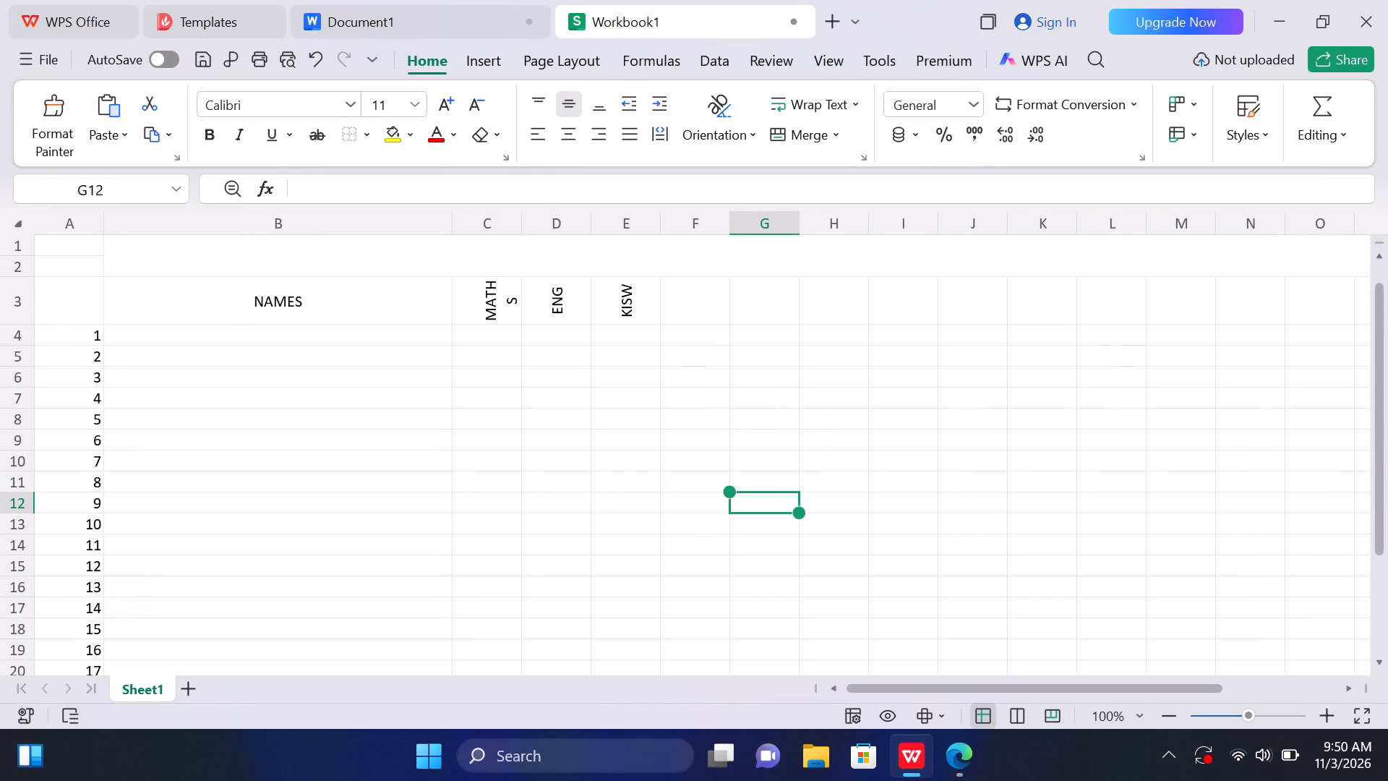
pyautogui.click(141, 338)
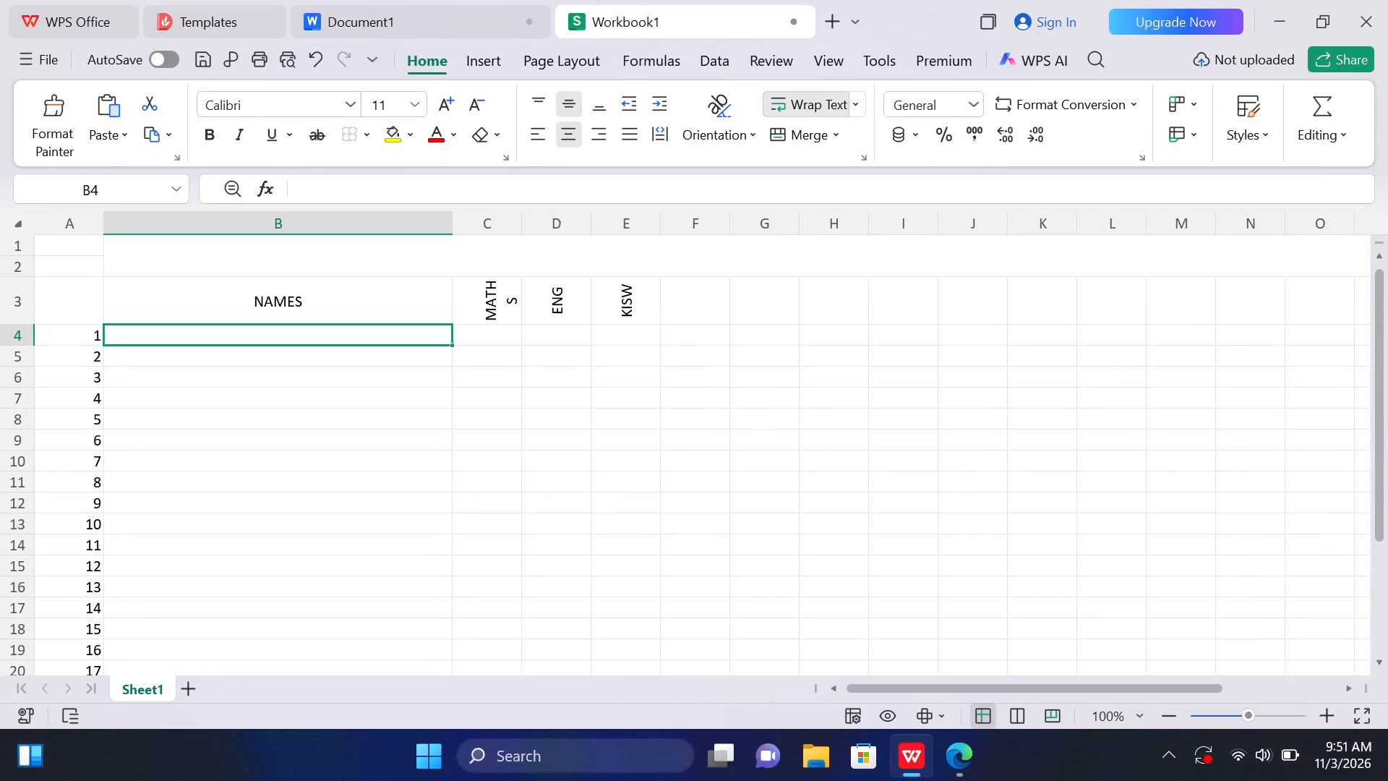
pyautogui.click(40, 319)
pyautogui.click(23, 319)
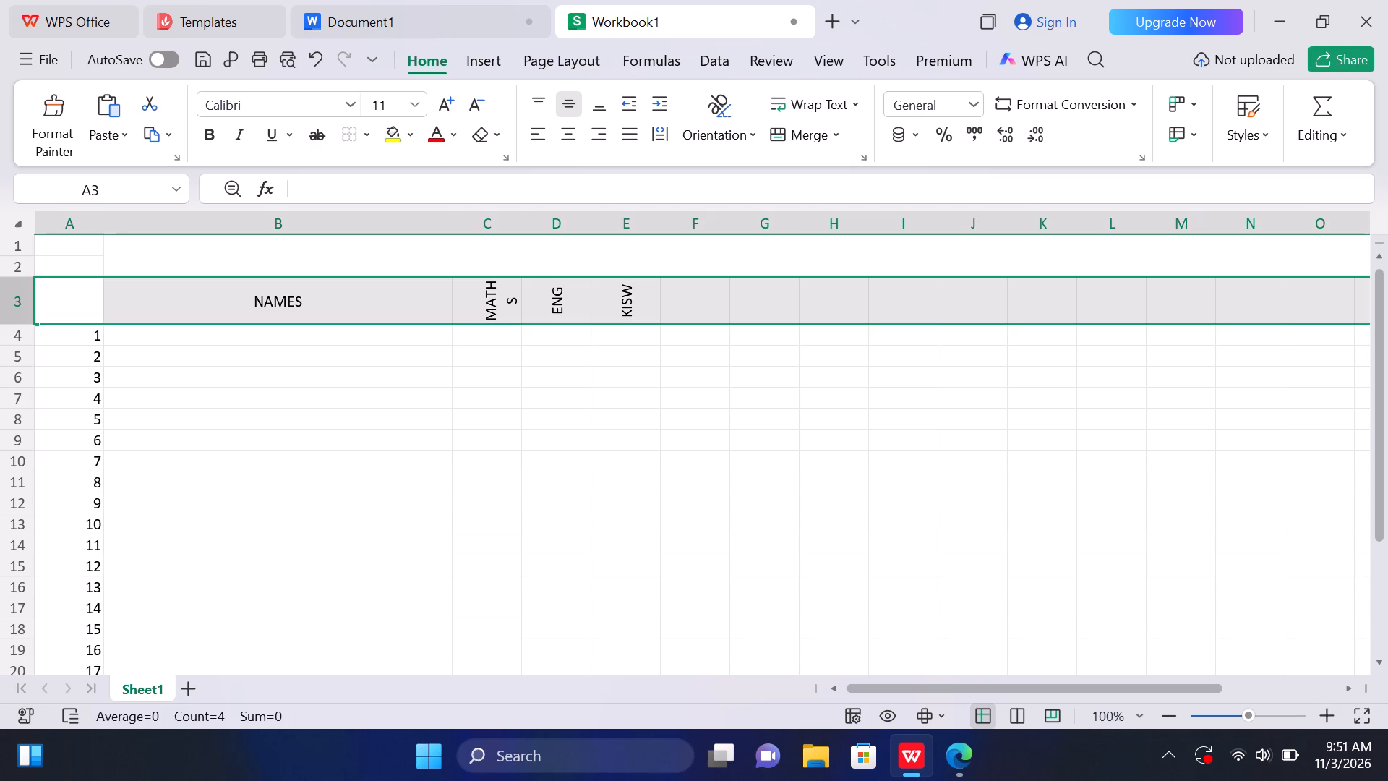
pyautogui.moveTo(23, 323); pyautogui.dragTo(22, 330)
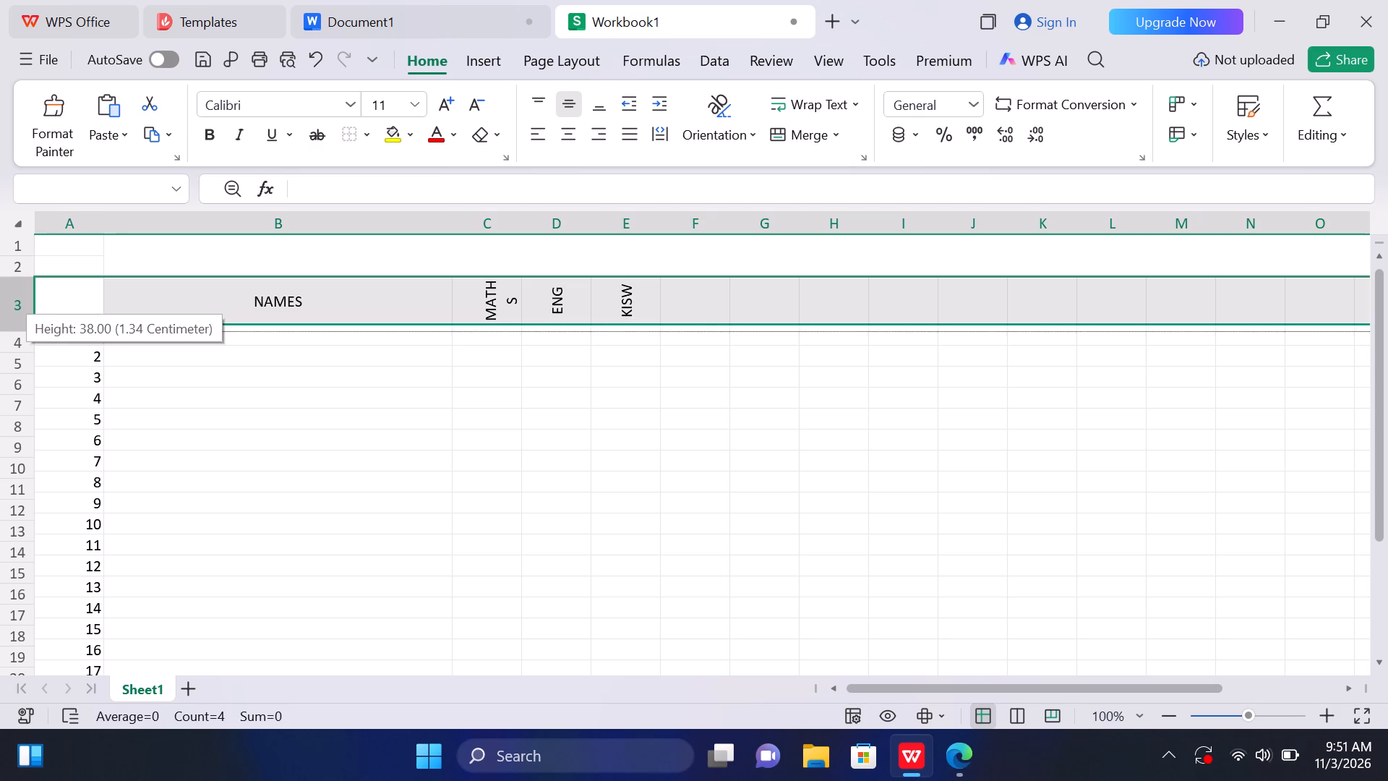
pyautogui.moveTo(22, 330); pyautogui.dragTo(27, 340)
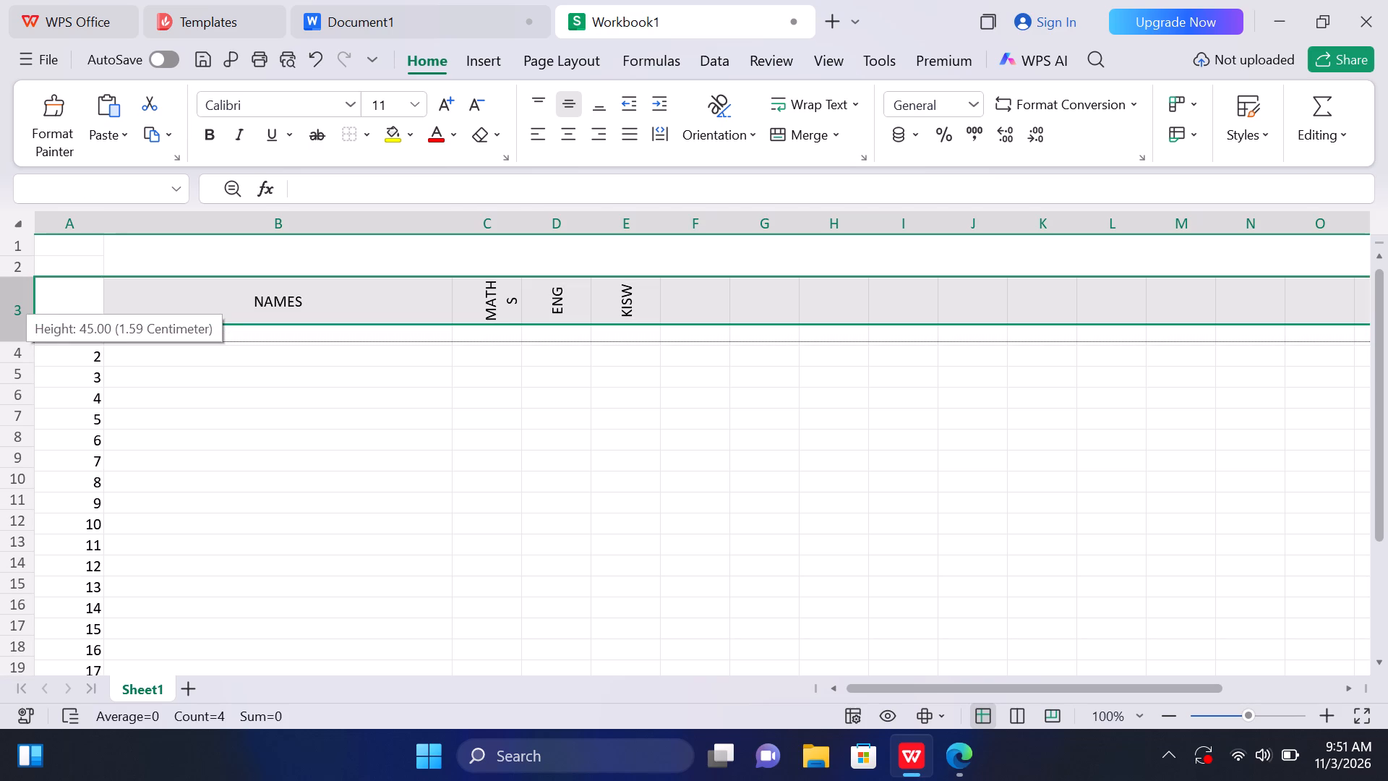
pyautogui.moveTo(27, 340); pyautogui.dragTo(27, 336)
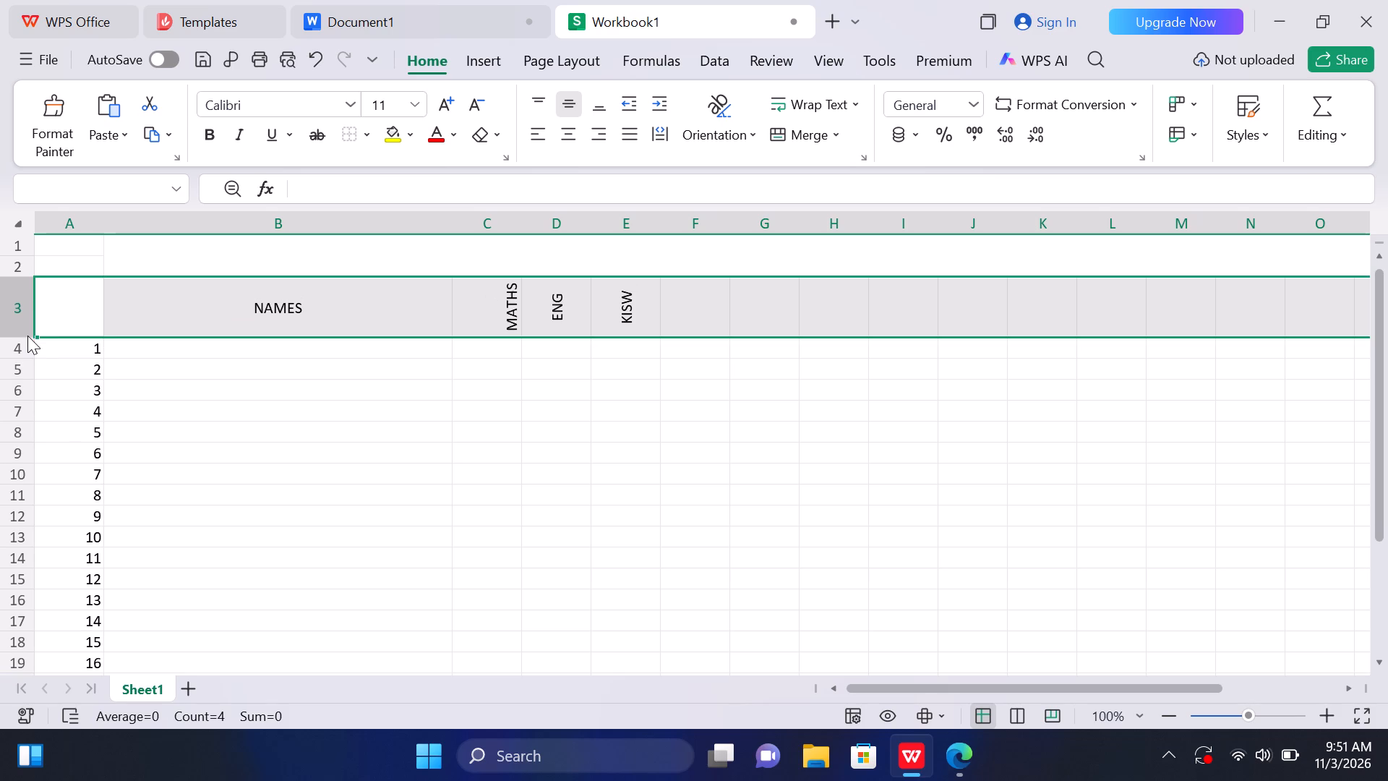
# Enter the subject headers SCI, S/S, CAS and CRE in cells F3 to I3.
pyautogui.click(703, 319)
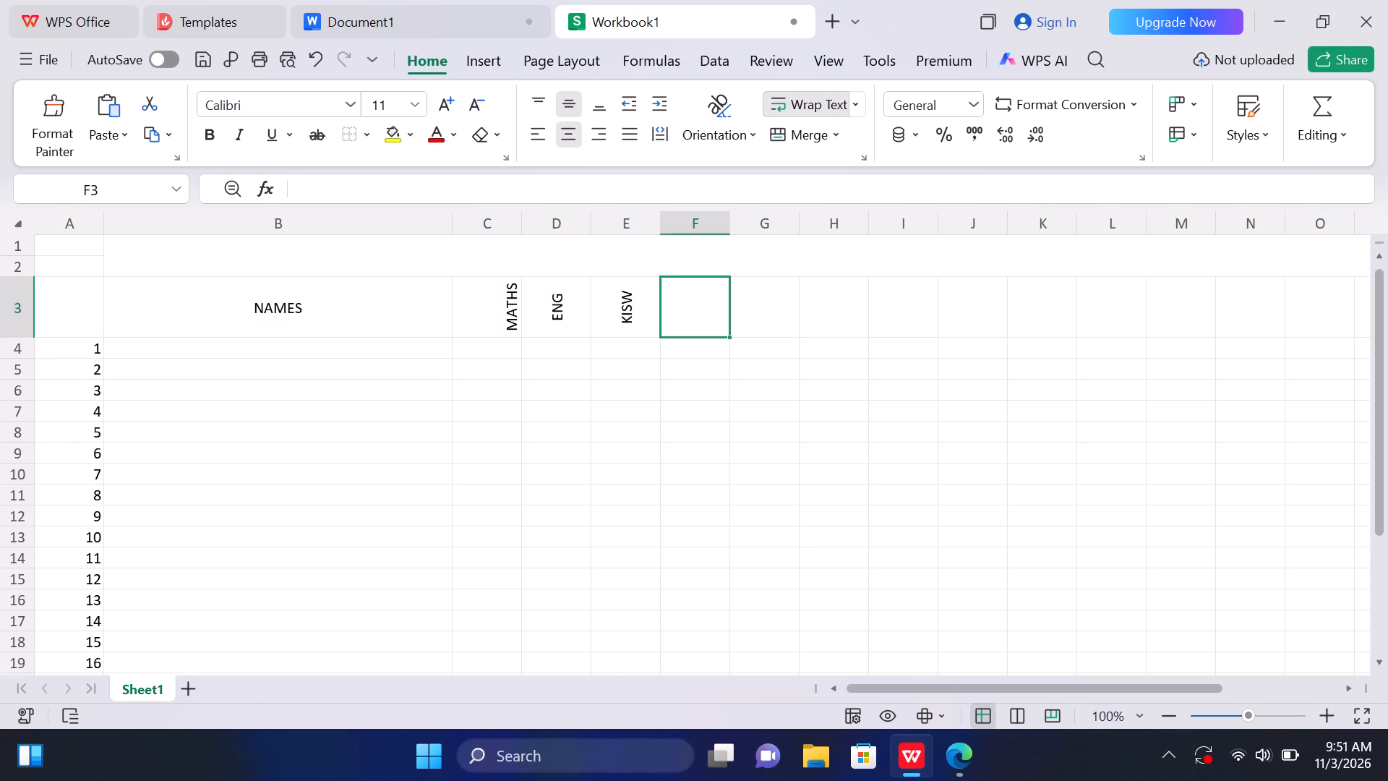
pyautogui.write('SC')
pyautogui.press('i')
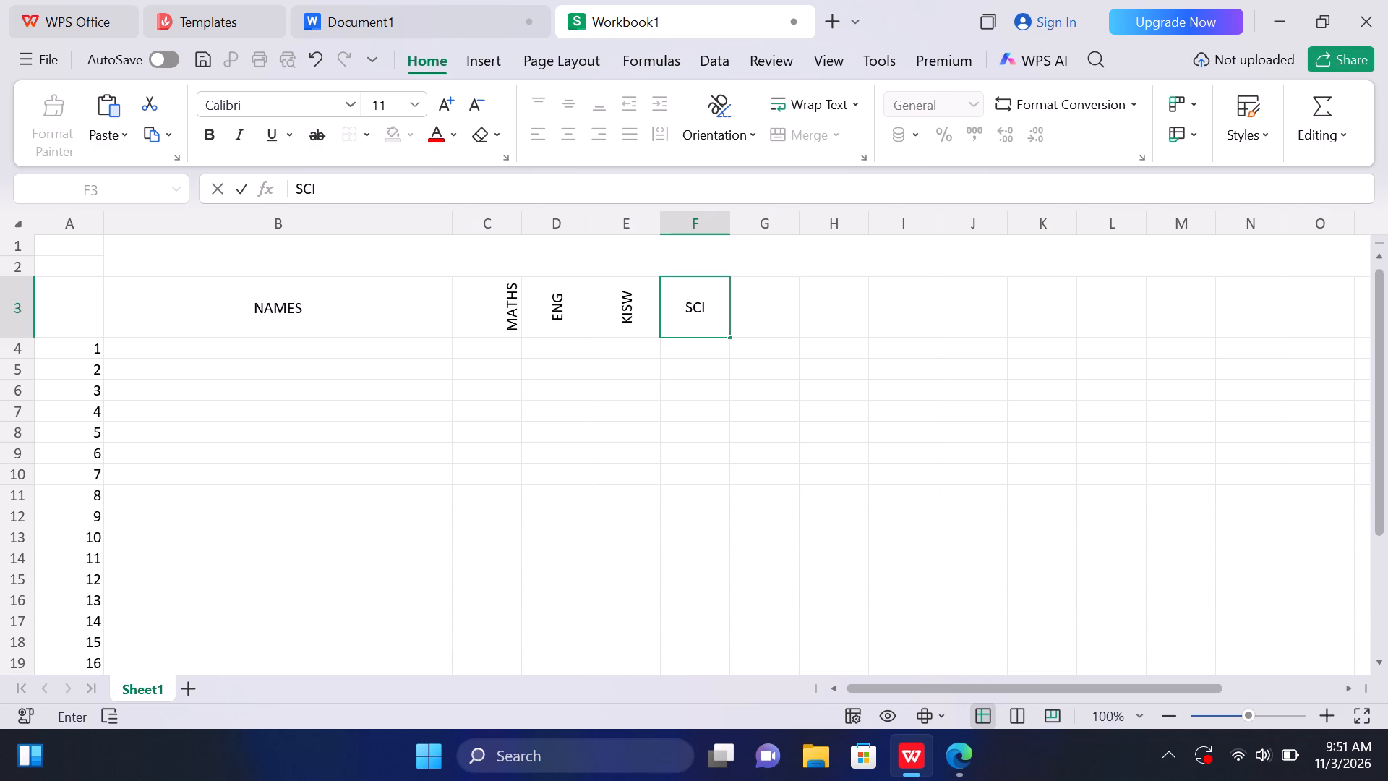
pyautogui.press('Right')
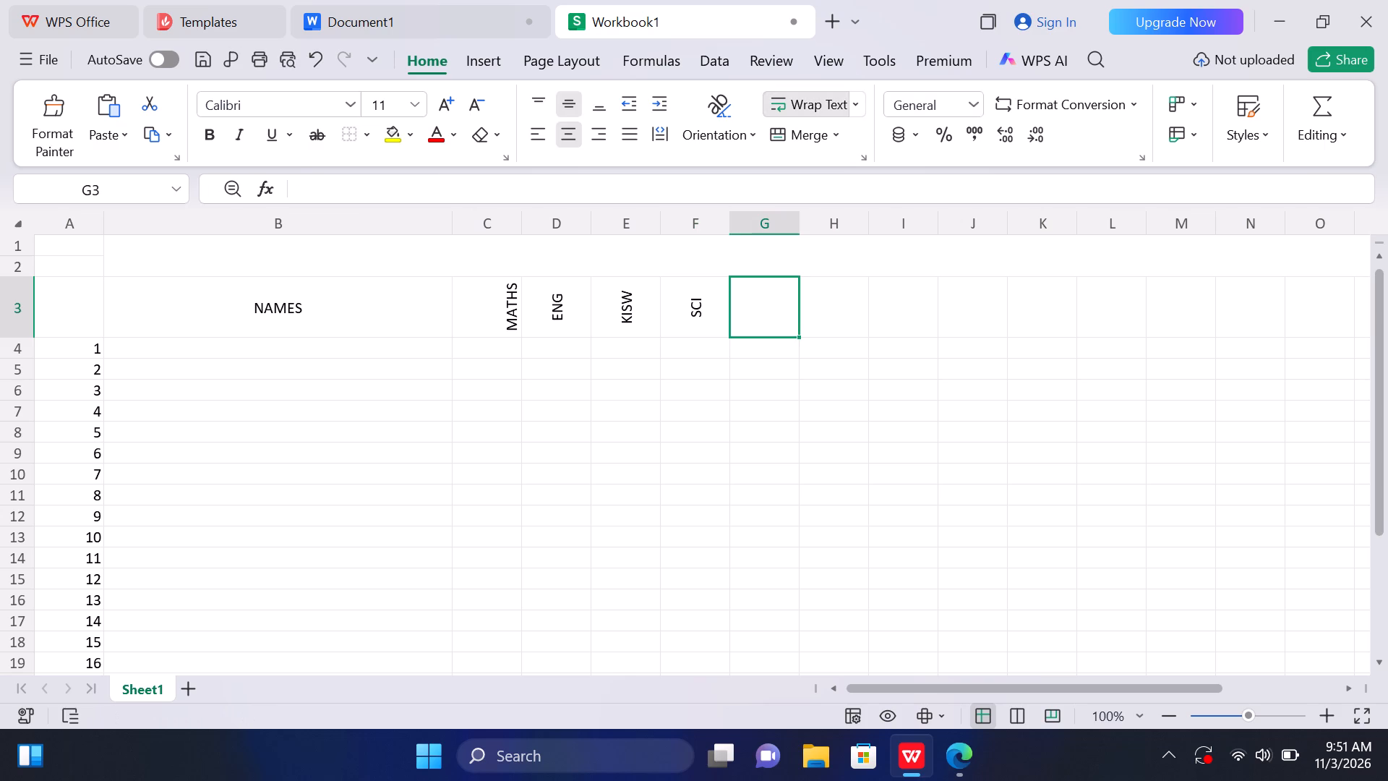
pyautogui.press('s')
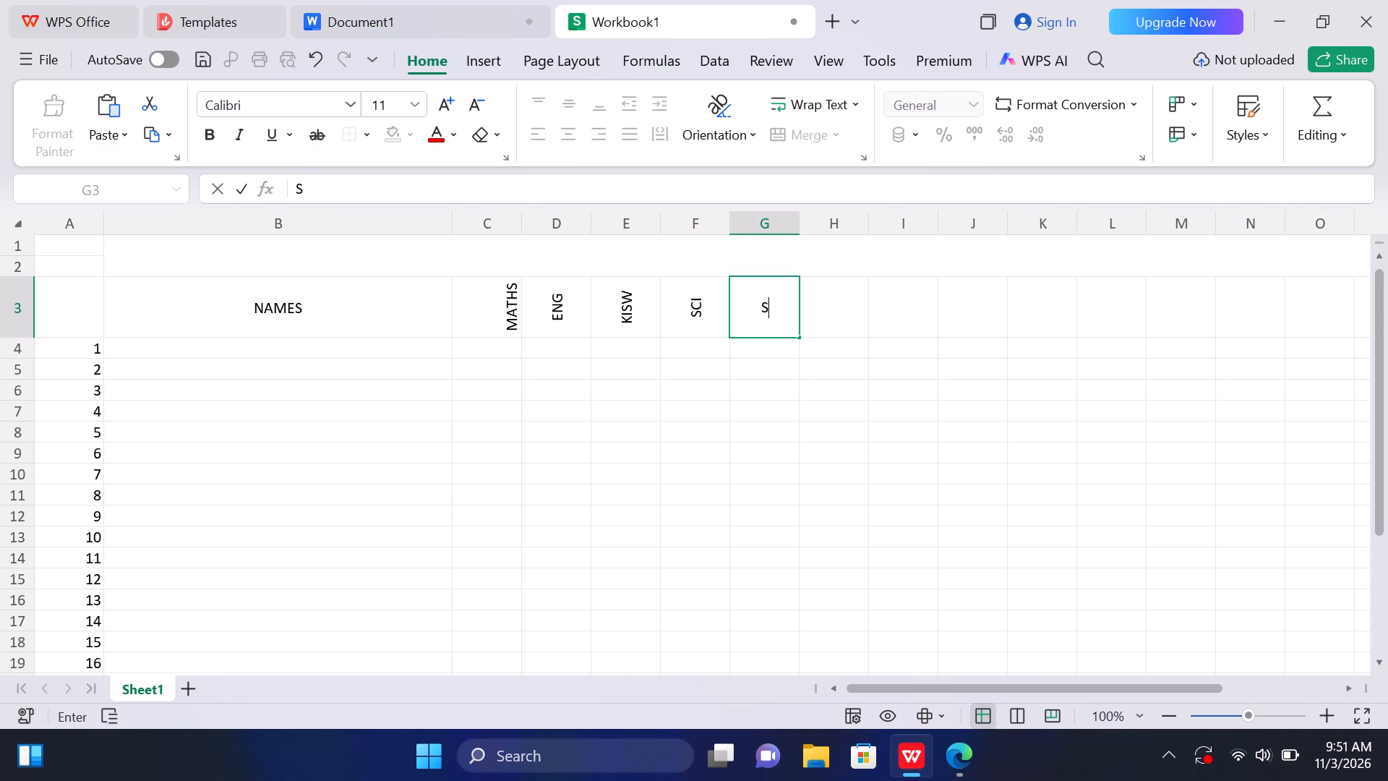
pyautogui.write('/S')
pyautogui.press('Right')
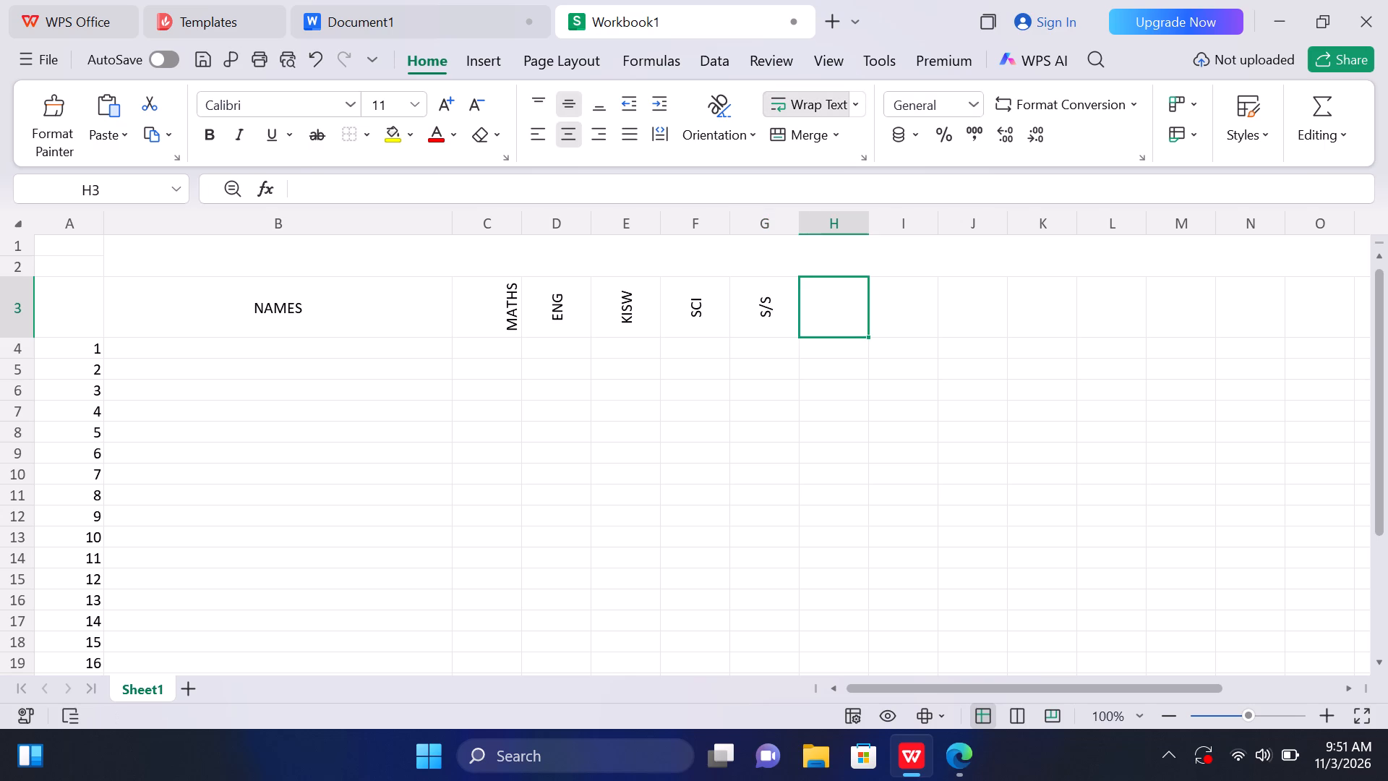
pyautogui.write('CAS')
pyautogui.press('Right')
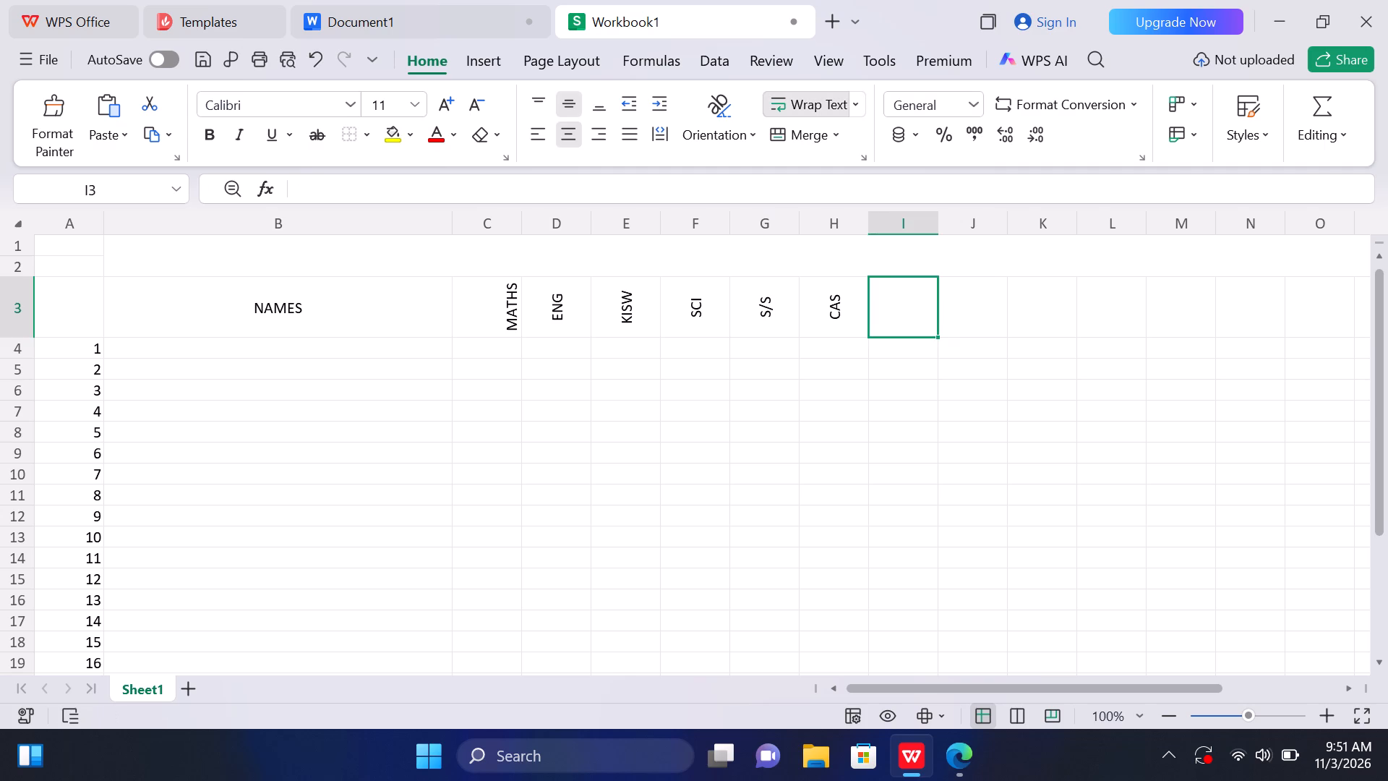
pyautogui.write('CRE')
pyautogui.press('Right')
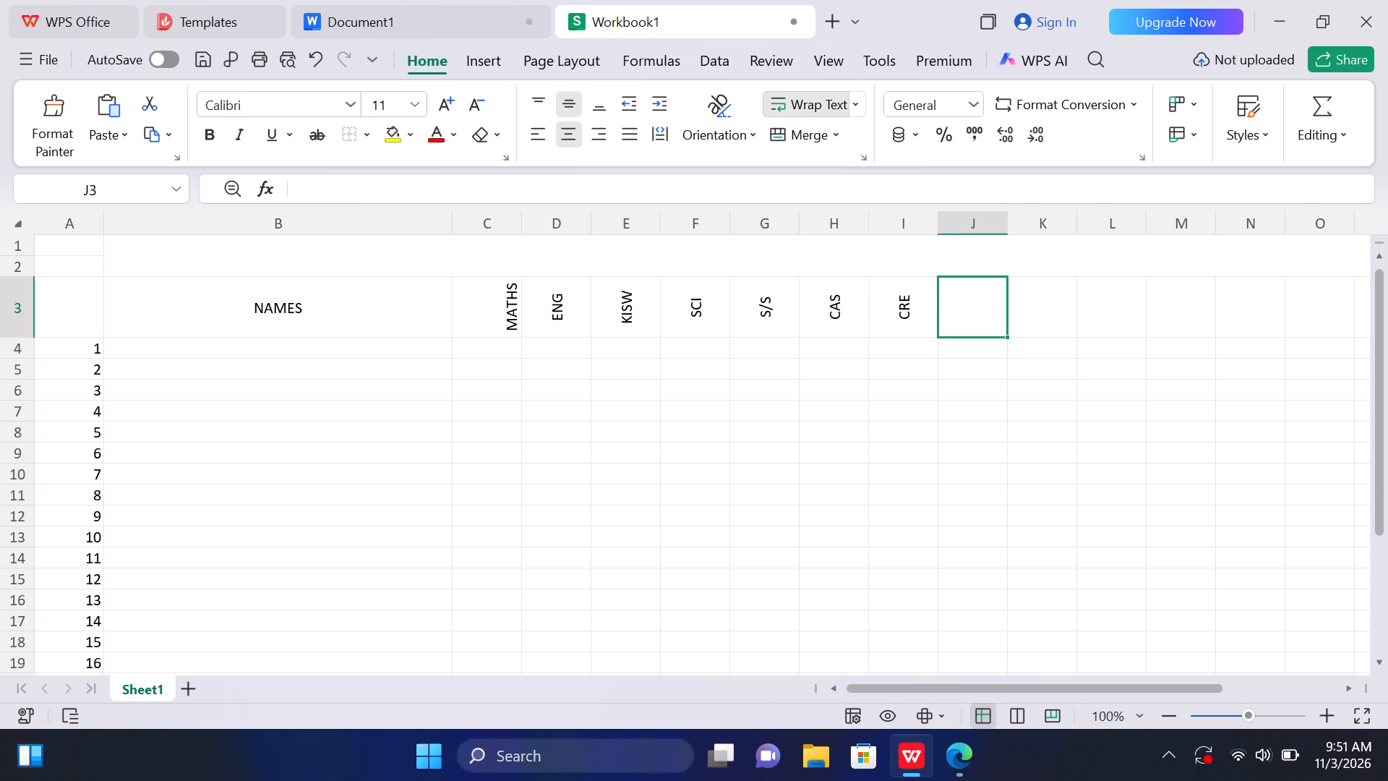
# Enter the subject headers PRE TECH in cell J3 and AGRIC in cell K3.
pyautogui.write('PR')
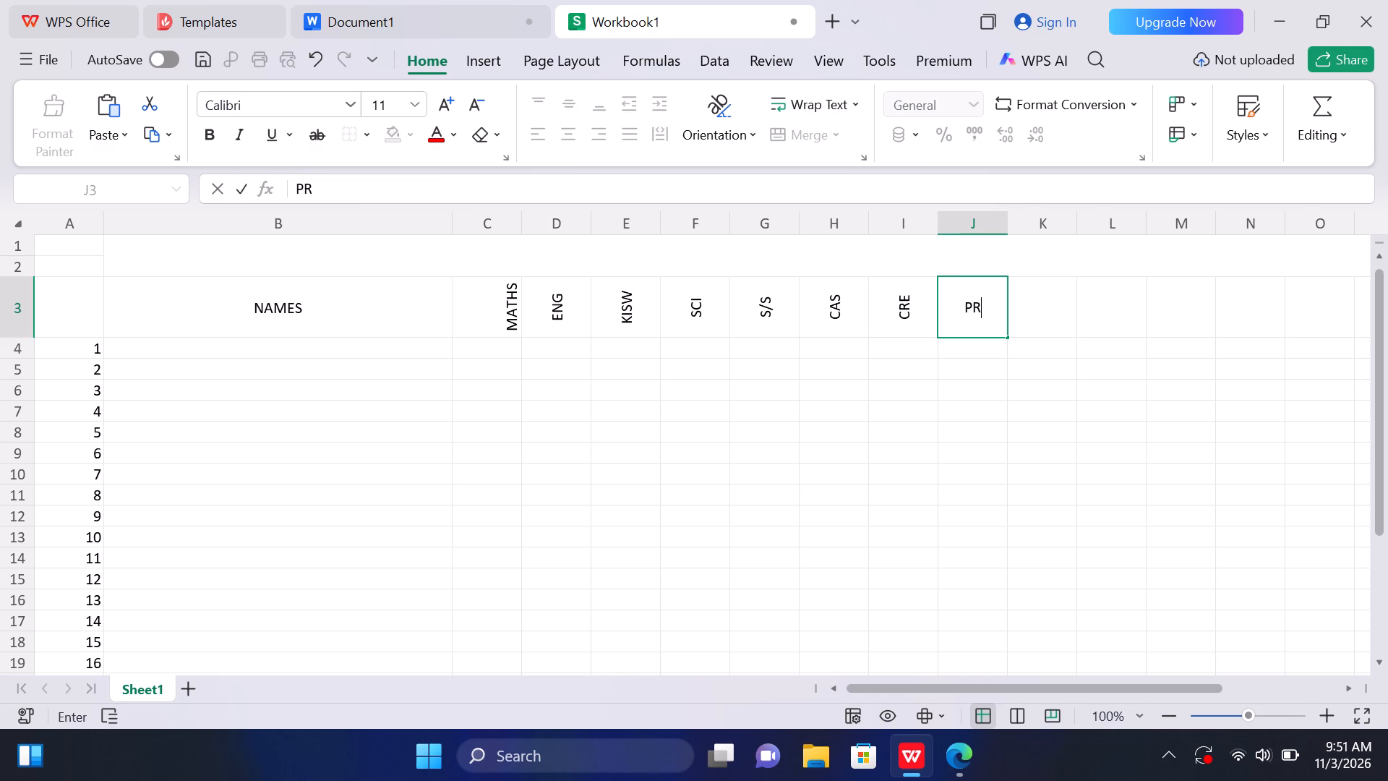
pyautogui.press('e')
pyautogui.press('space')
pyautogui.write('TE')
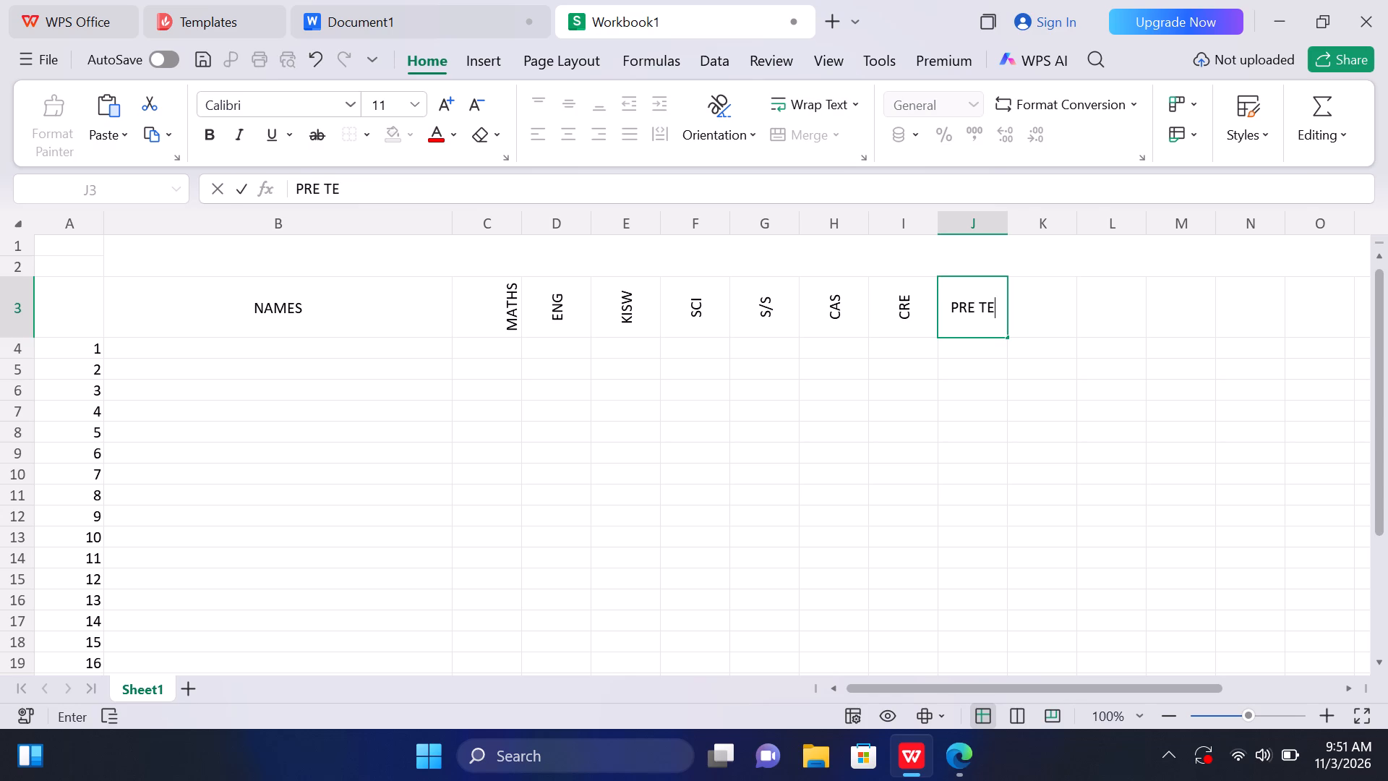
pyautogui.write('CH')
pyautogui.press('Right')
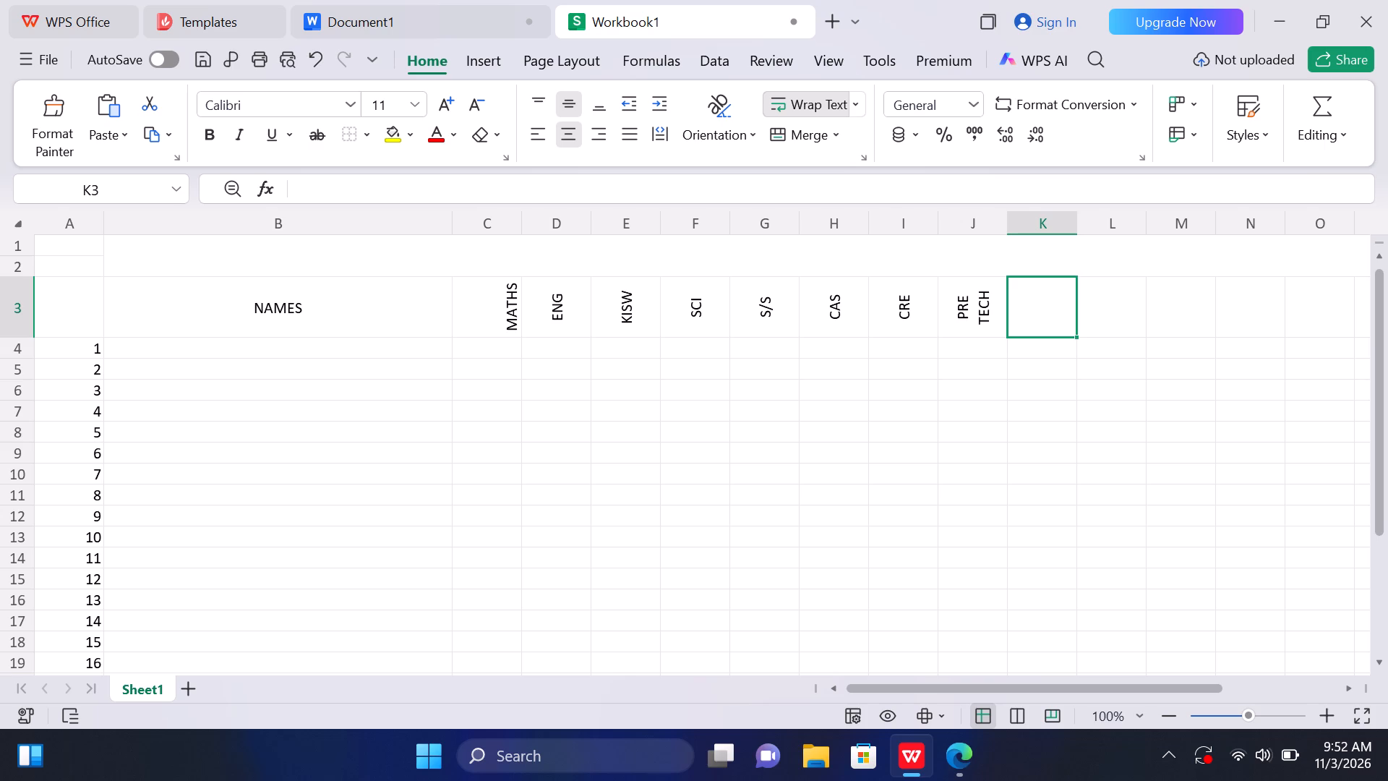
pyautogui.click(914, 308)
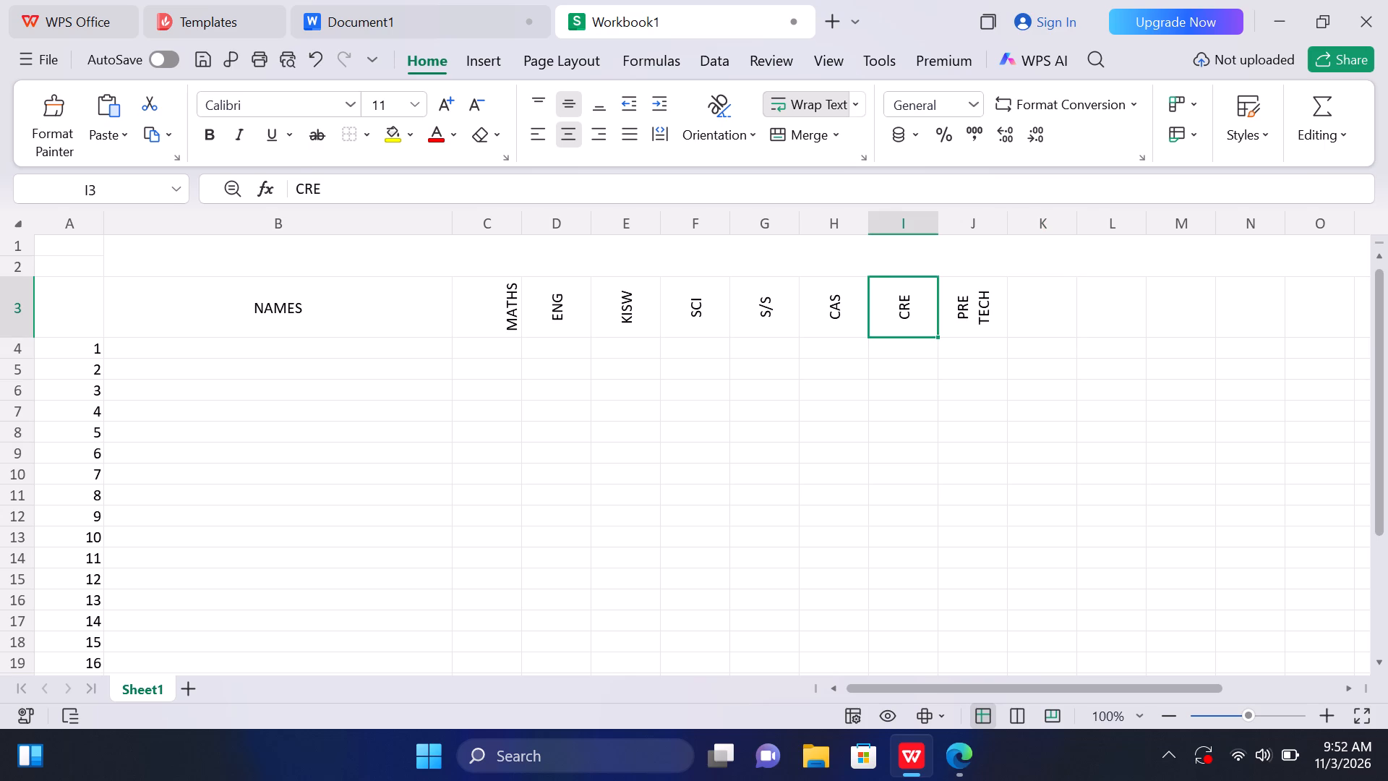
pyautogui.click(983, 313)
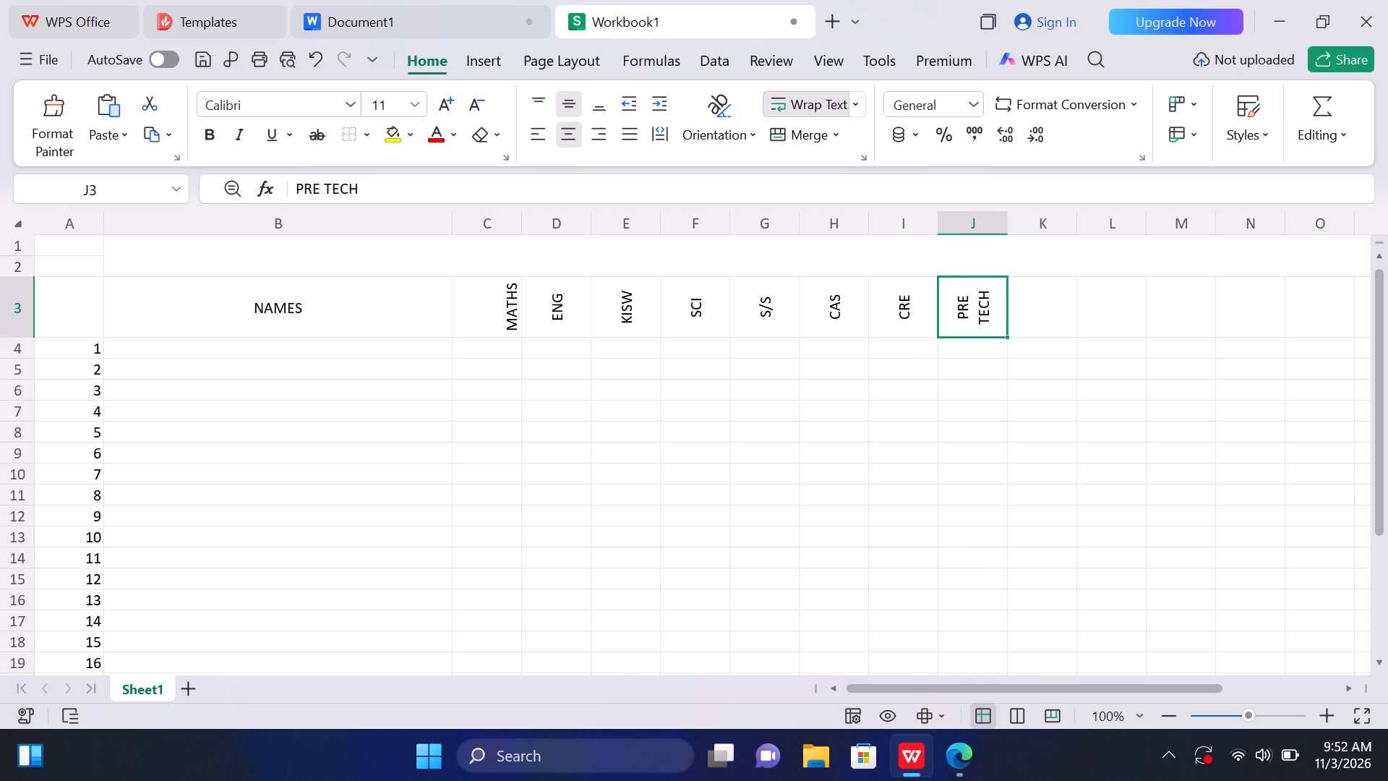
pyautogui.moveTo(983, 313); pyautogui.dragTo(1022, 315)
pyautogui.click(1022, 315)
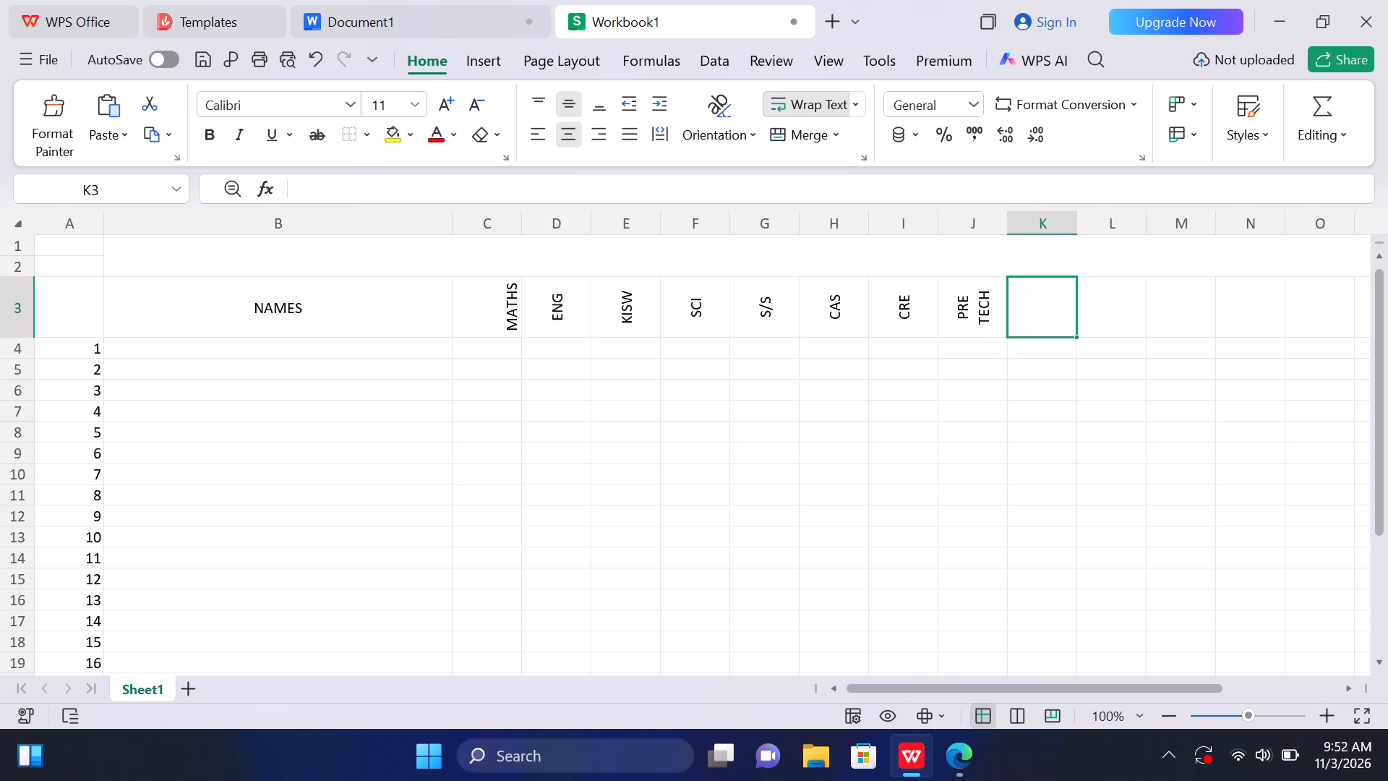
pyautogui.click(1027, 322)
pyautogui.press('a')
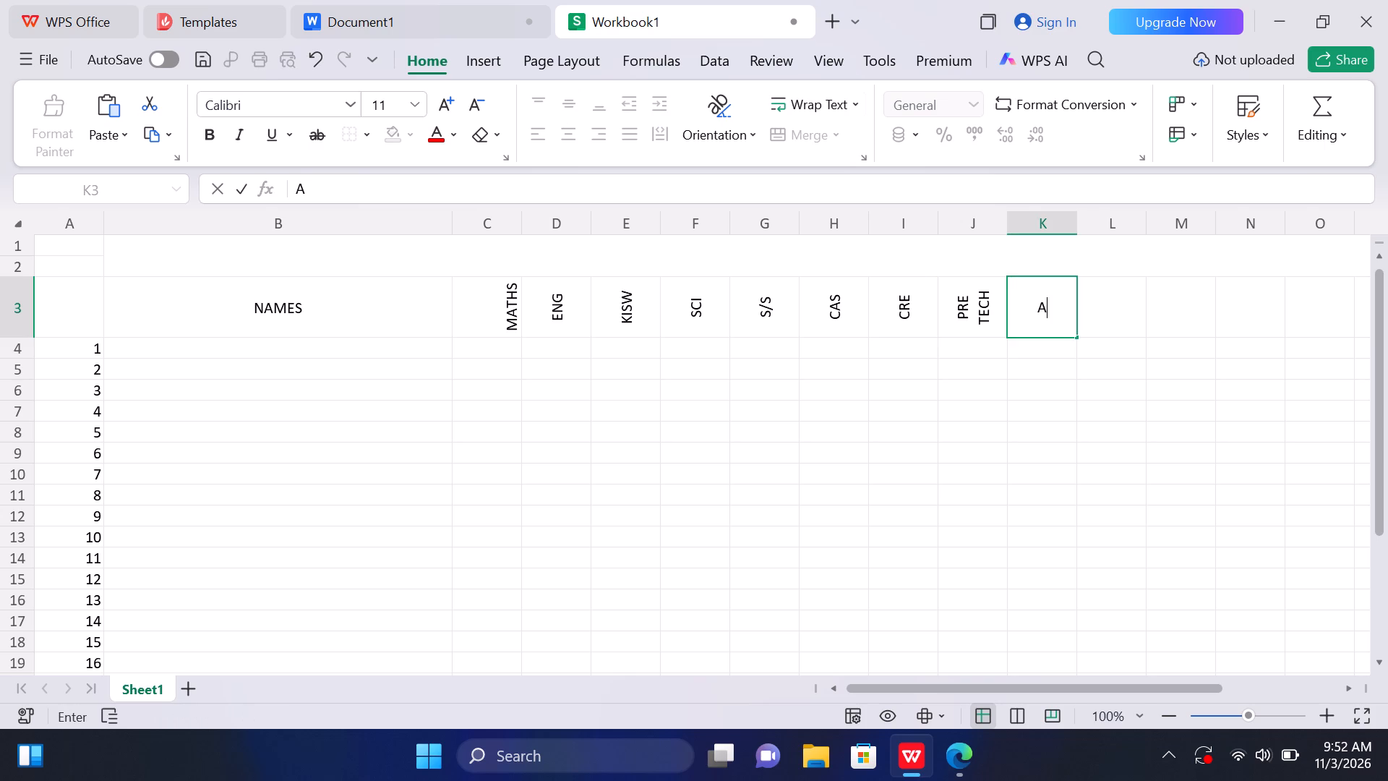
pyautogui.write('GRIE')
pyautogui.press('BackSpace')
pyautogui.press('c')
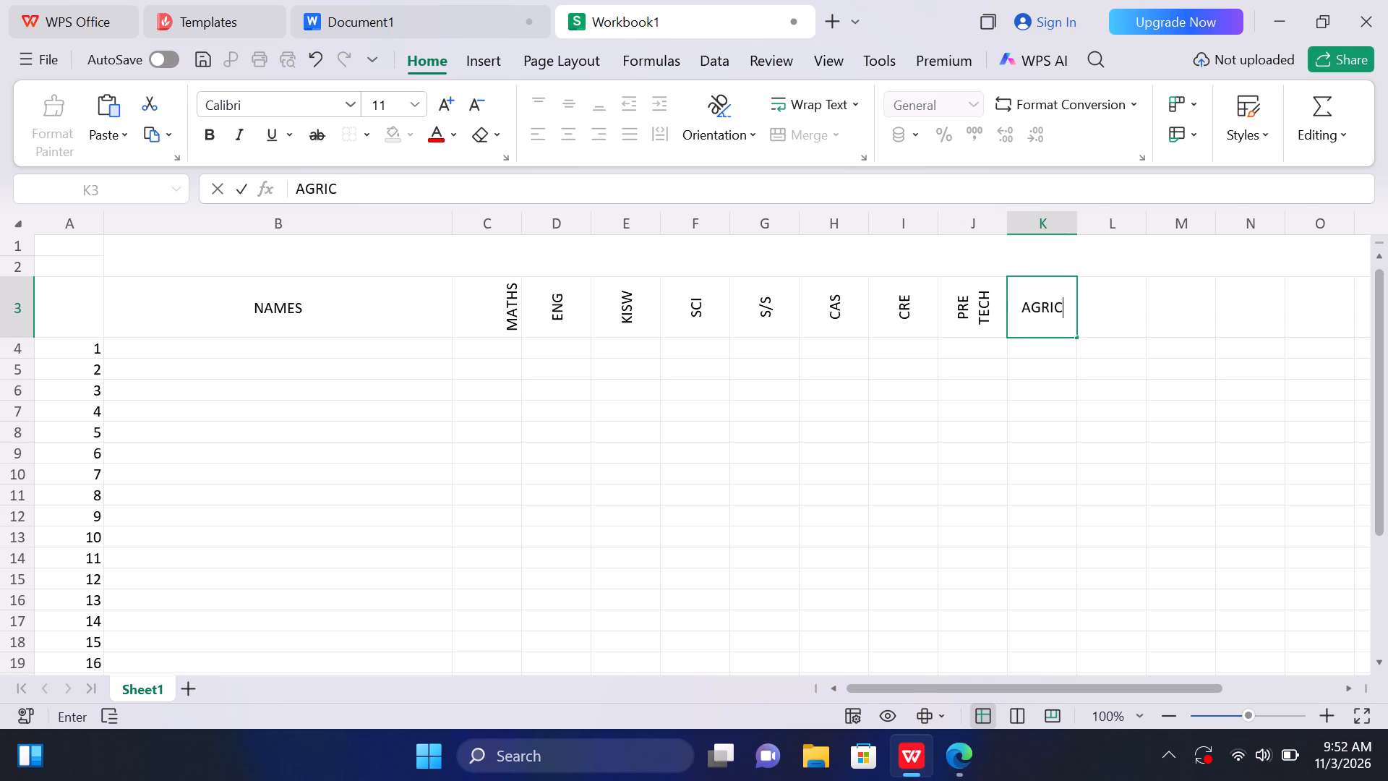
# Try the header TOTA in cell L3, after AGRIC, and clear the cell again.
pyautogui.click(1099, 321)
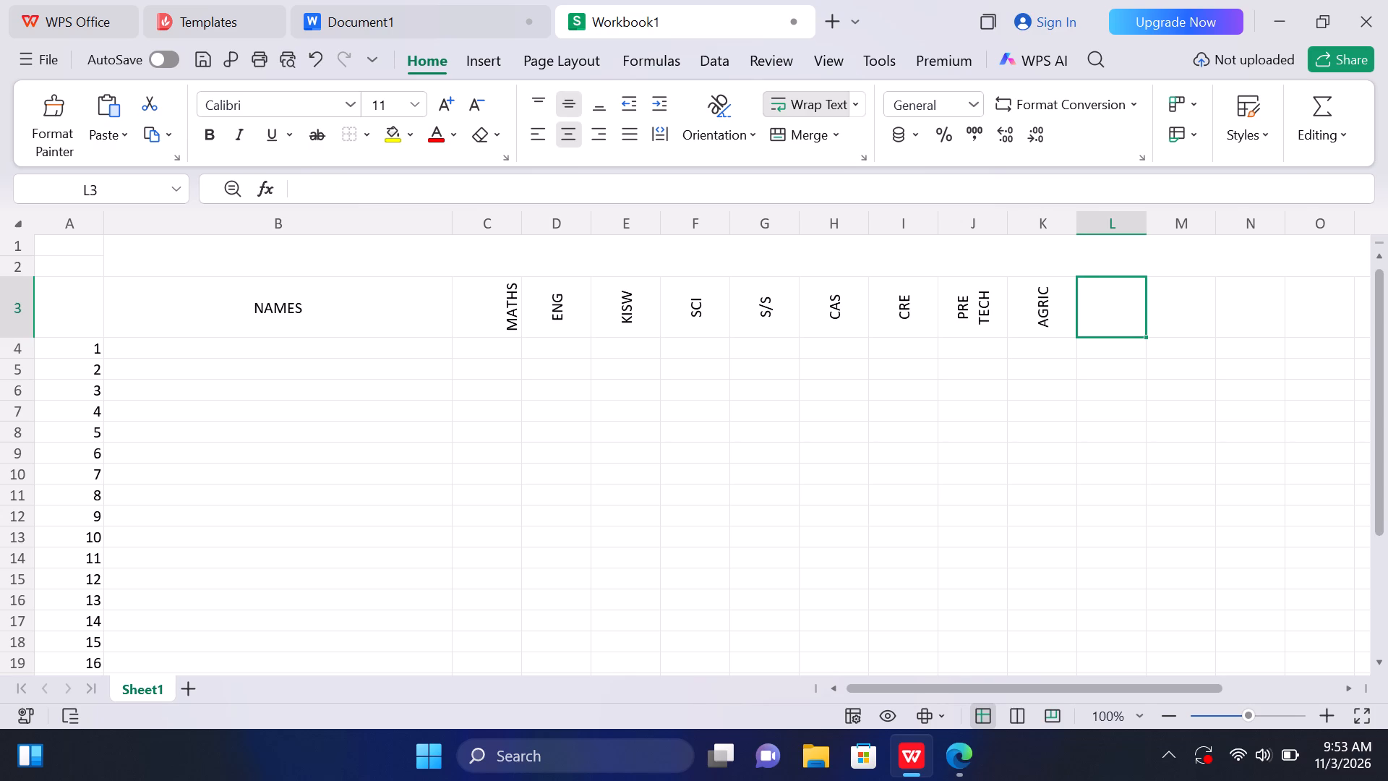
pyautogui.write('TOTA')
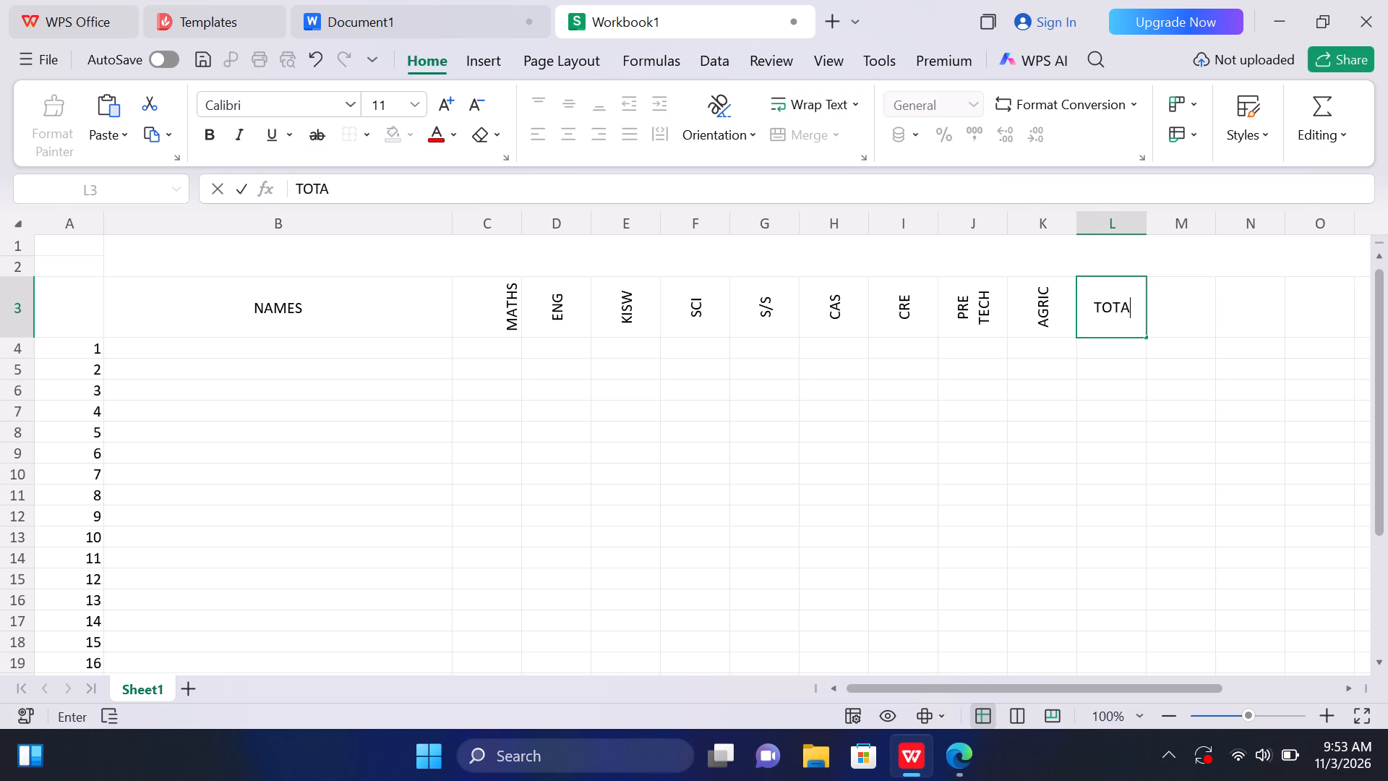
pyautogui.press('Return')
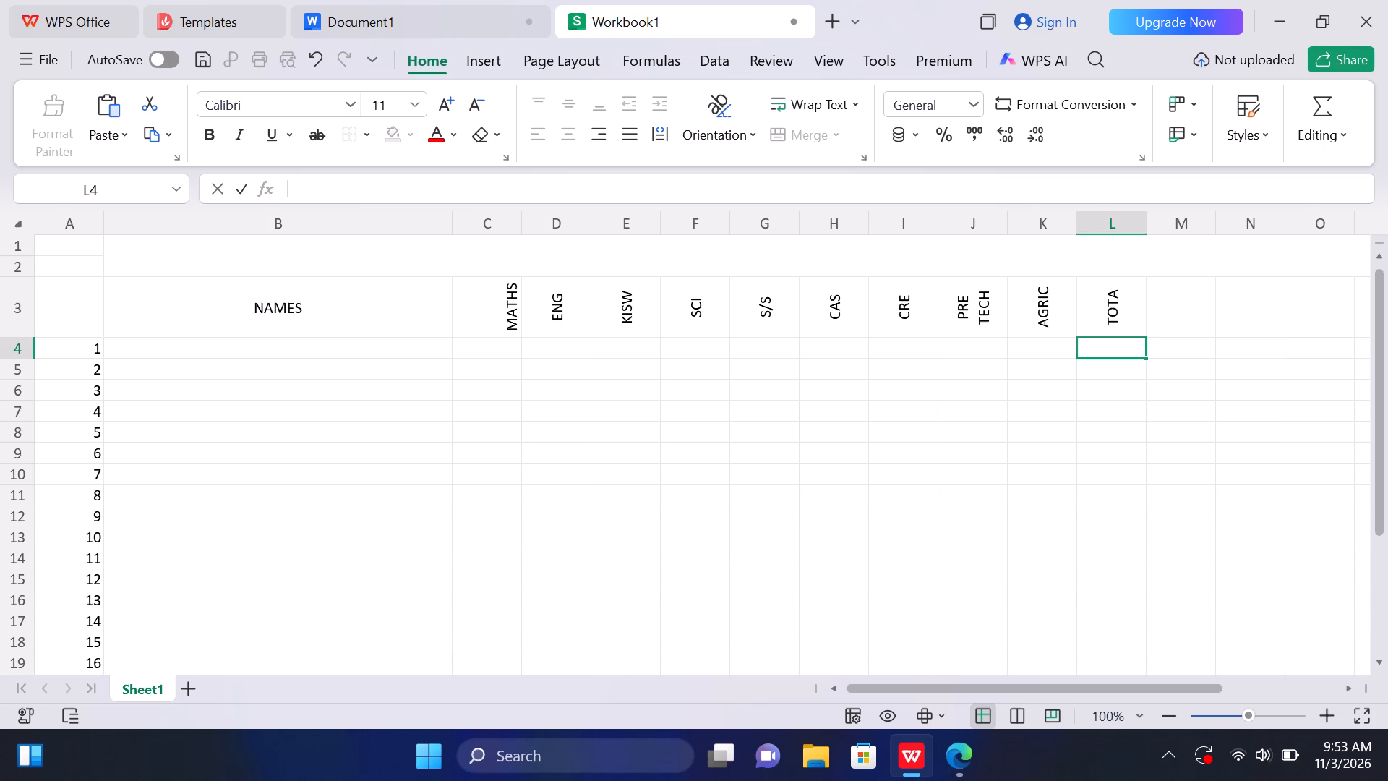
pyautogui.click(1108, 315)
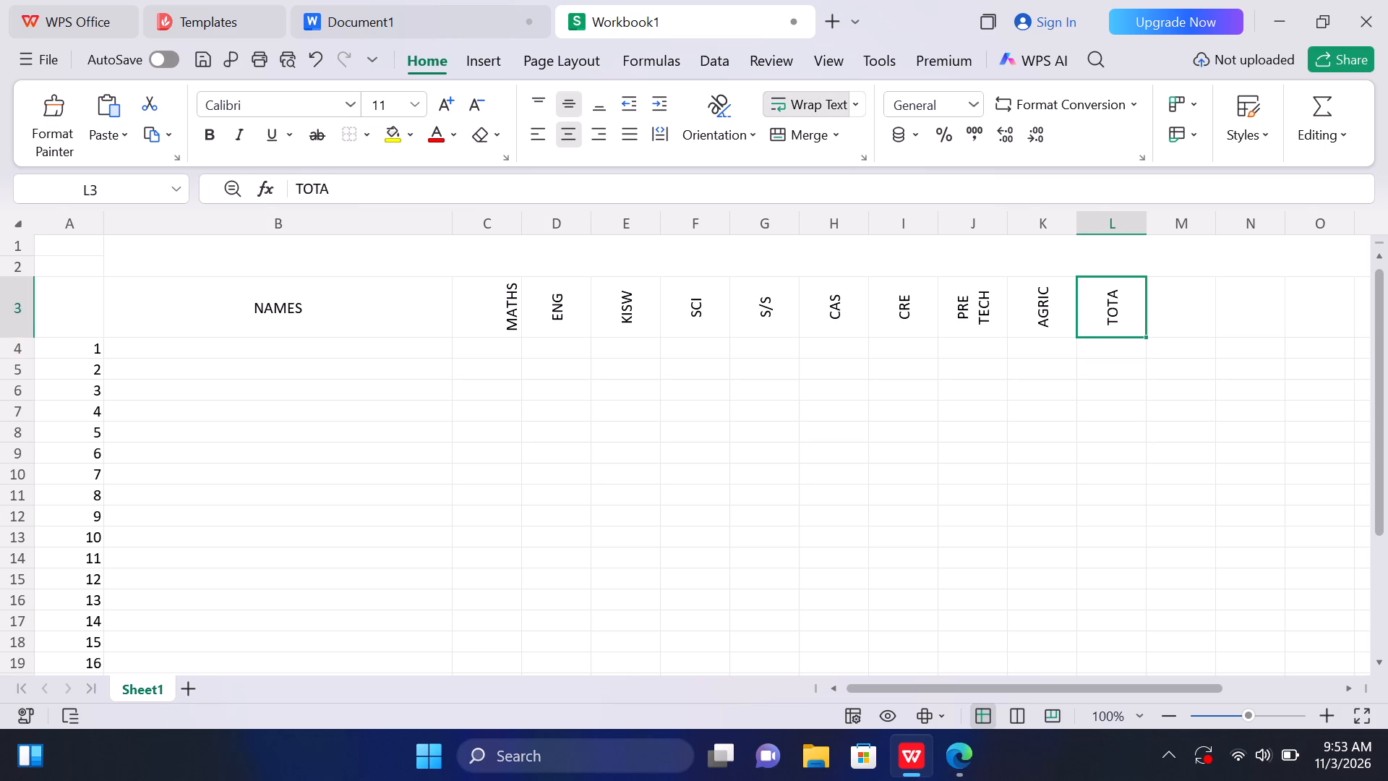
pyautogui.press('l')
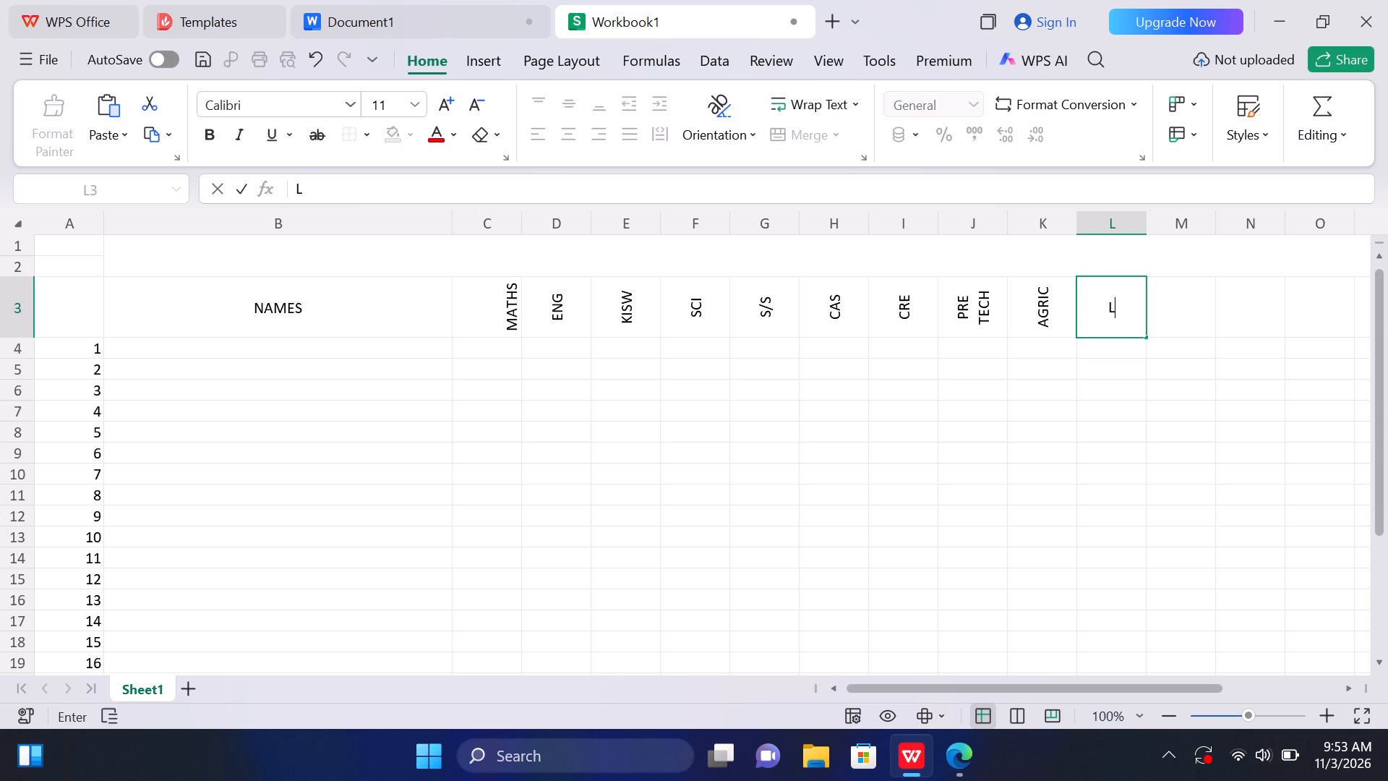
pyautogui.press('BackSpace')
# Auto-fit the width of column C to its rotated MATHS header.
pyautogui.click(526, 223)
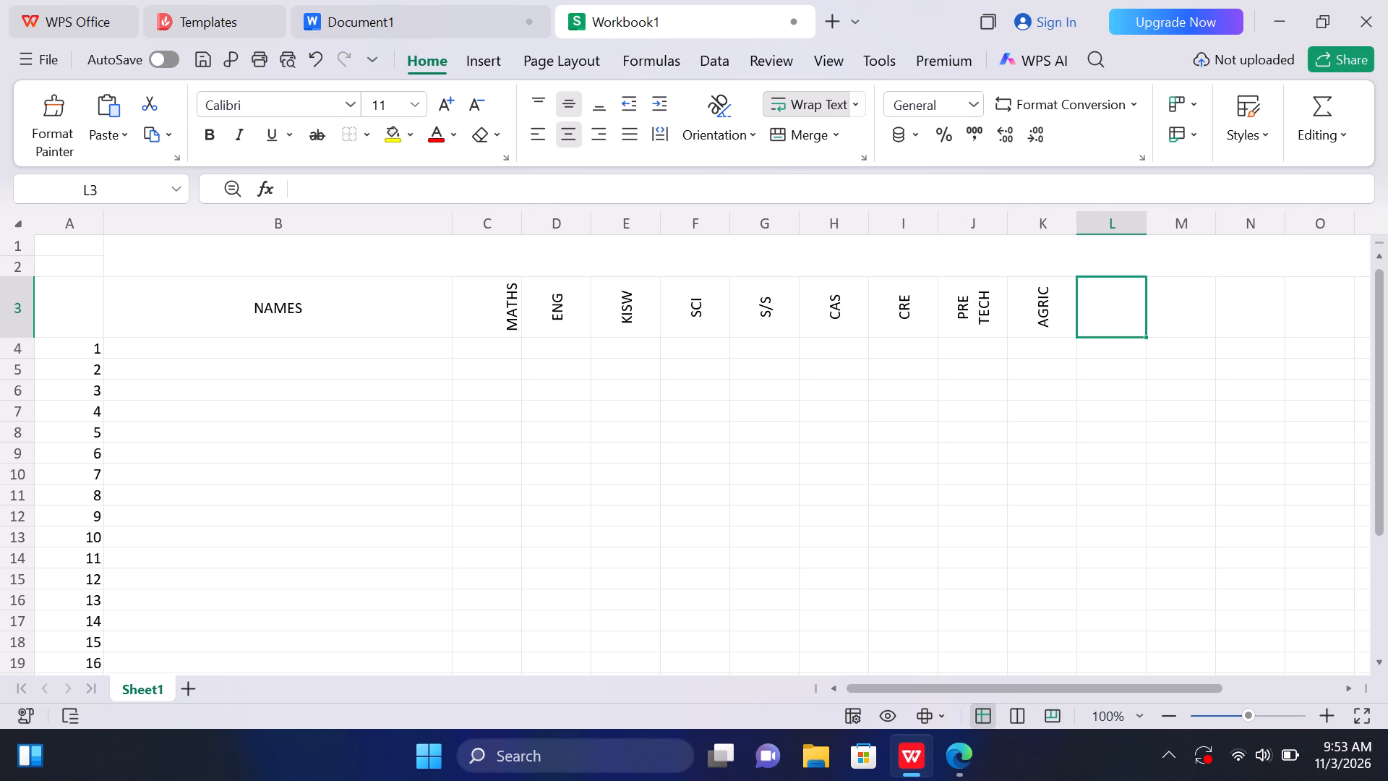
pyautogui.doubleClick(526, 223)
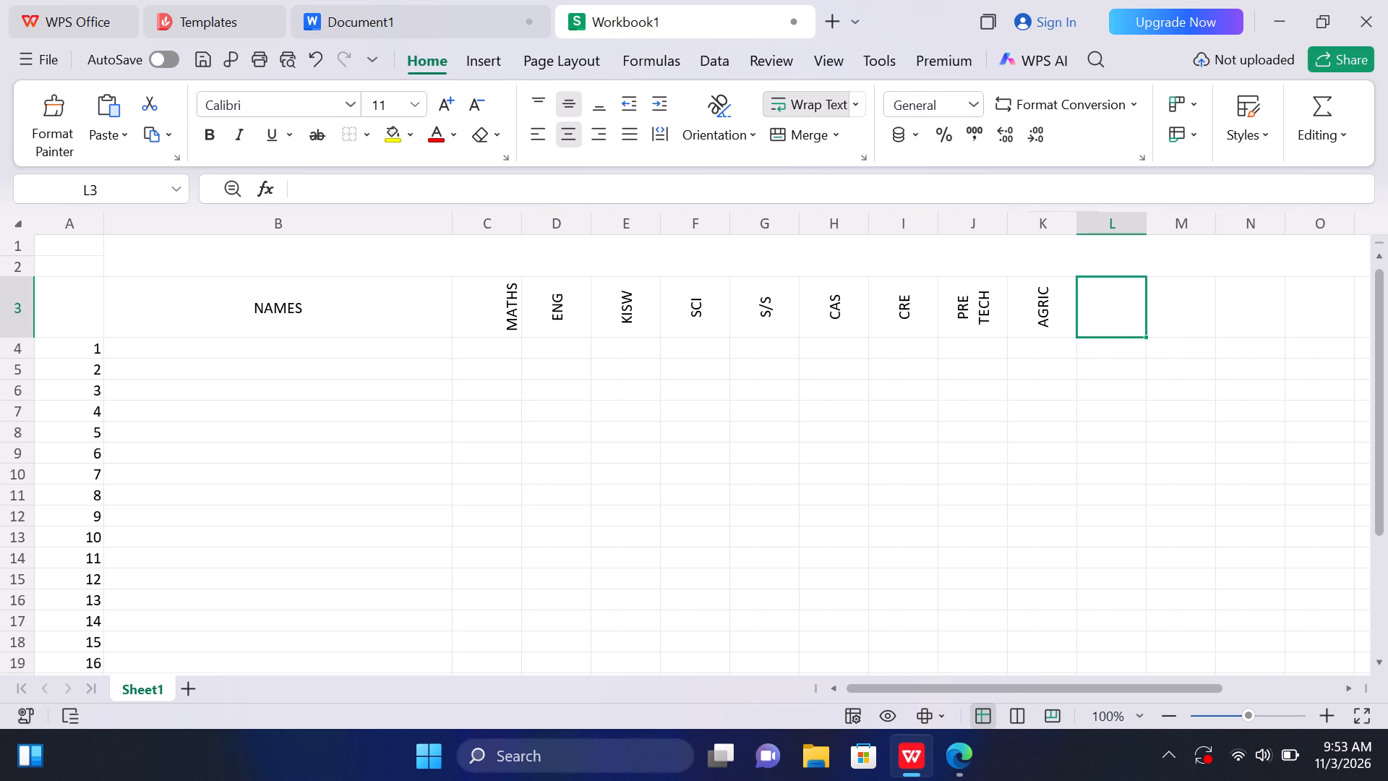
pyautogui.click(518, 227)
pyautogui.doubleClick(518, 227)
pyautogui.tripleClick(518, 227)
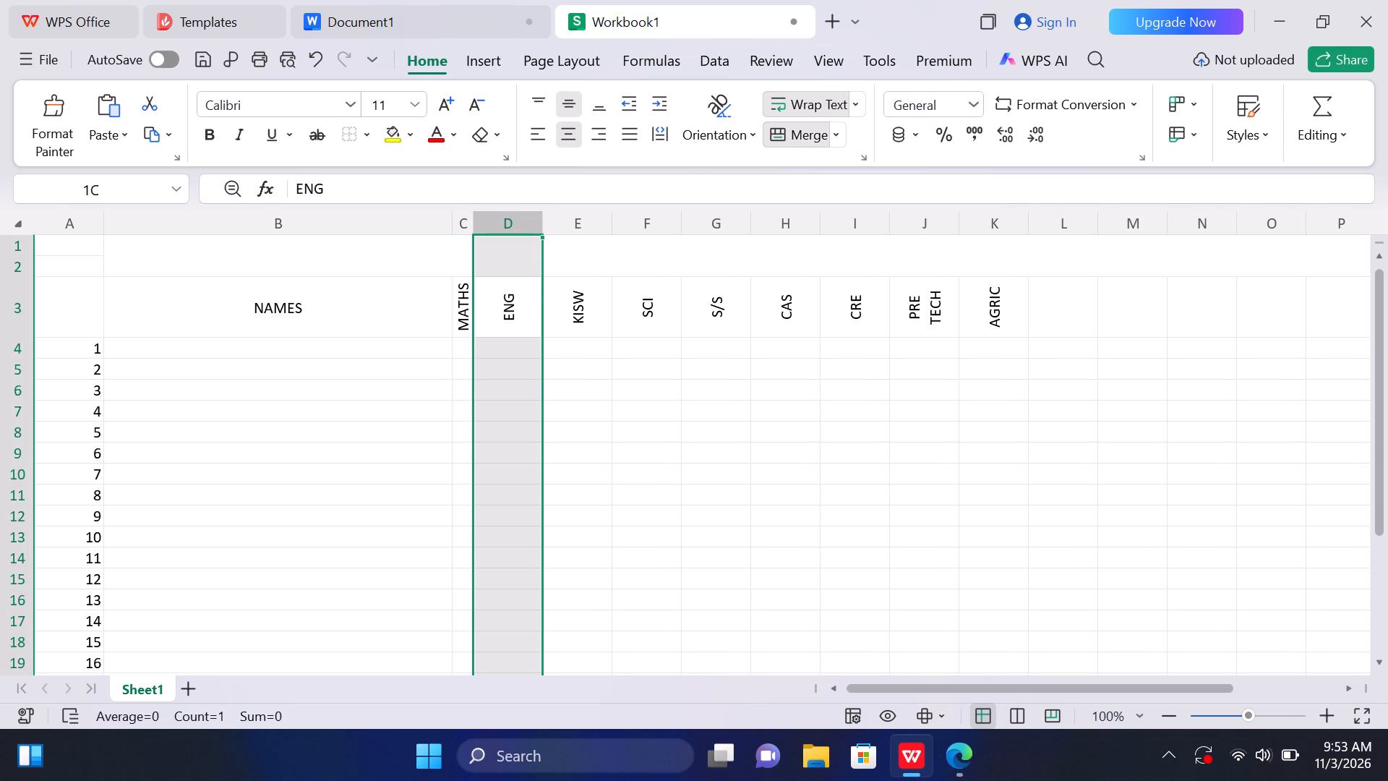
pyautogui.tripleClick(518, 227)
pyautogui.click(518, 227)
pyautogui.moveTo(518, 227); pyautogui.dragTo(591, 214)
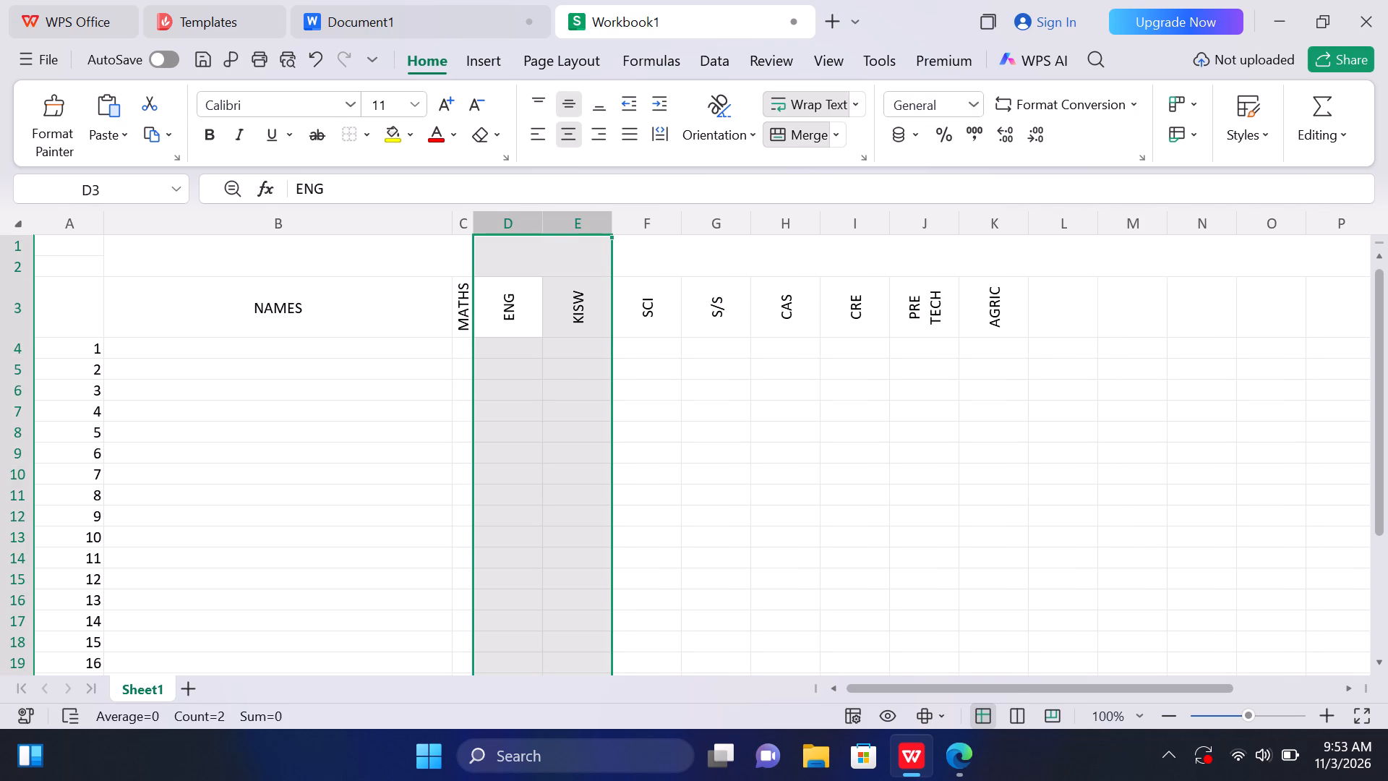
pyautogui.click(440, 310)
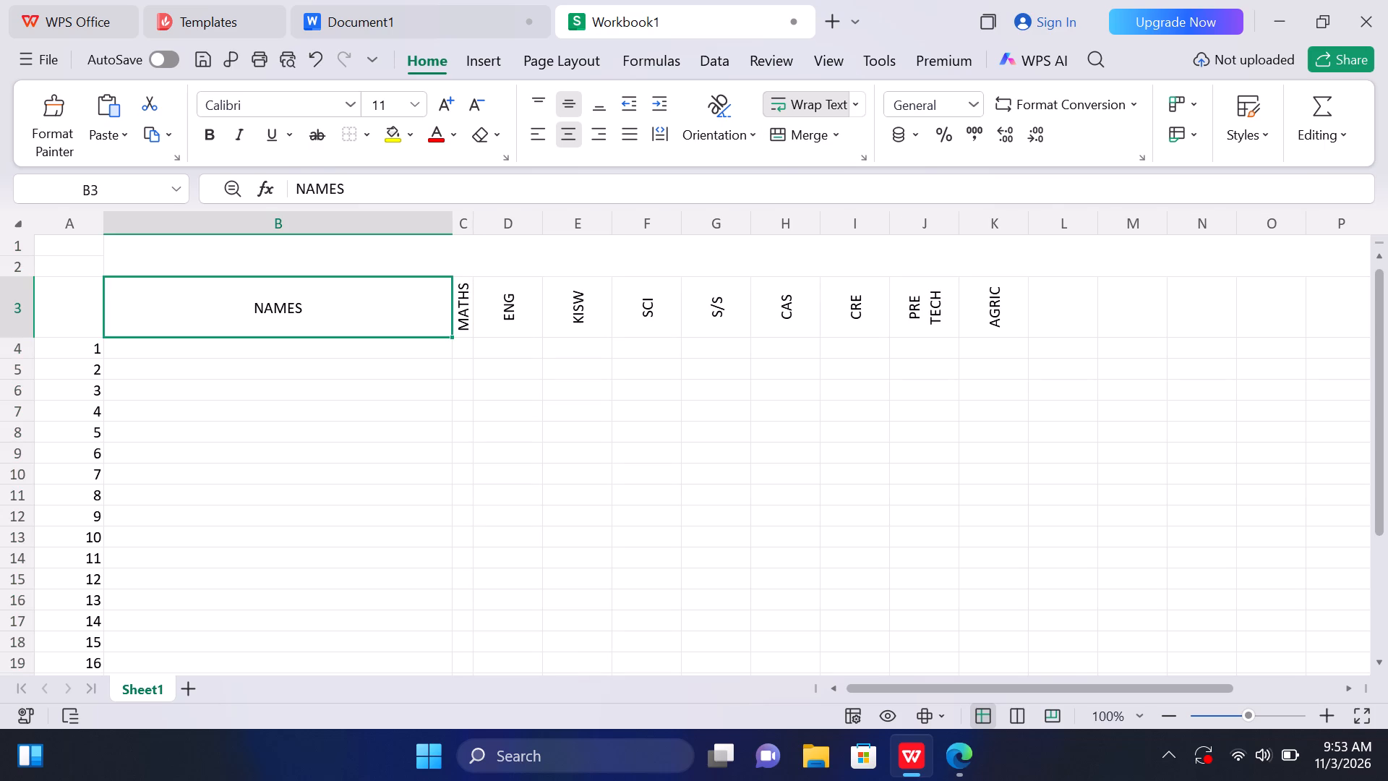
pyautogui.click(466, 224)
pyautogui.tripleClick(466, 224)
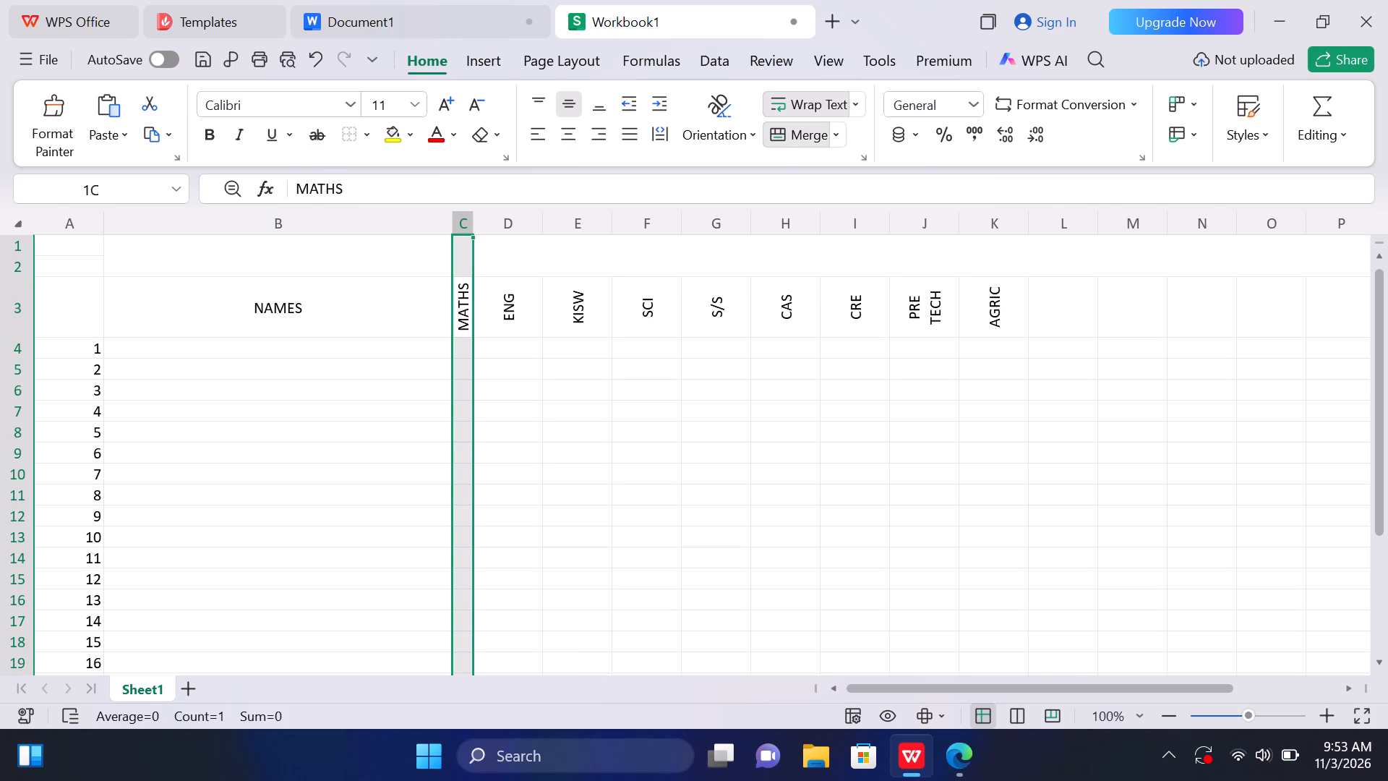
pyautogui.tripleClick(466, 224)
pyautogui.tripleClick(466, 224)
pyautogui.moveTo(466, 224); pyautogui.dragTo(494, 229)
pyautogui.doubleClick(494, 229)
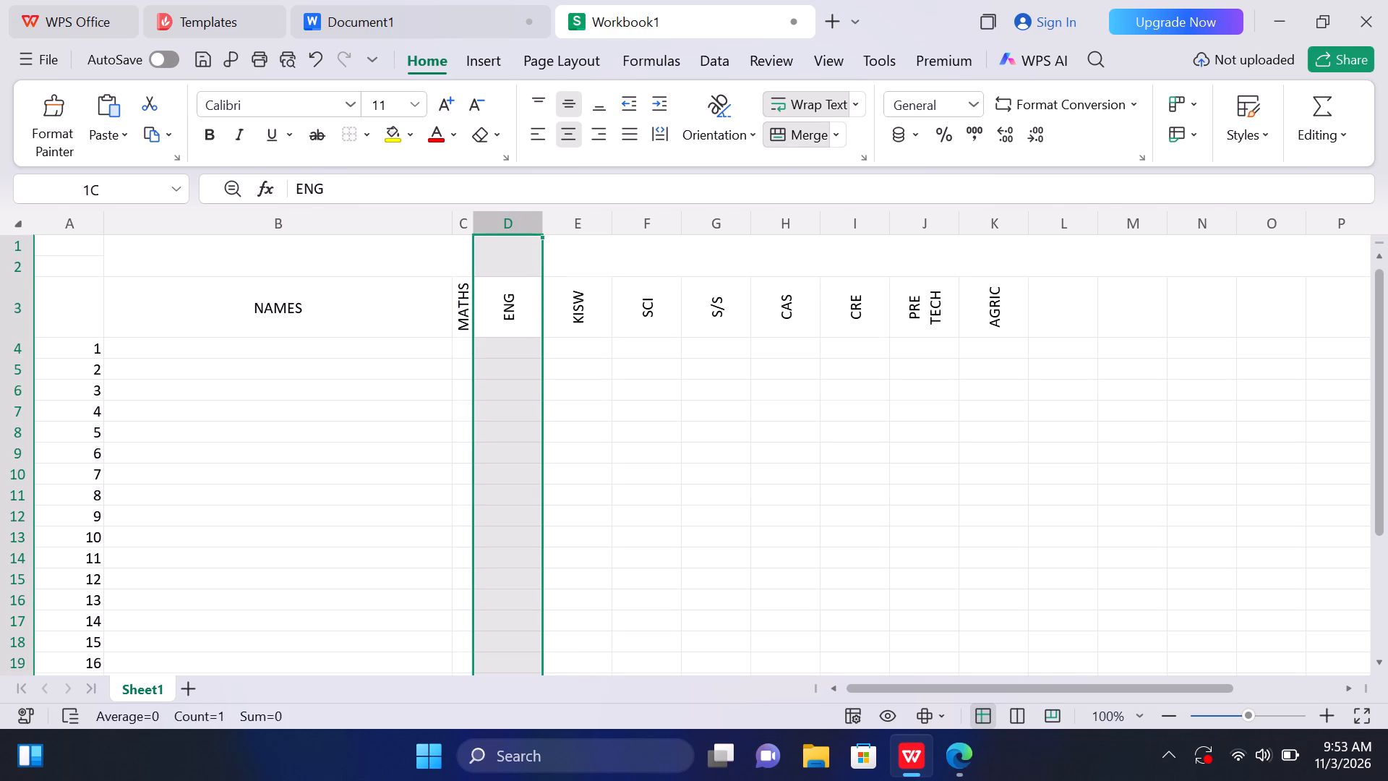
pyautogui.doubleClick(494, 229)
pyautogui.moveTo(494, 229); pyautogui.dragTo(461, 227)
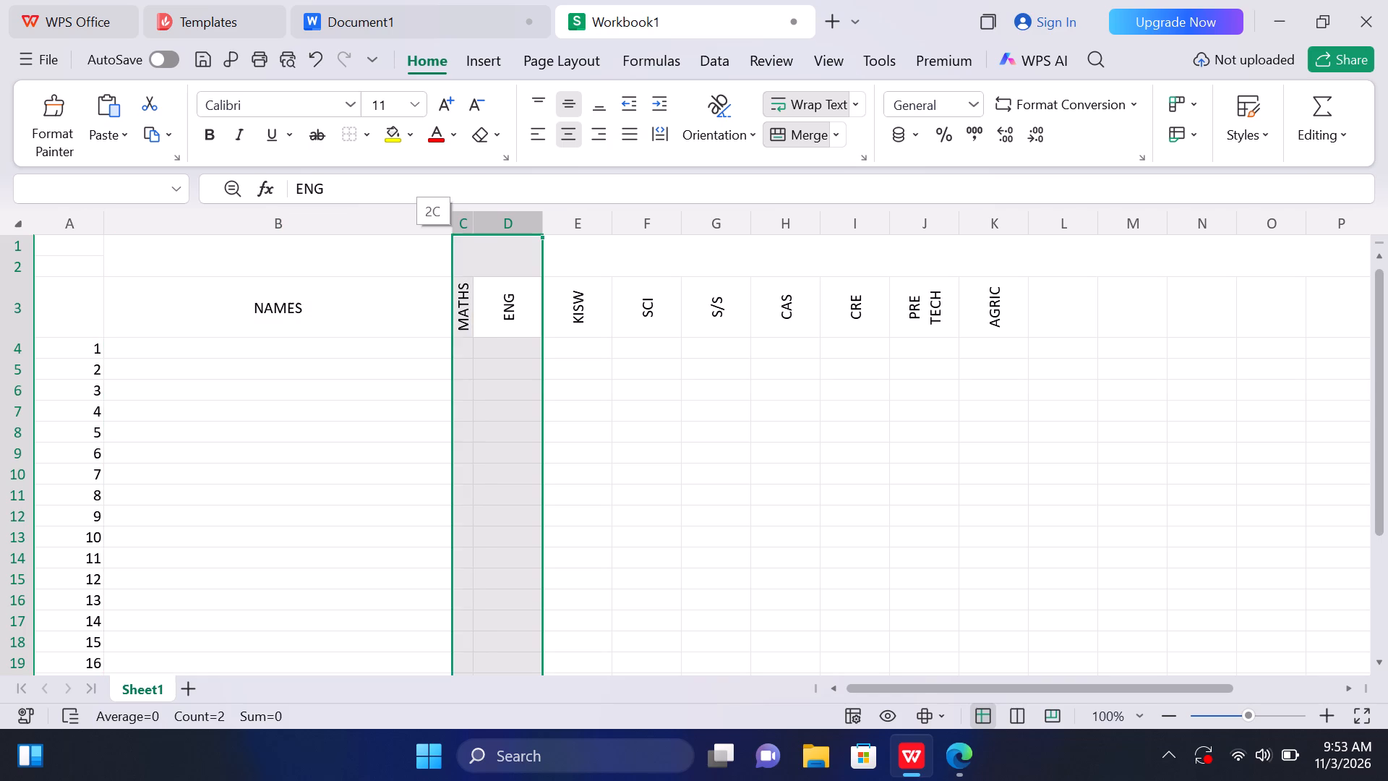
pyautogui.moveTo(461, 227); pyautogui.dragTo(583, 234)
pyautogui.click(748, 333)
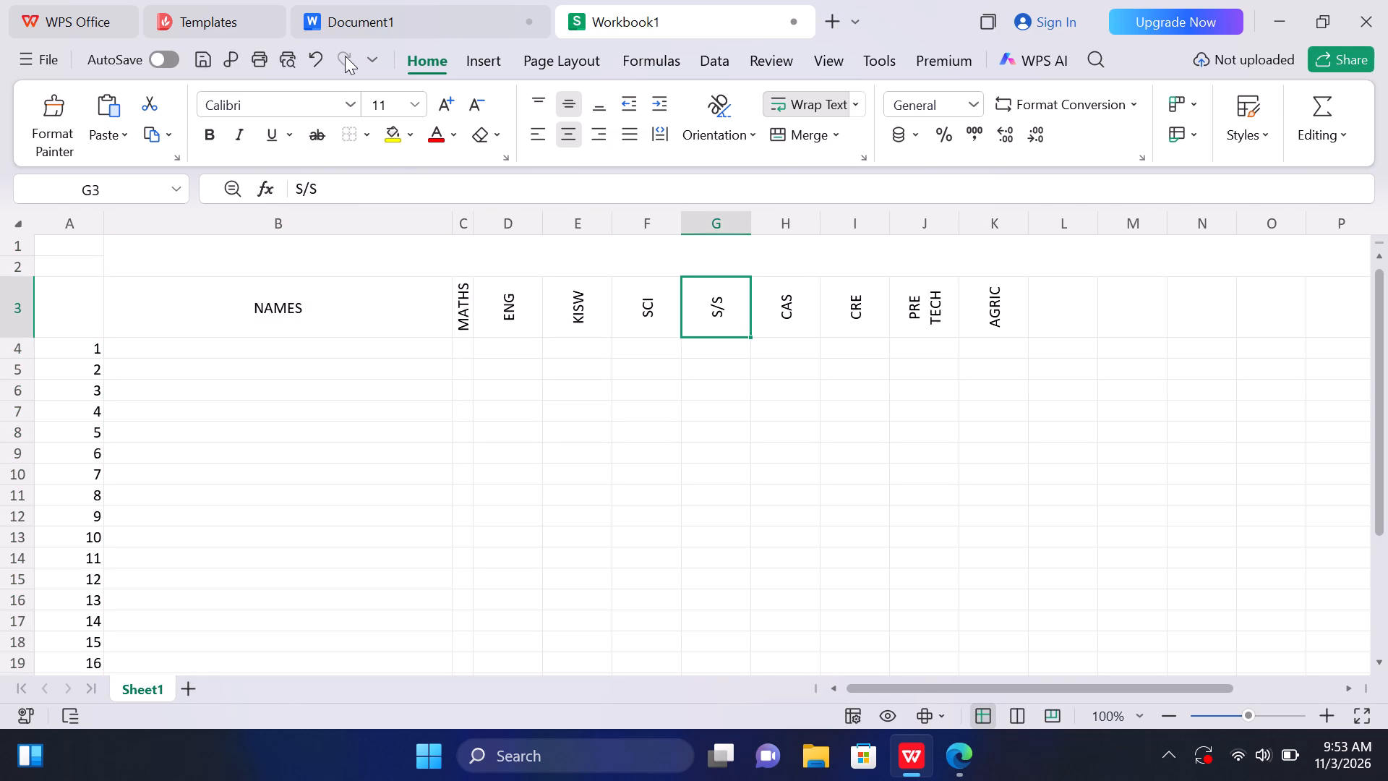
# Undo the auto-fit of column C's width.
pyautogui.click(321, 59)
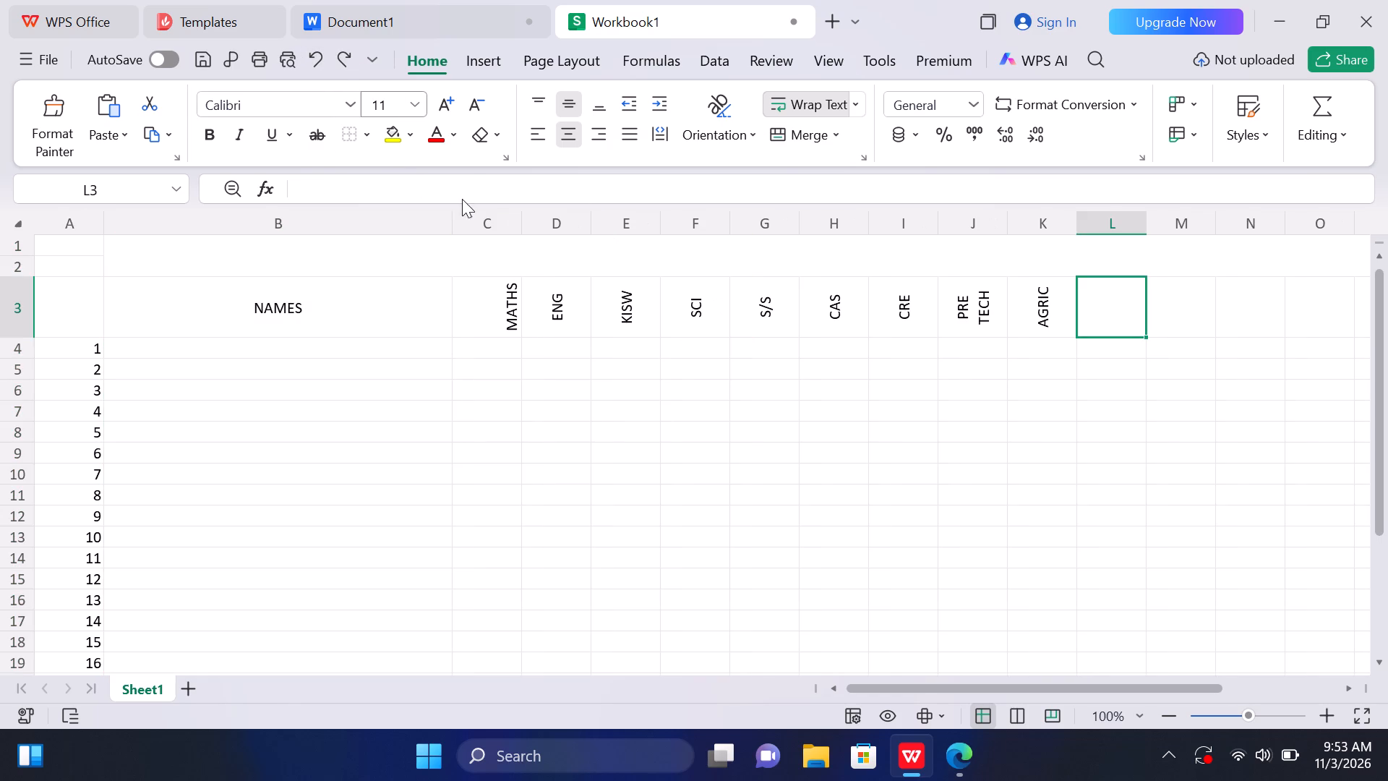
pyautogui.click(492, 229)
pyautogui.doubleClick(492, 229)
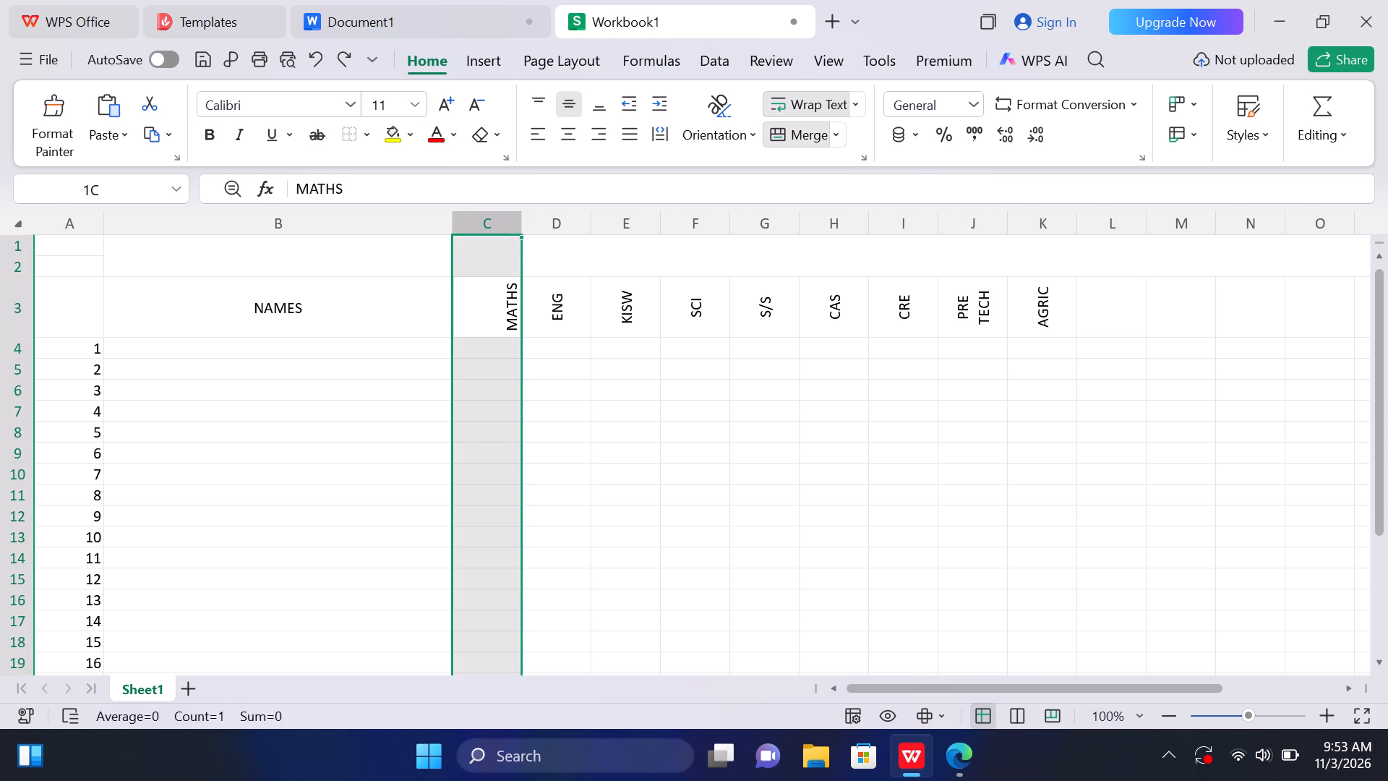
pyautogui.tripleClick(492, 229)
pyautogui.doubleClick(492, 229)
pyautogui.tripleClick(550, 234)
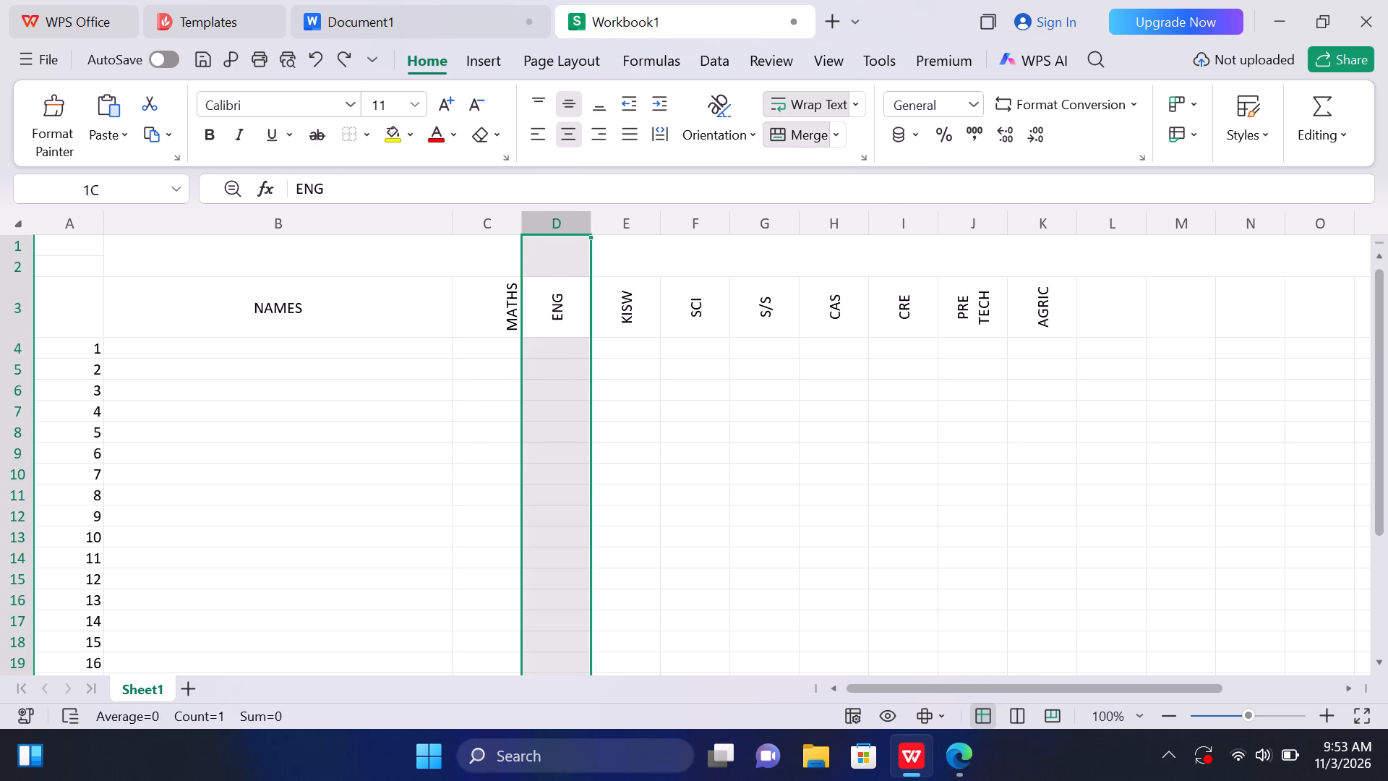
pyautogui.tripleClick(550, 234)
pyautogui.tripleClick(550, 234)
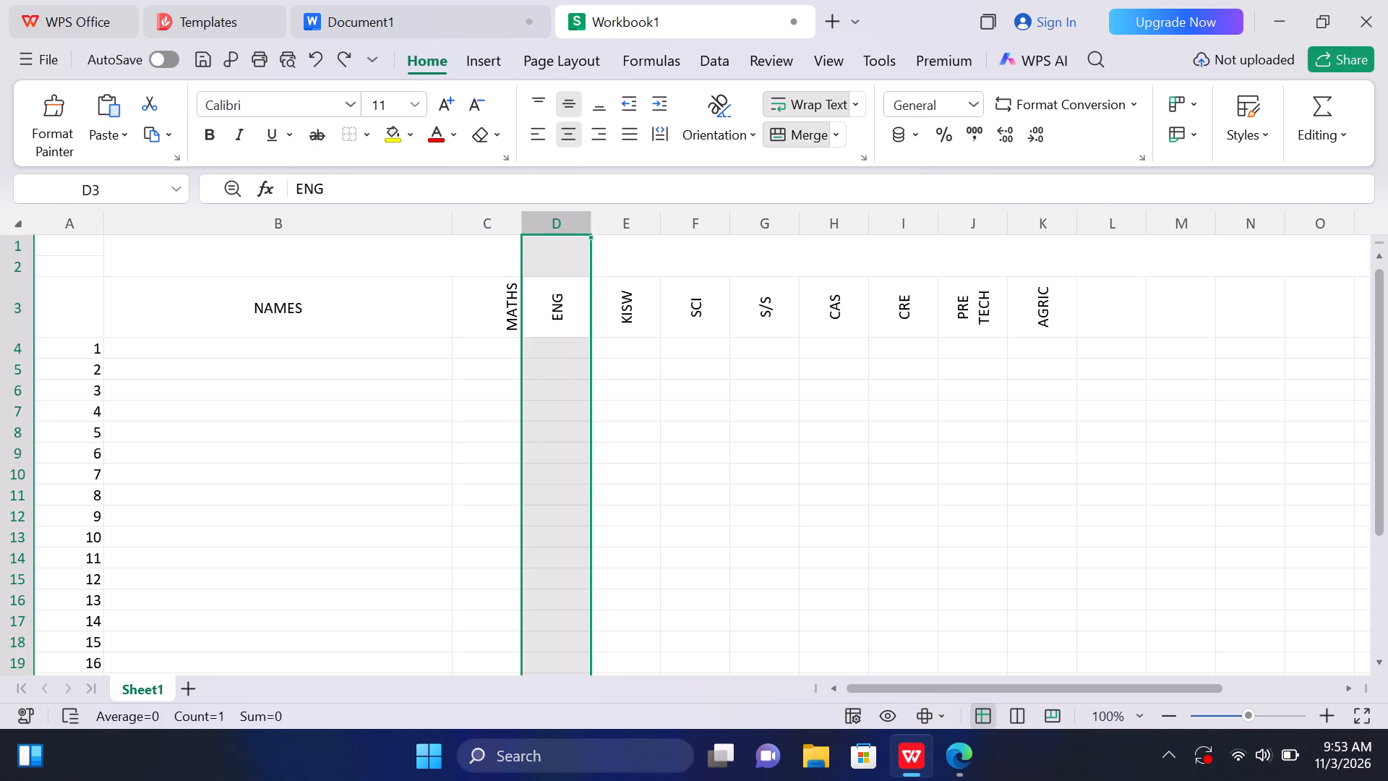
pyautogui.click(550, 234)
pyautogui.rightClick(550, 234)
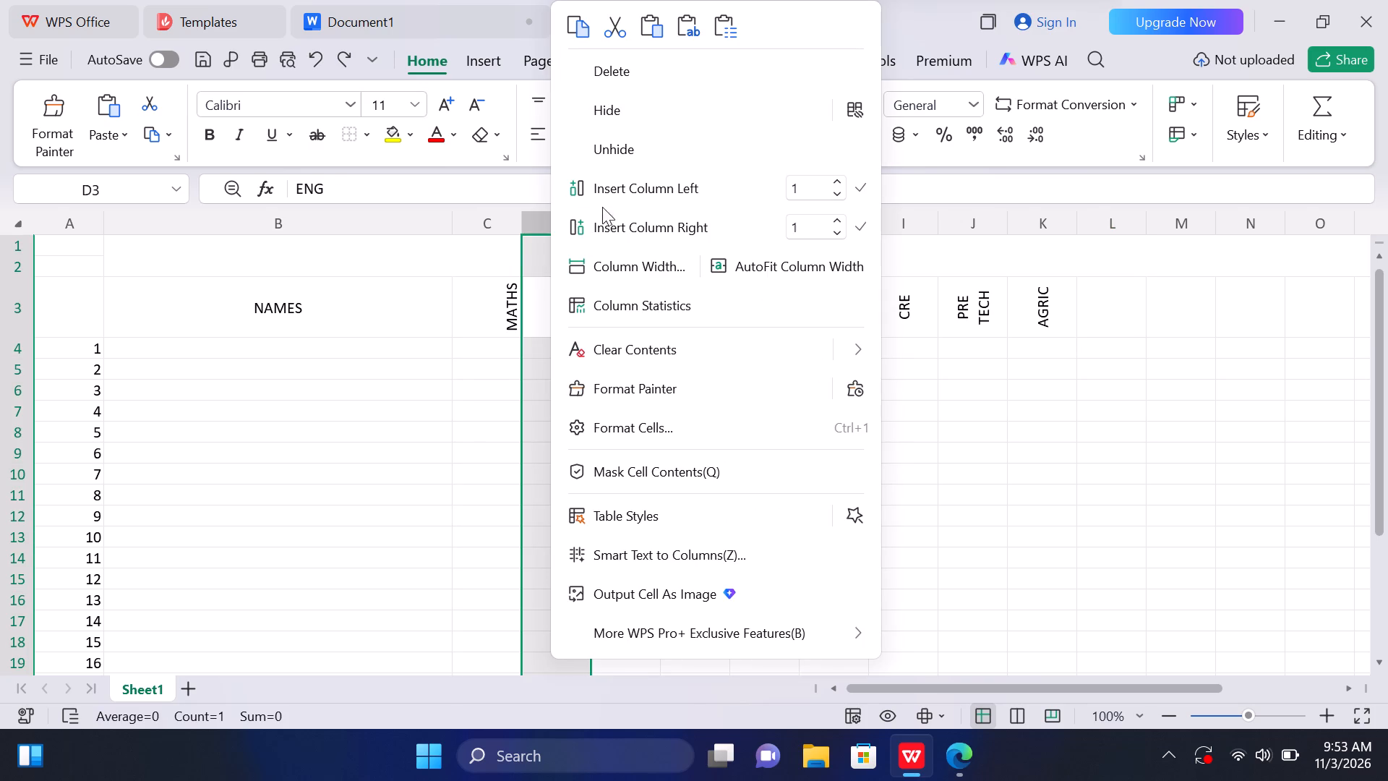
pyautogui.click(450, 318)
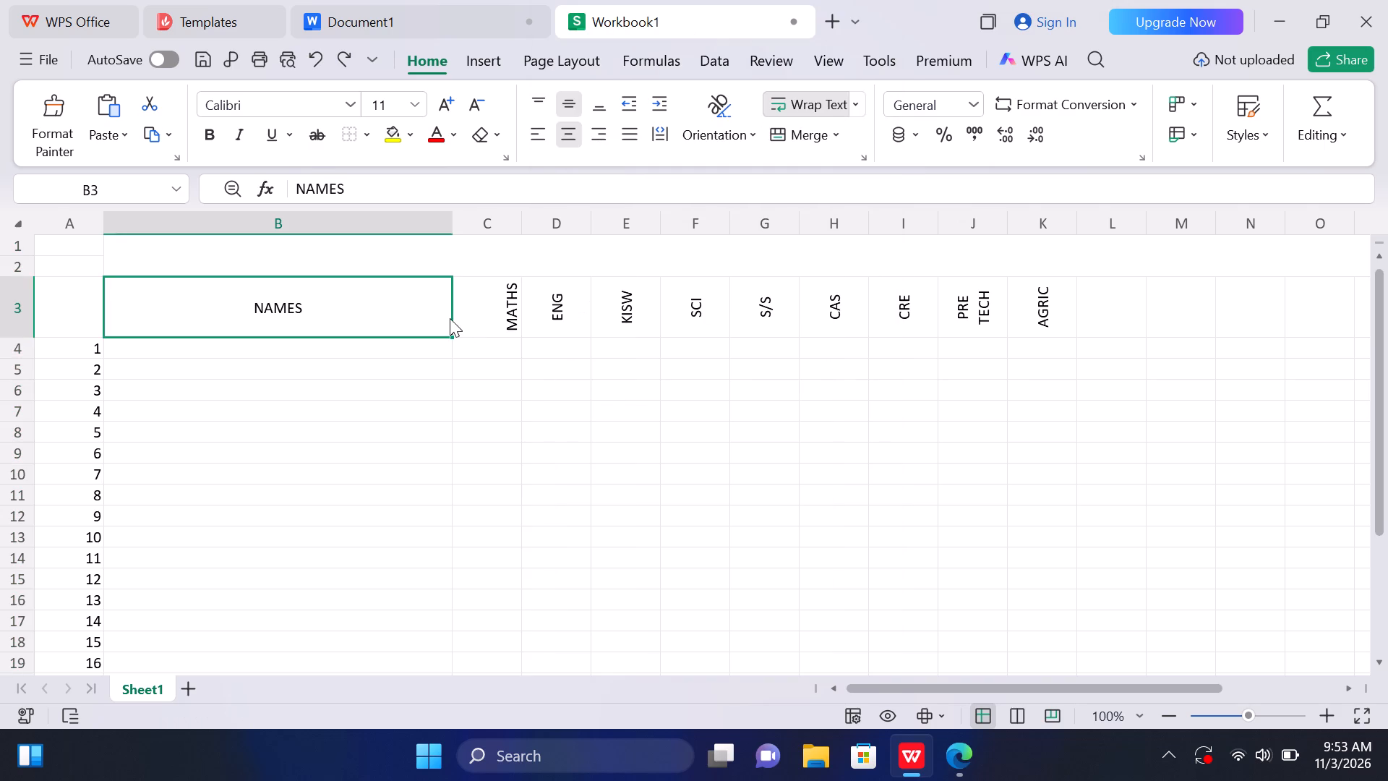
# Insert two blank columns between the MATHS and ENG columns.
pyautogui.click(502, 224)
pyautogui.rightClick(502, 224)
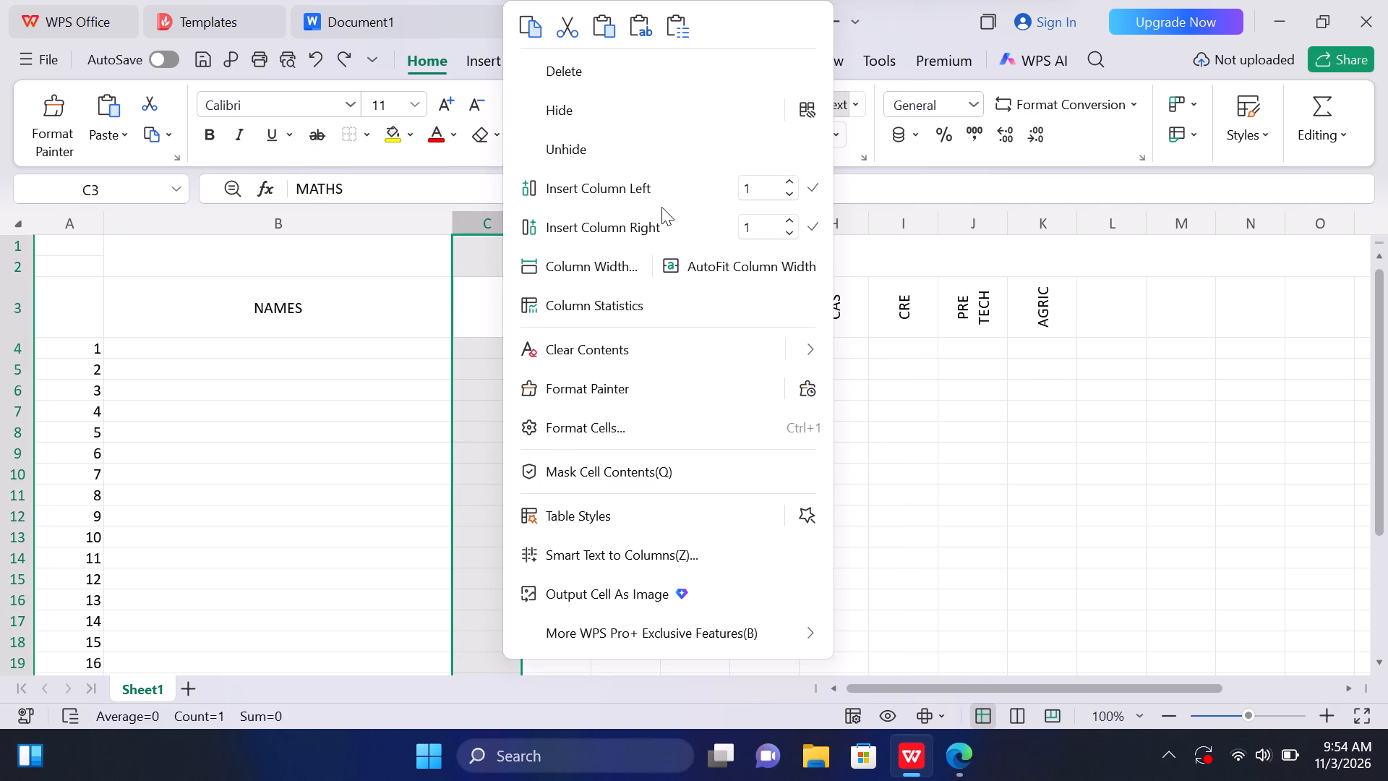
pyautogui.click(797, 218)
pyautogui.click(813, 226)
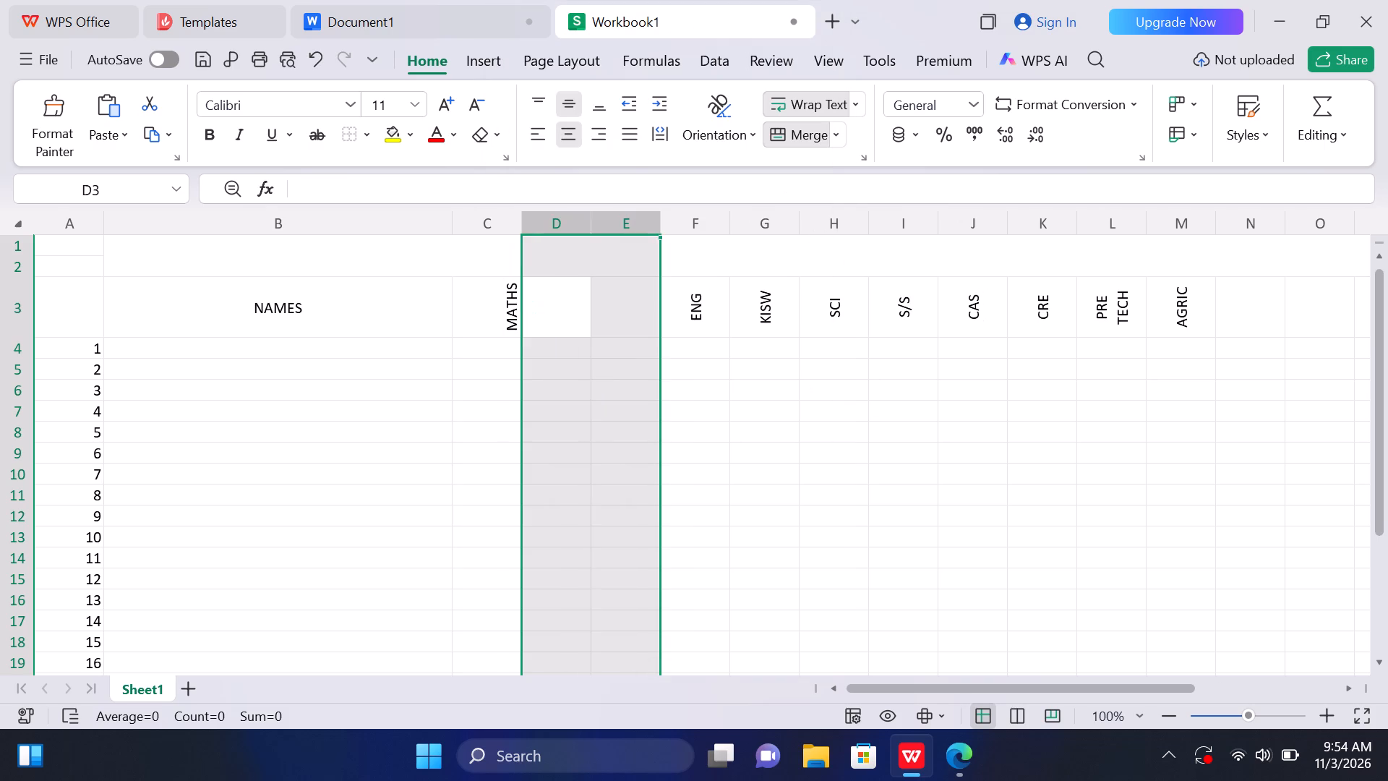
pyautogui.click(691, 334)
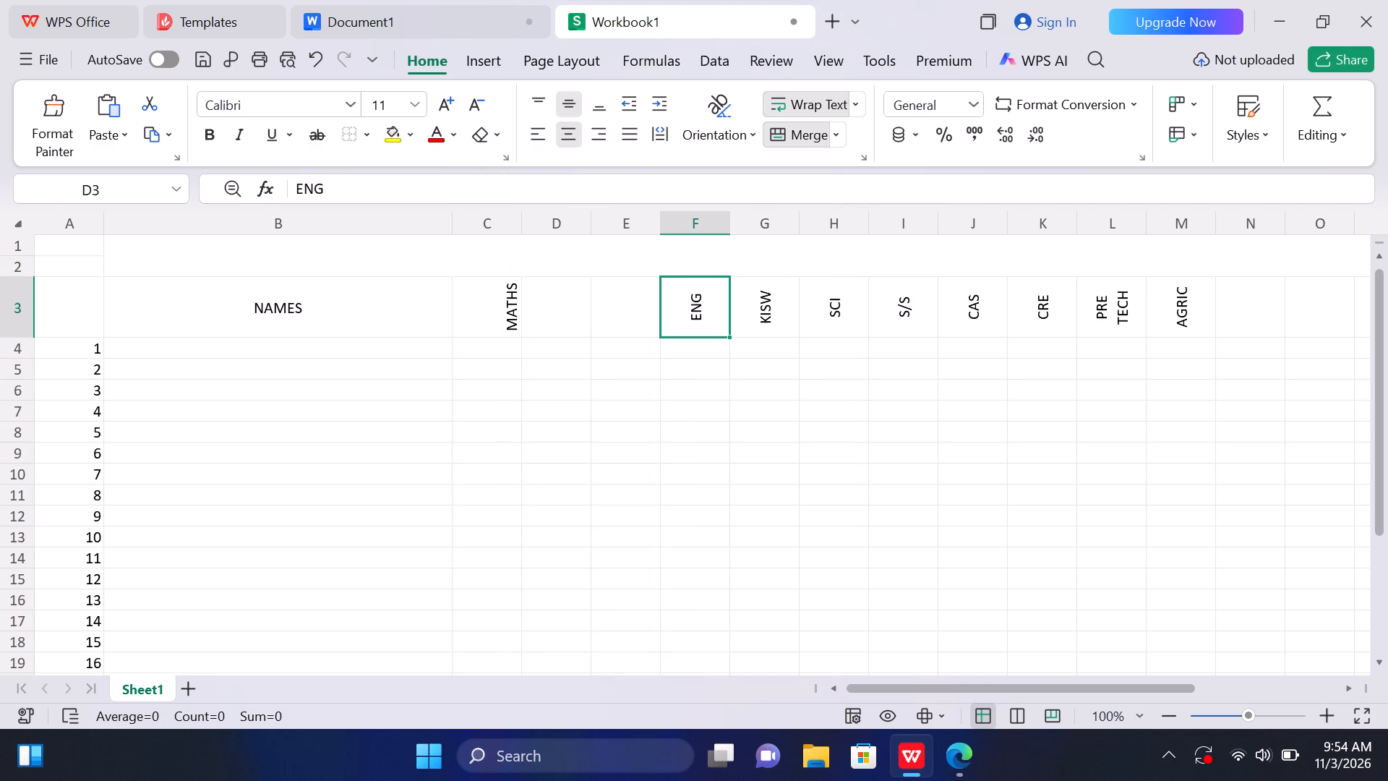
# Enter the headers PL in cell D3 and POINTS in cell E3, after MATHS.
pyautogui.click(549, 296)
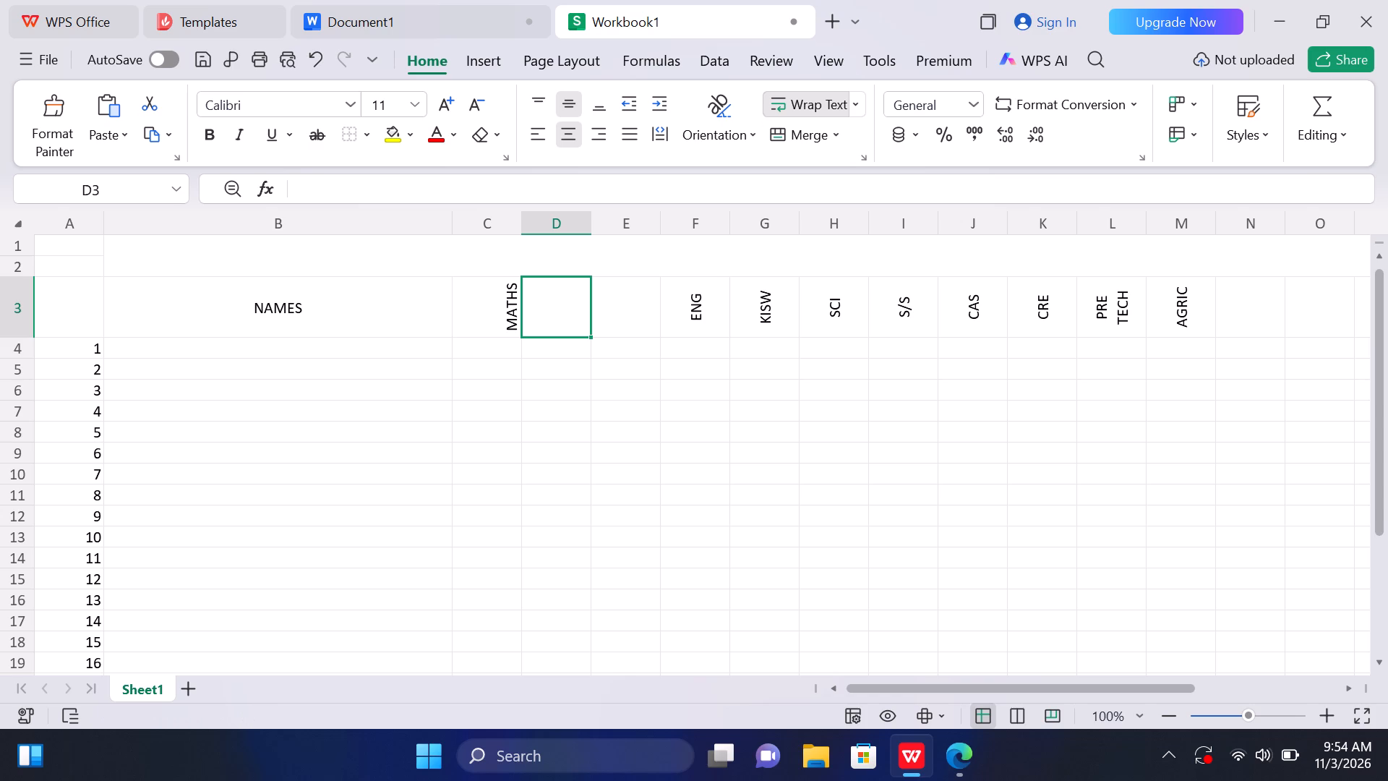
pyautogui.write('PL')
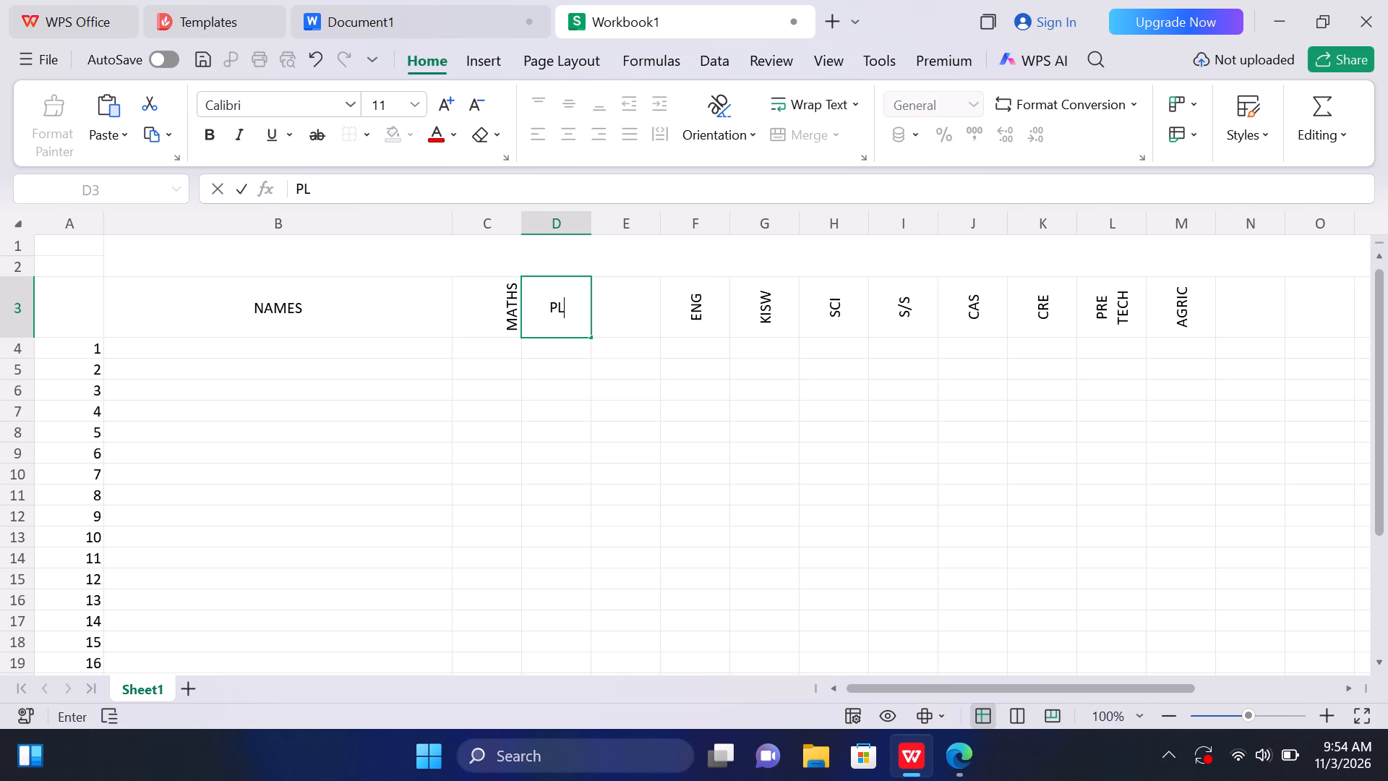
pyautogui.click(653, 335)
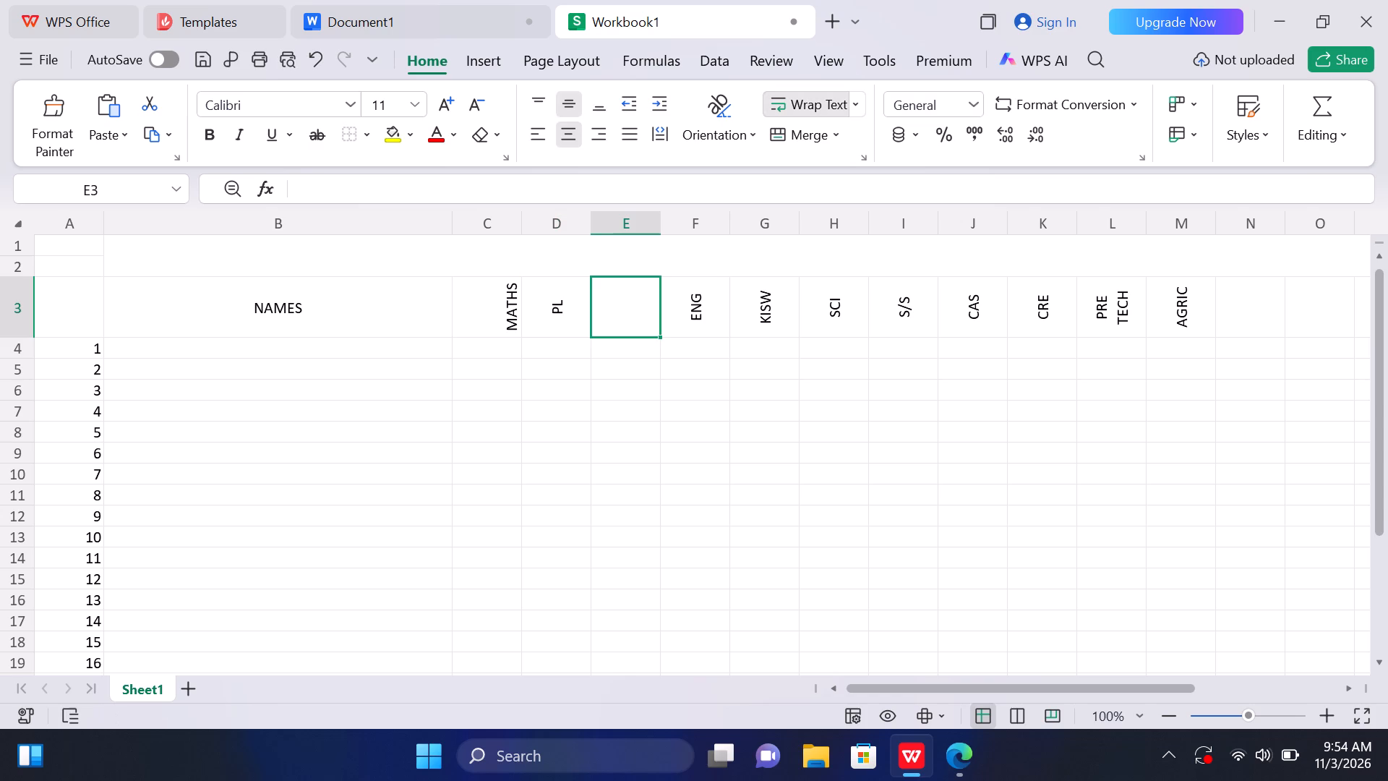
pyautogui.write('POI')
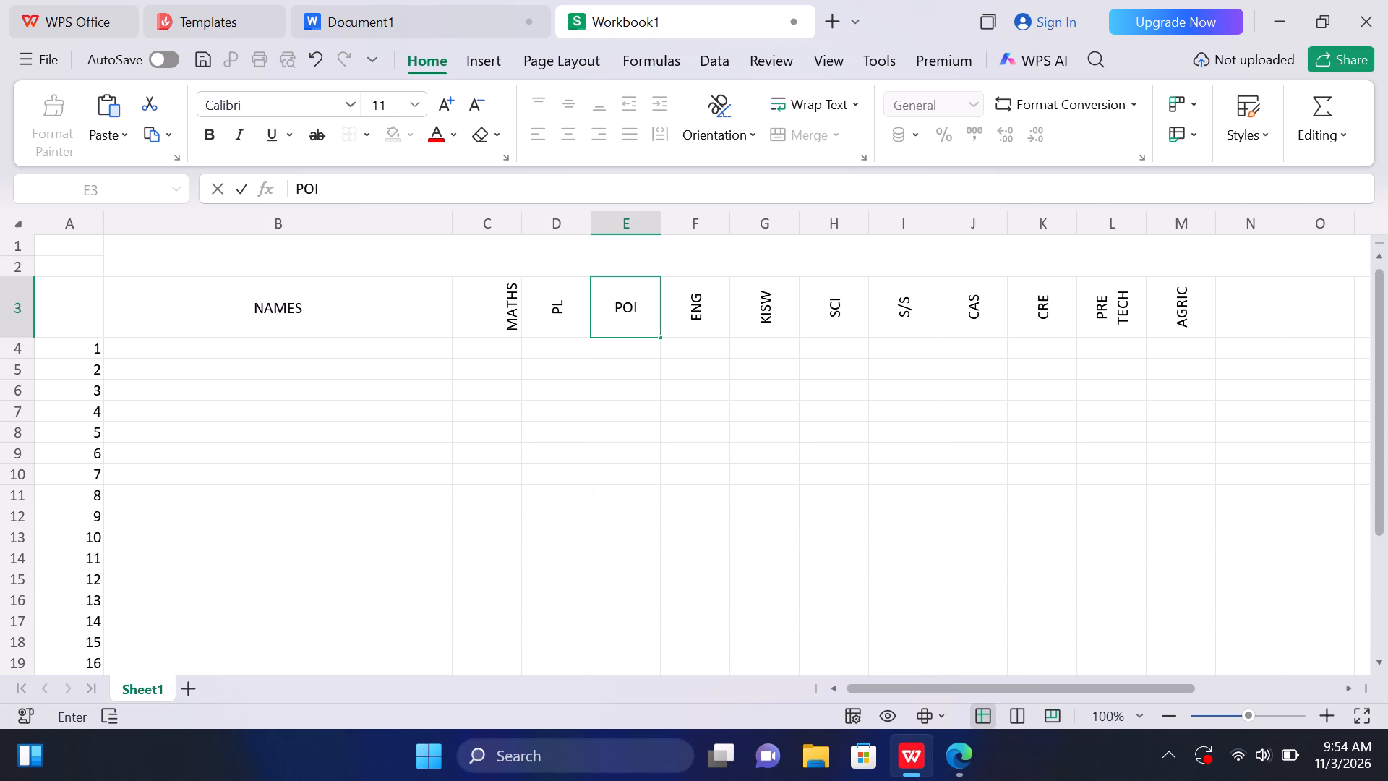
pyautogui.write('NTS')
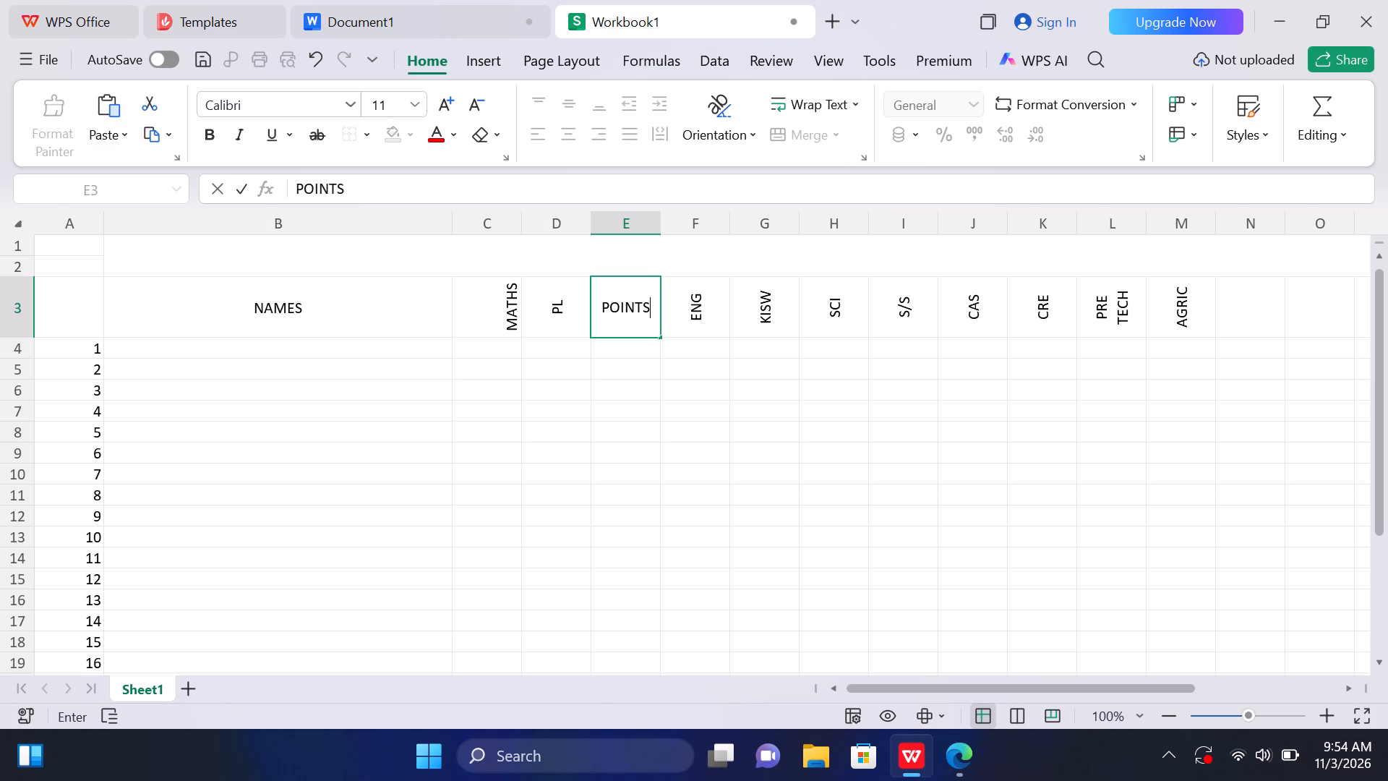
pyautogui.click(687, 330)
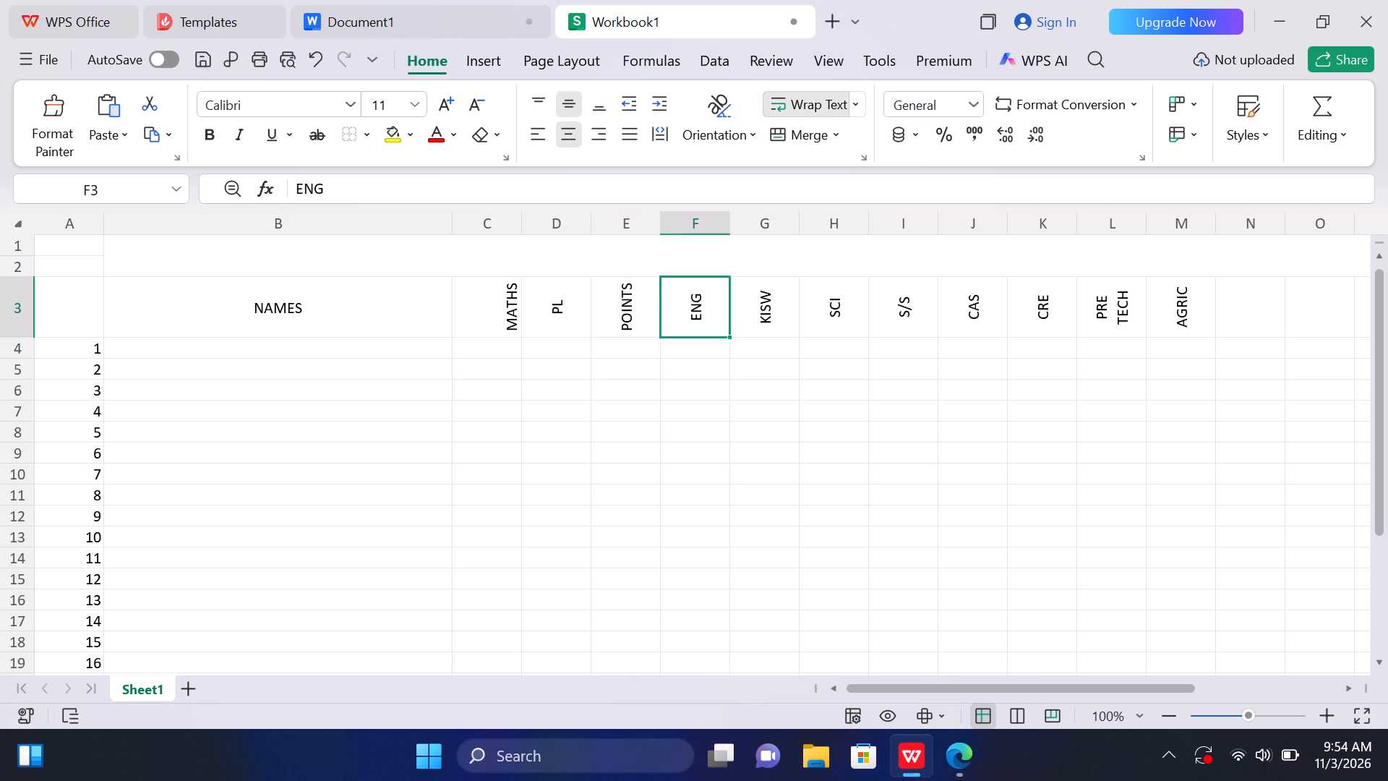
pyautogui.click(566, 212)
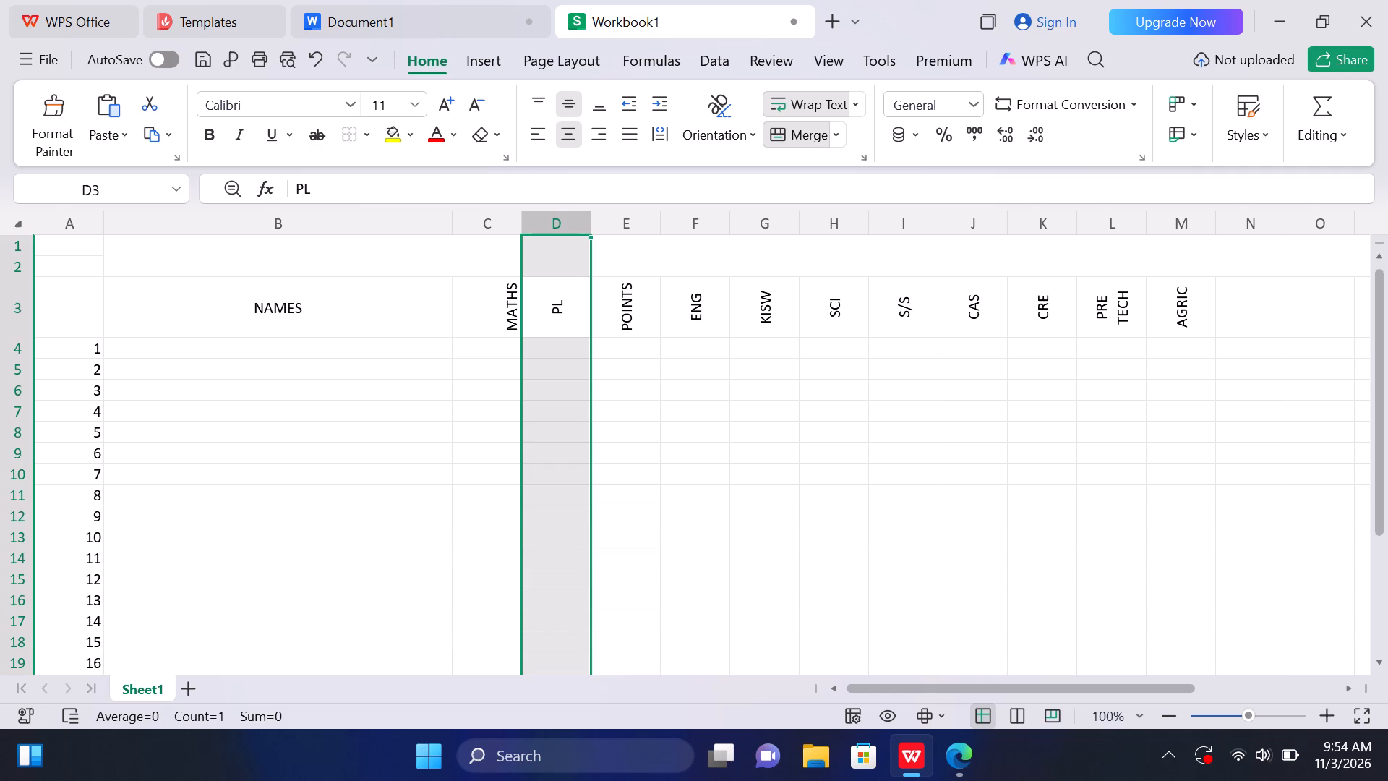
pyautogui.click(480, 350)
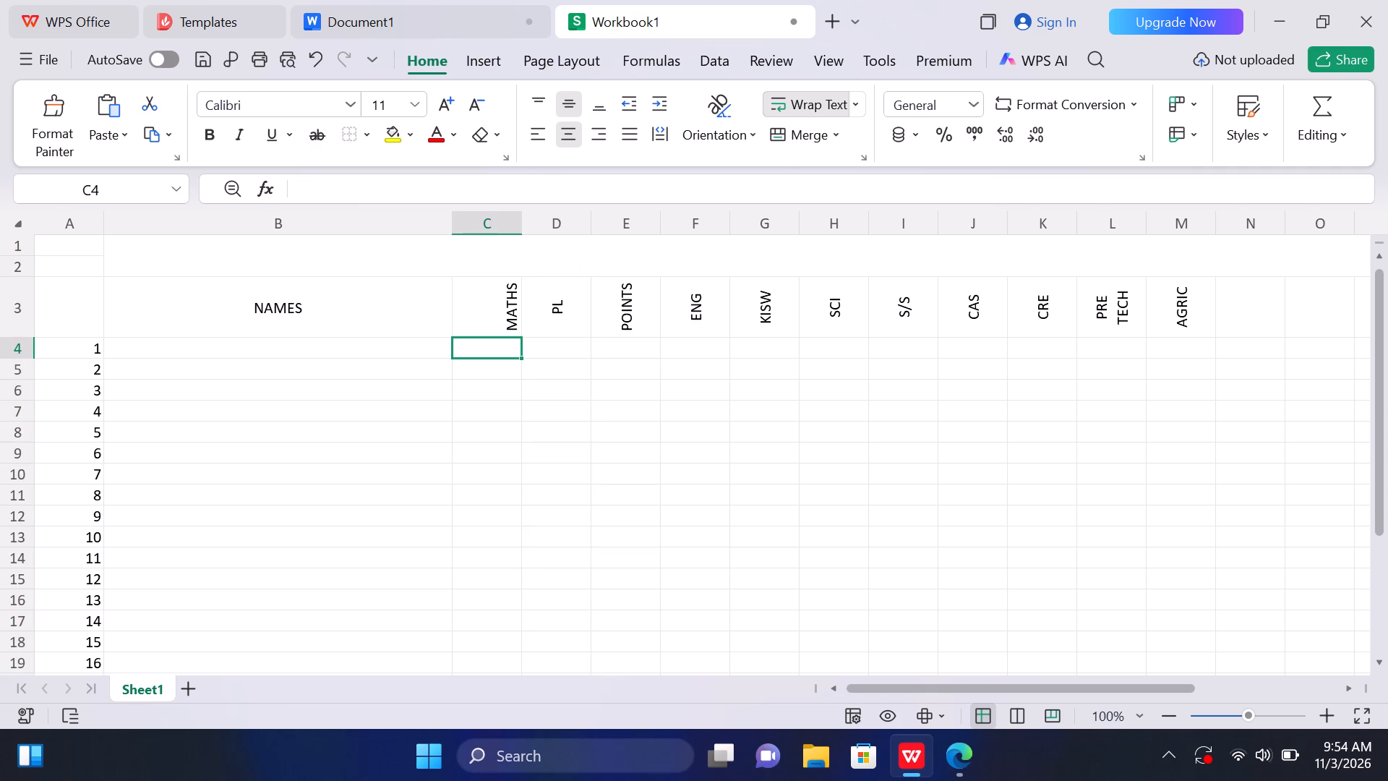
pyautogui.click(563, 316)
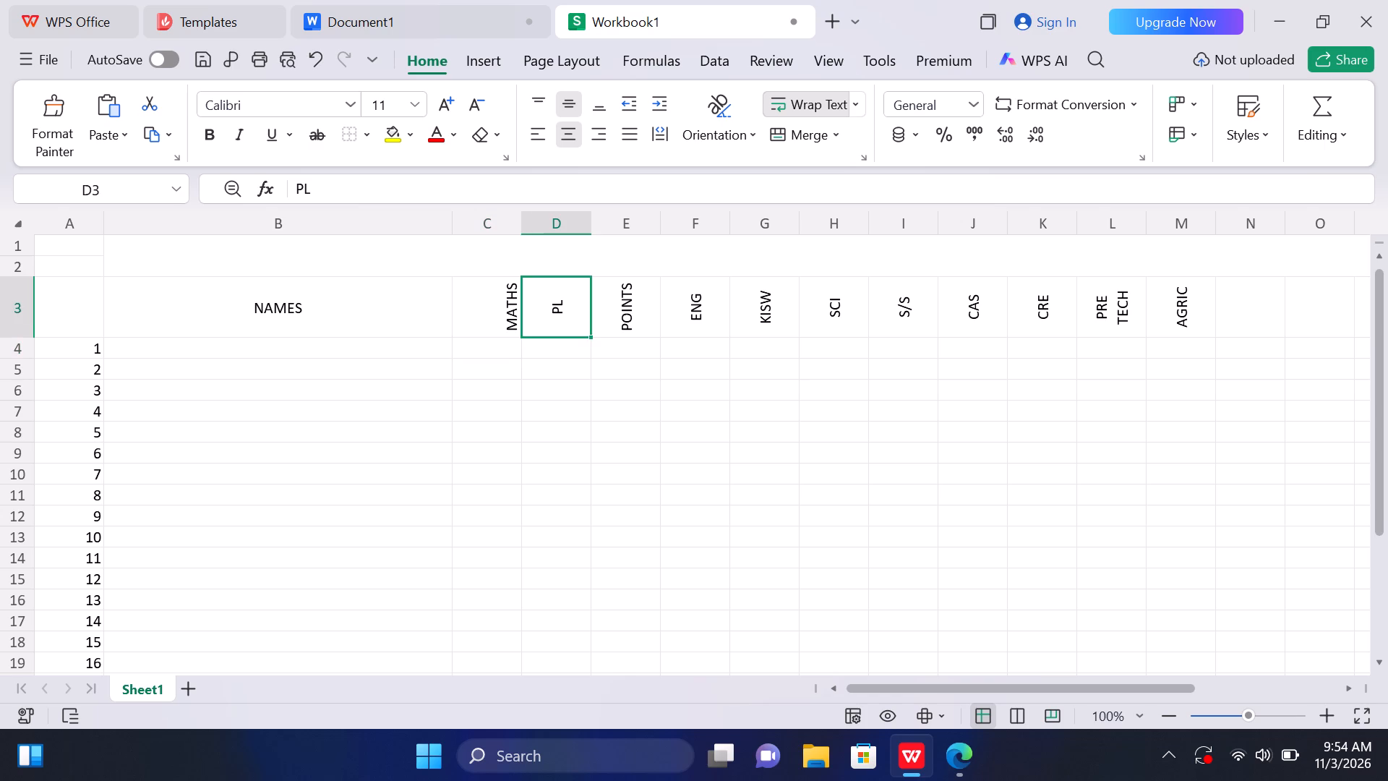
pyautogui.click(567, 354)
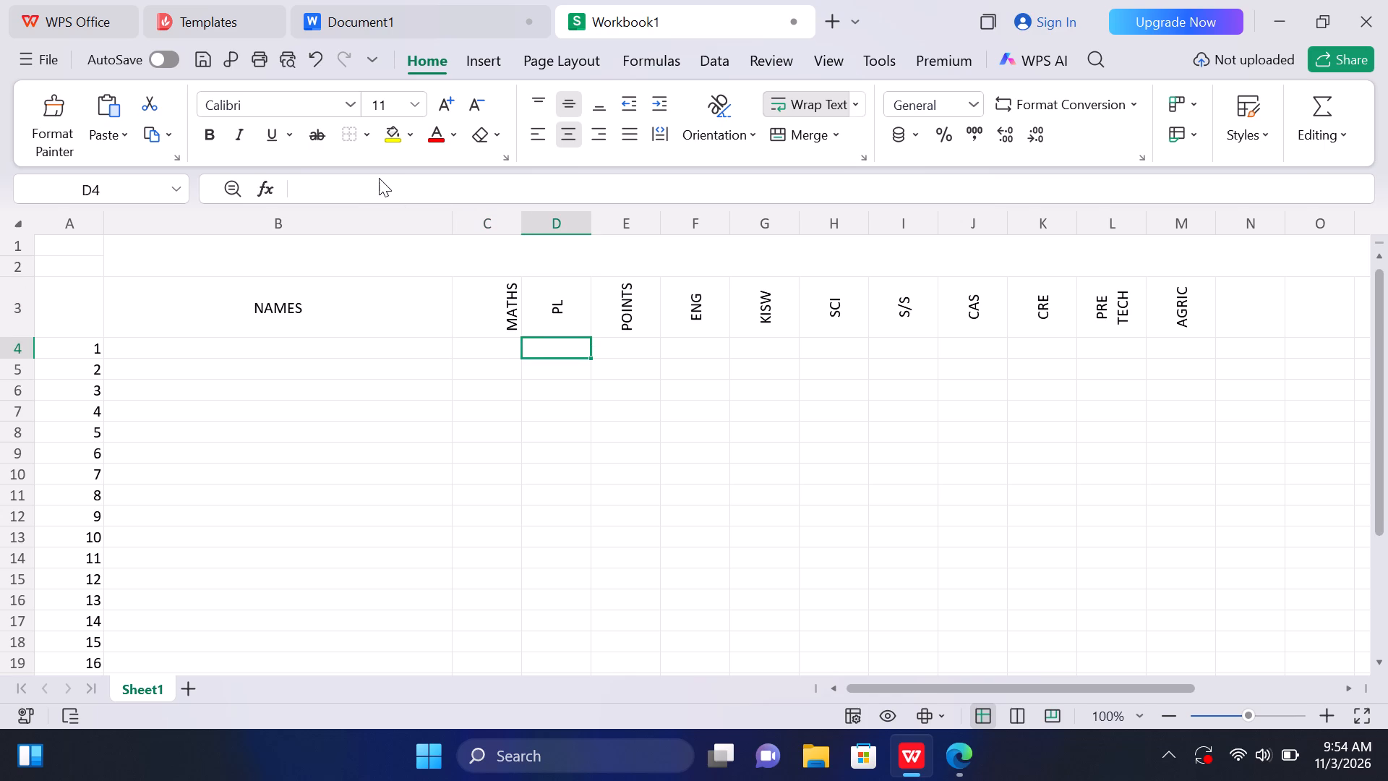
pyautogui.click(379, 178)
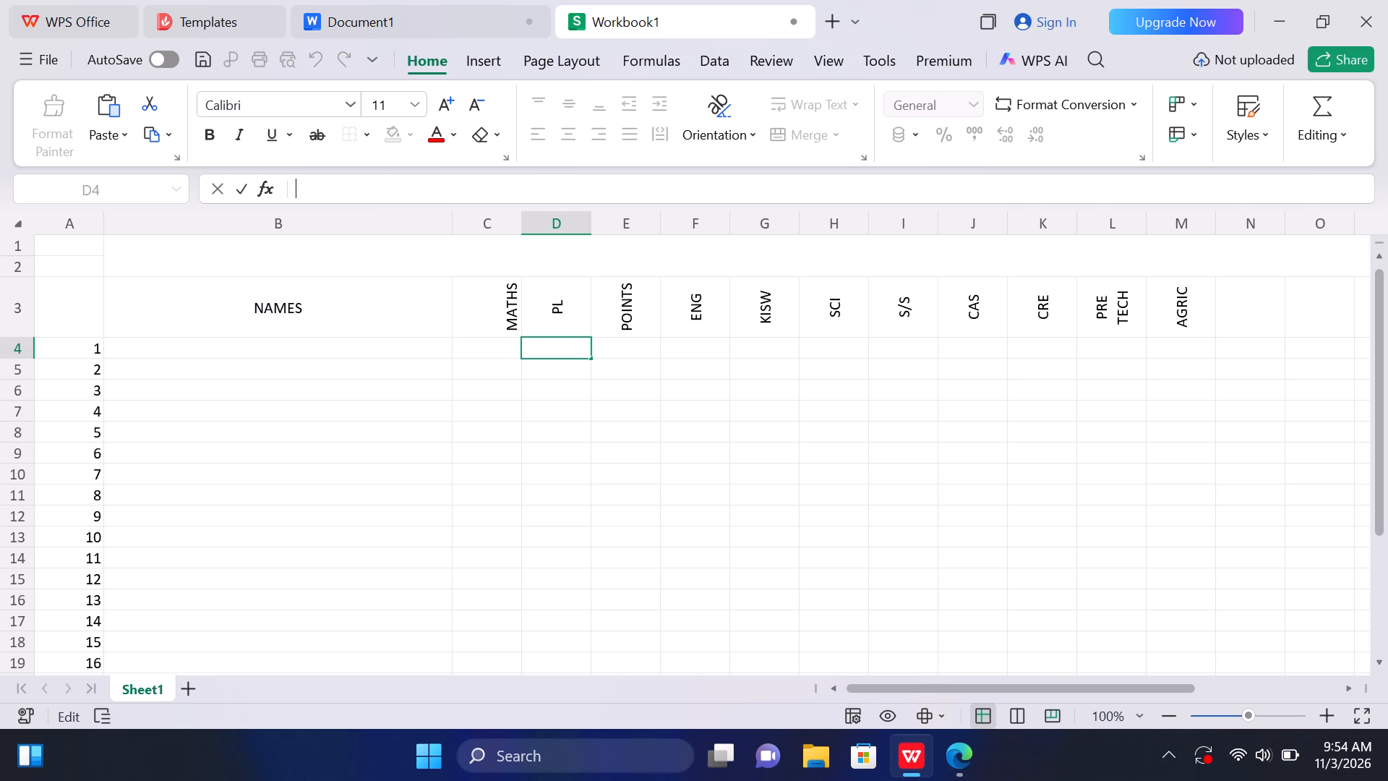
# Enter the MATHS mark 70 for row number 1 in cell C4.
pyautogui.click(484, 346)
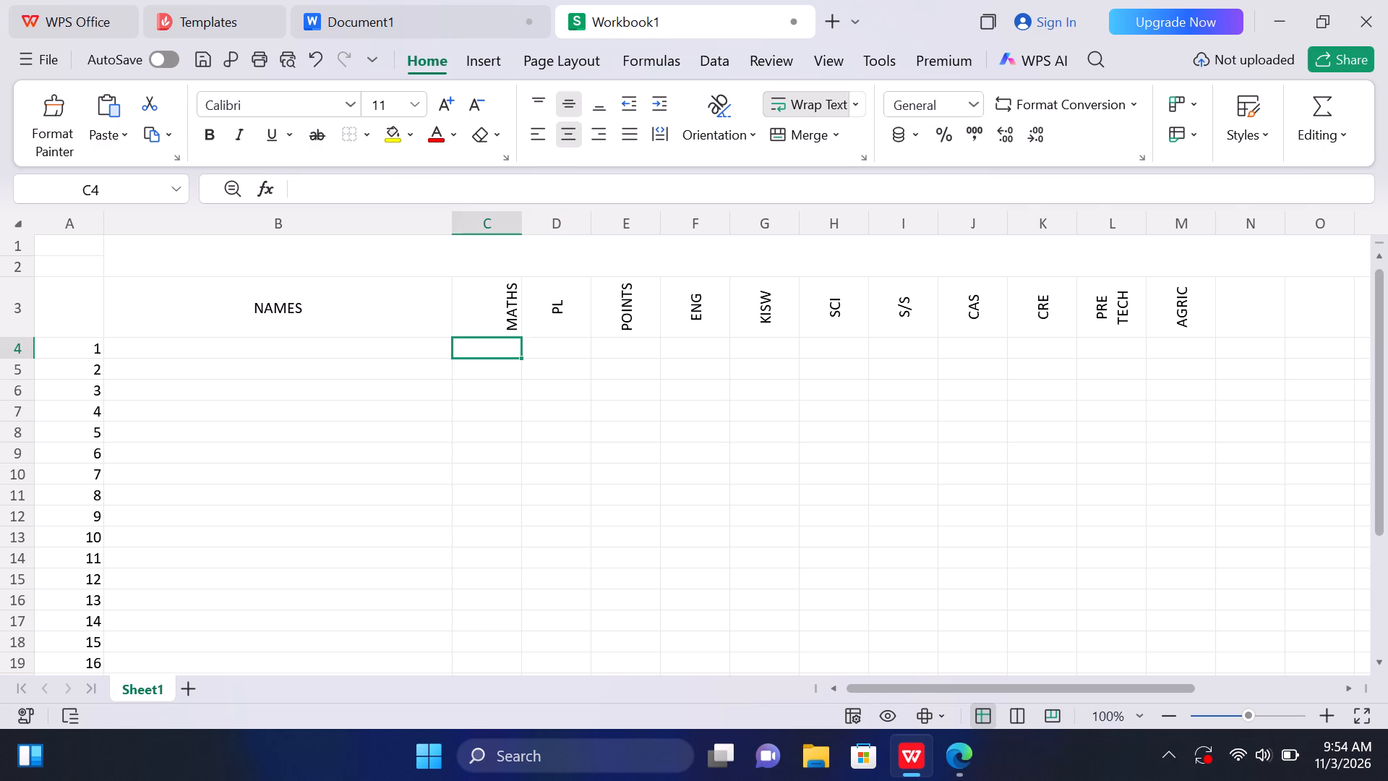
pyautogui.press('7')
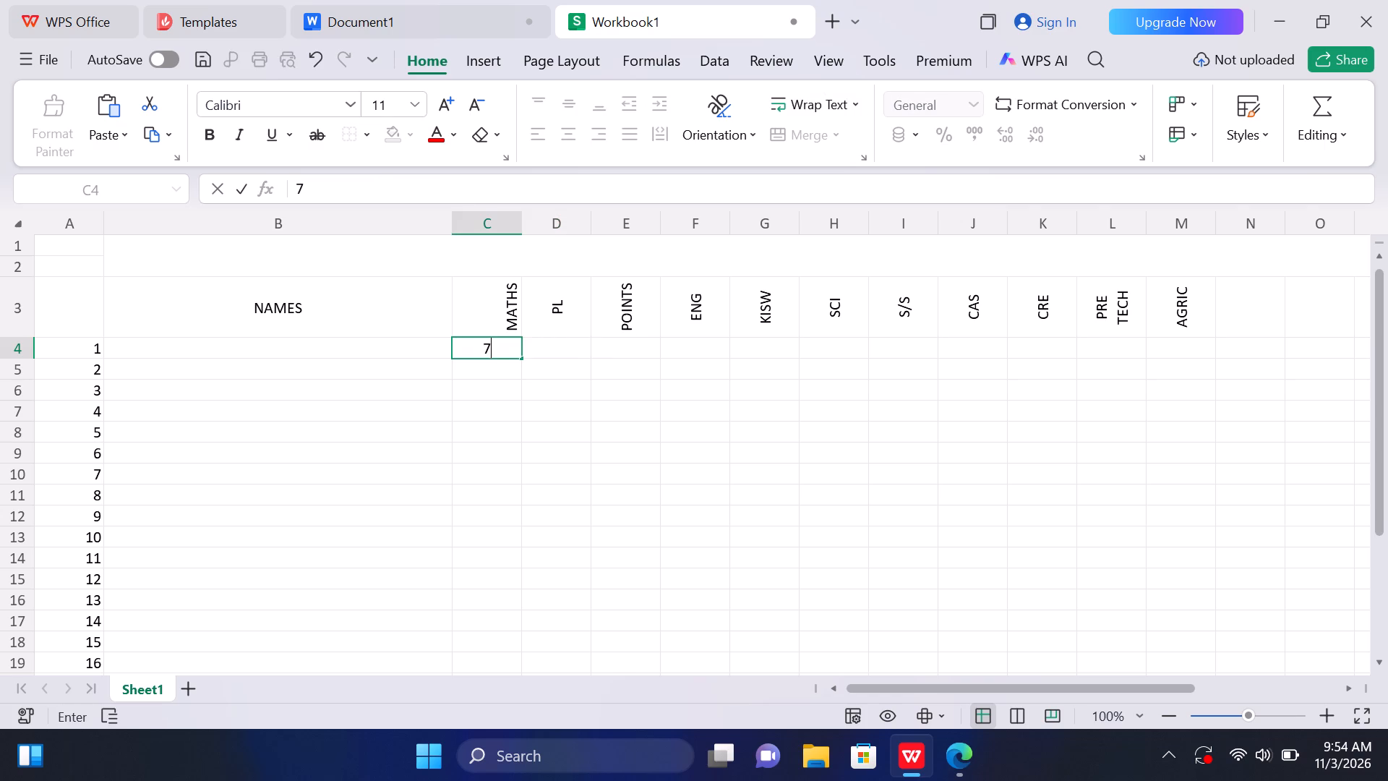
pyautogui.press('0')
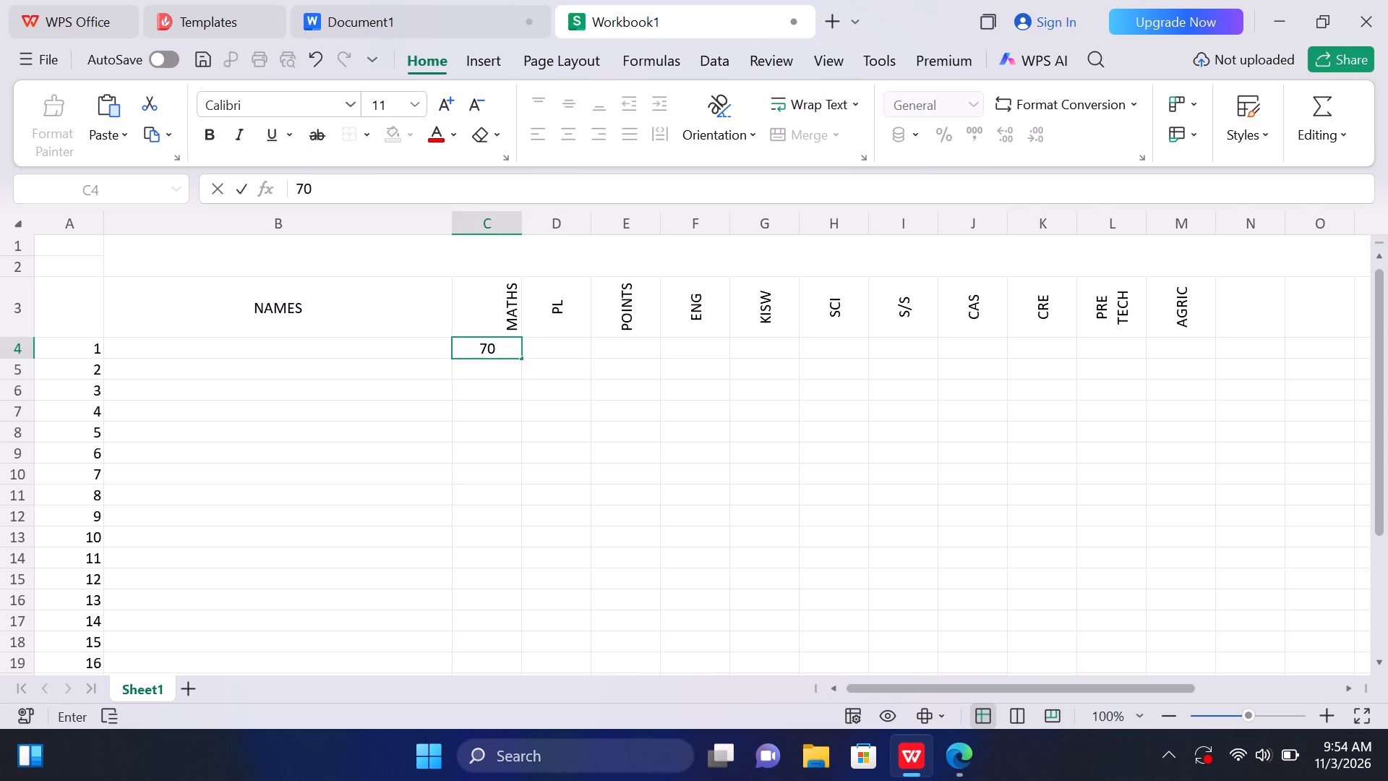
pyautogui.click(555, 361)
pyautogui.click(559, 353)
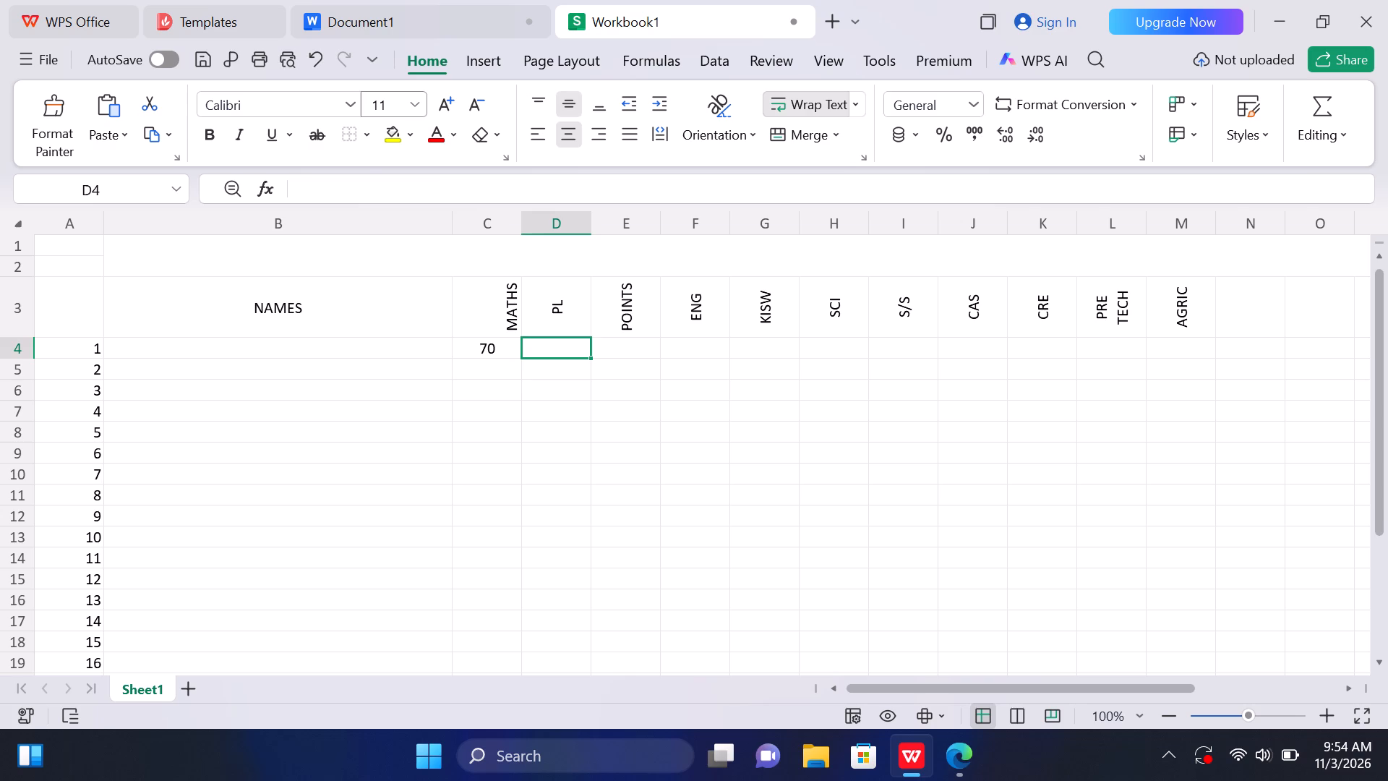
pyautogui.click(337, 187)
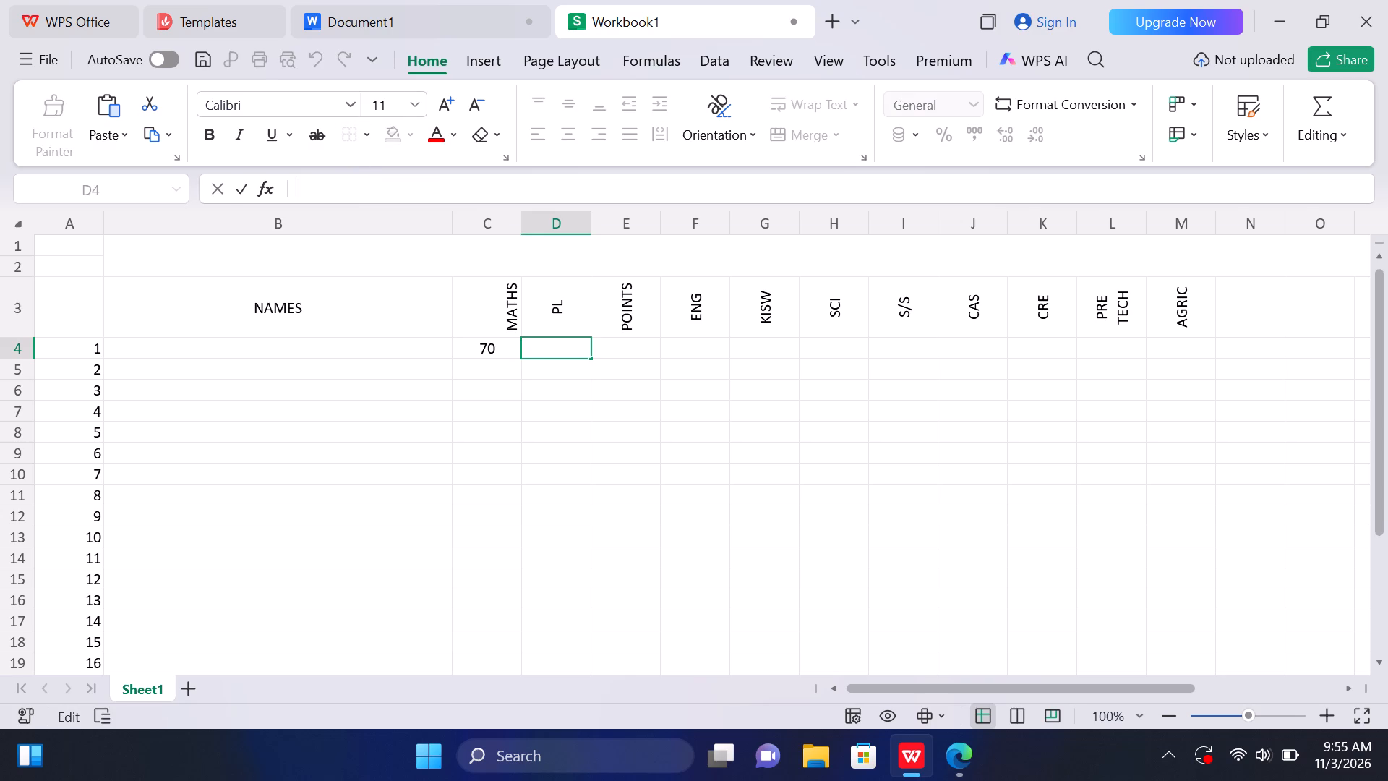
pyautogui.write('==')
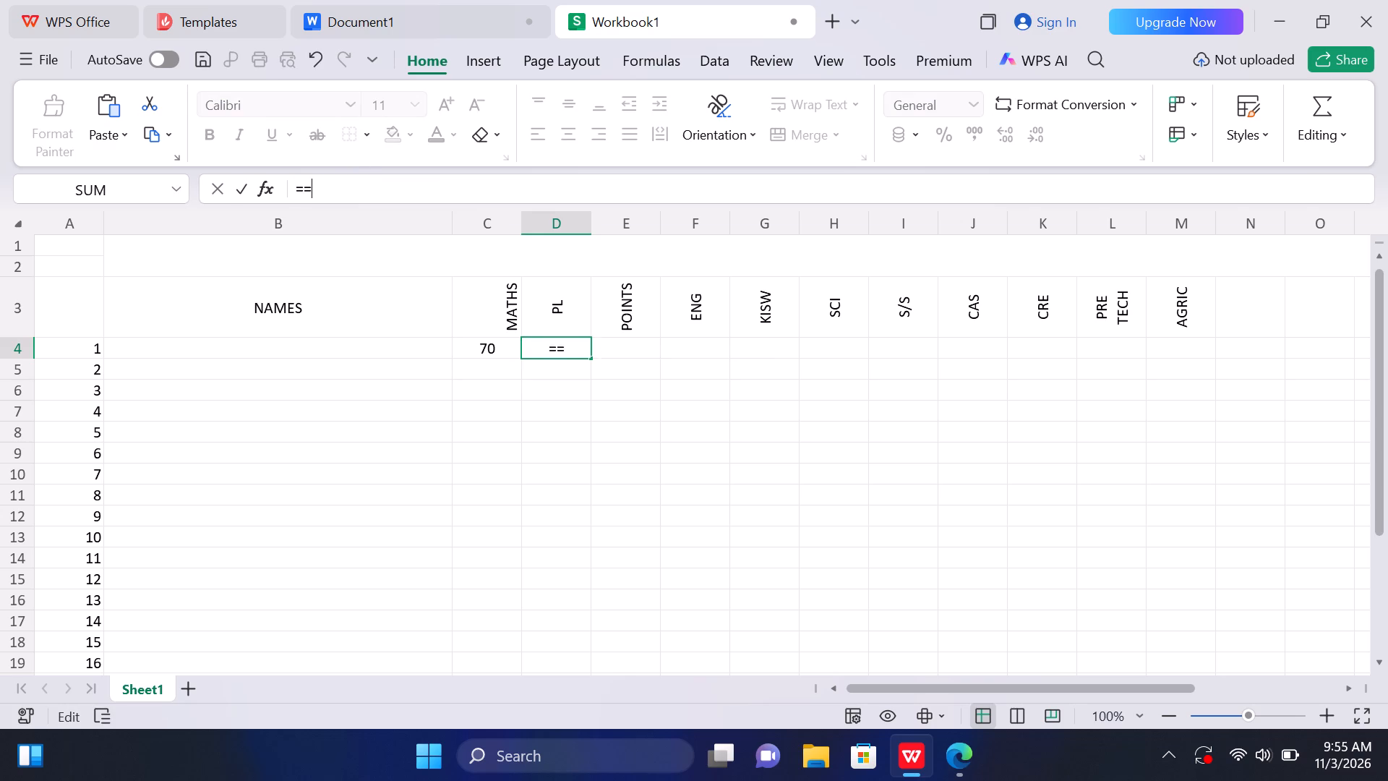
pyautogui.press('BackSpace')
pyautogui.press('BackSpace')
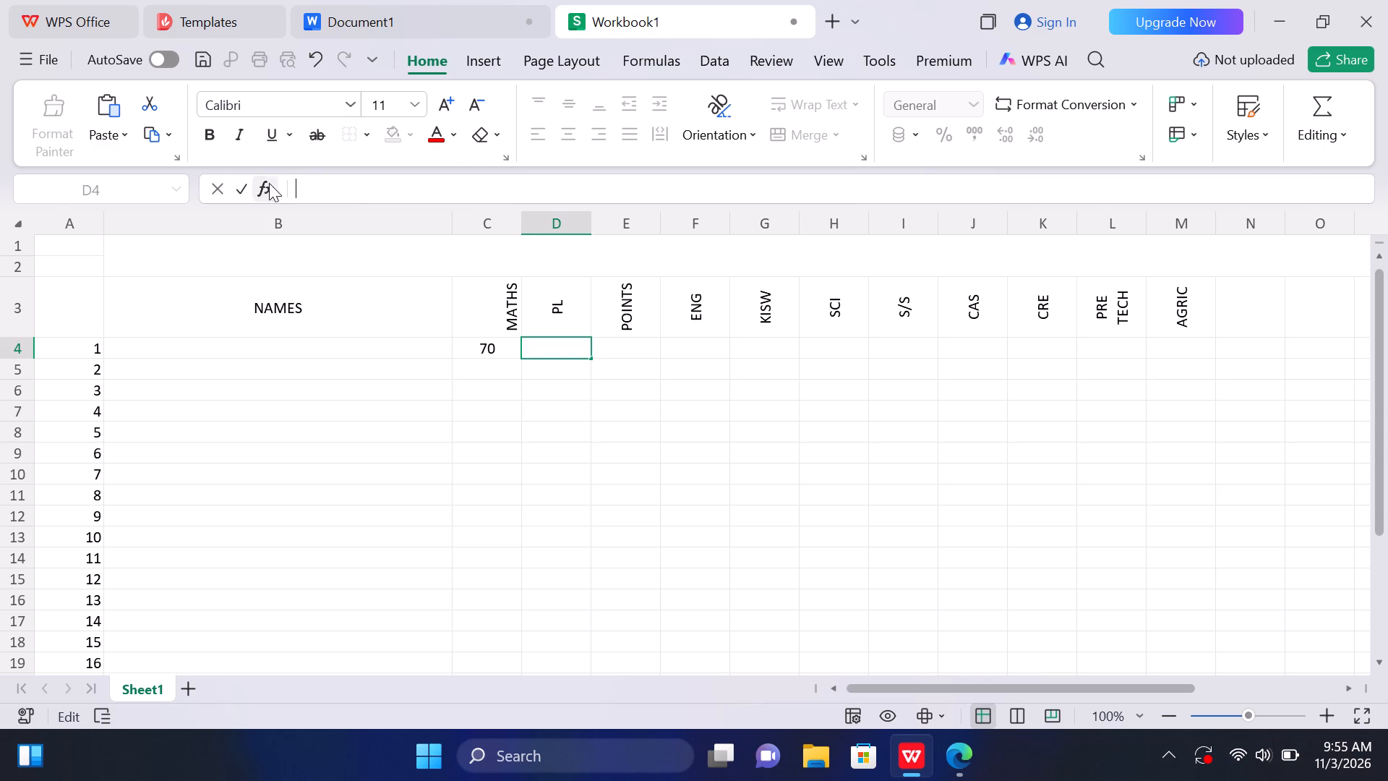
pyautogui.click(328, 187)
# Examine the functions in the Lookup and Reference category of the Insert Function dialog for cell D4.
pyautogui.click(273, 192)
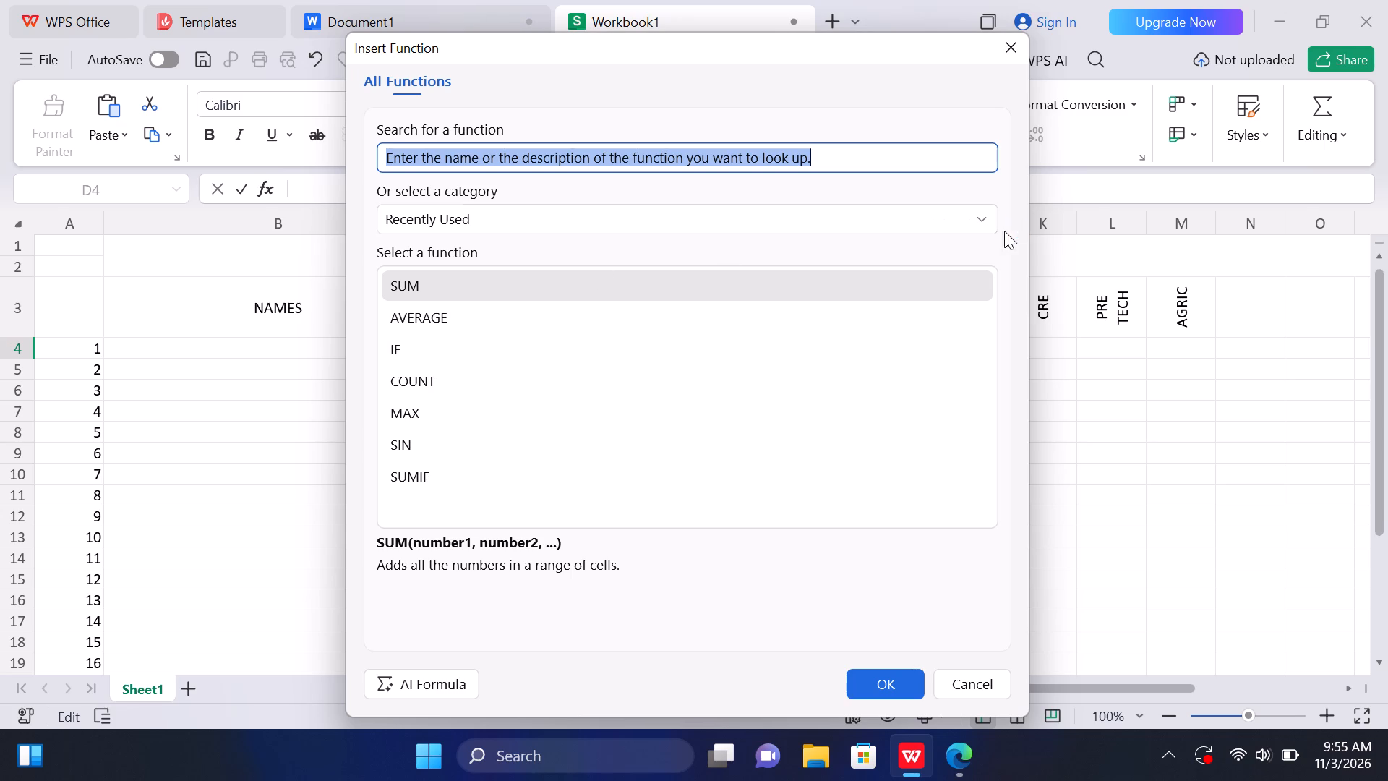
pyautogui.click(987, 223)
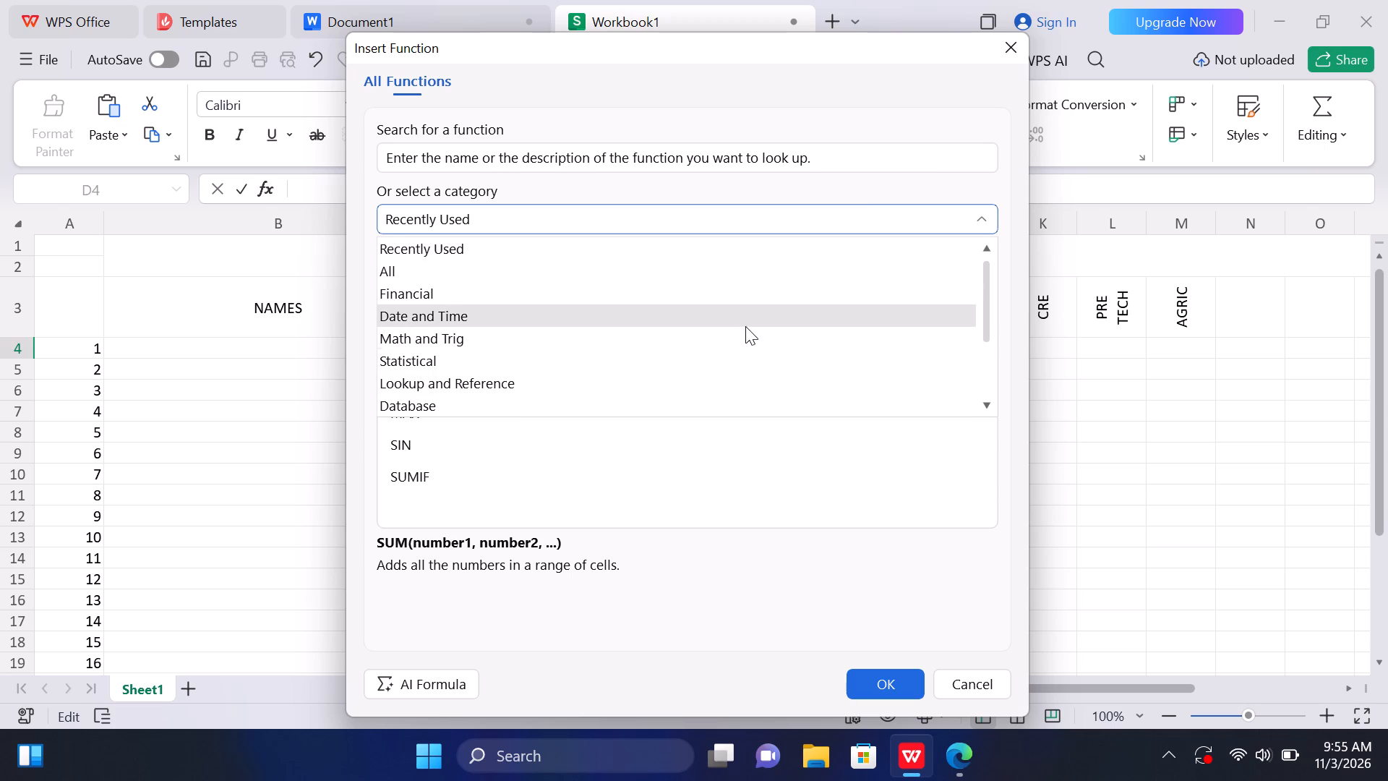
pyautogui.click(727, 376)
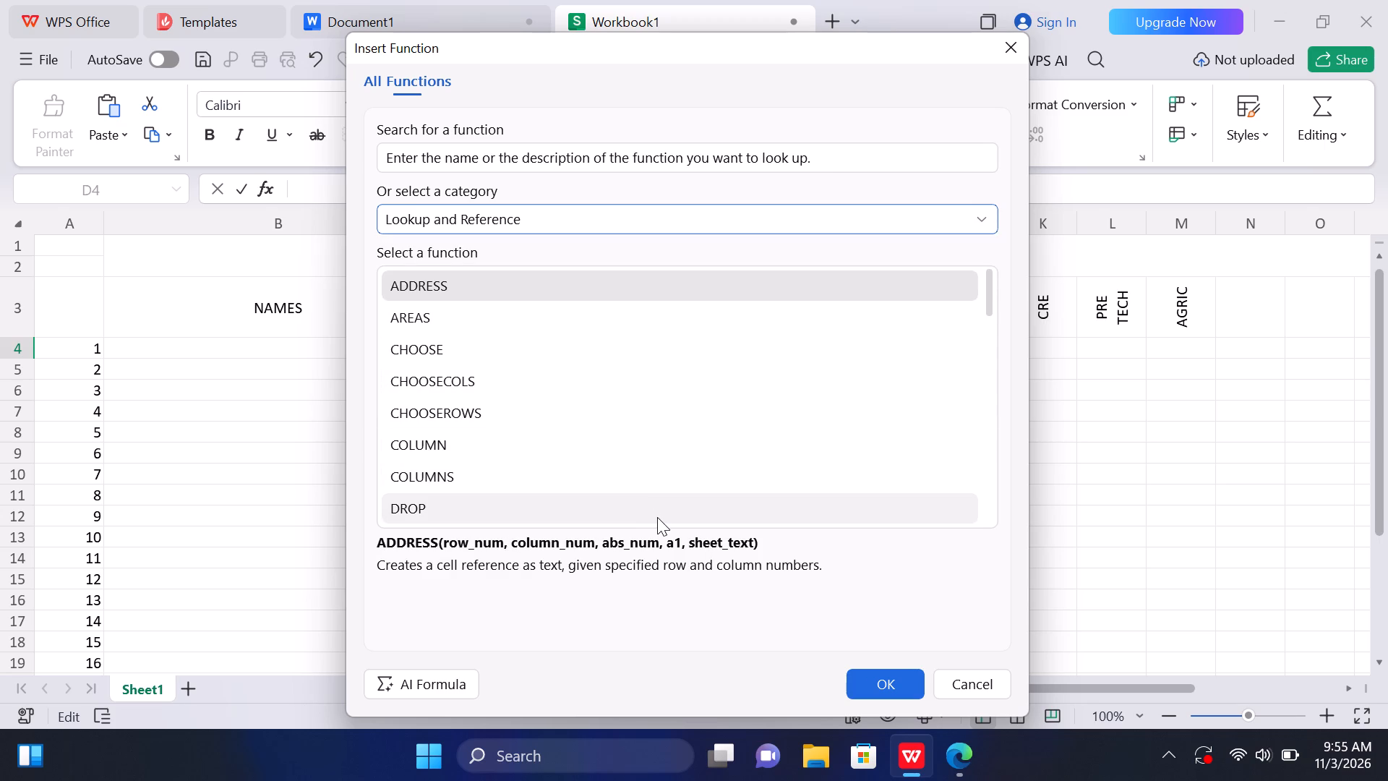
pyautogui.click(619, 448)
pyautogui.click(641, 523)
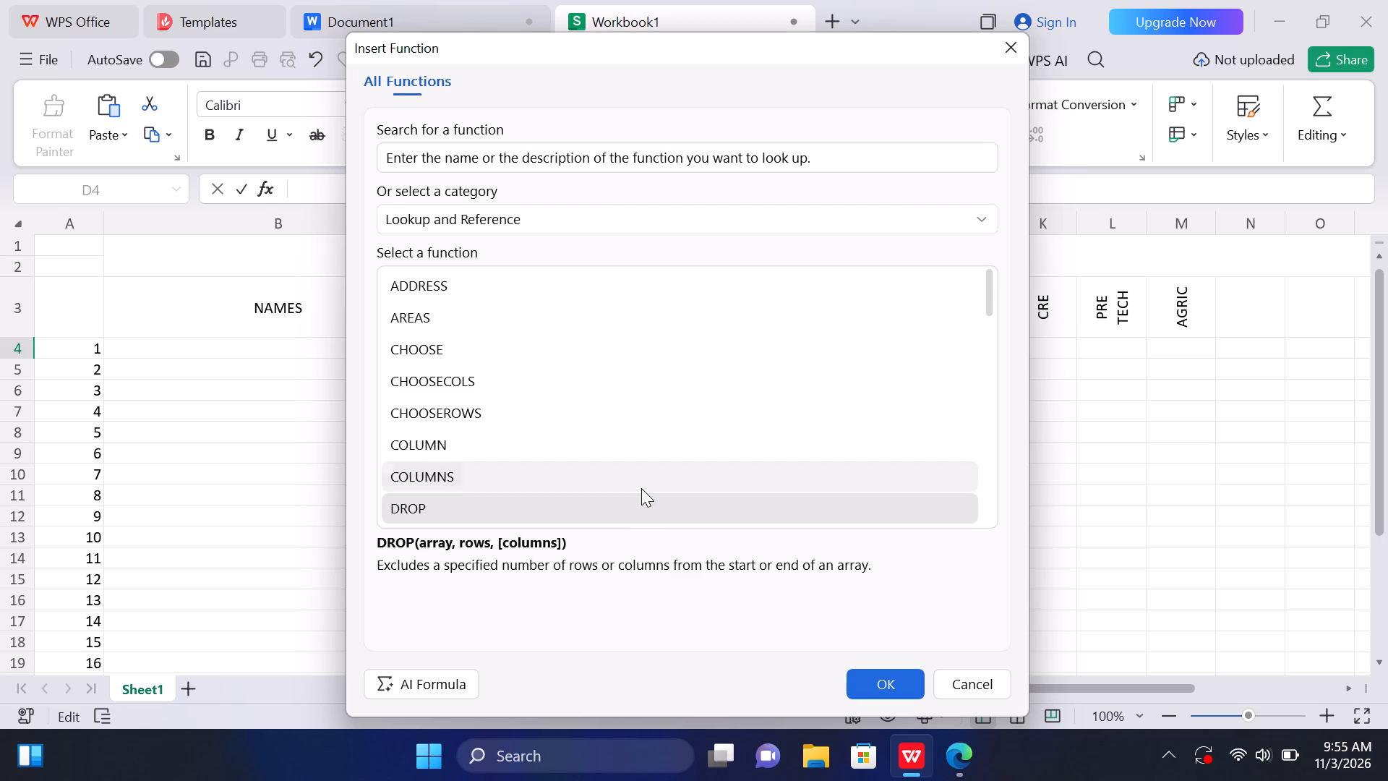
pyautogui.click(641, 488)
pyautogui.click(632, 411)
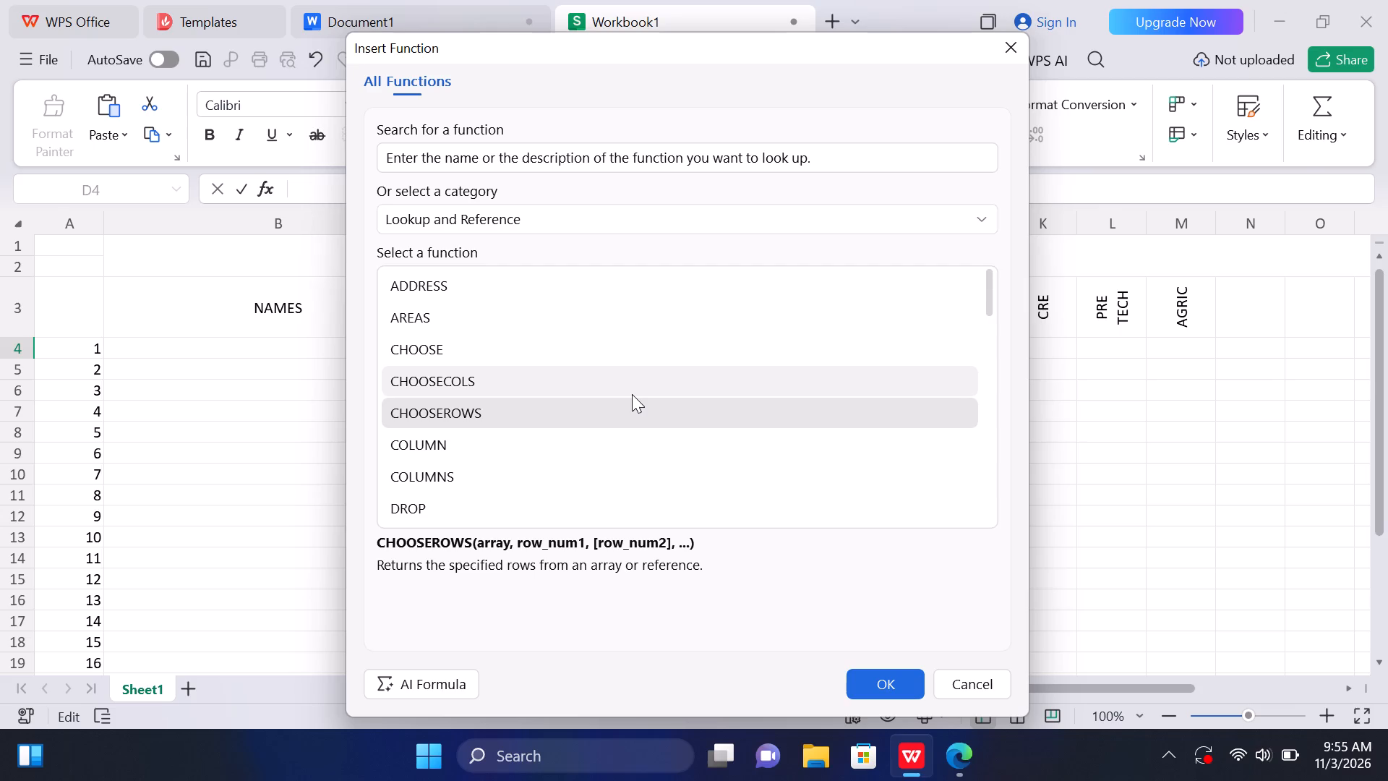
pyautogui.click(635, 336)
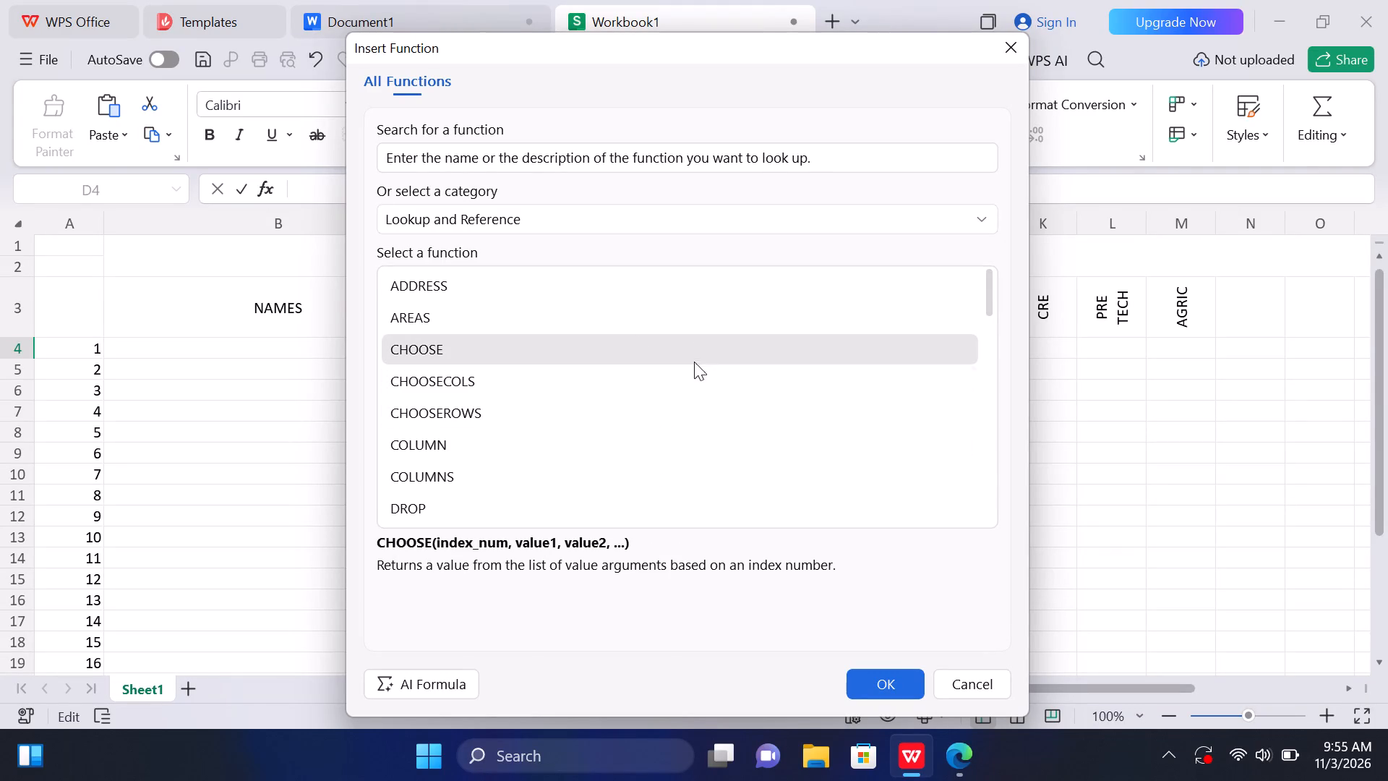
pyautogui.click(695, 328)
pyautogui.click(700, 315)
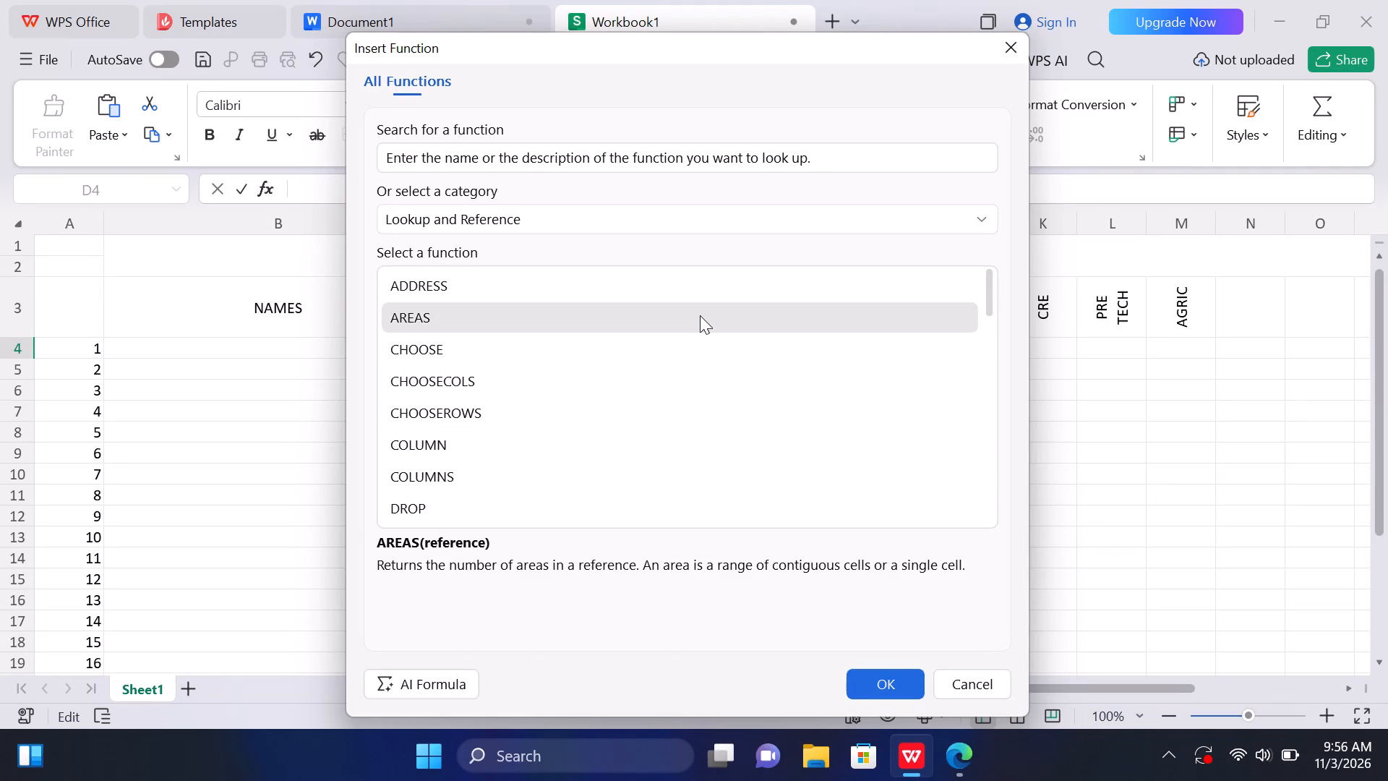
pyautogui.click(700, 313)
pyautogui.click(703, 302)
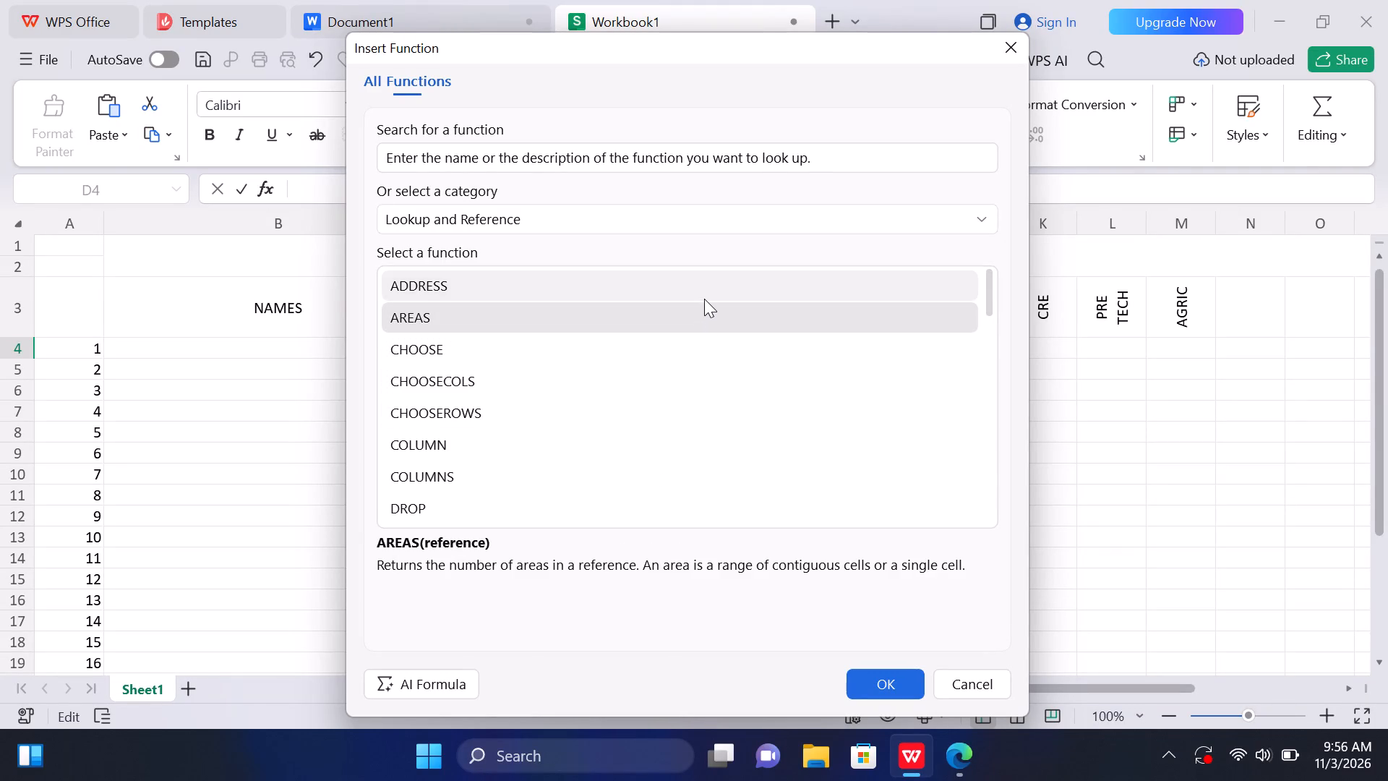
pyautogui.click(704, 299)
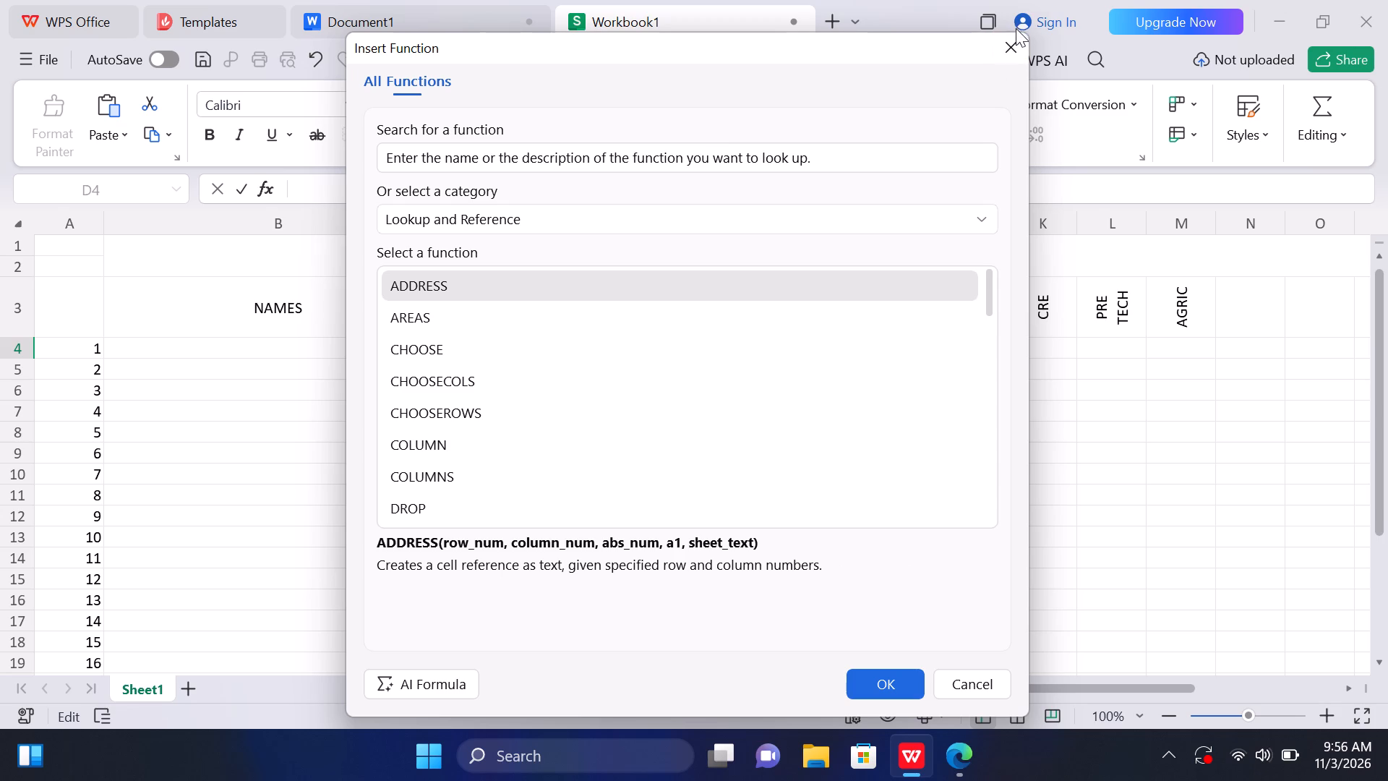
pyautogui.click(1014, 36)
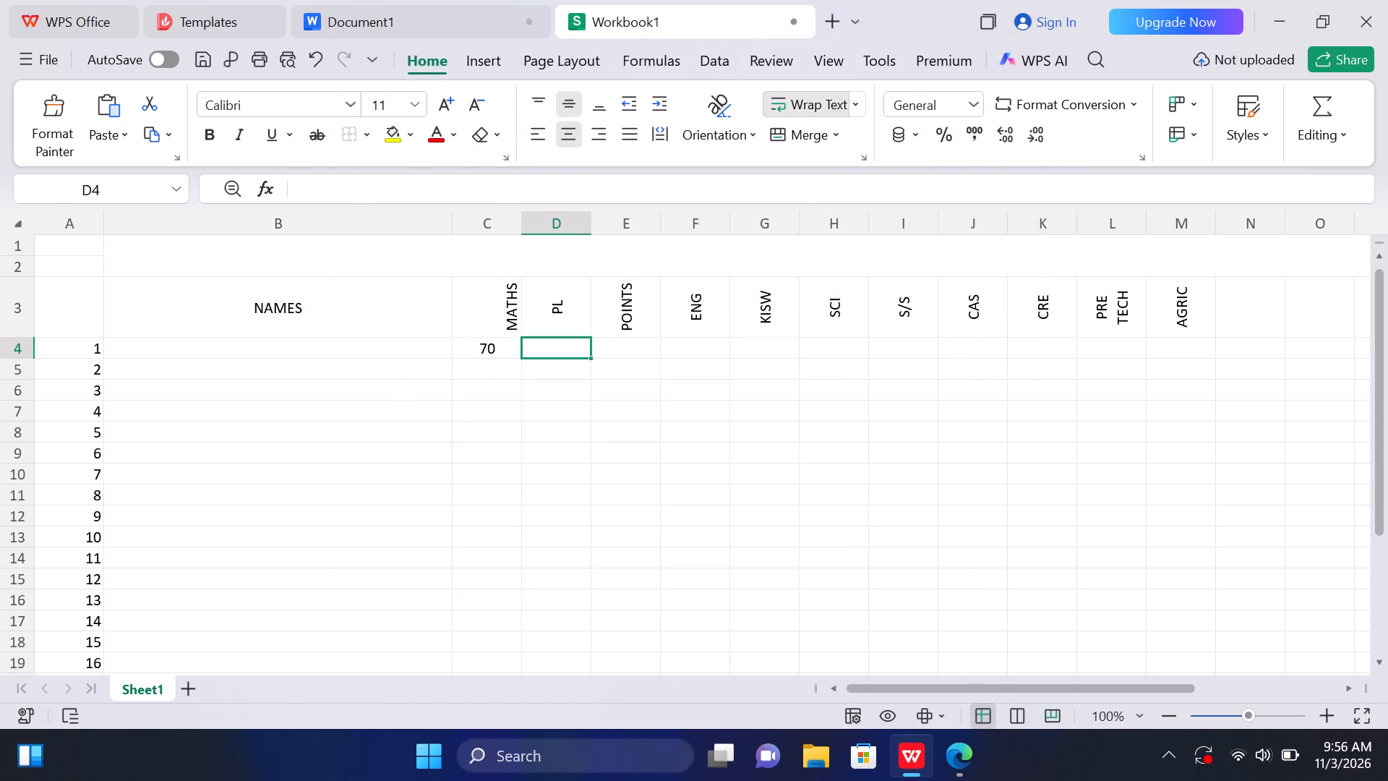
# Start an IF formula in cell D4 under PL and try to enter it as =IF() with no arguments.
pyautogui.press('=')
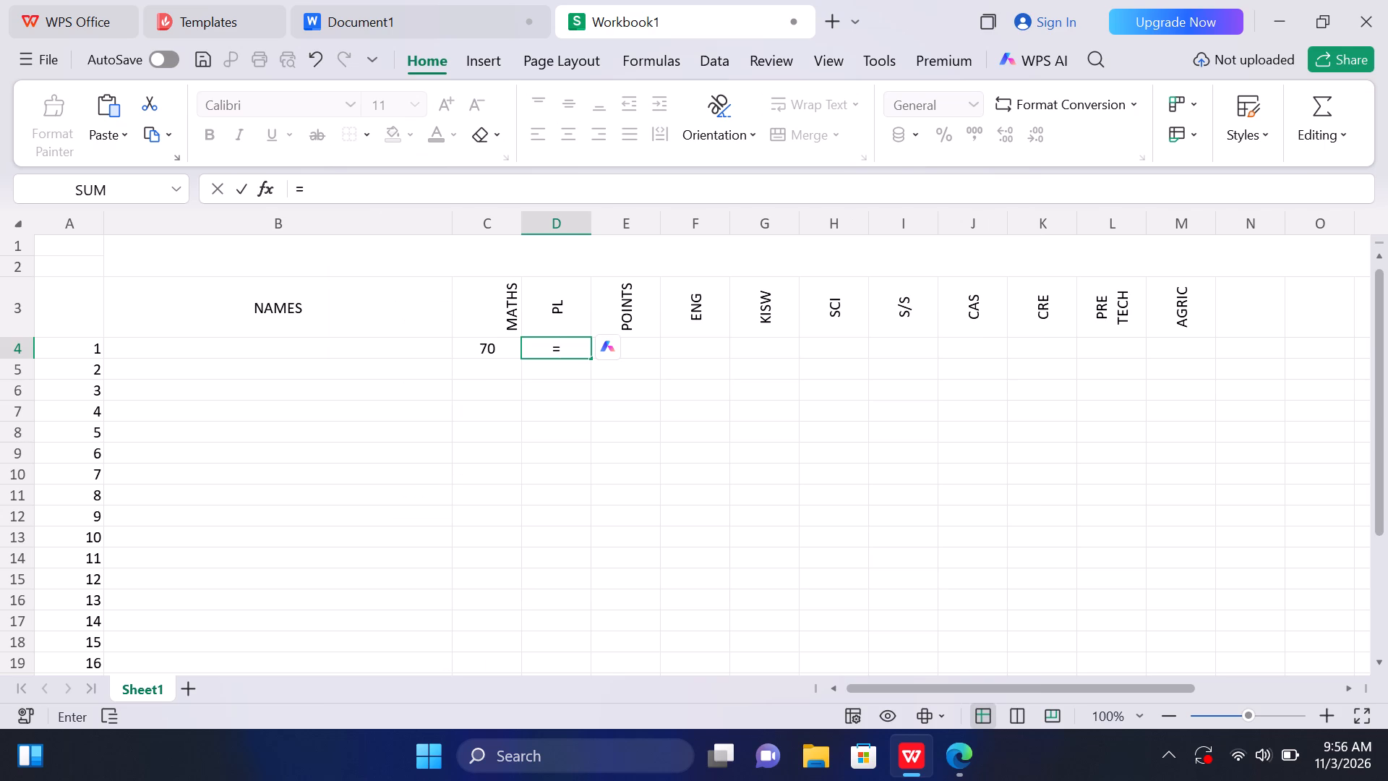
pyautogui.write('IF')
pyautogui.press('space')
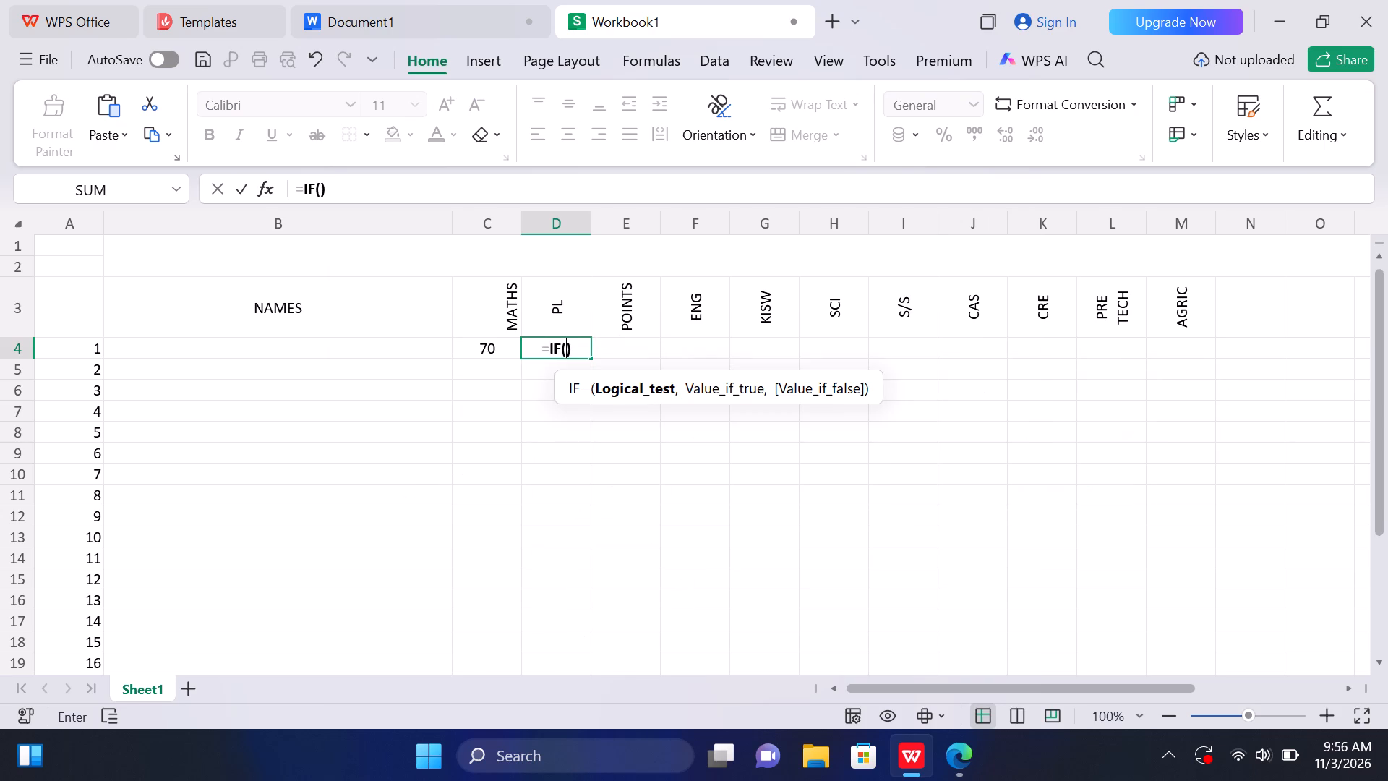
pyautogui.press('Return')
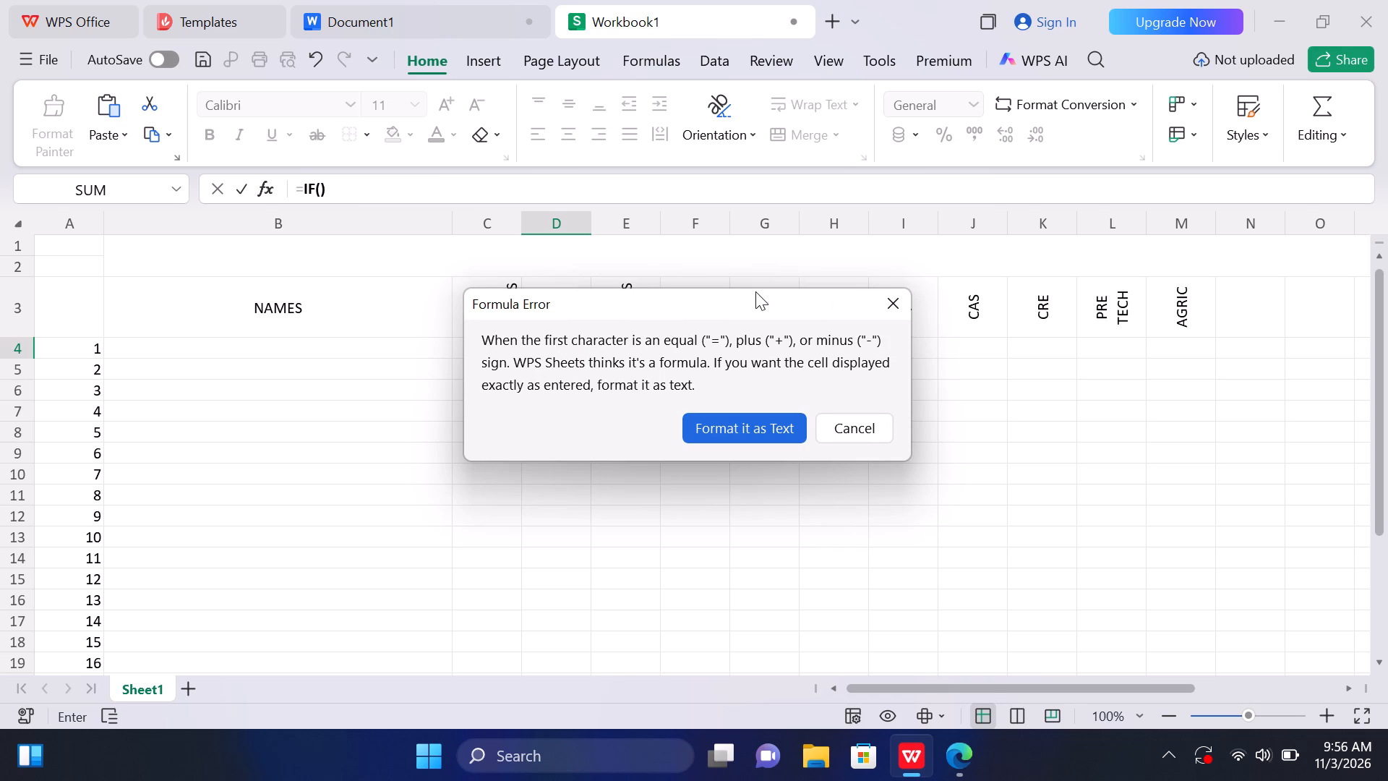
pyautogui.click(903, 306)
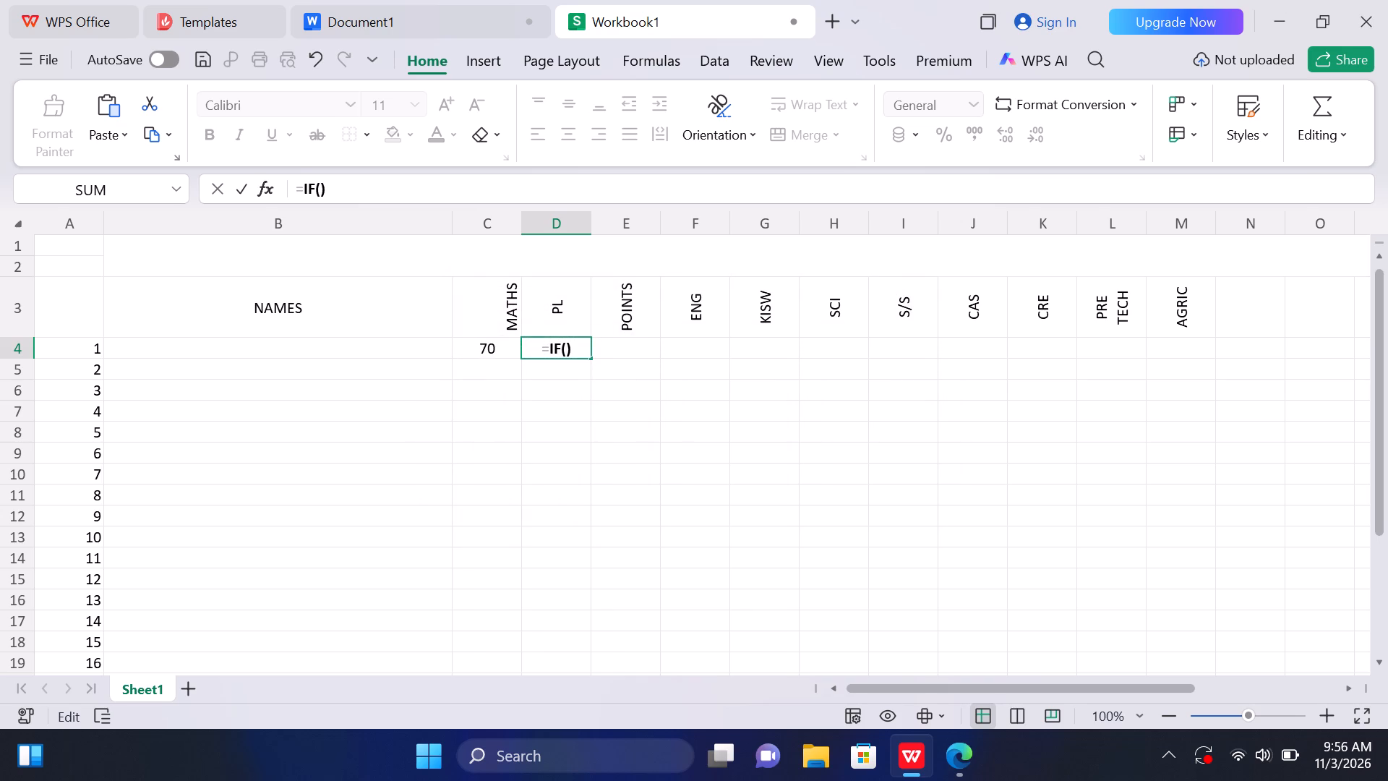
# Begin the IF formula's logical test in D4 with the MATHS mark C4 and a bracketed list starting with "20".
pyautogui.click(494, 354)
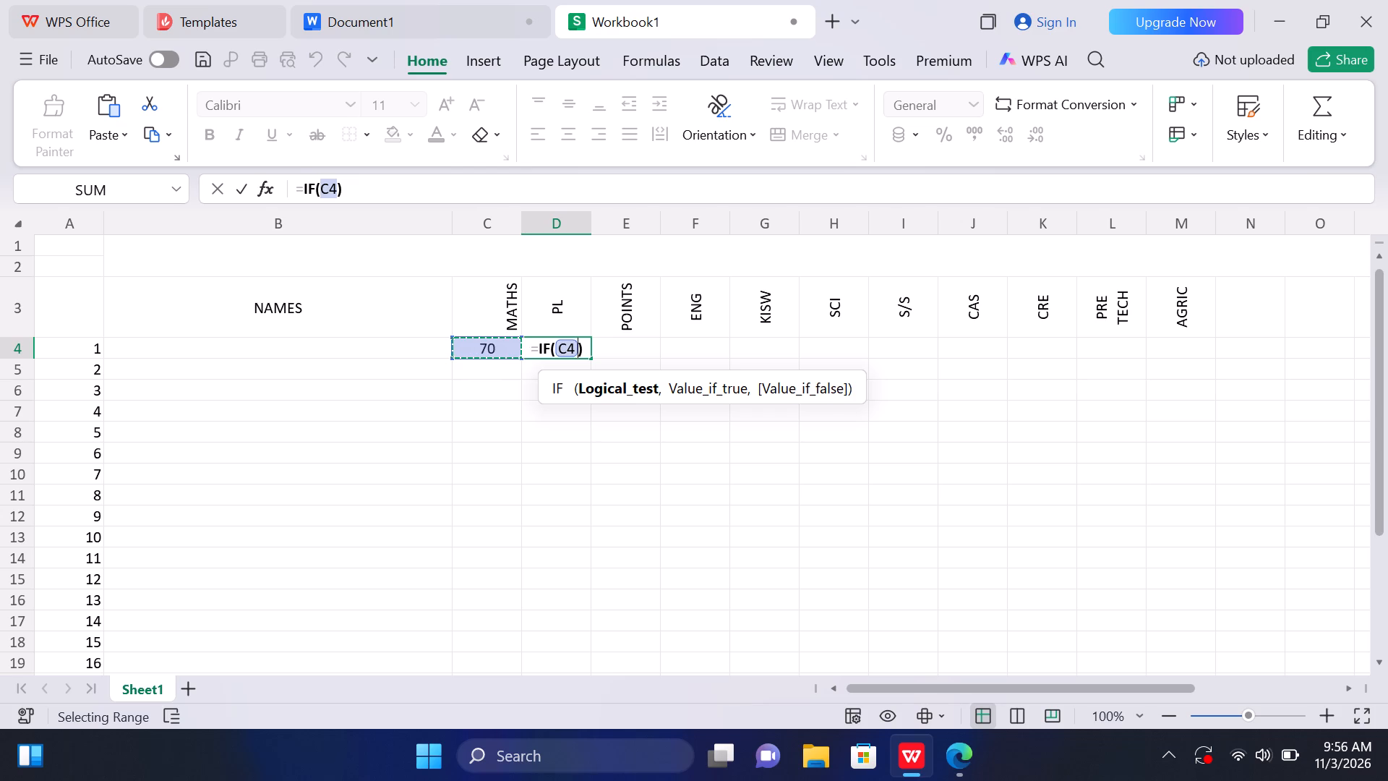
pyautogui.press('2')
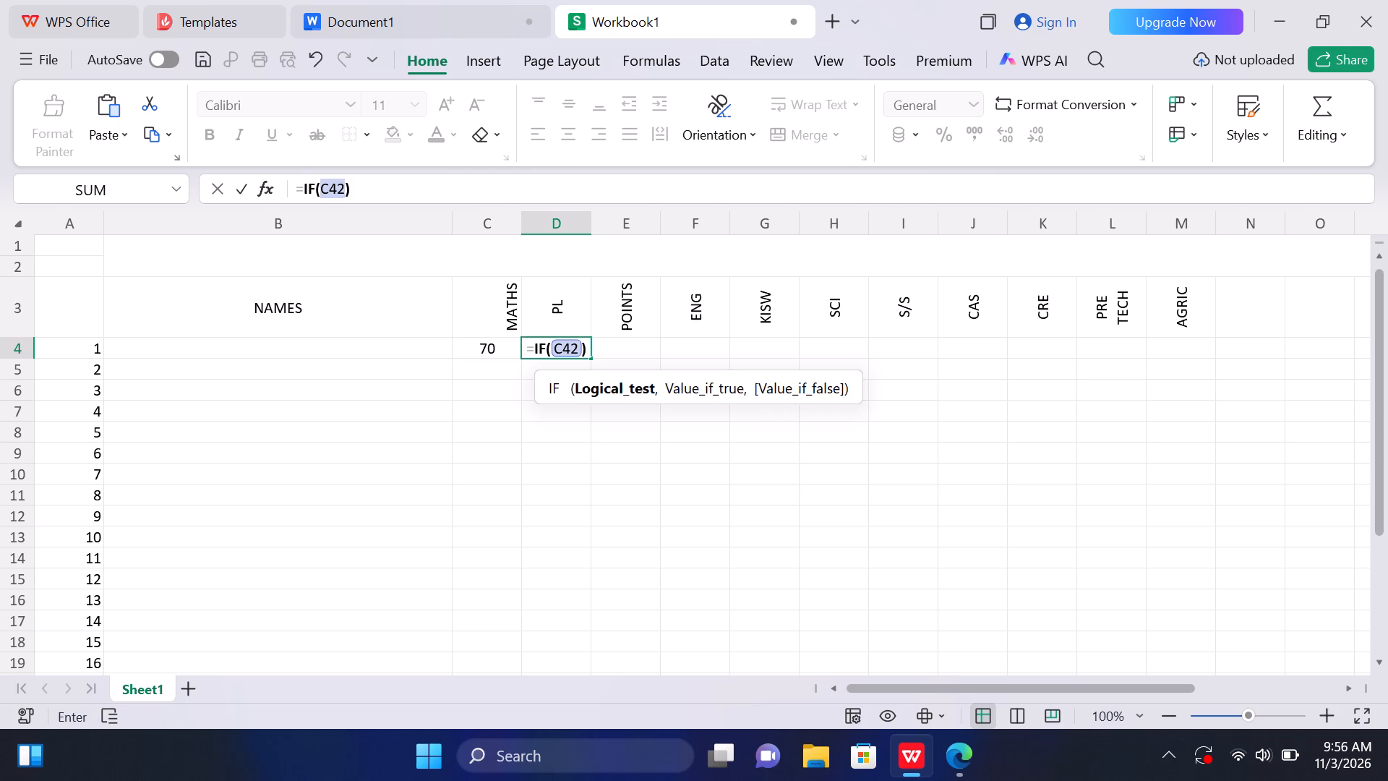
pyautogui.press('BackSpace')
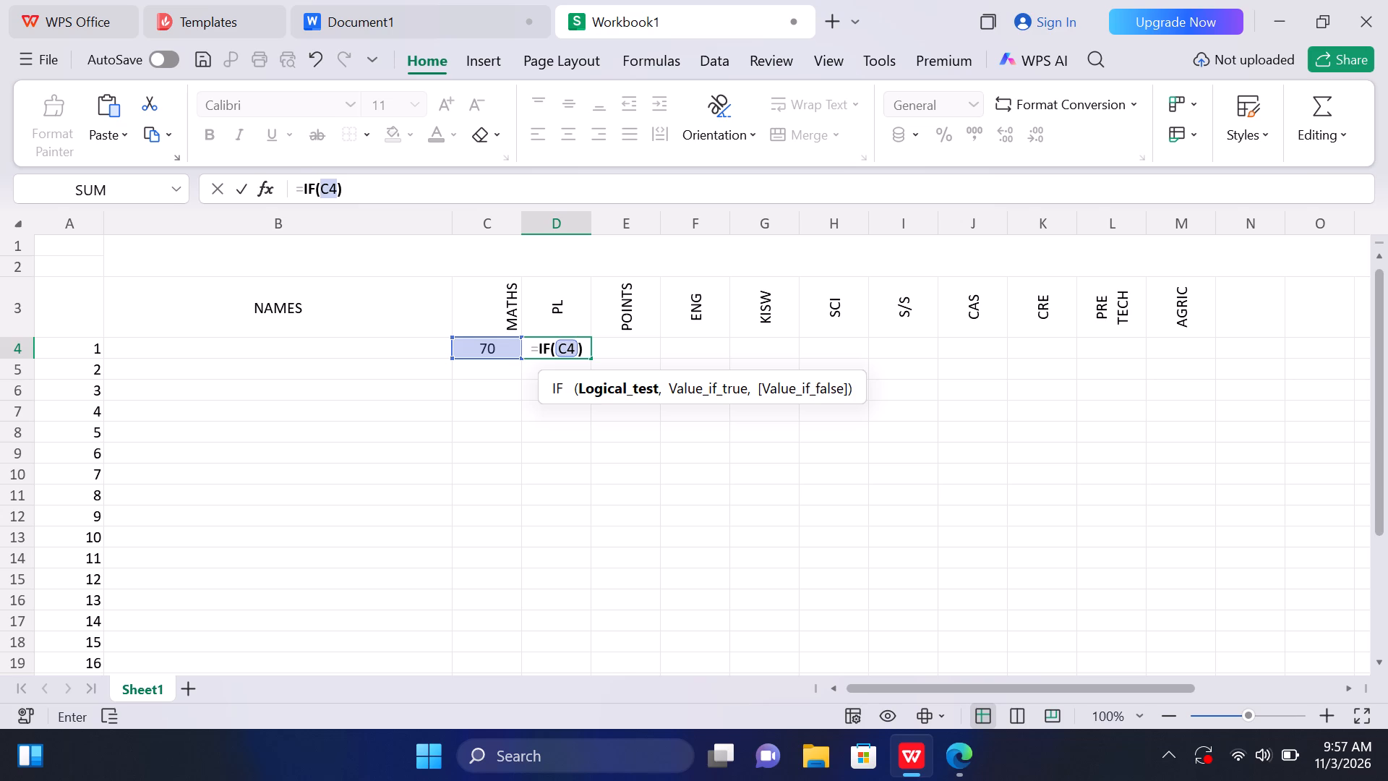
pyautogui.hotkey('shift', '(')
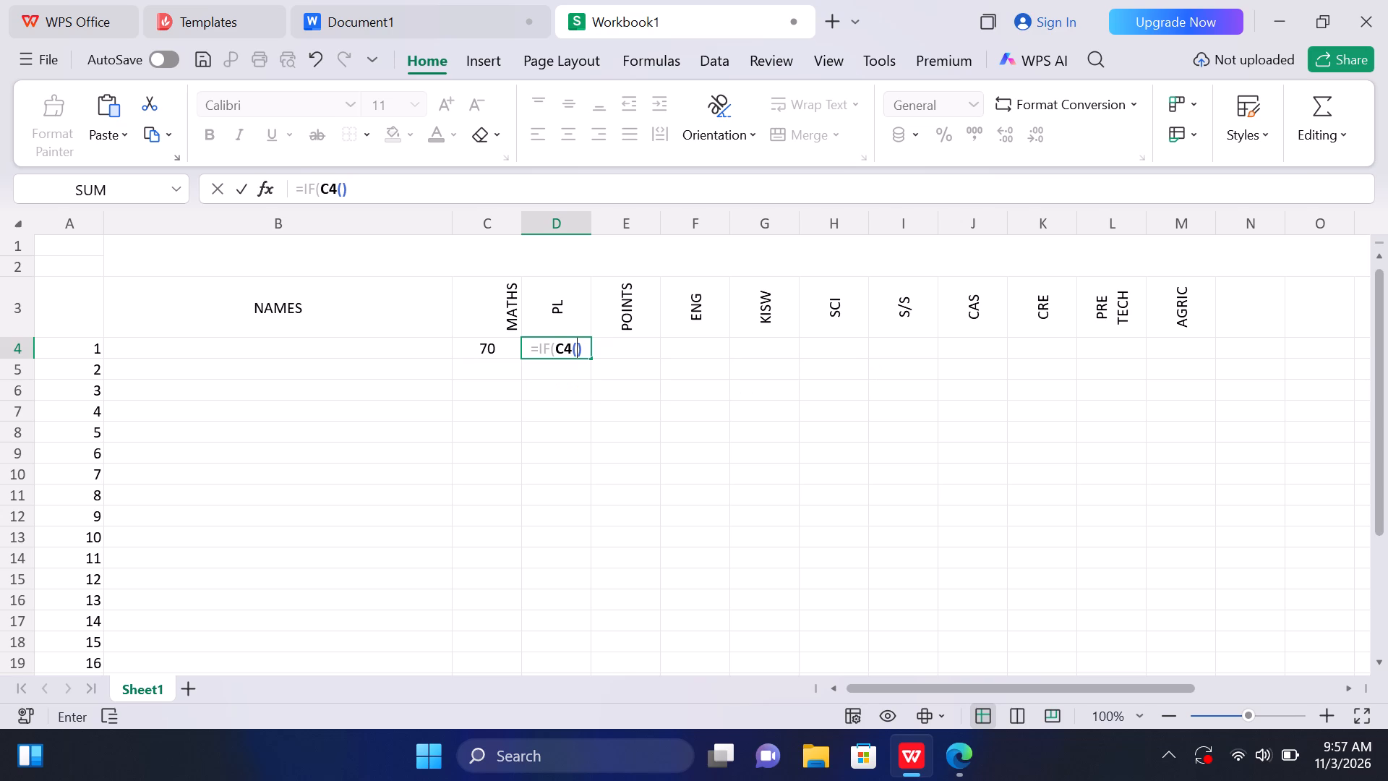
pyautogui.moveTo(179, 691); pyautogui.dragTo(217, 713)
pyautogui.hotkey('shift', '@')
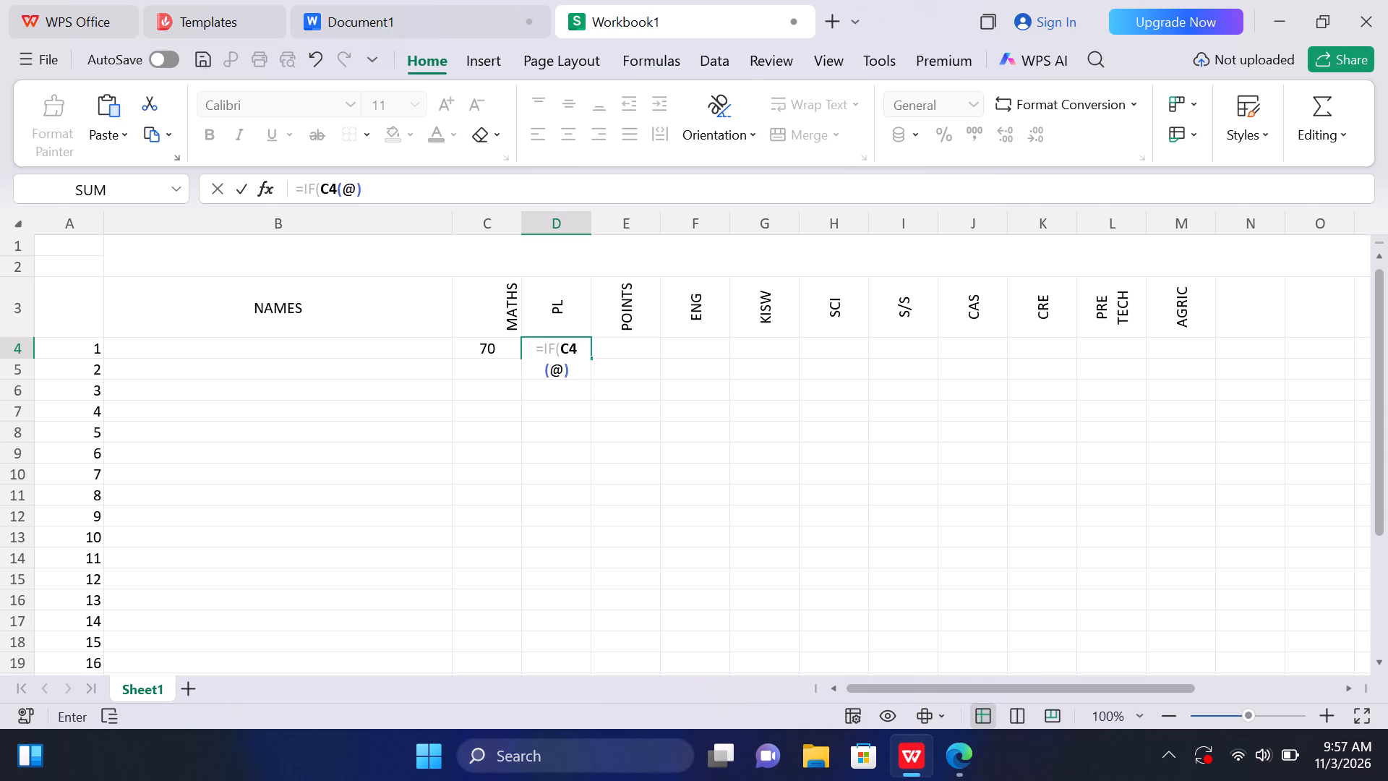
pyautogui.press('BackSpace')
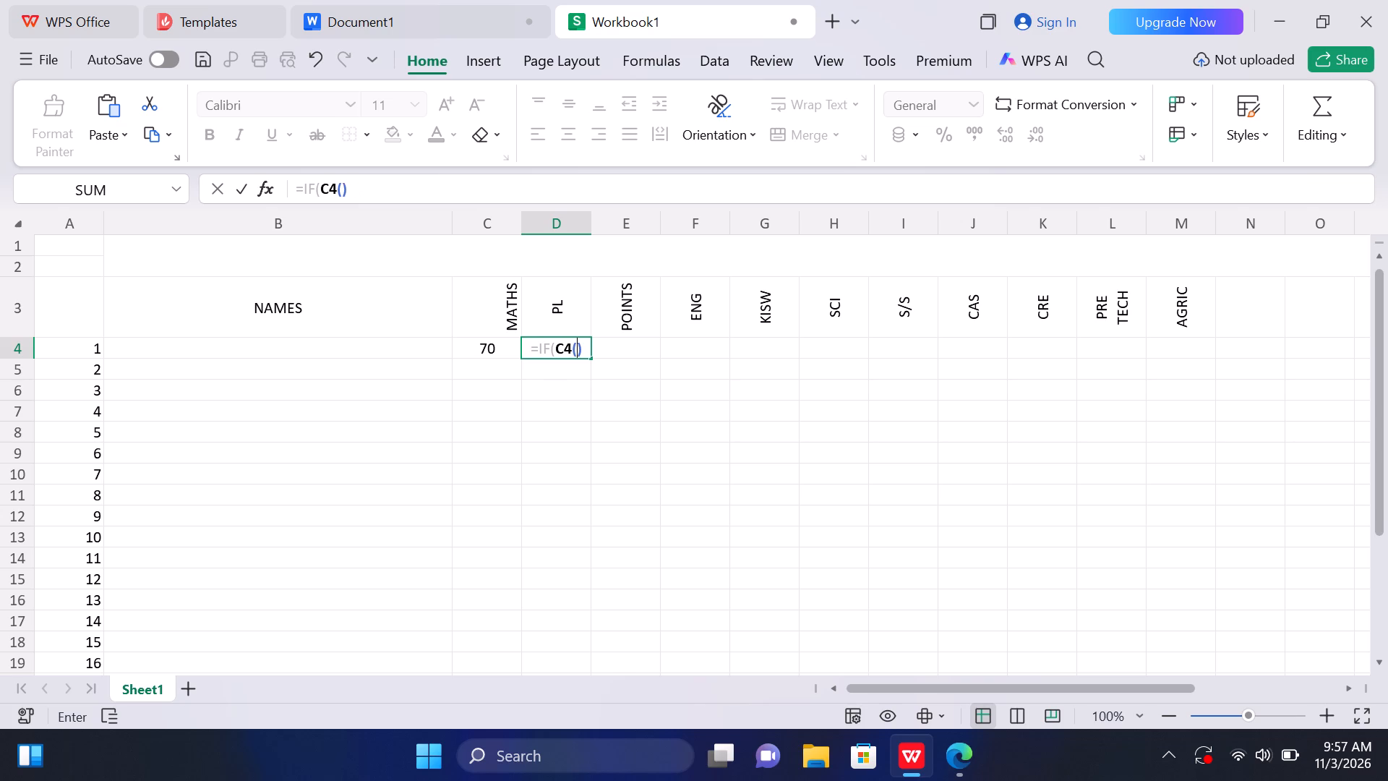
pyautogui.hotkey('shift', '"')
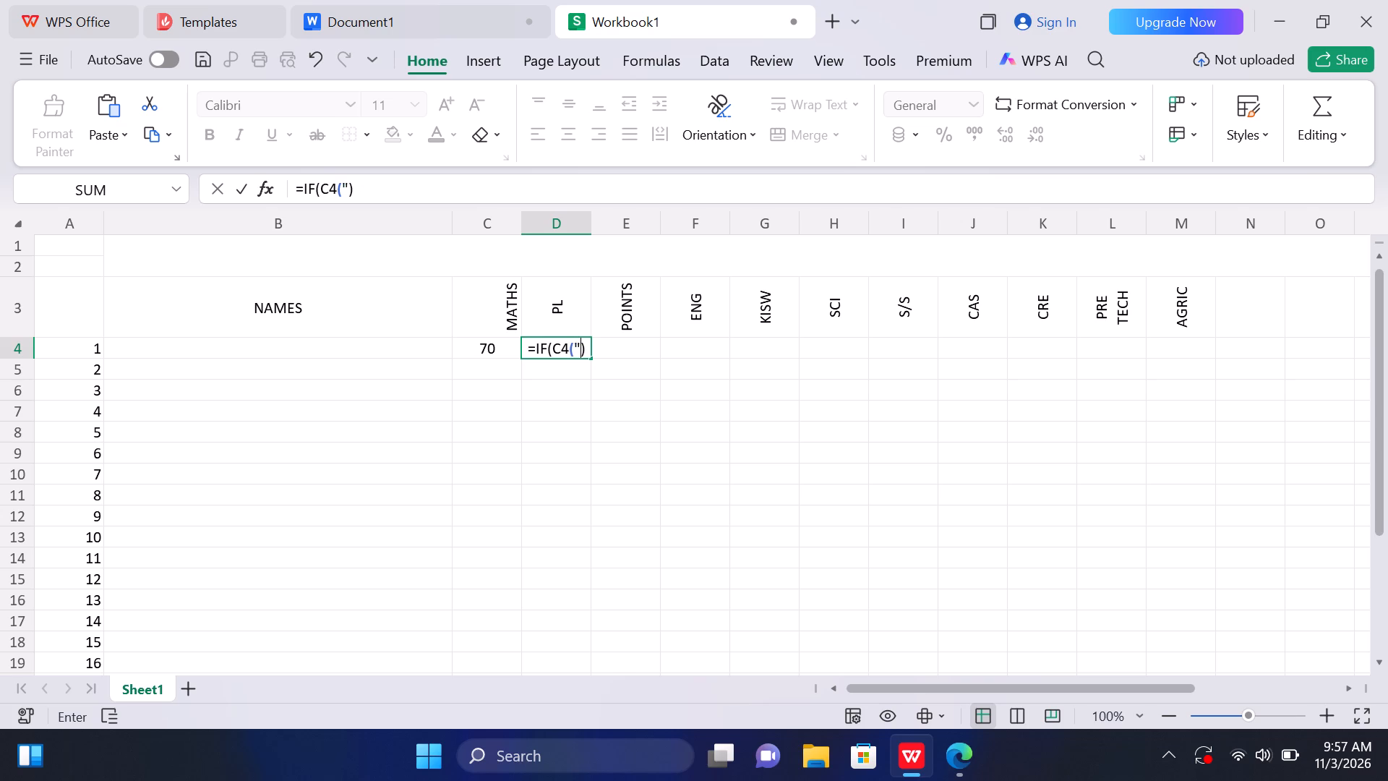
pyautogui.write('20')
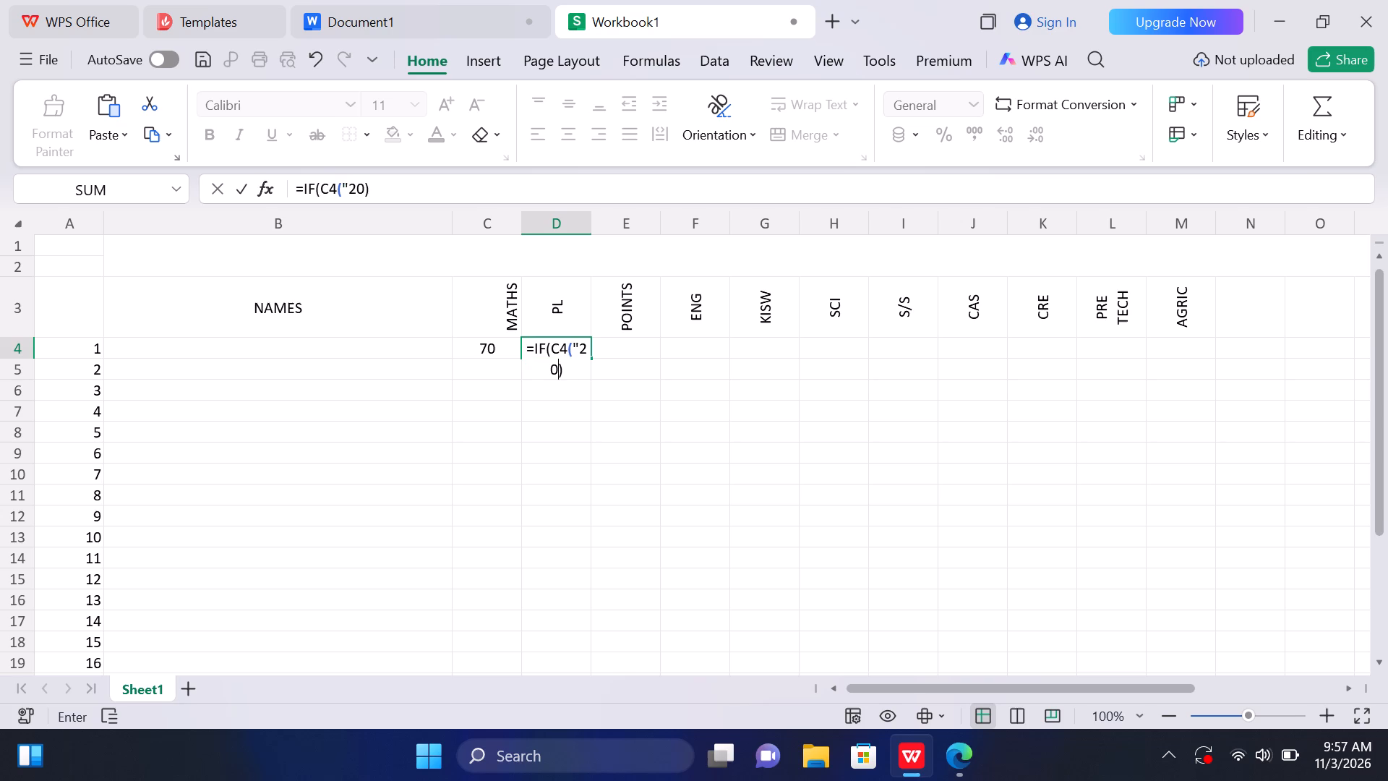
pyautogui.hotkey('shift', '"')
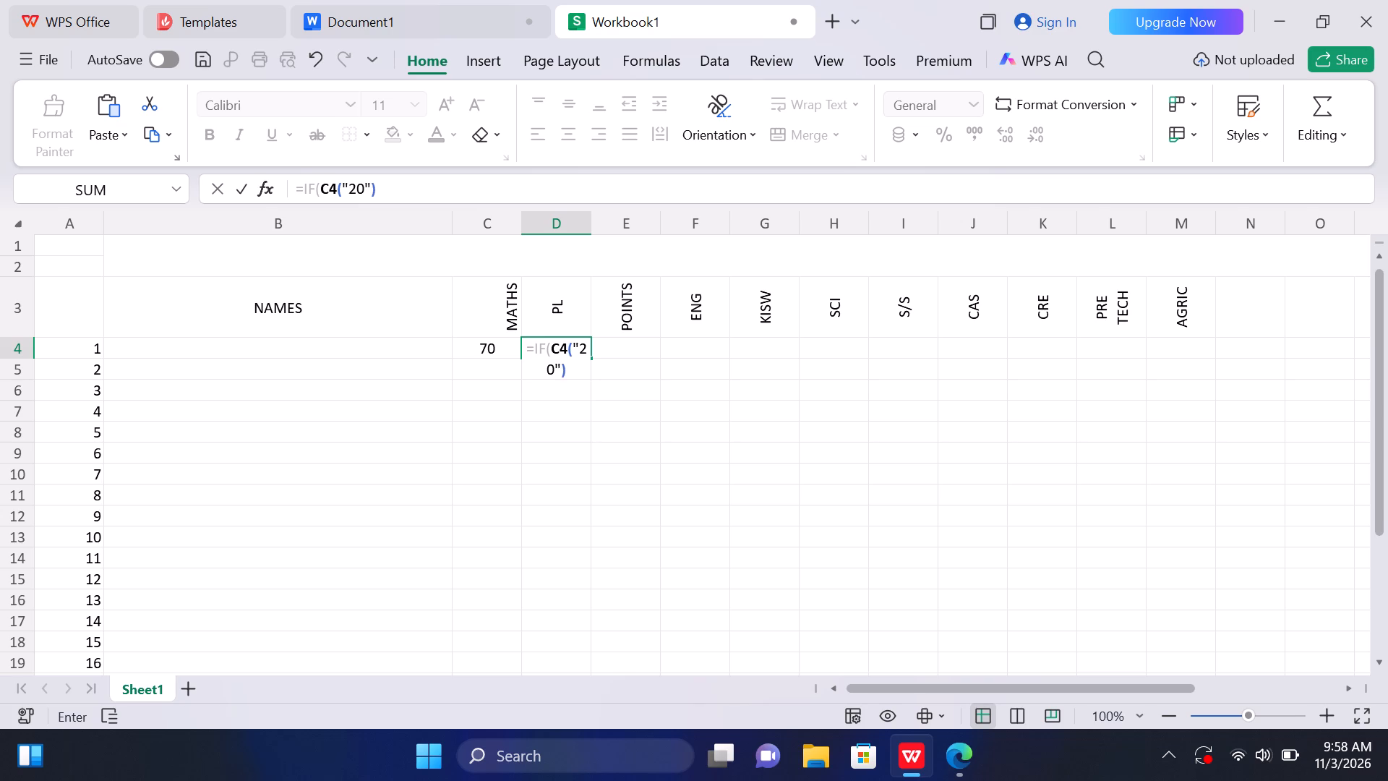
# Extend the mark list in the logical test with "40" and "74" and close its bracket, giving C4("20""40""74").
pyautogui.hotkey('shift', '"')
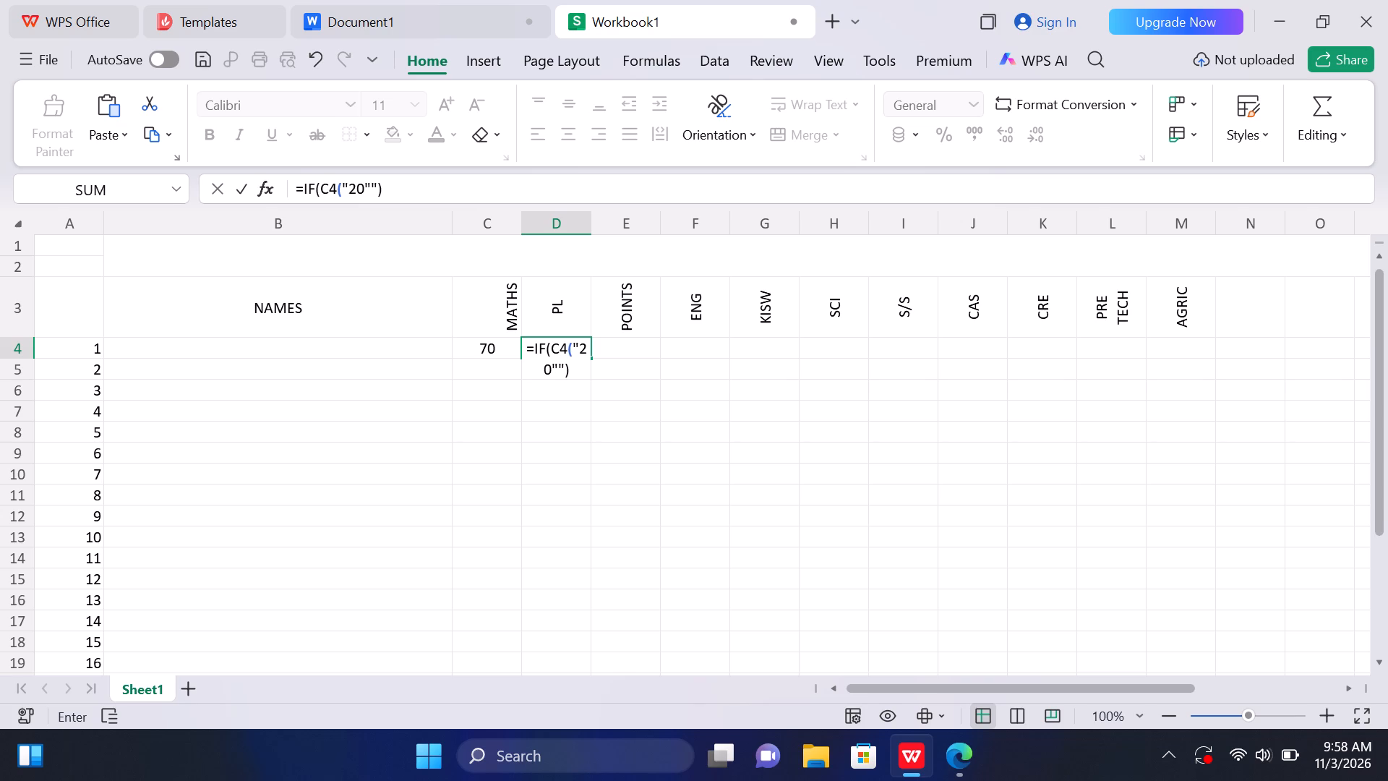
pyautogui.press('4')
pyautogui.press('0')
pyautogui.press("'")
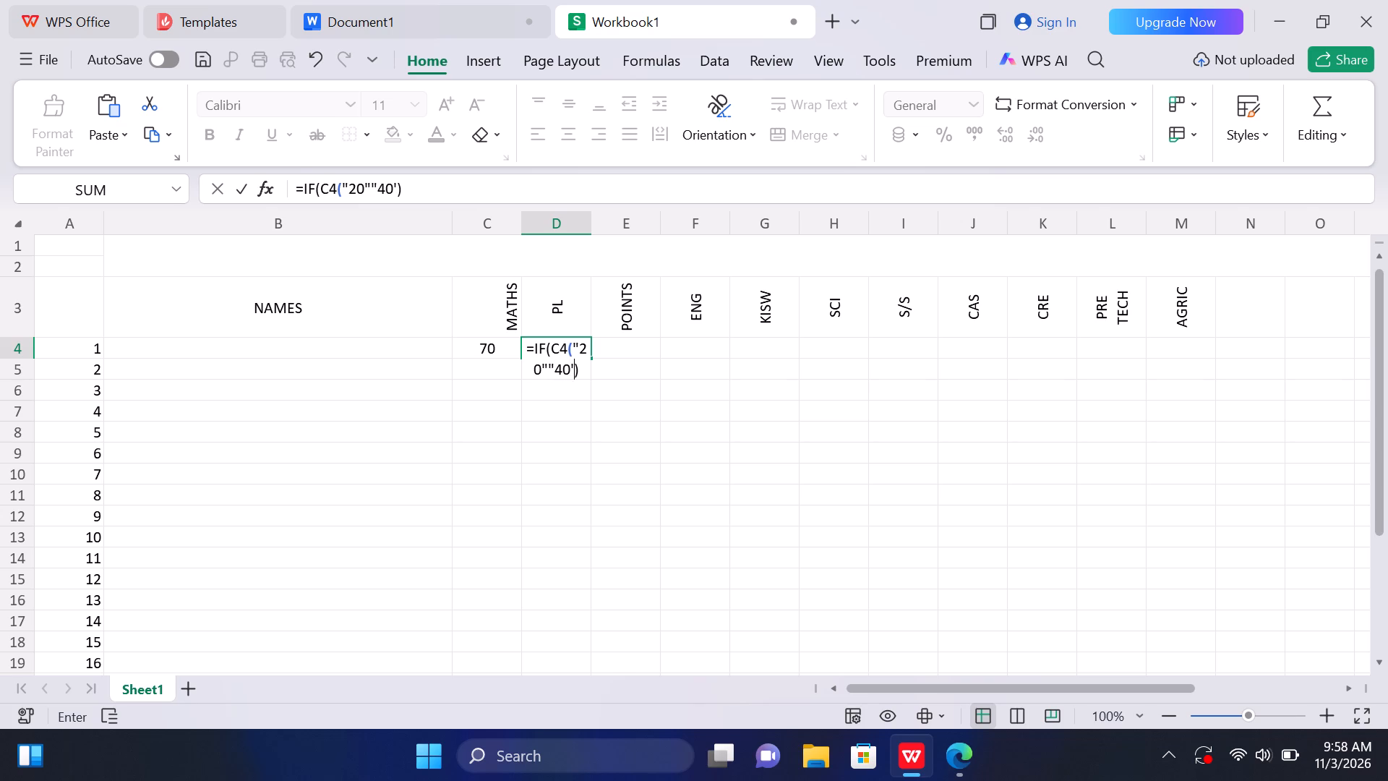
pyautogui.press('BackSpace')
pyautogui.press("'")
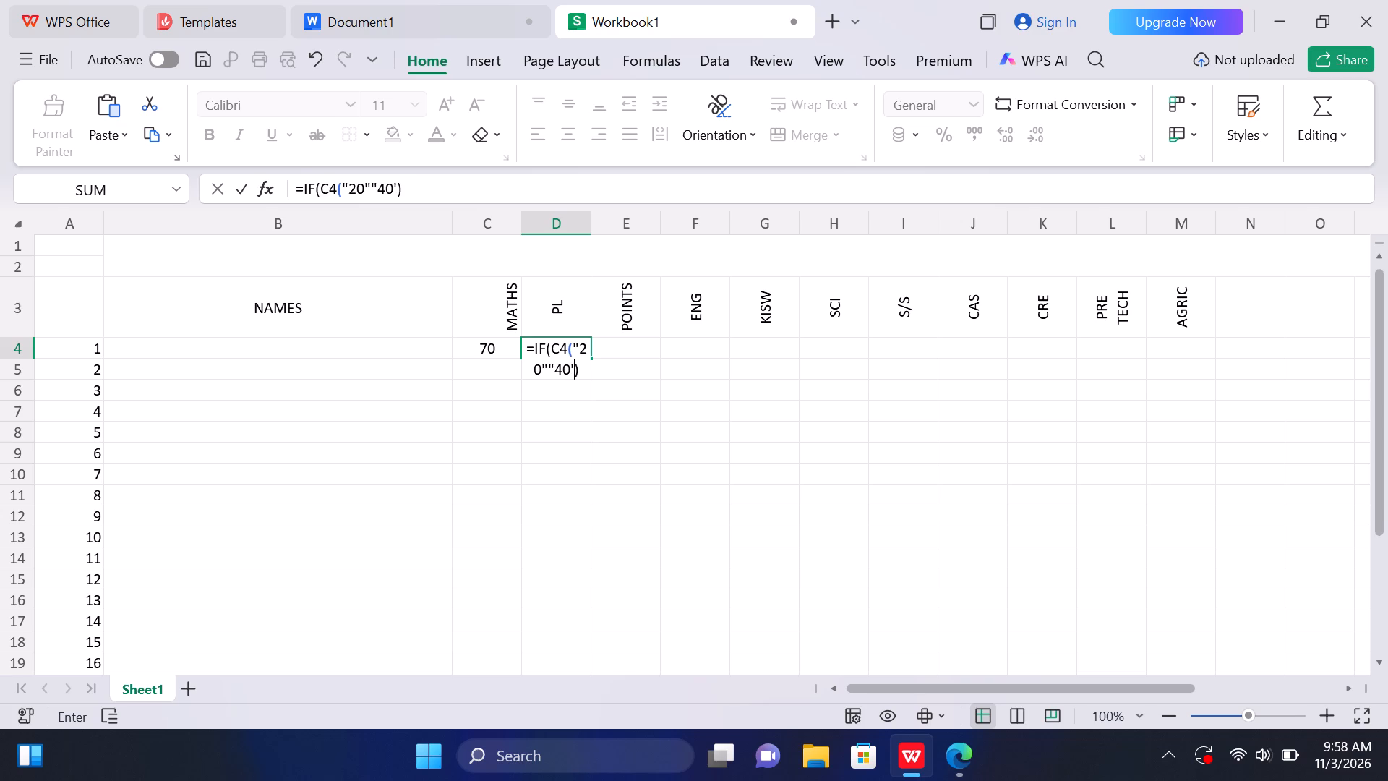
pyautogui.hotkey('shift', '"')
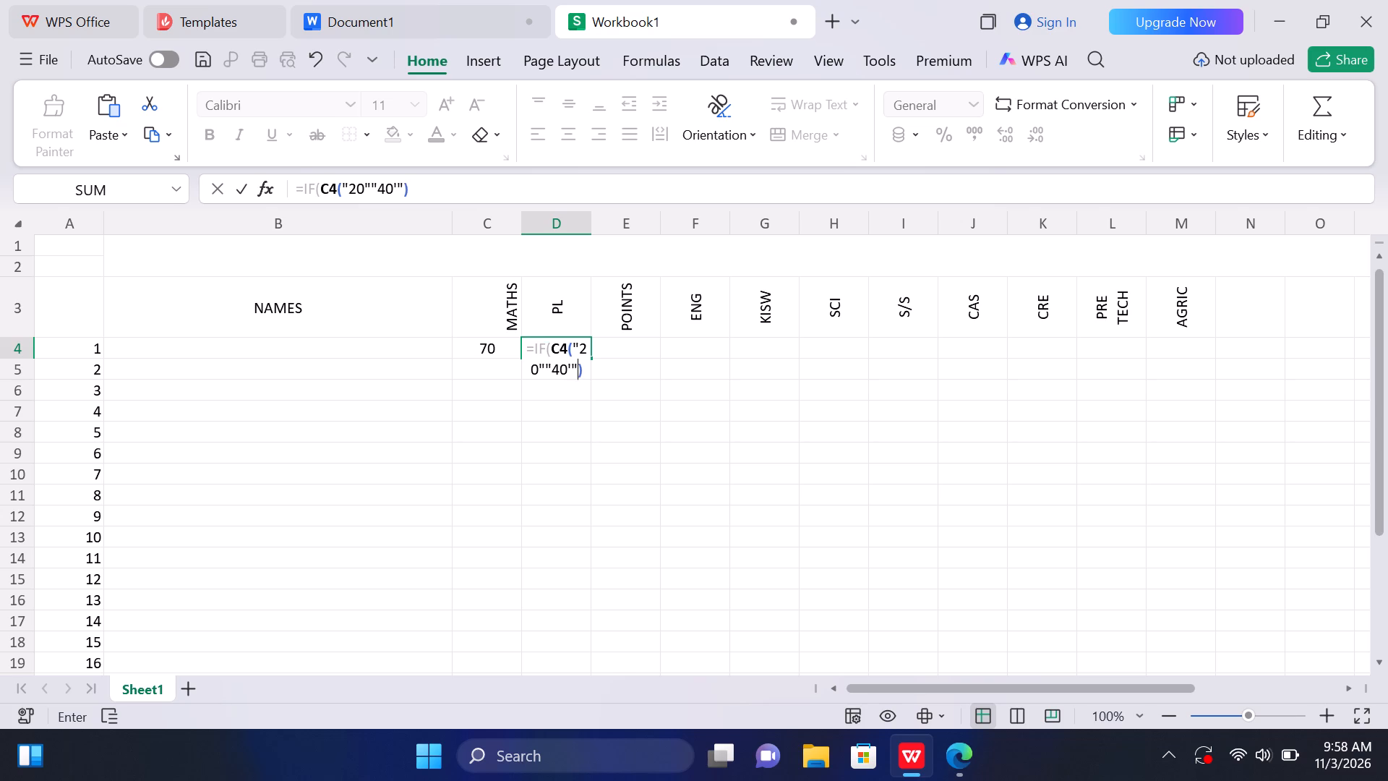
pyautogui.press('BackSpace')
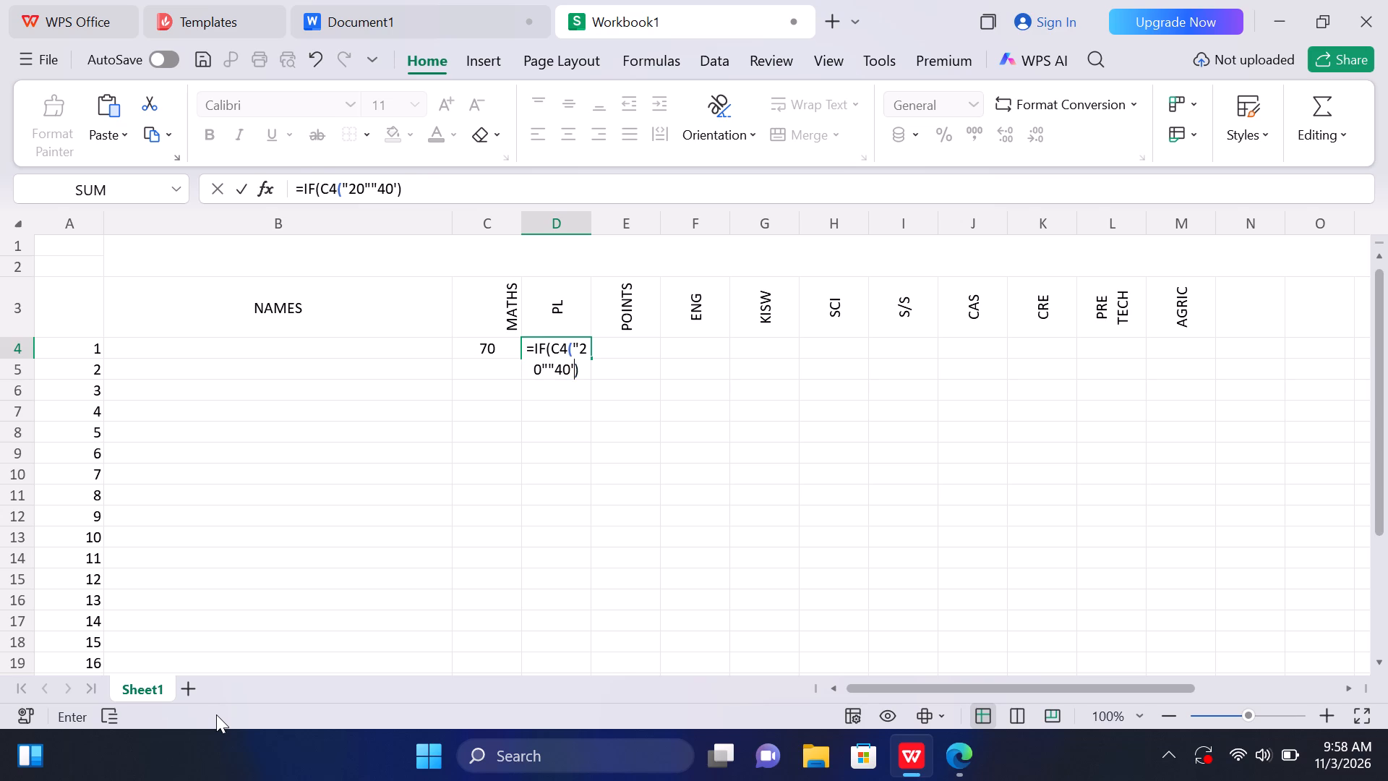
pyautogui.press('BackSpace')
pyautogui.hotkey('shift', '"')
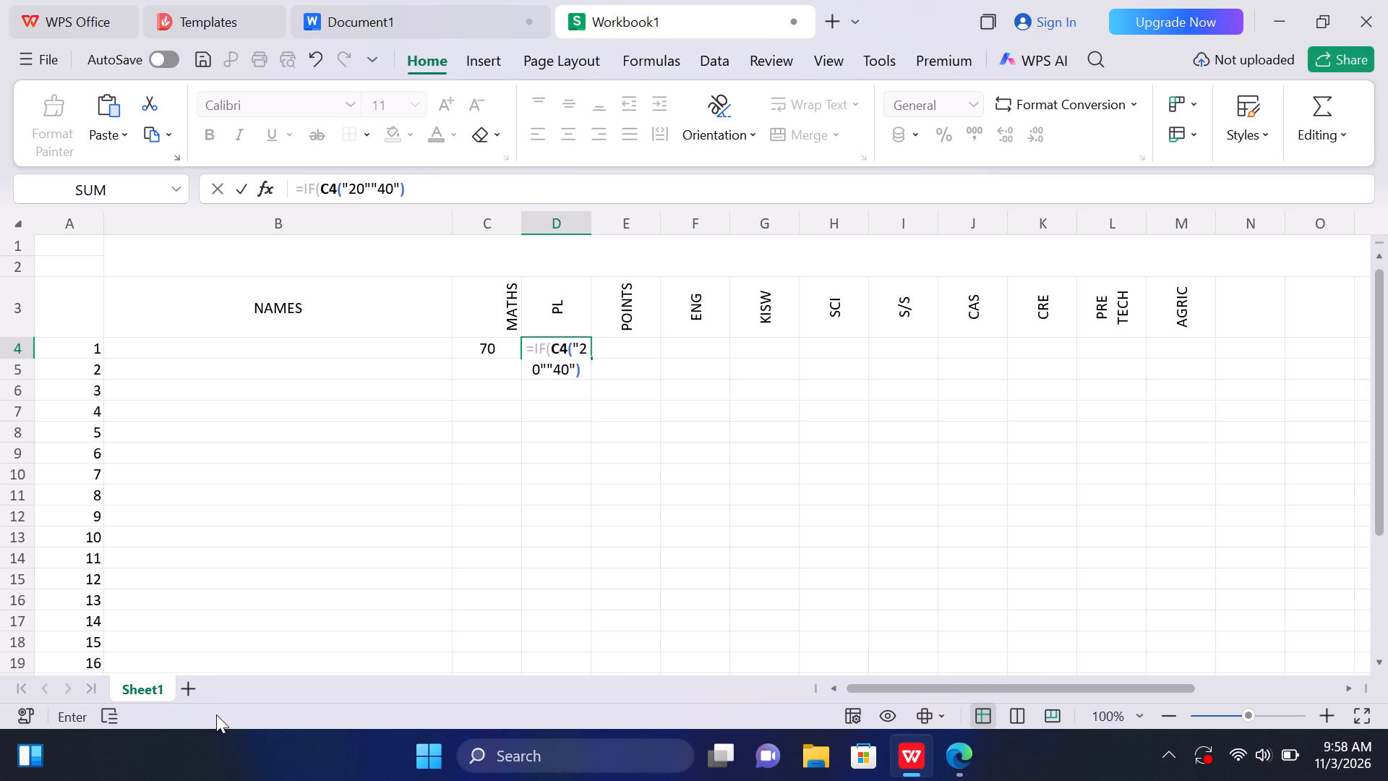
pyautogui.hotkey('shift', '"')
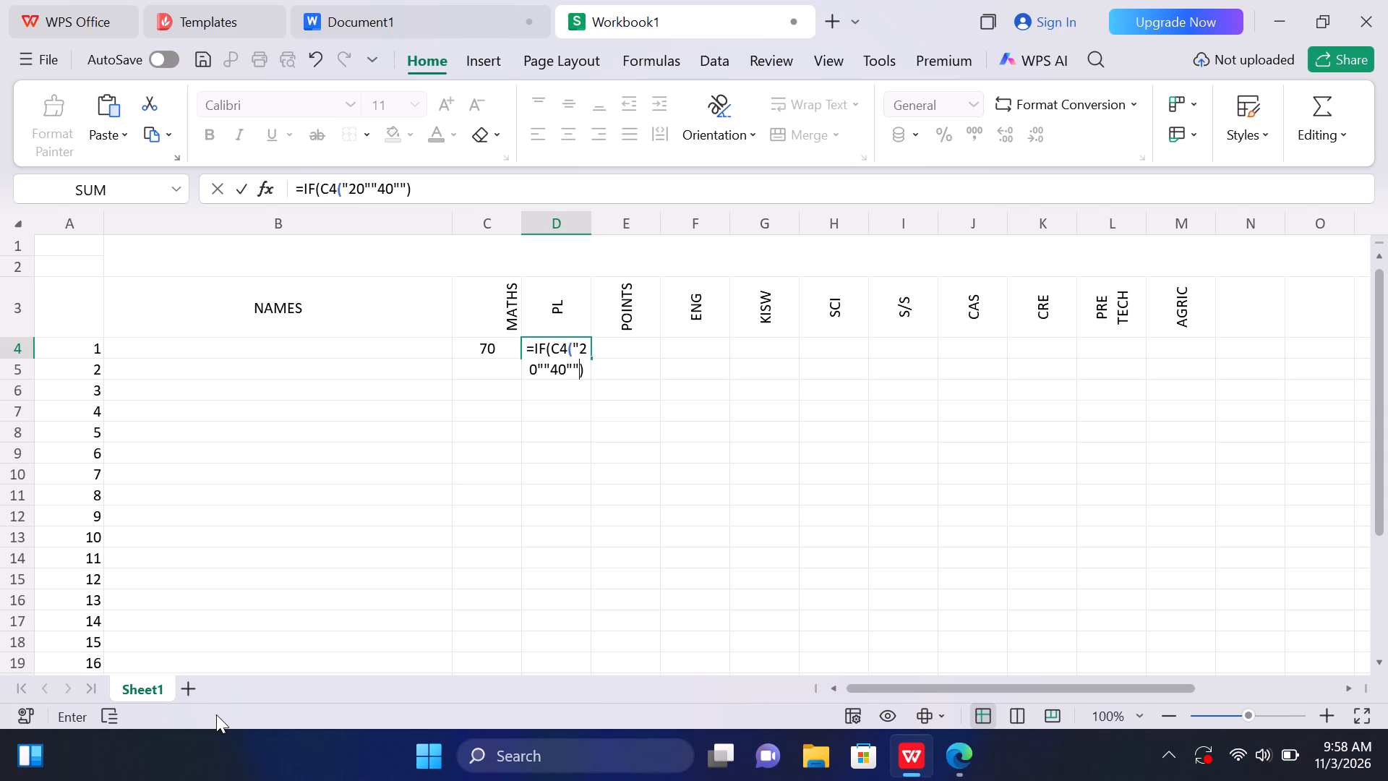
pyautogui.write('74')
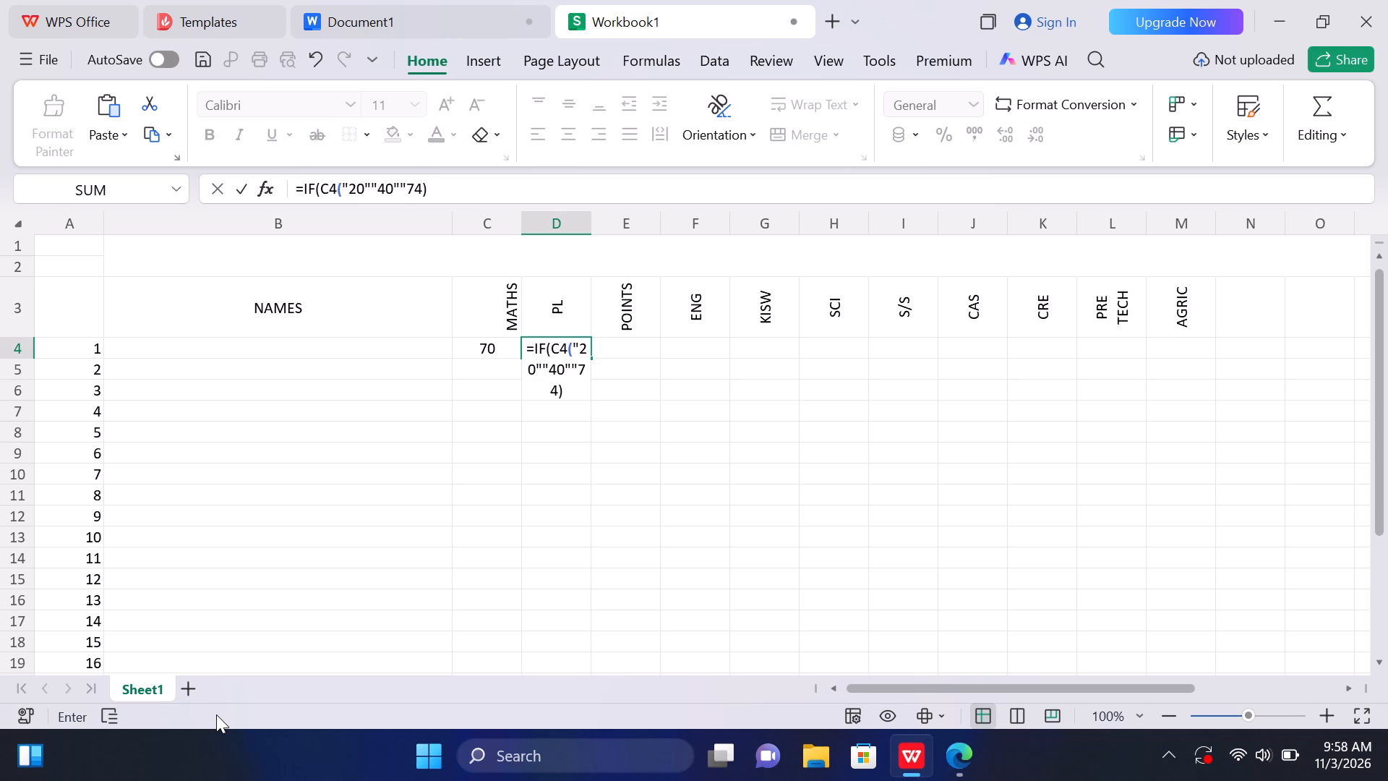
pyautogui.hotkey('shift', '"')
pyautogui.hotkey('shift', ')')
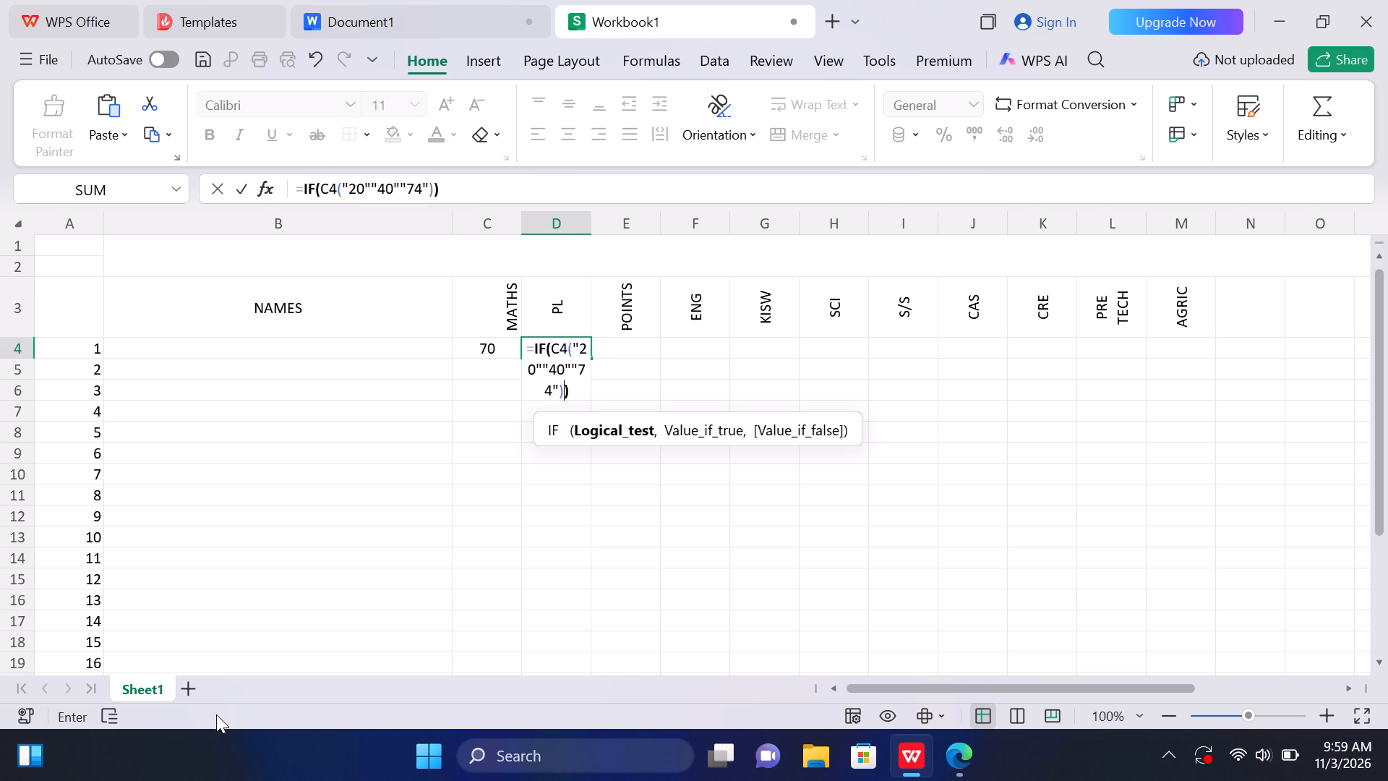
# Start the IF formula's value-if-true argument in D4 with a bracketed list of the levels "BE" and "AE", written as ("BE""AE").
pyautogui.press(',')
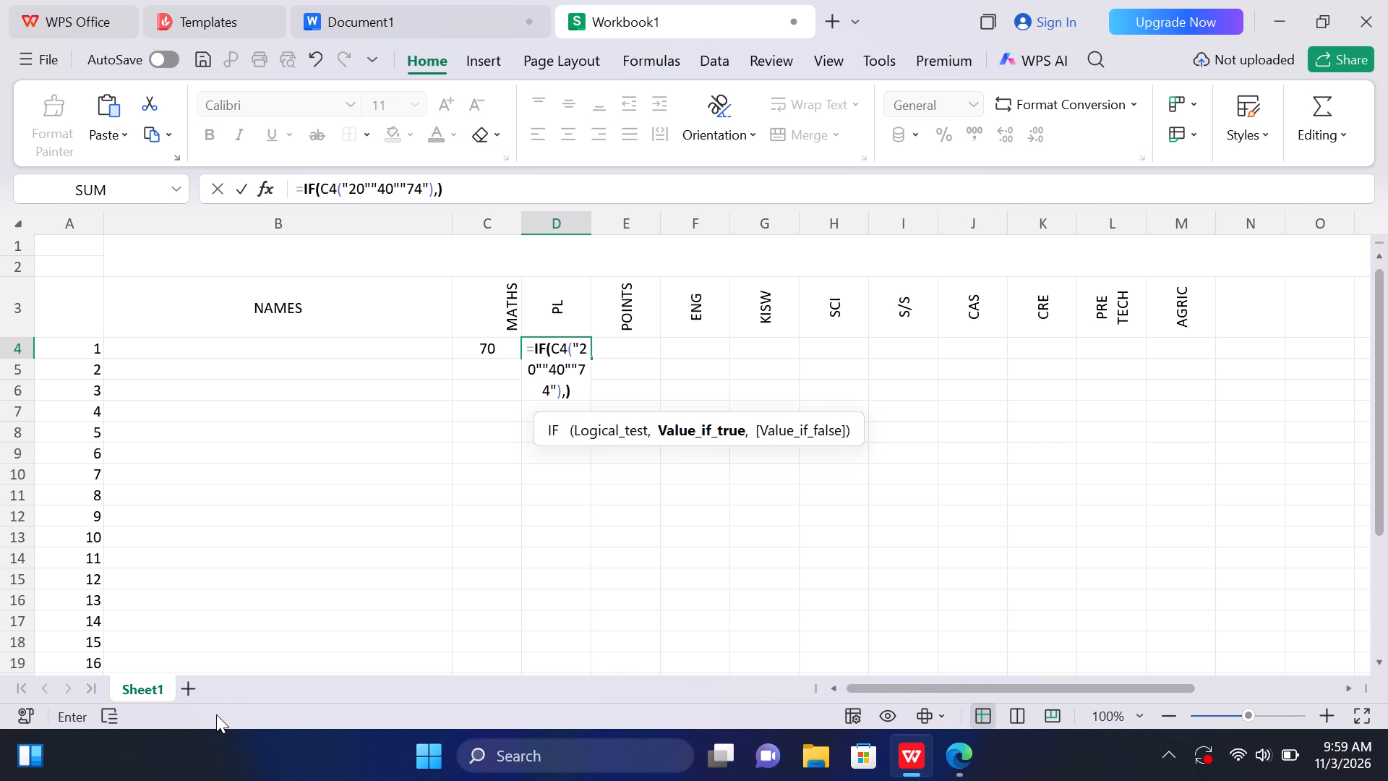
pyautogui.hotkey('shift', '(')
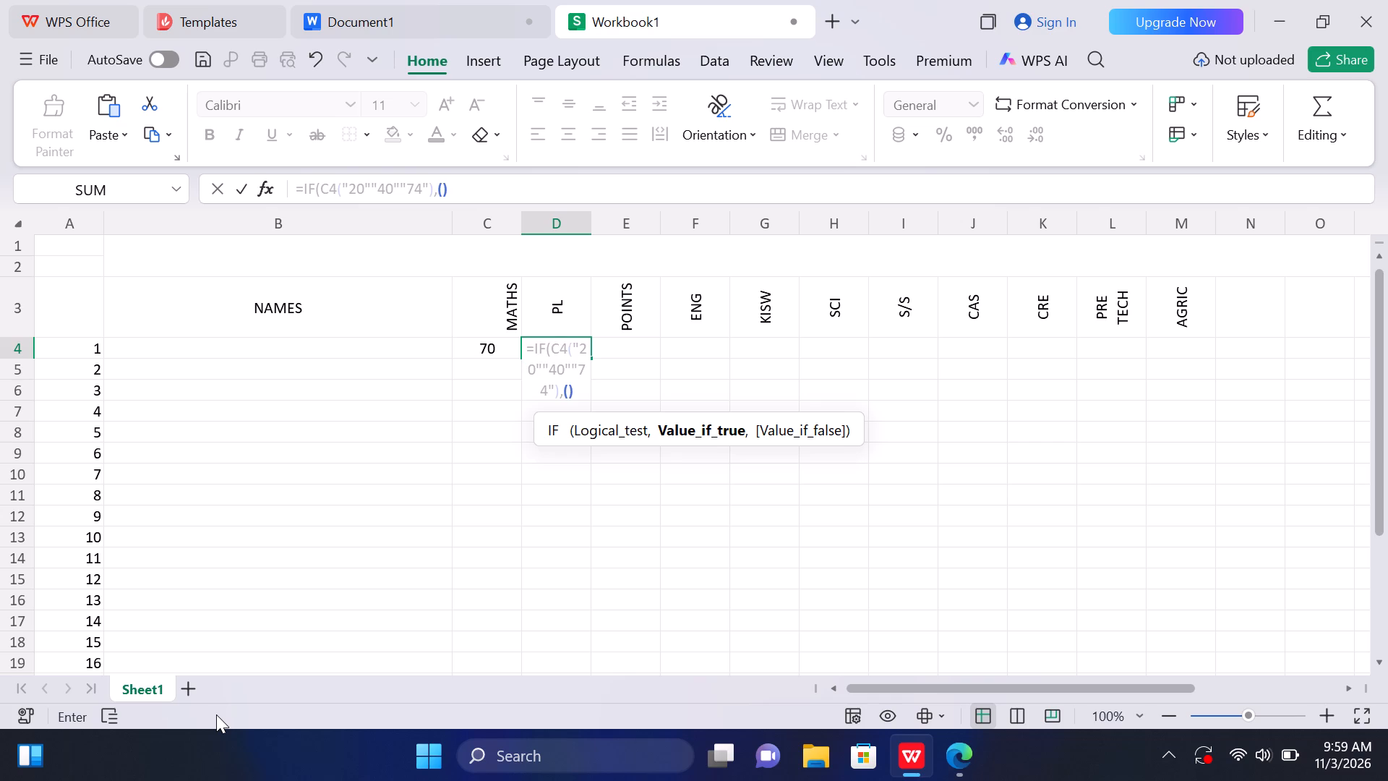
pyautogui.press('BackSpace')
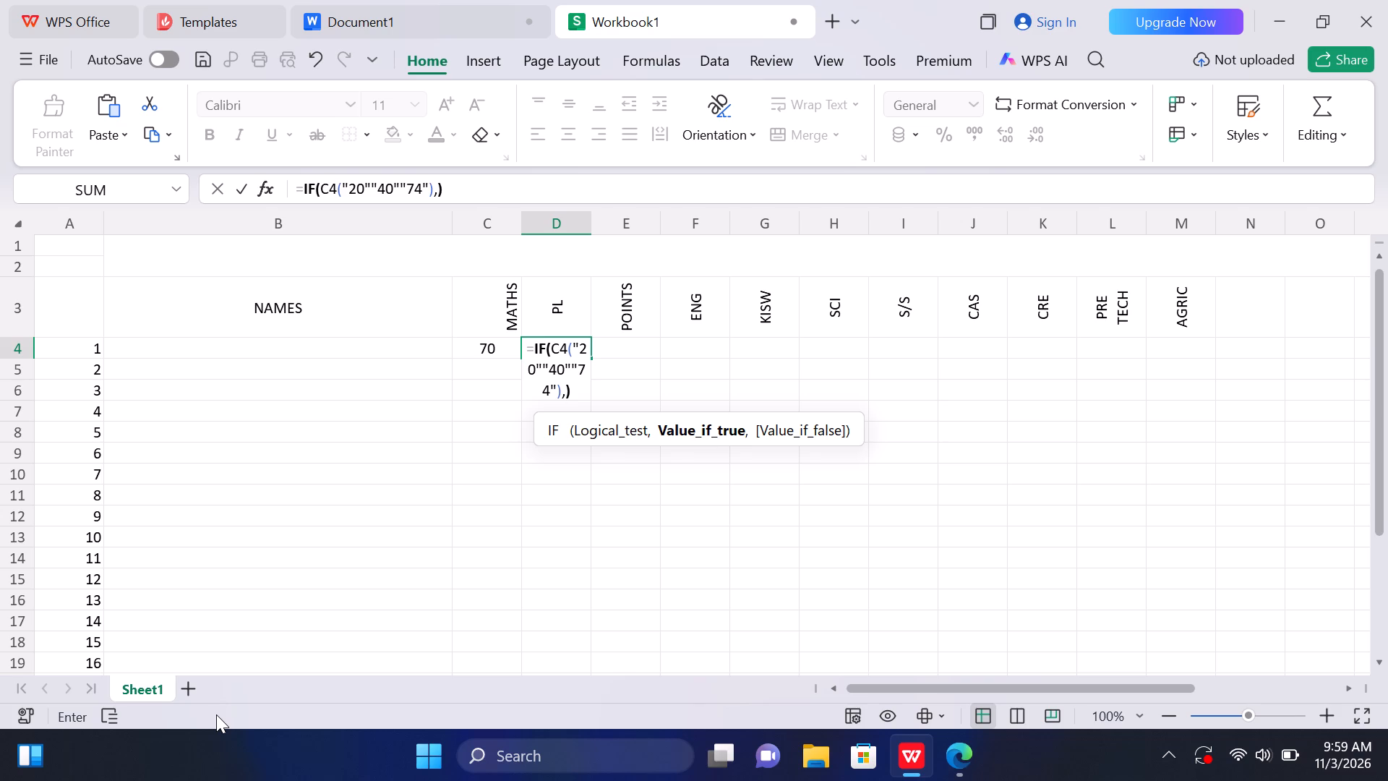
pyautogui.hotkey('shift', '(')
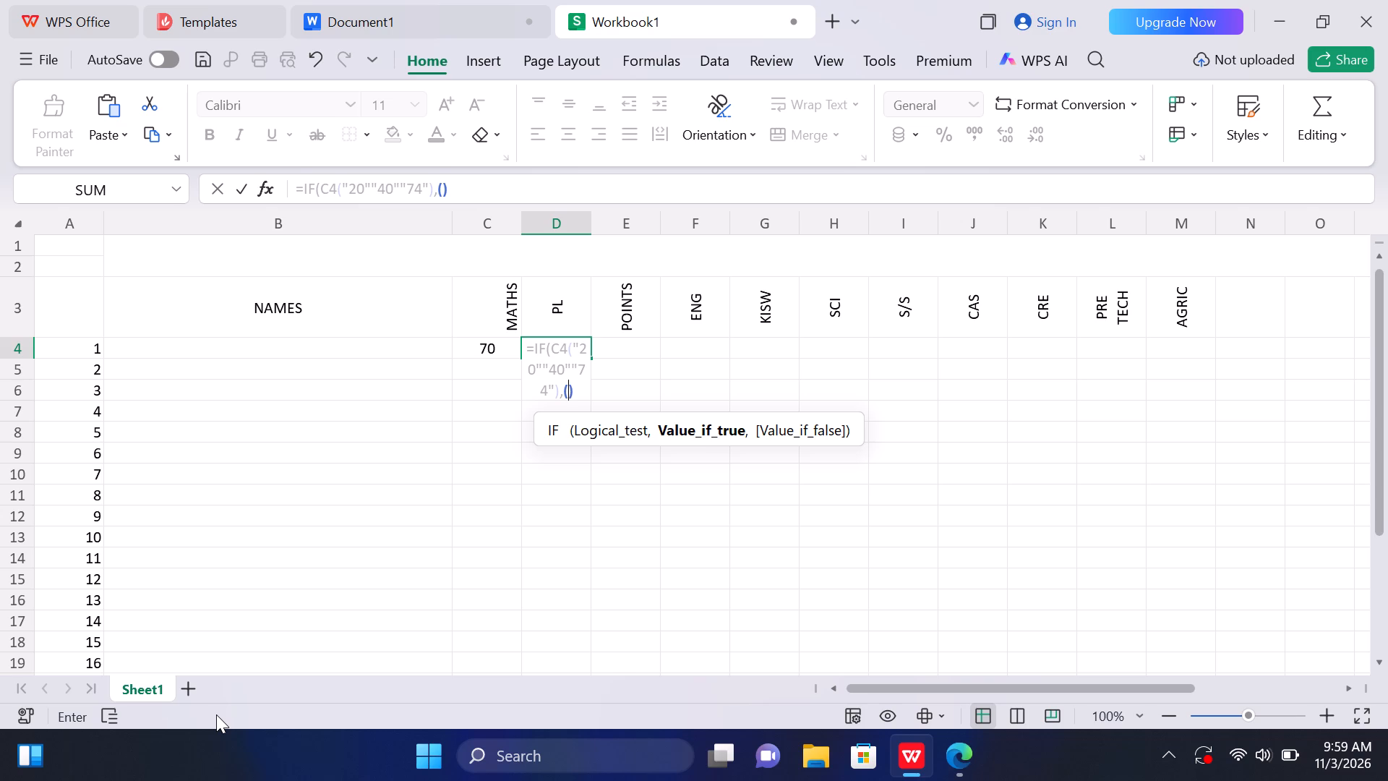
pyautogui.hotkey('shift', '"')
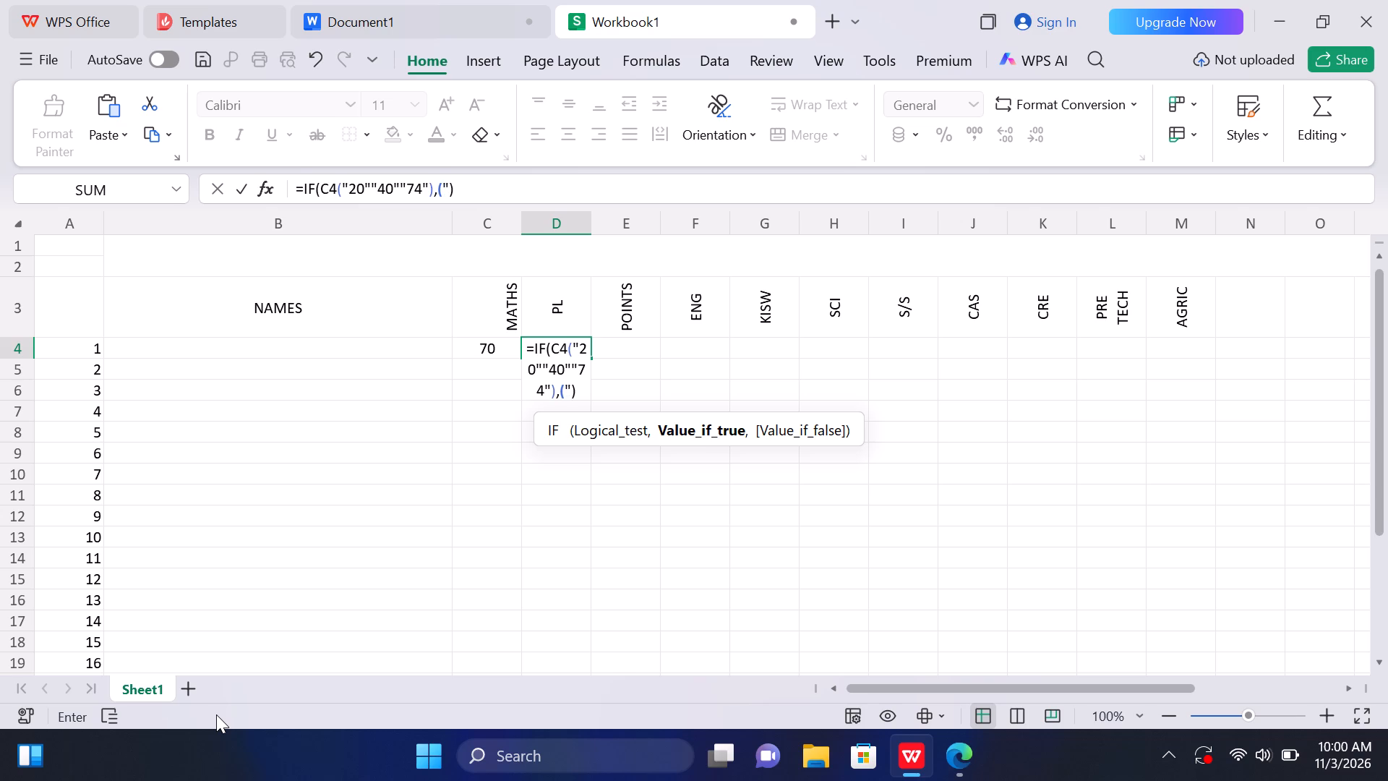
pyautogui.write('BE')
pyautogui.hotkey('shift', '"')
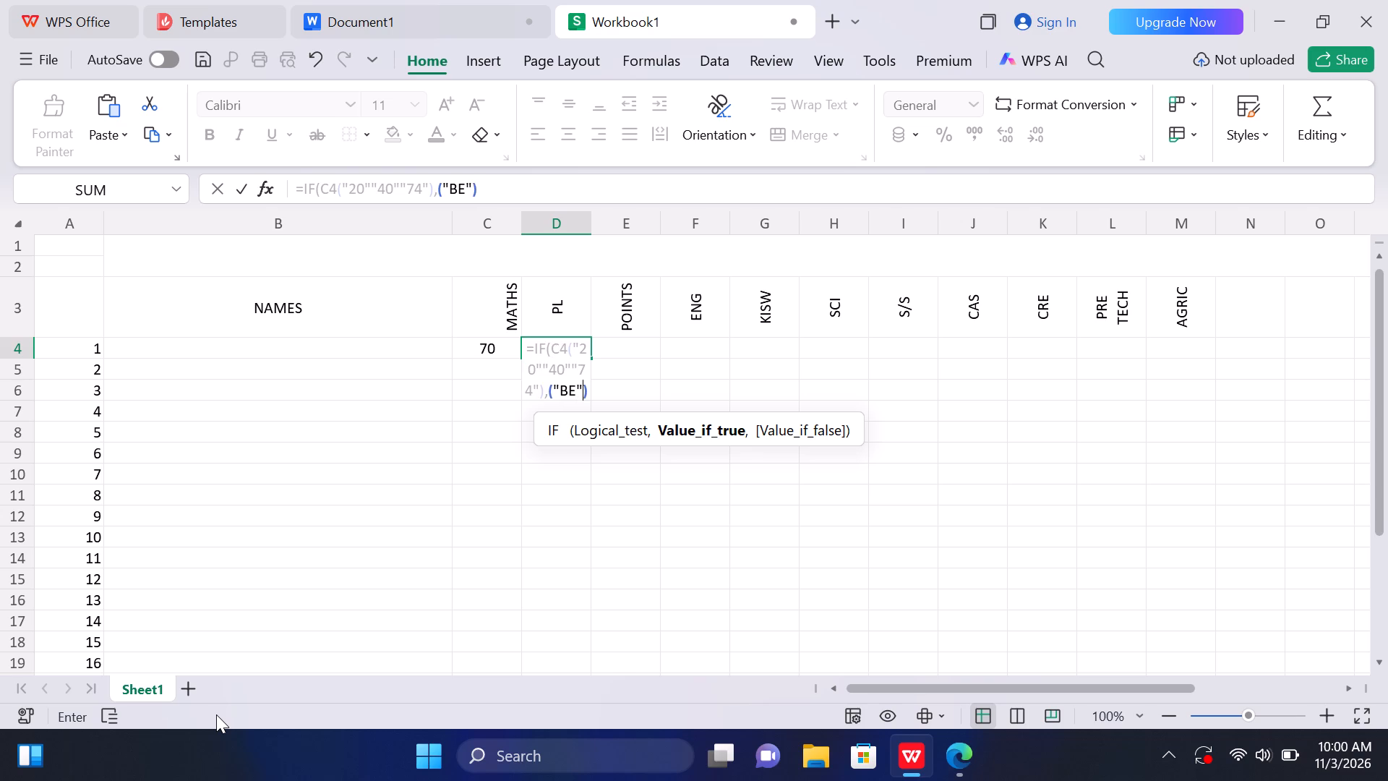
pyautogui.hotkey('shift', '"')
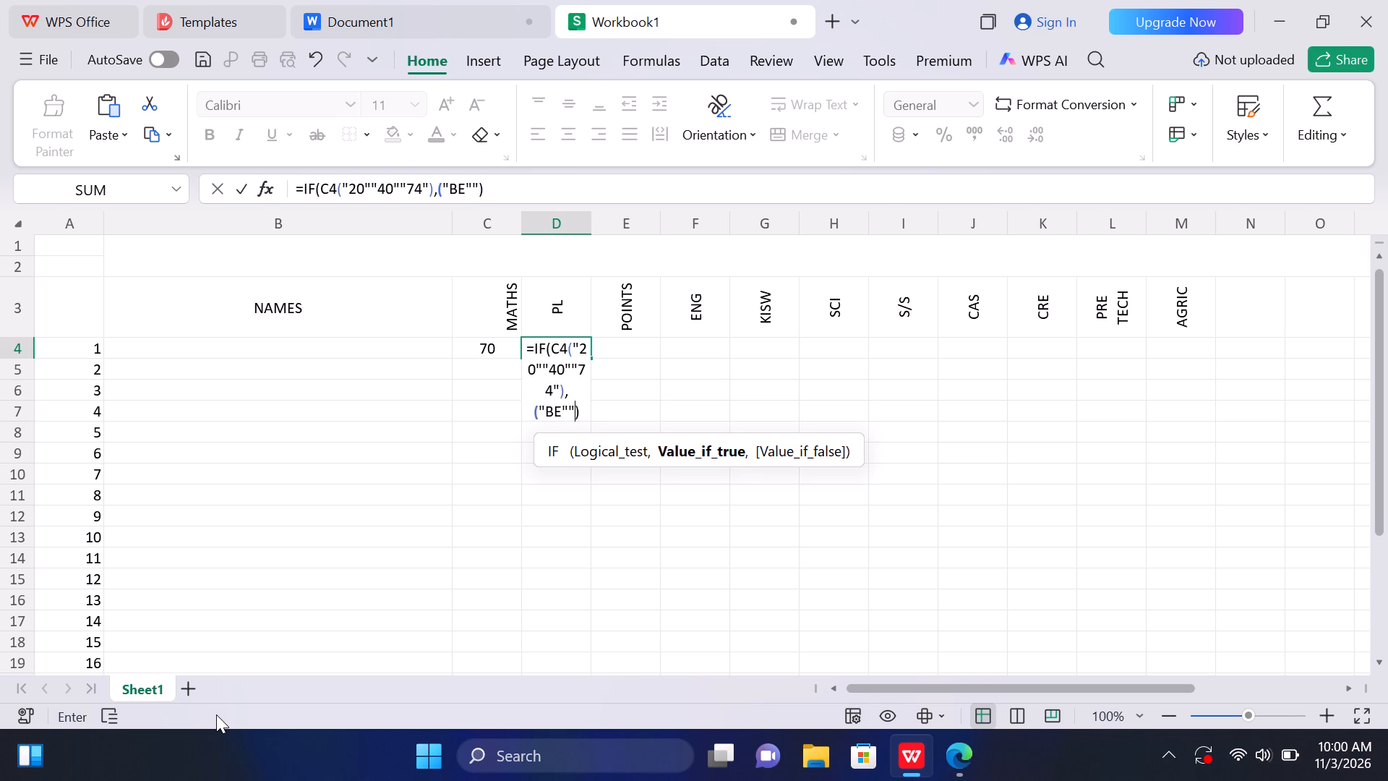
pyautogui.write('AE')
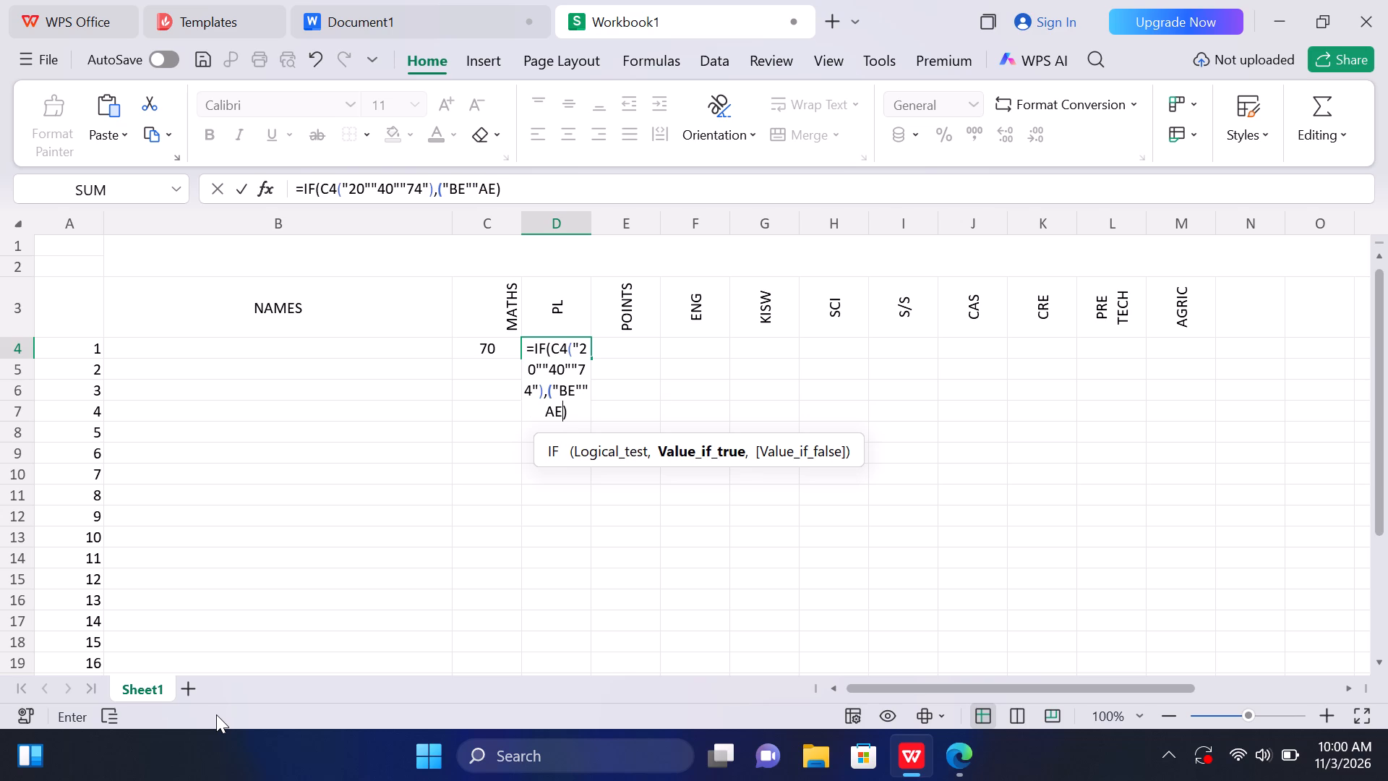
pyautogui.hotkey('shift', '"')
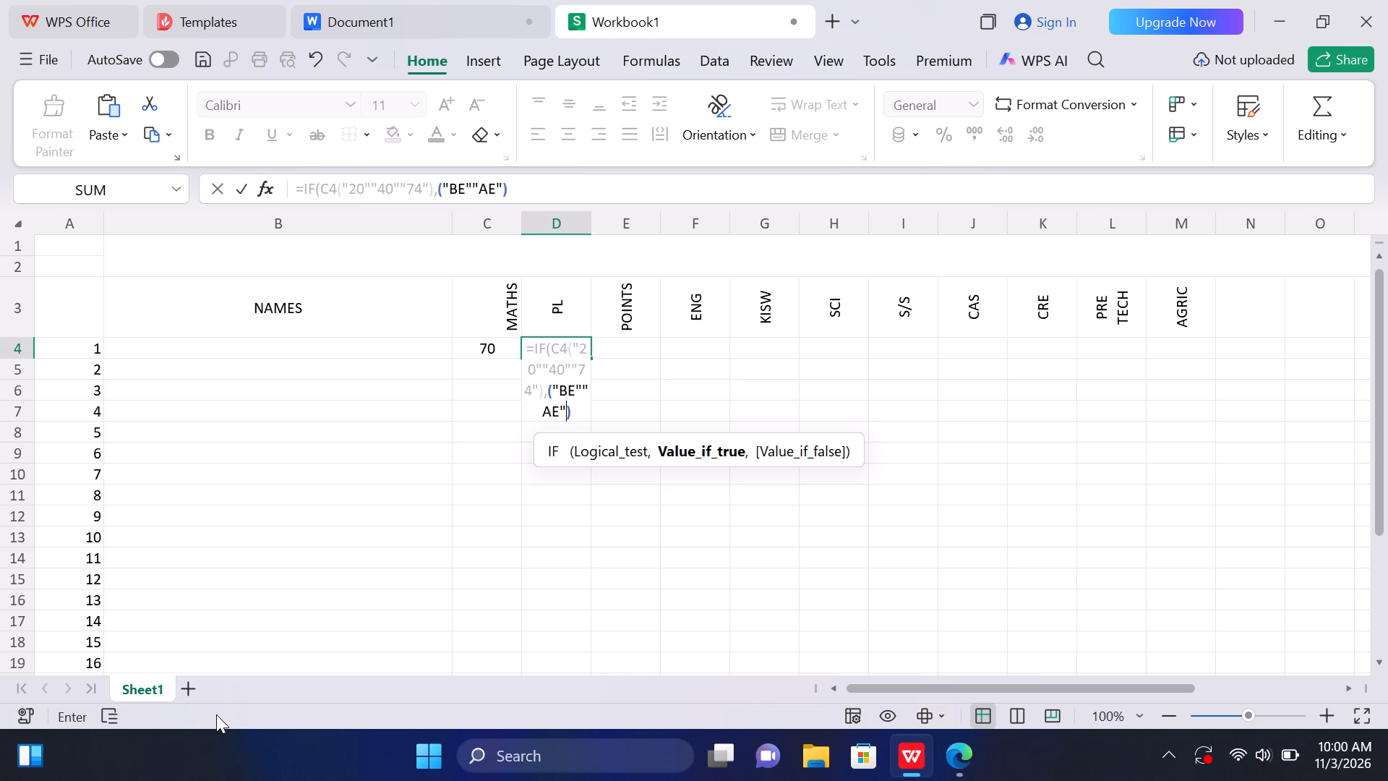
# Extend the level list with "ME" and "EE", close the IF formula's brackets, and enter it in D4.
pyautogui.hotkey('shift', '"')
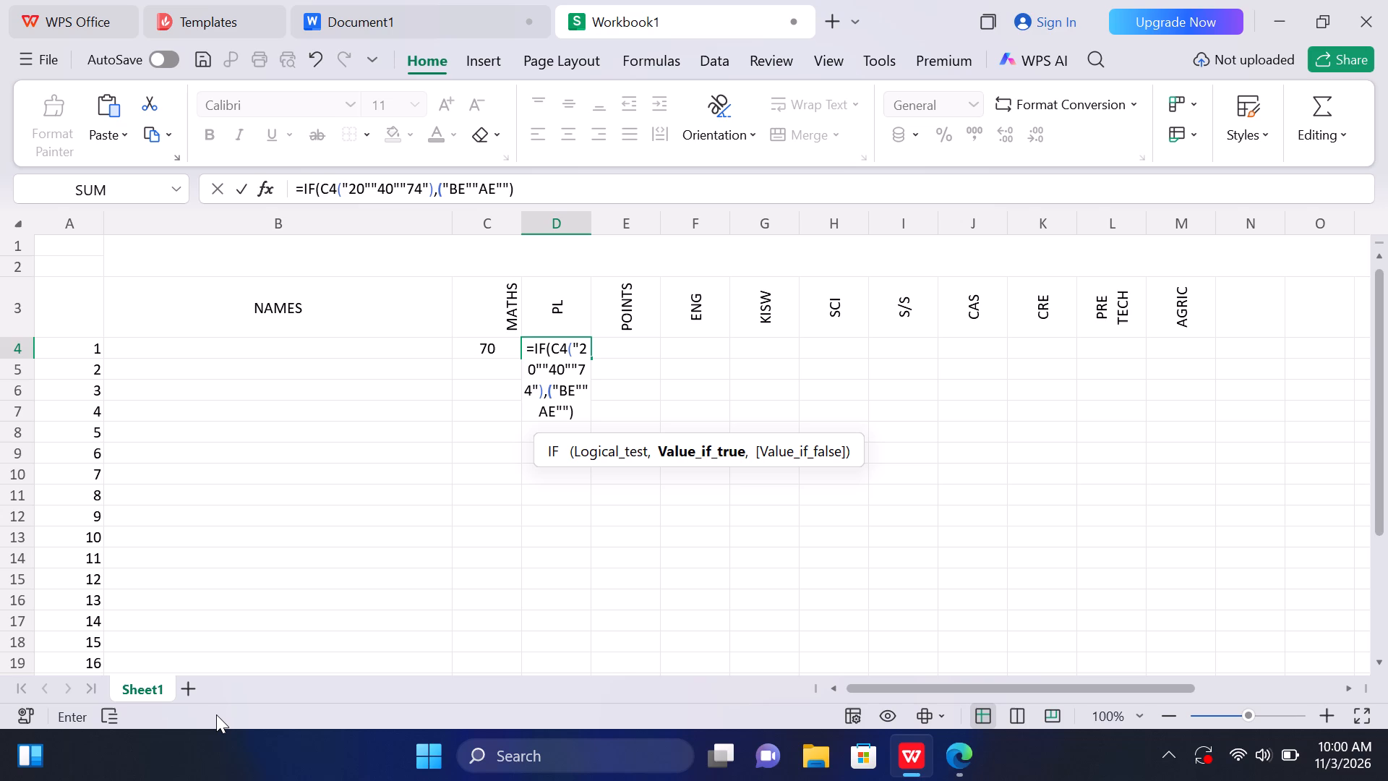
pyautogui.write('ME')
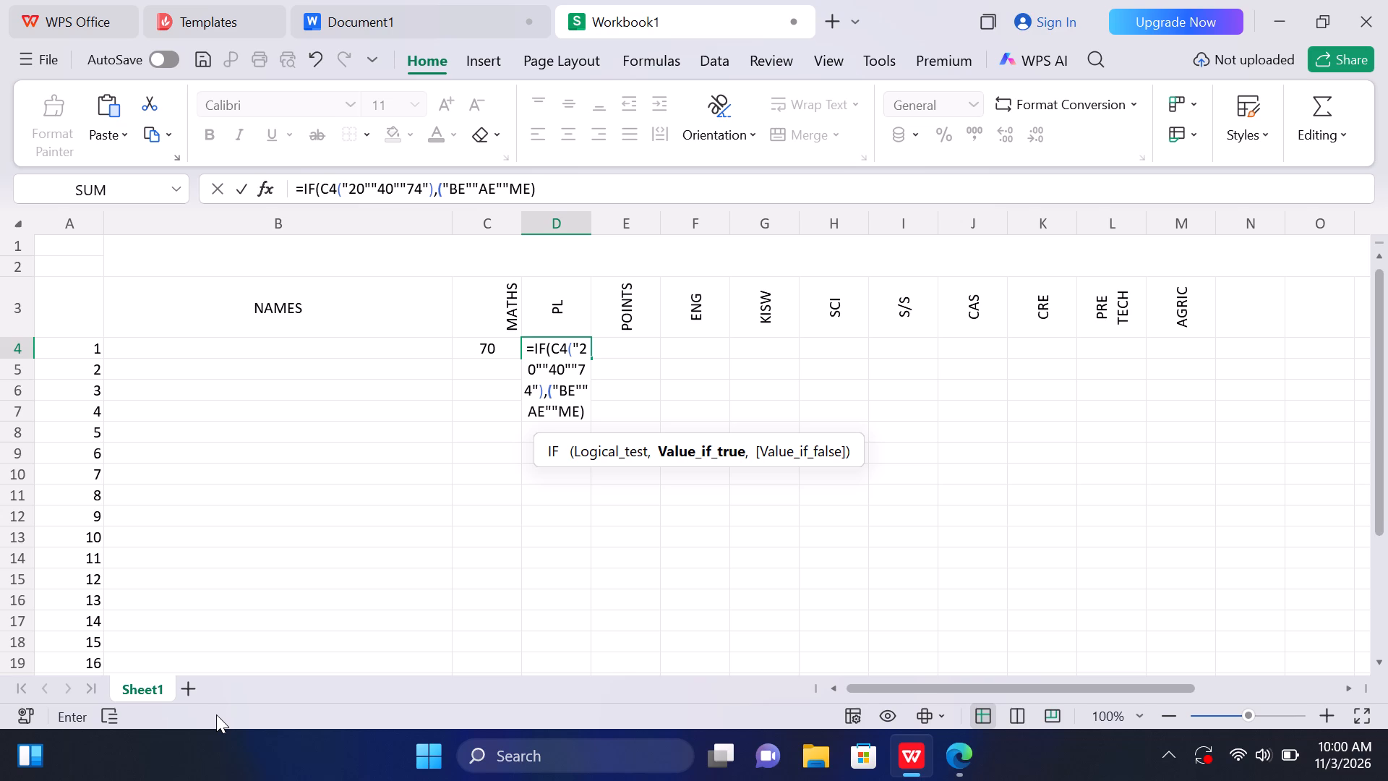
pyautogui.hotkey('shift', '"')
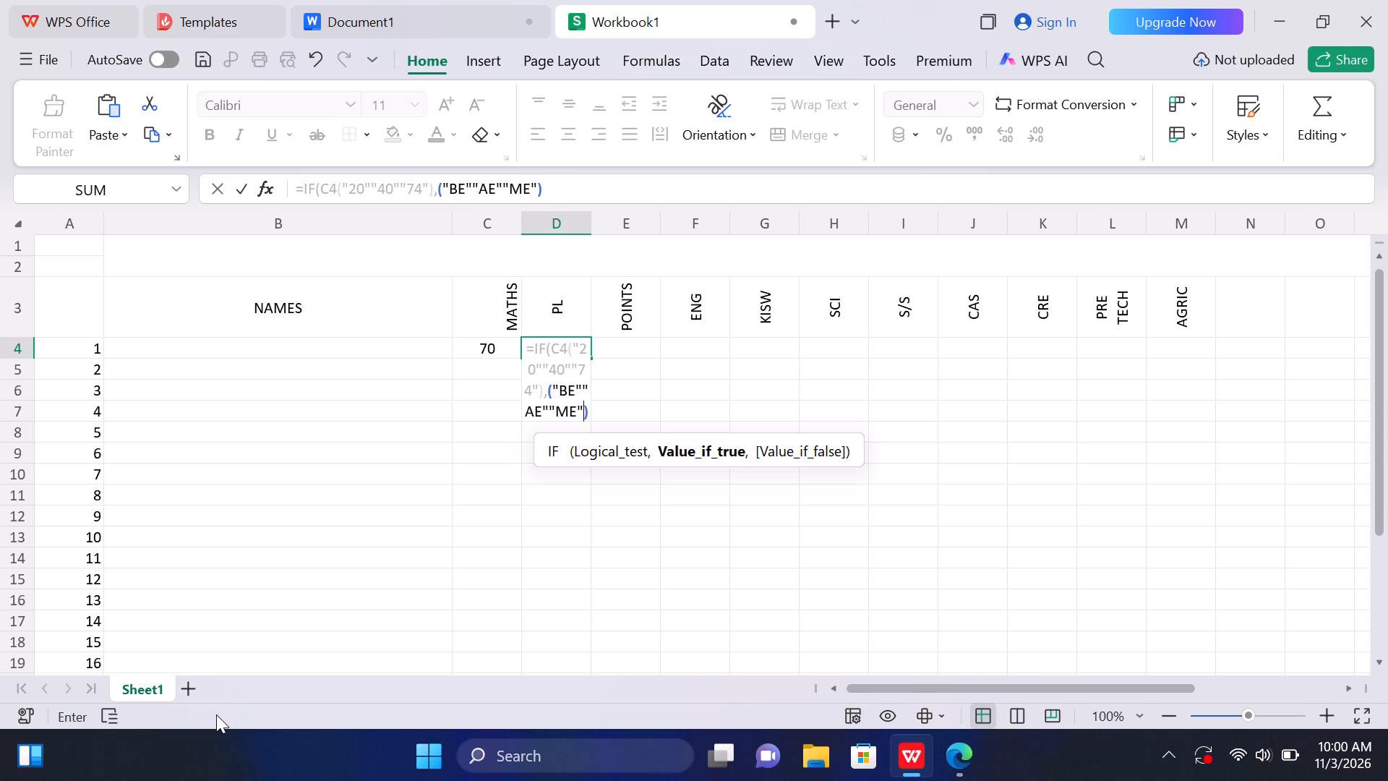
pyautogui.hotkey('shift', '"')
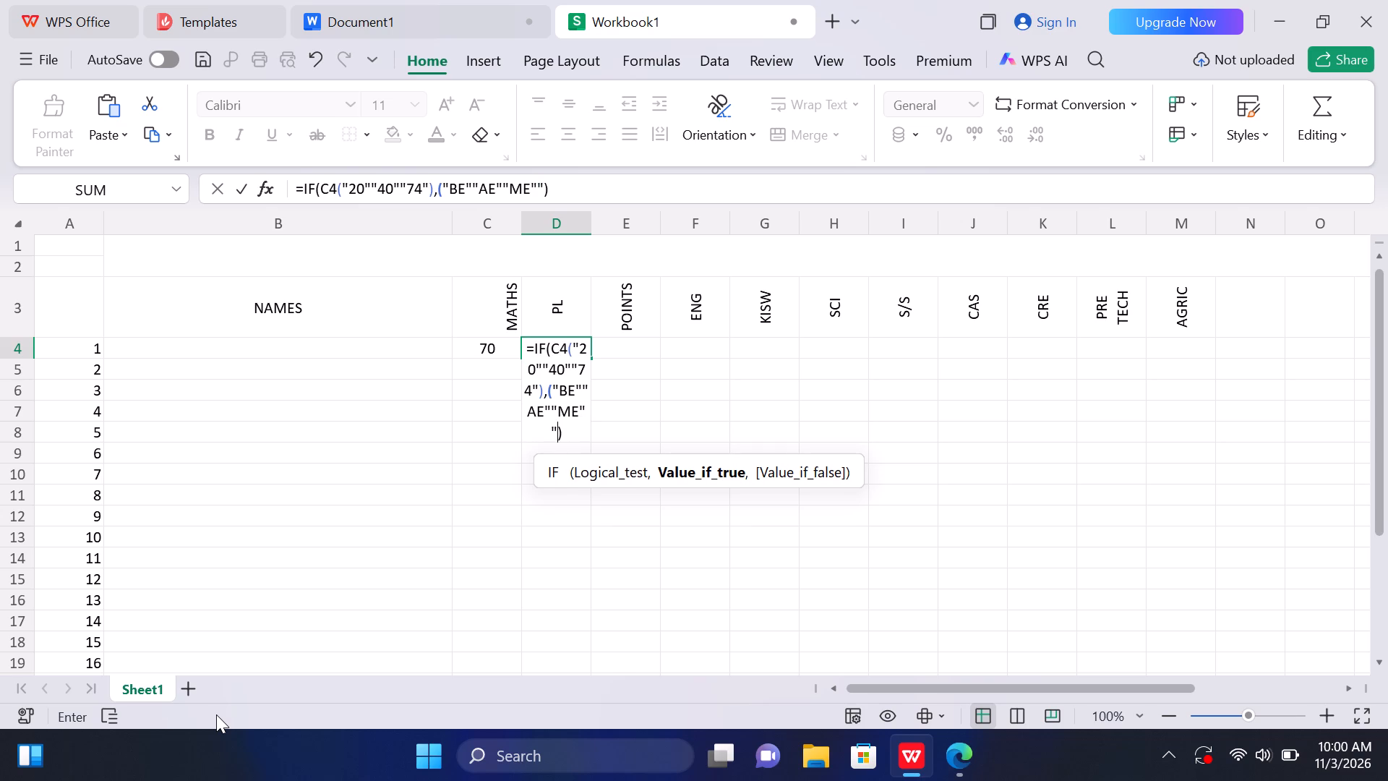
pyautogui.write('EE')
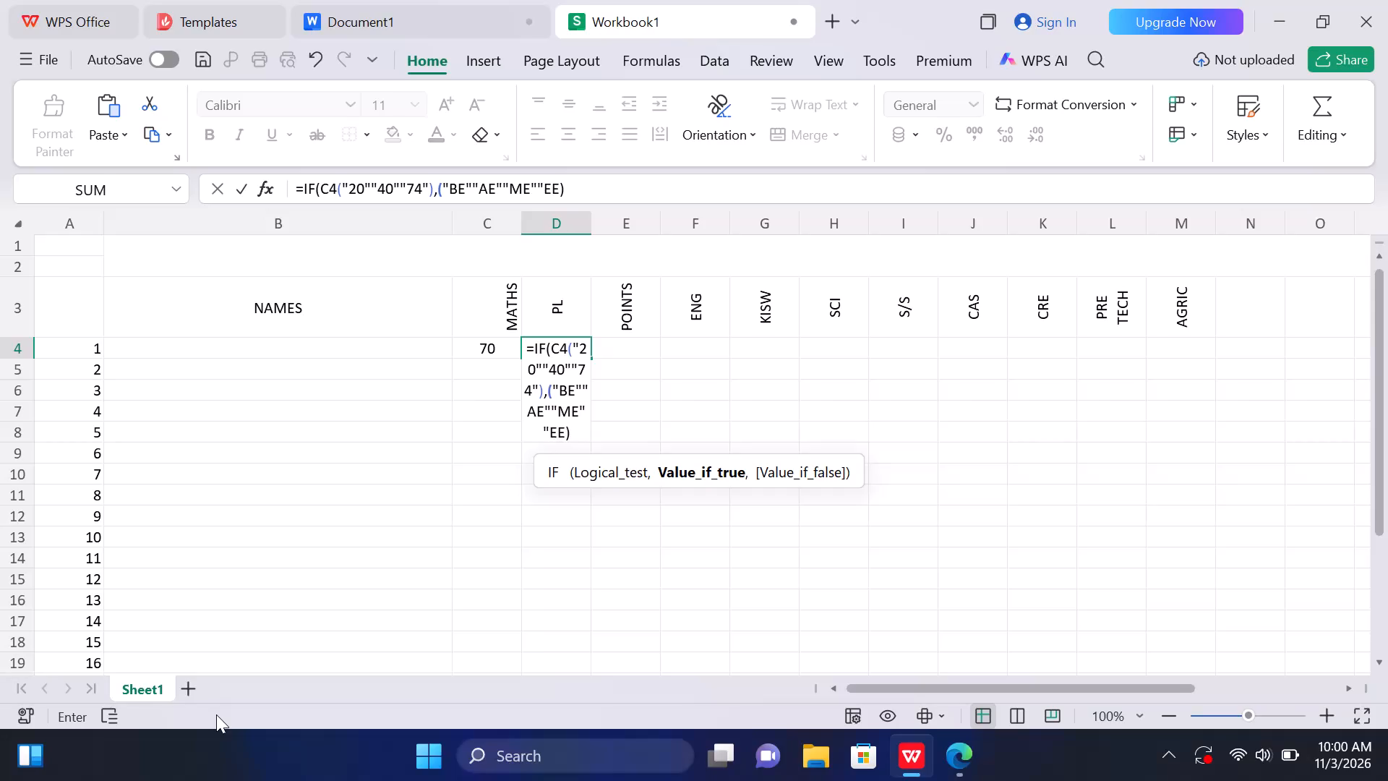
pyautogui.hotkey('shift', '"')
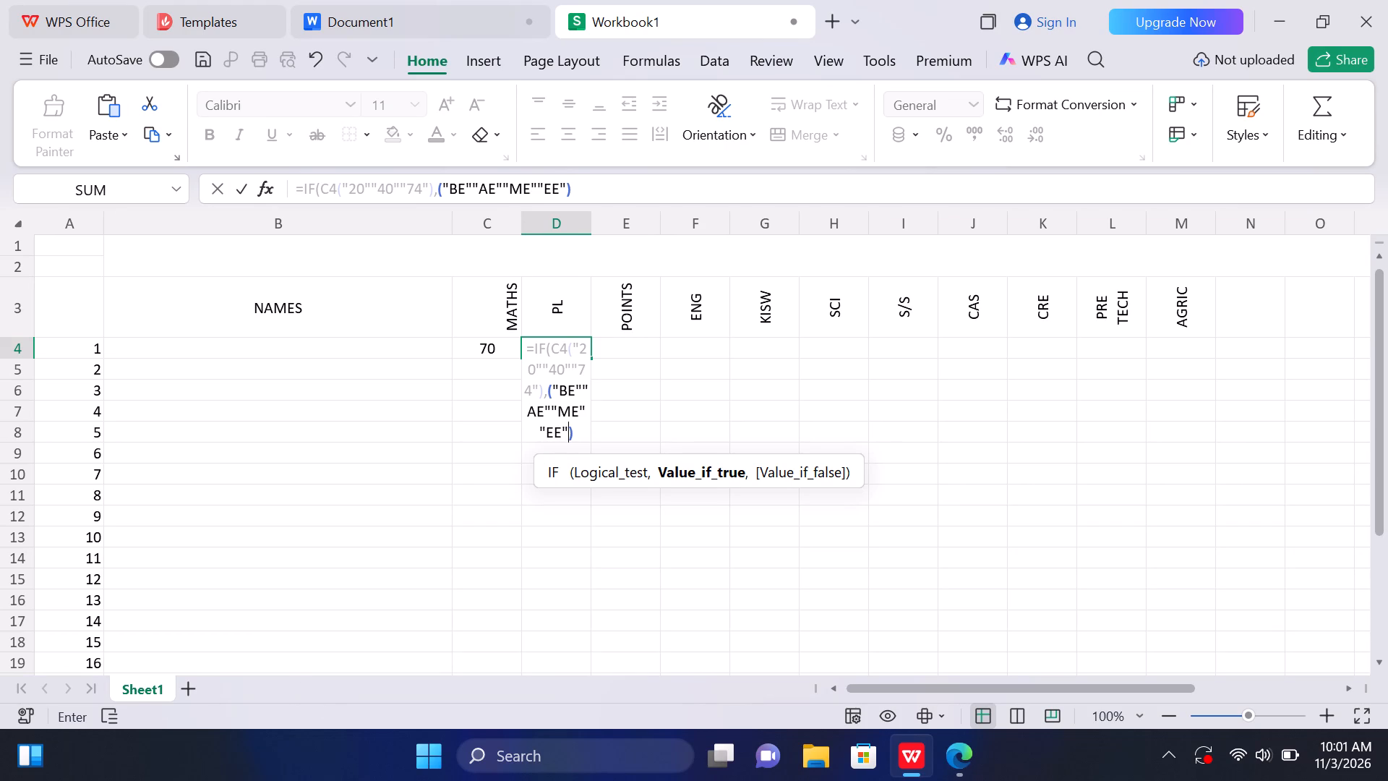
pyautogui.click(579, 192)
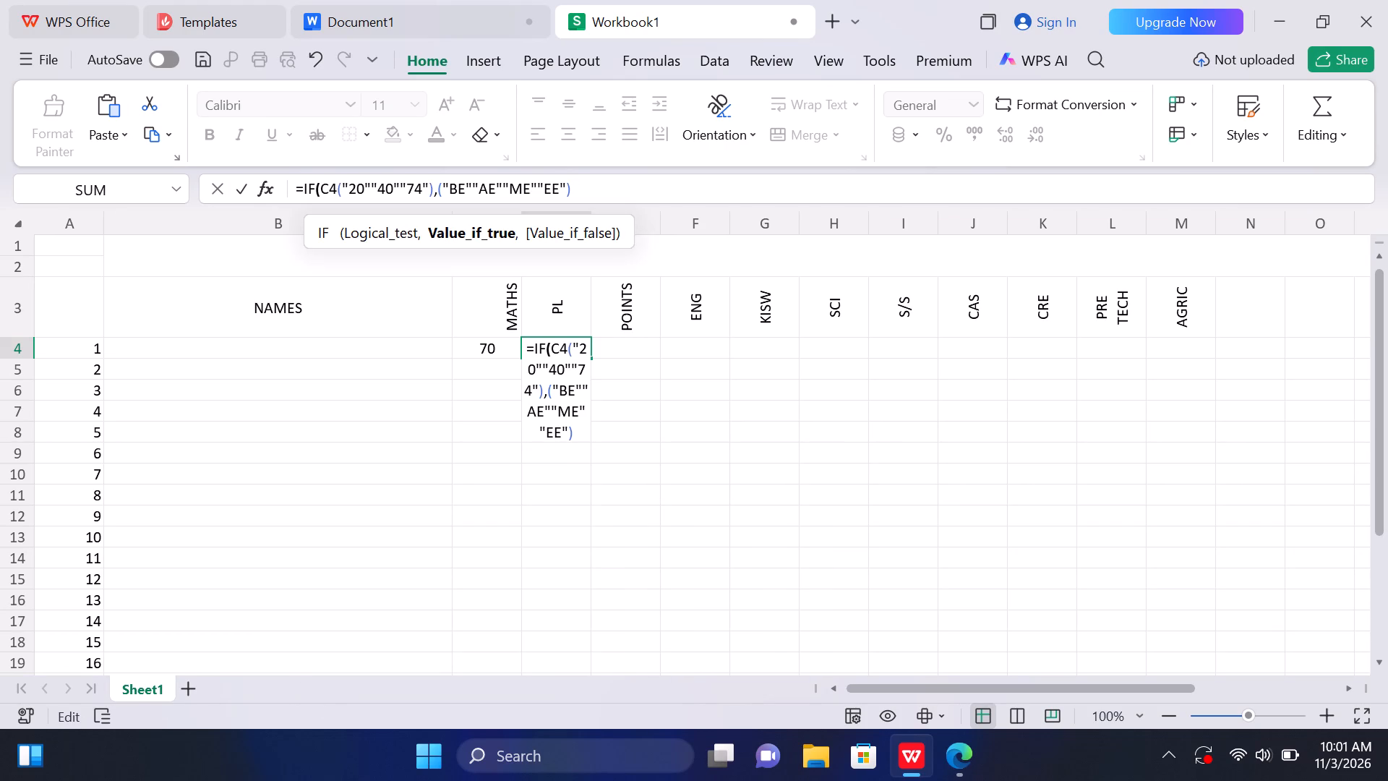
pyautogui.hotkey('shift', ')')
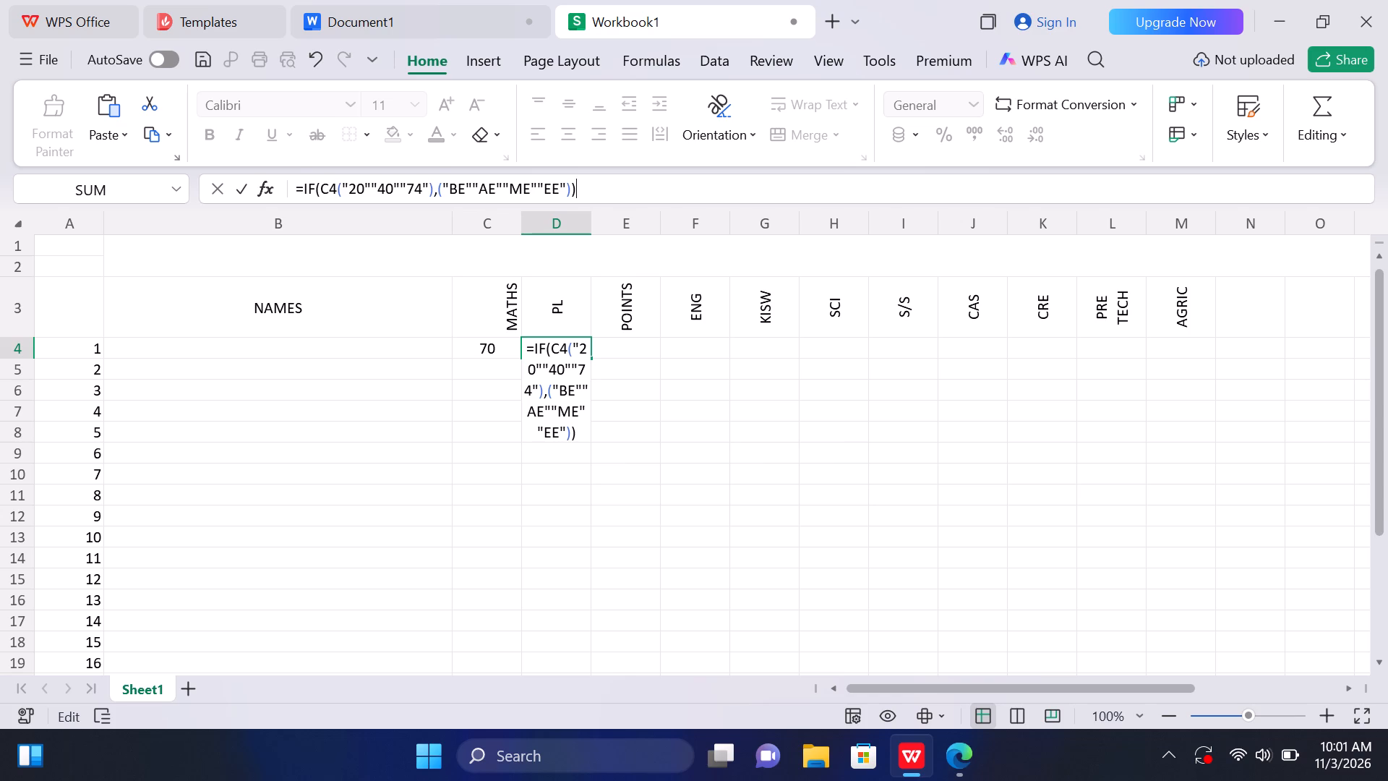
pyautogui.press('Return')
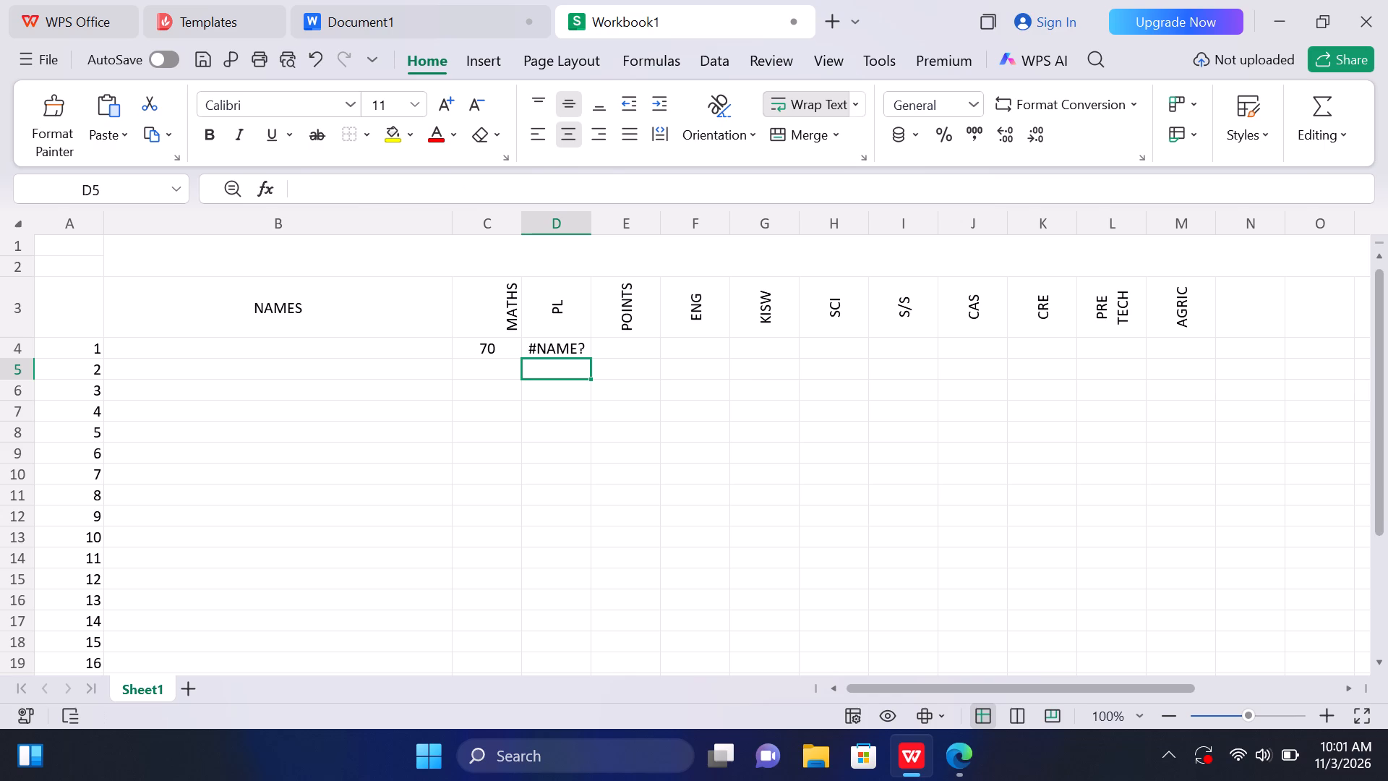
# Add "100" after "74" in the logical test's mark list in D4 and enter the formula again.
pyautogui.click(554, 354)
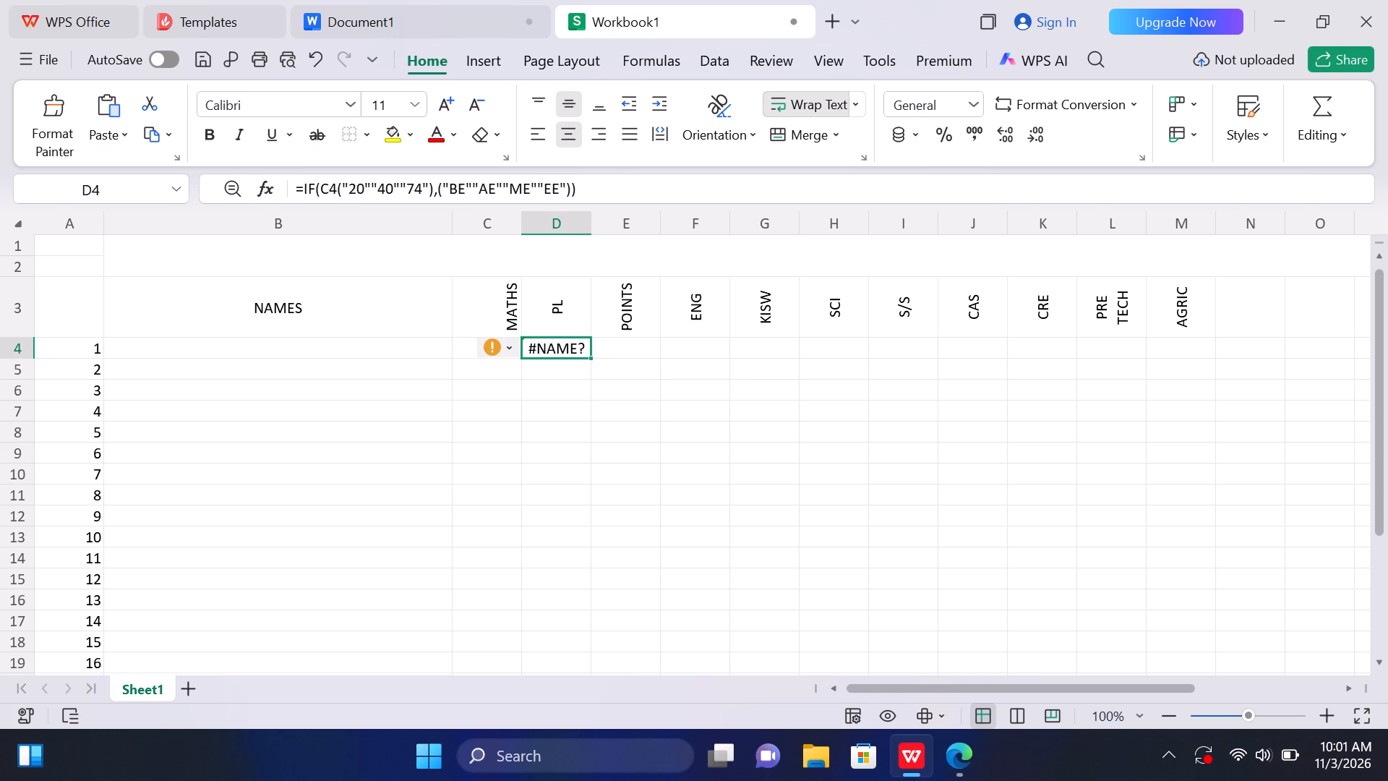
pyautogui.click(428, 184)
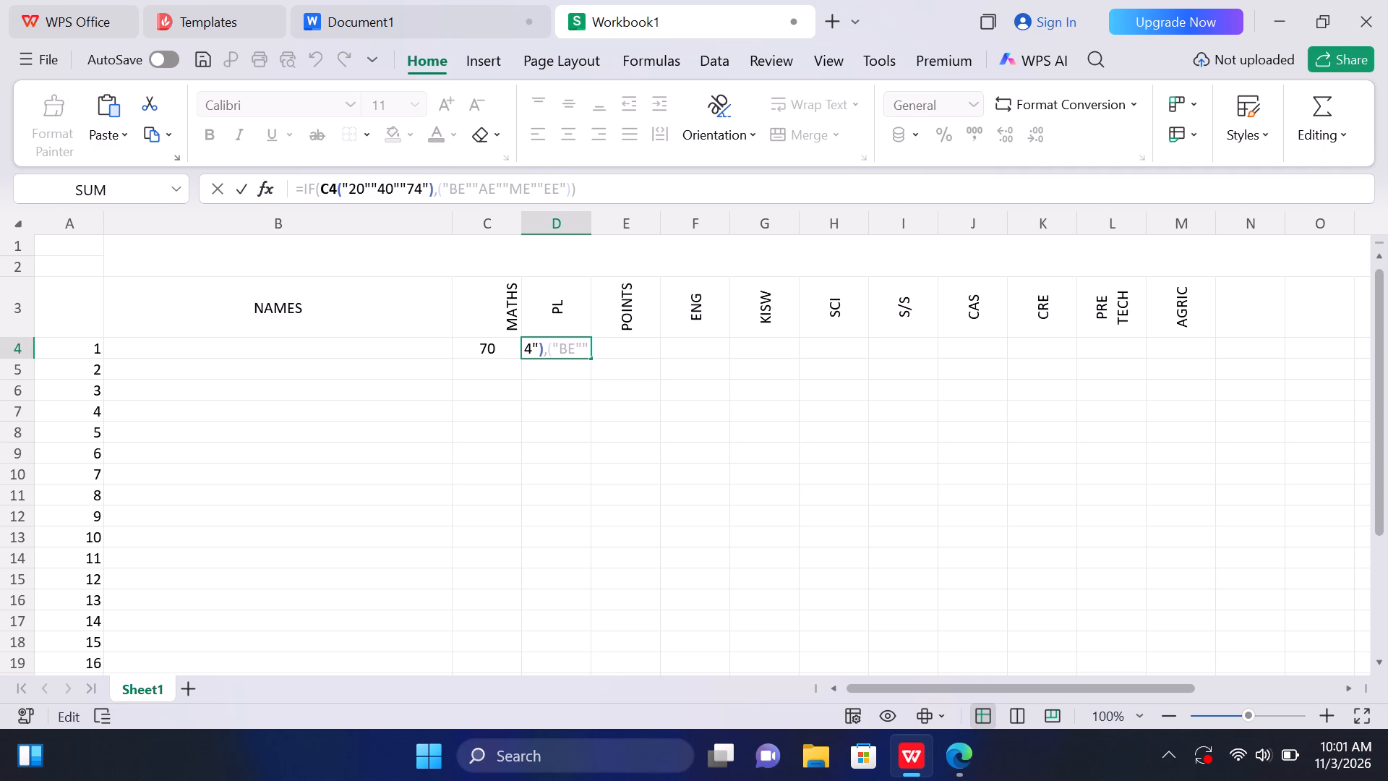
pyautogui.hotkey('shift', '"')
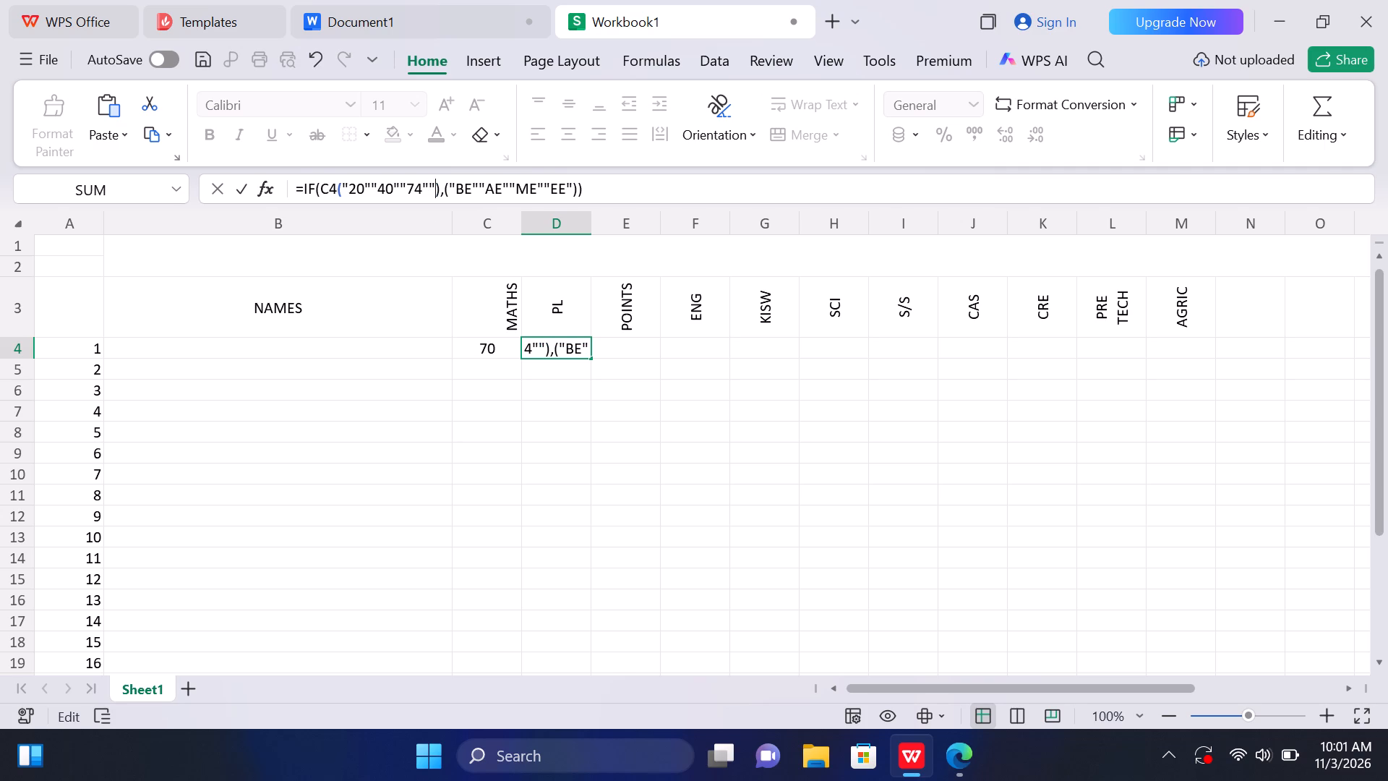
pyautogui.write('100')
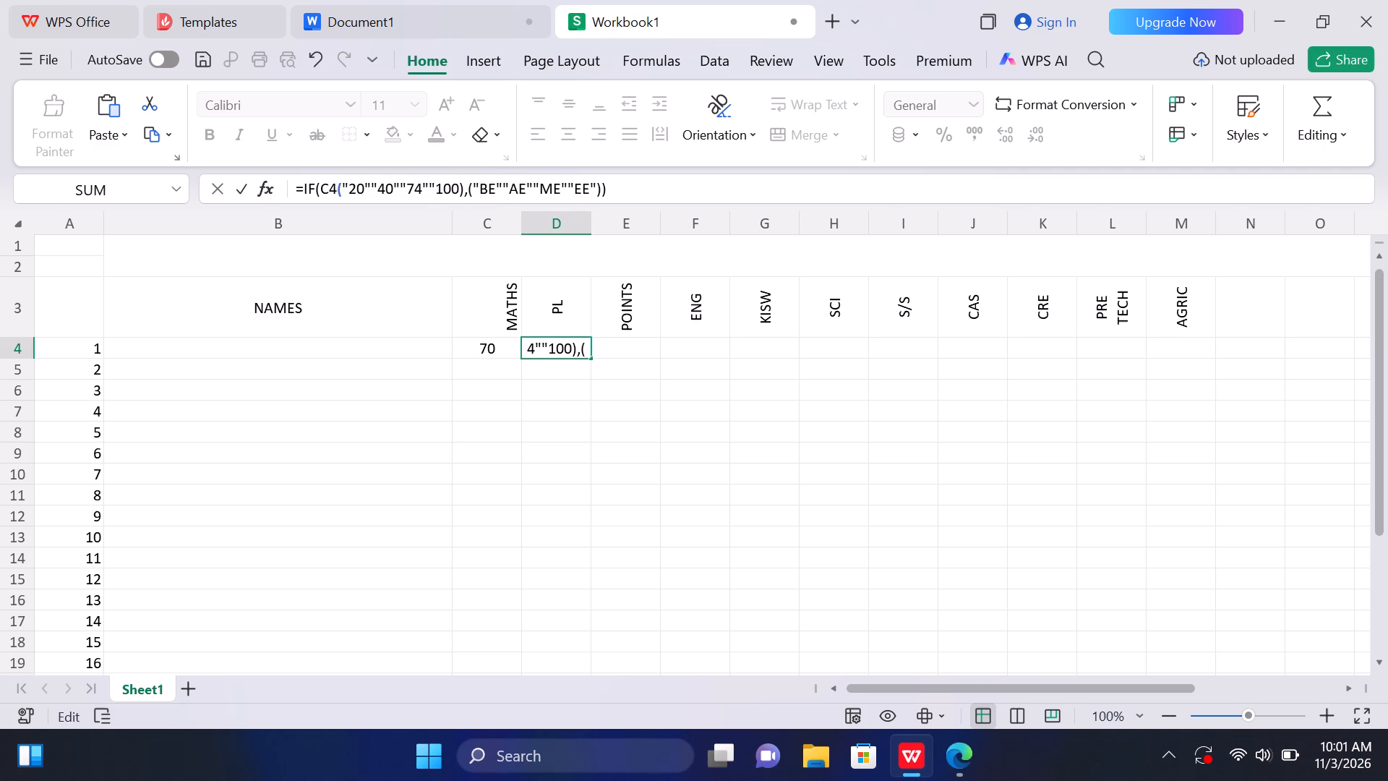
pyautogui.hotkey('shift', '"')
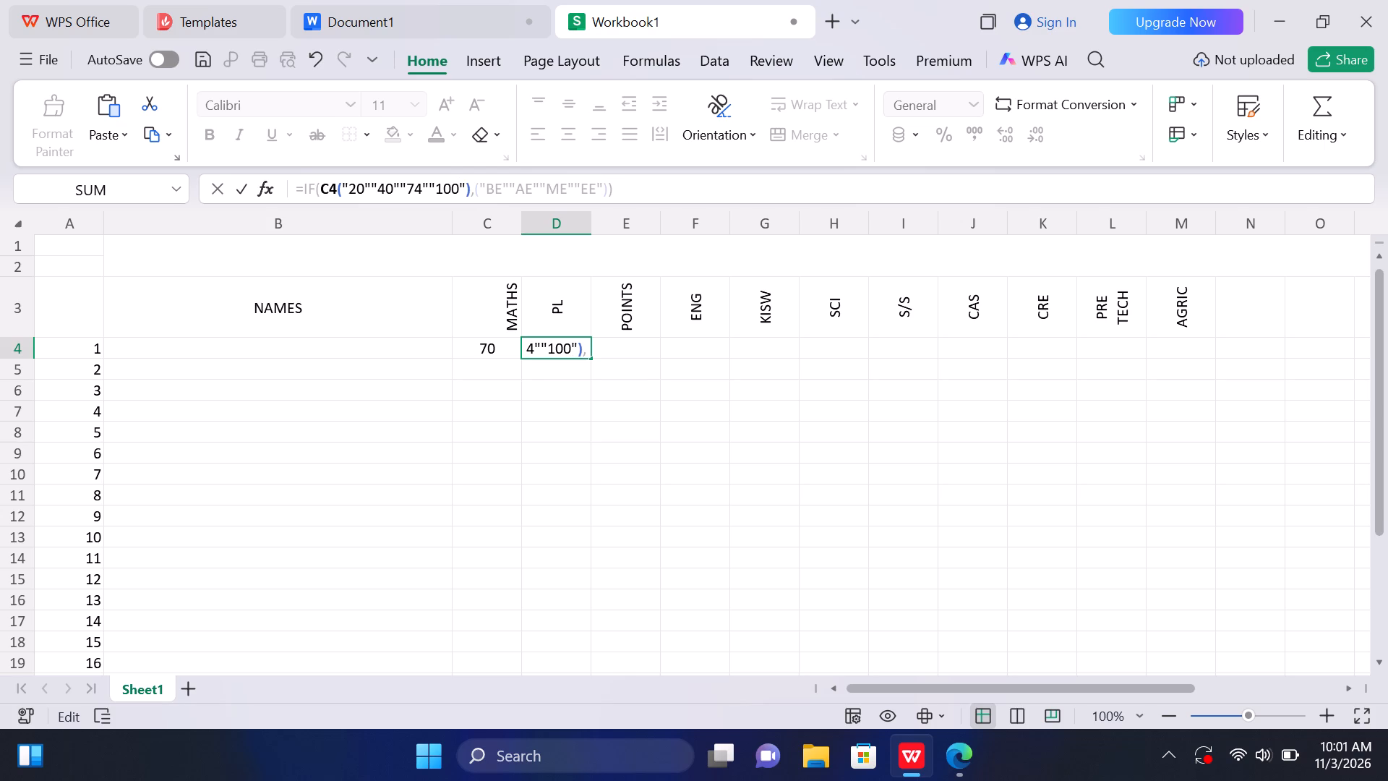
pyautogui.click(428, 184)
pyautogui.press('Return')
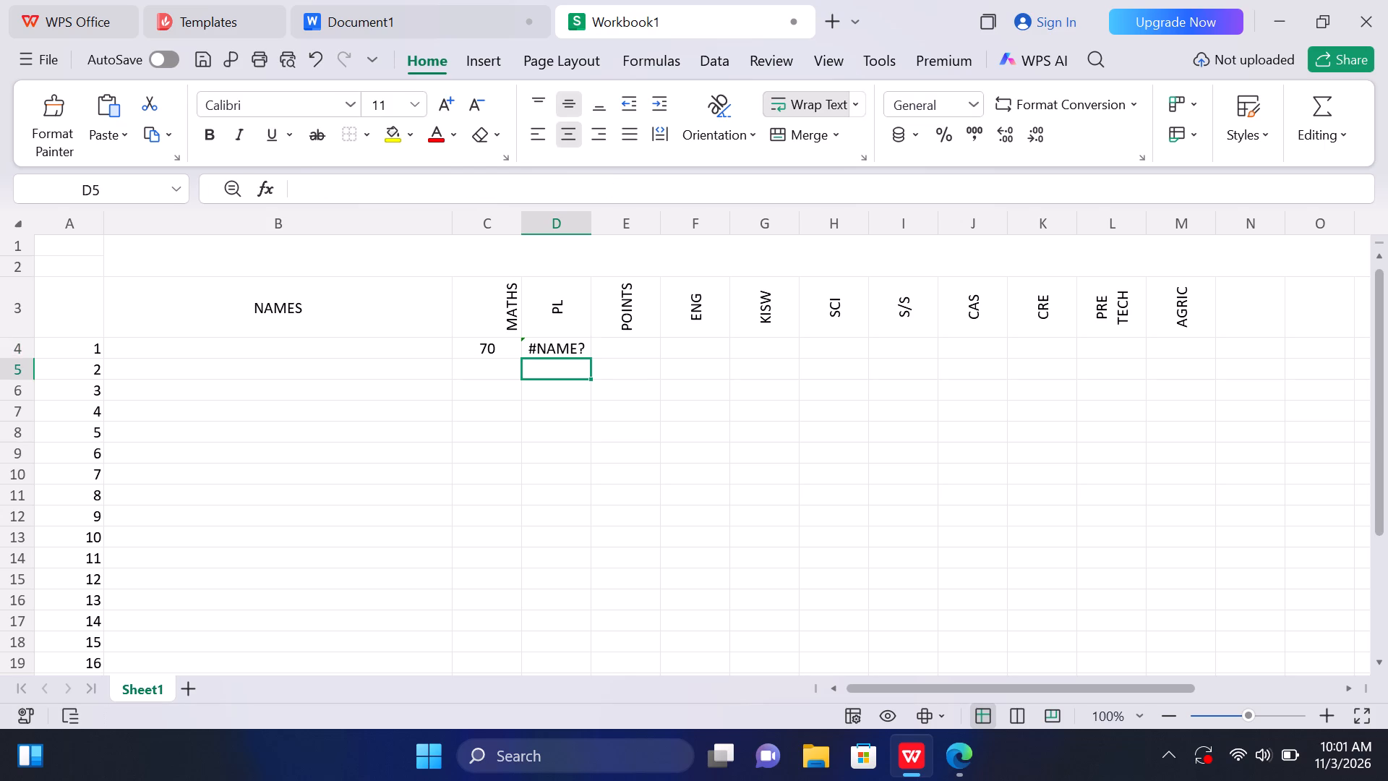
# Change the first two marks in D4's logical test to the thresholds ">0" and ">20".
pyautogui.click(563, 349)
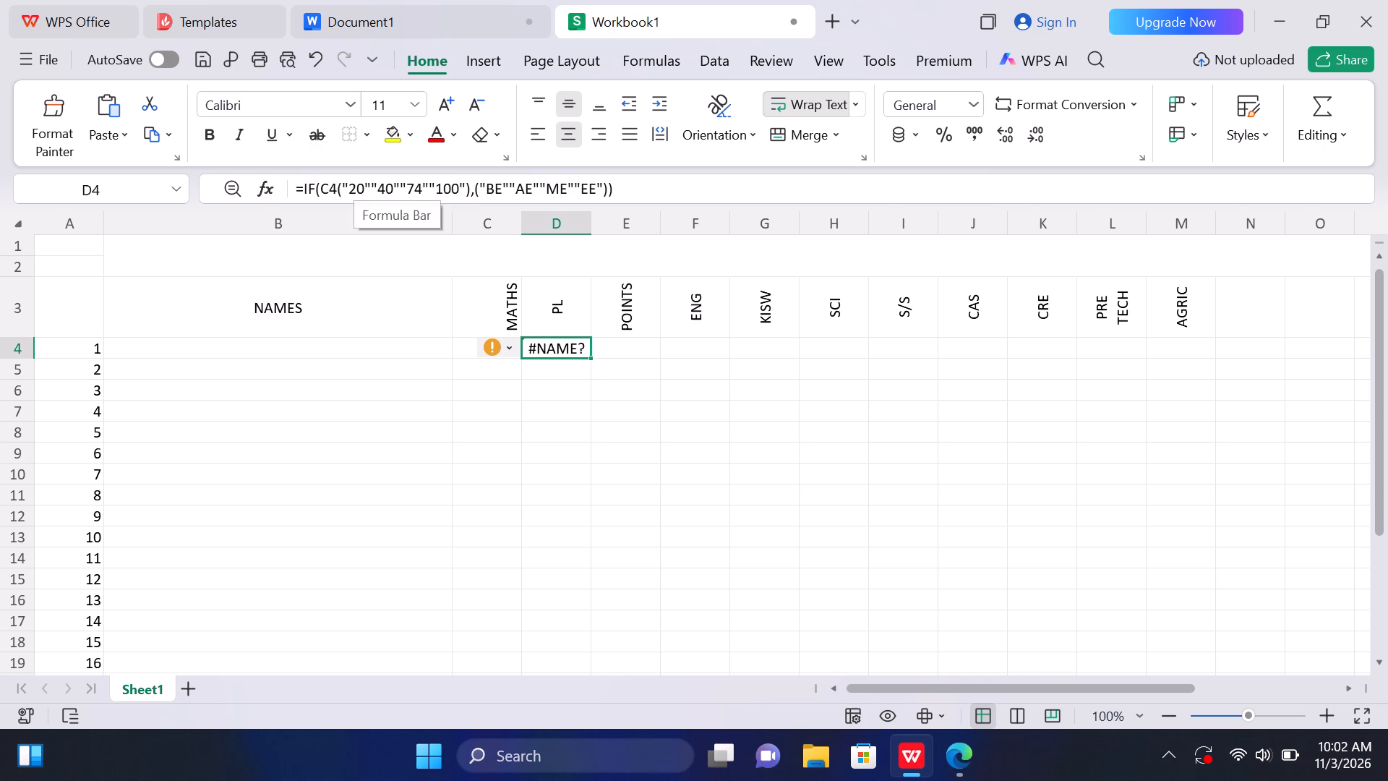
pyautogui.click(355, 184)
pyautogui.press('BackSpace')
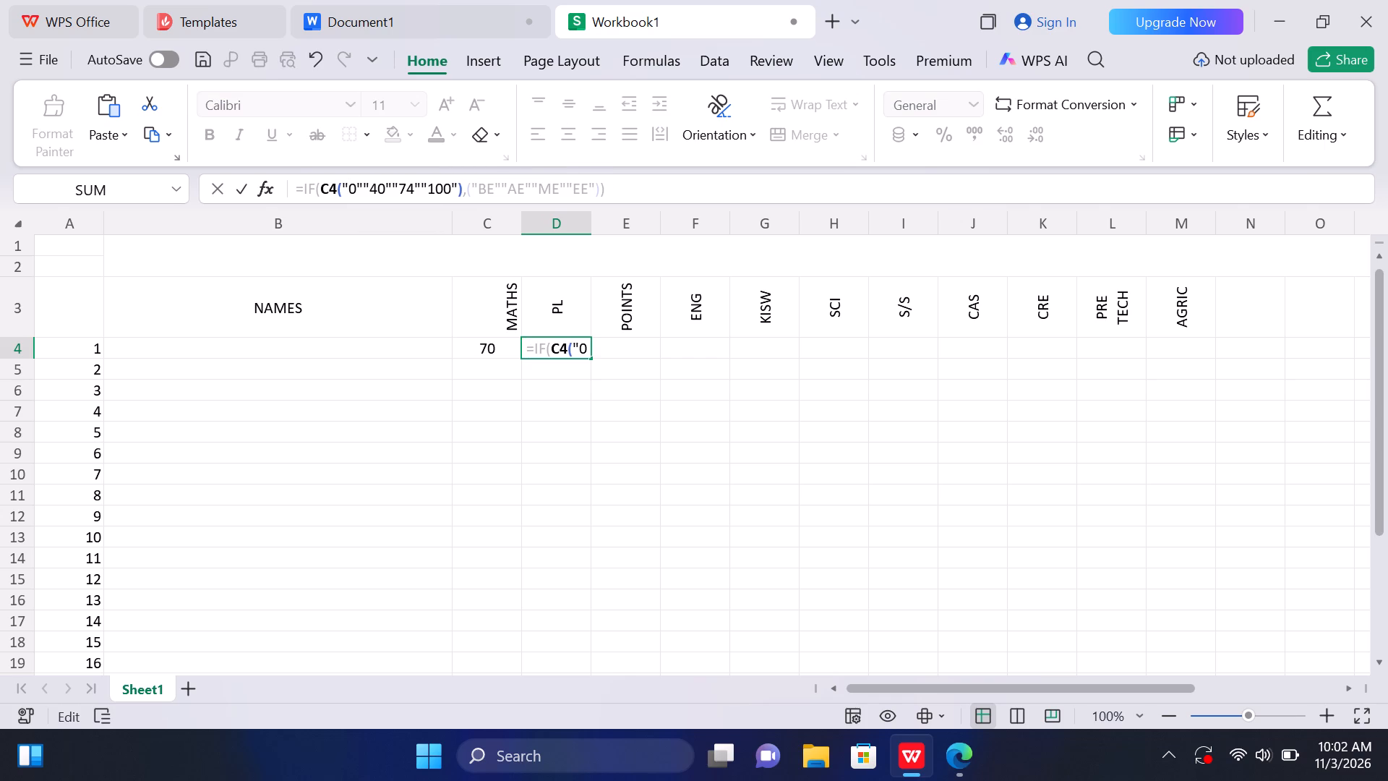
pyautogui.press('.')
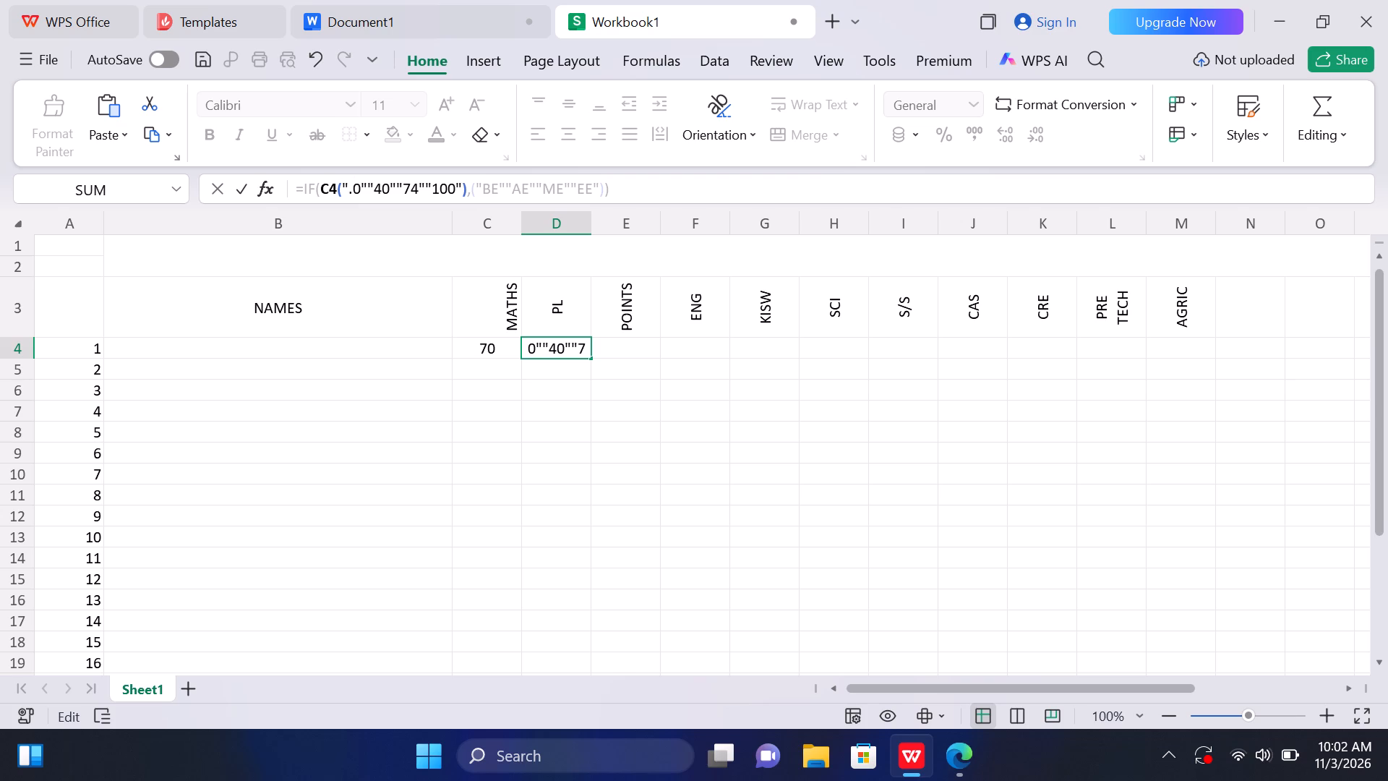
pyautogui.press('BackSpace')
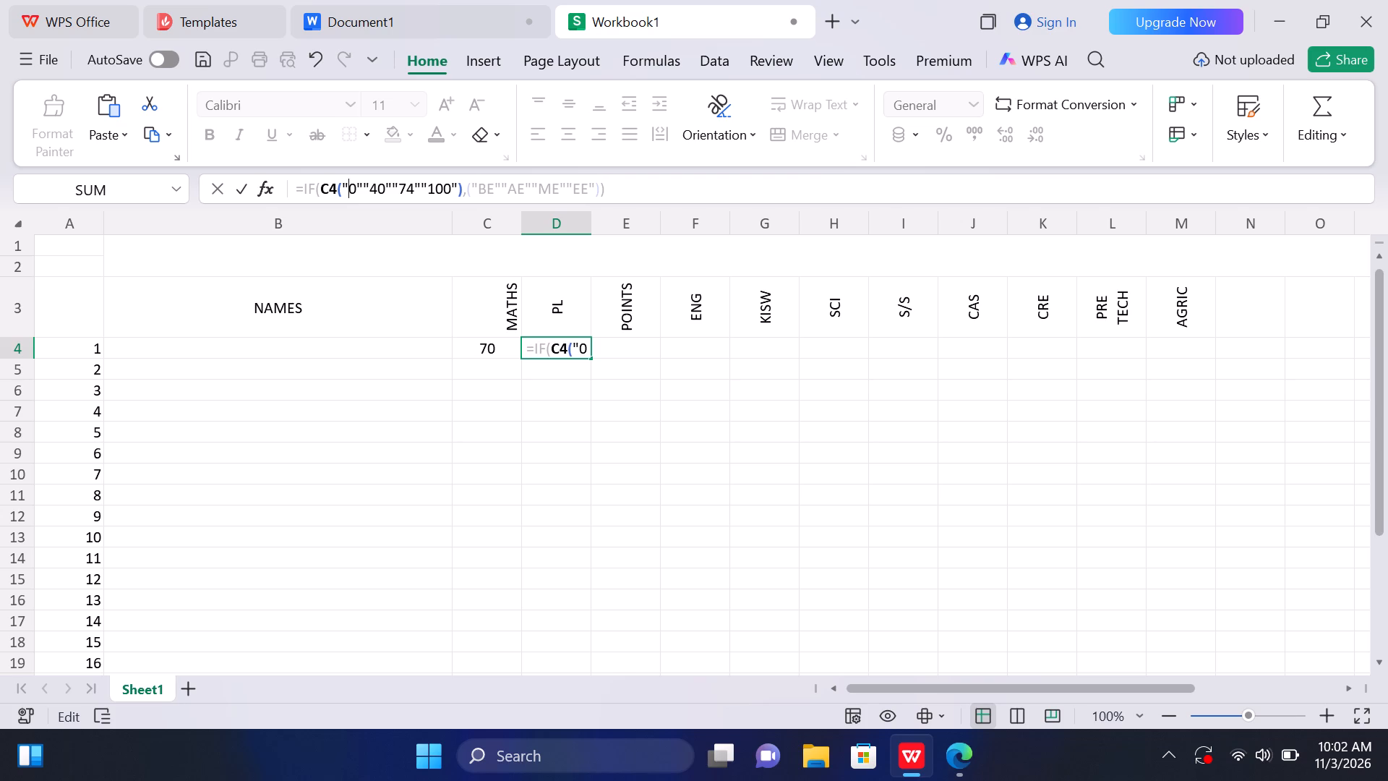
pyautogui.hotkey('shift', '>')
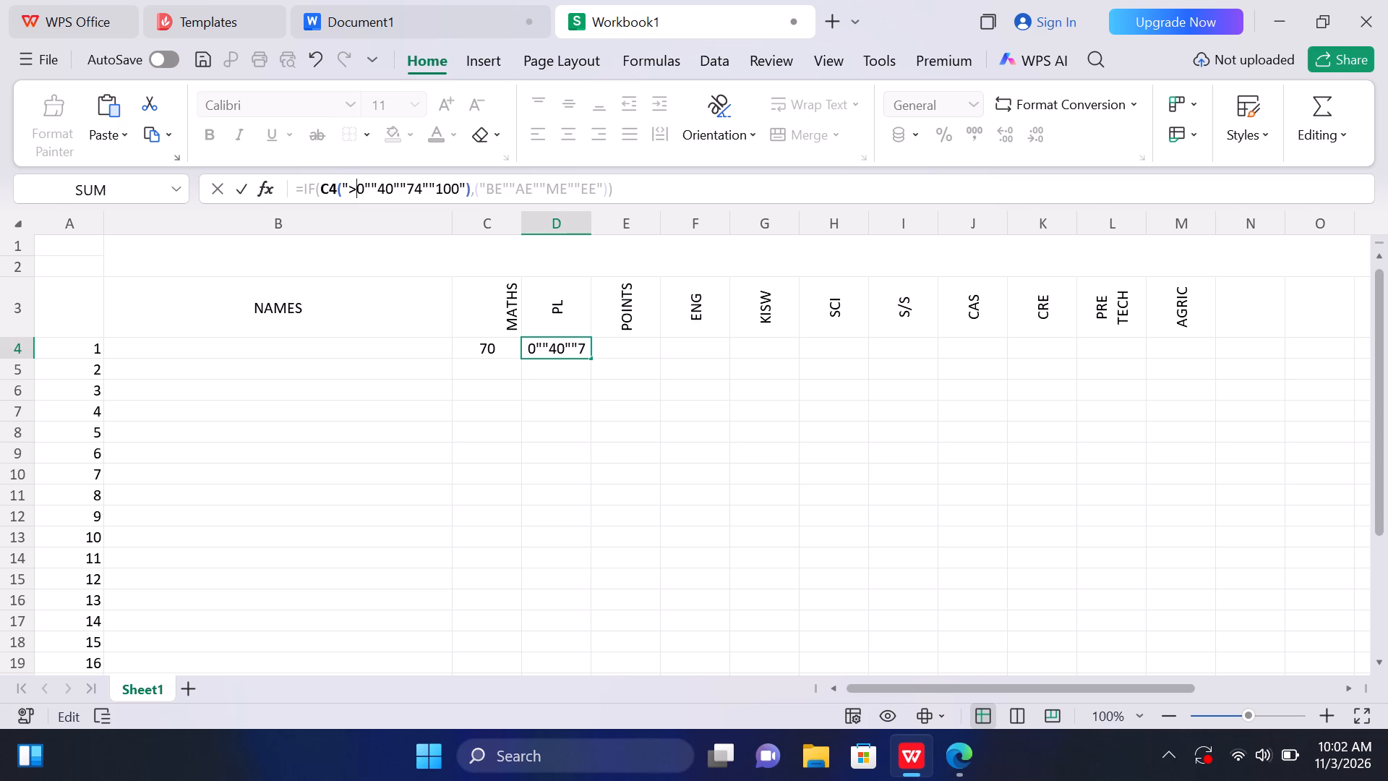
pyautogui.click(380, 187)
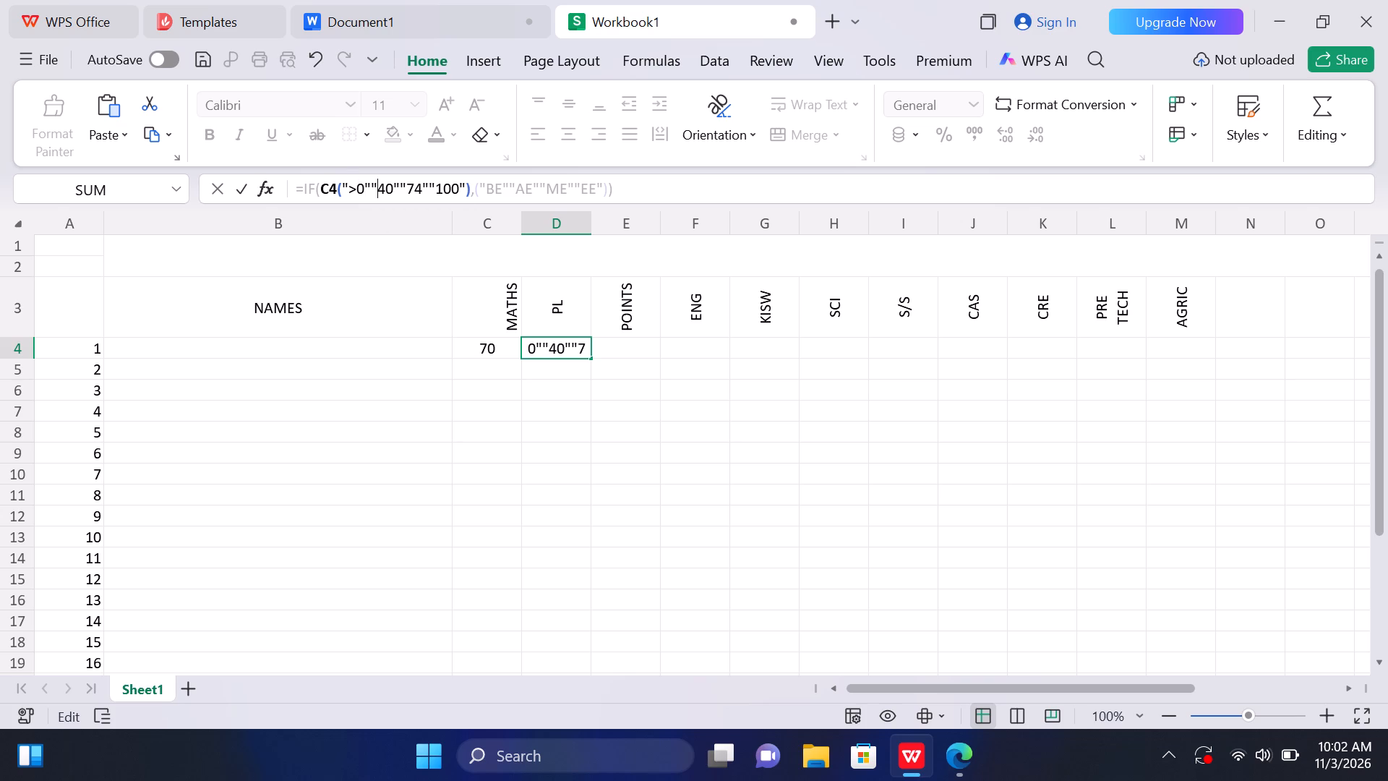
pyautogui.click(386, 188)
pyautogui.press('BackSpace')
pyautogui.hotkey('shift', '>')
pyautogui.press('2')
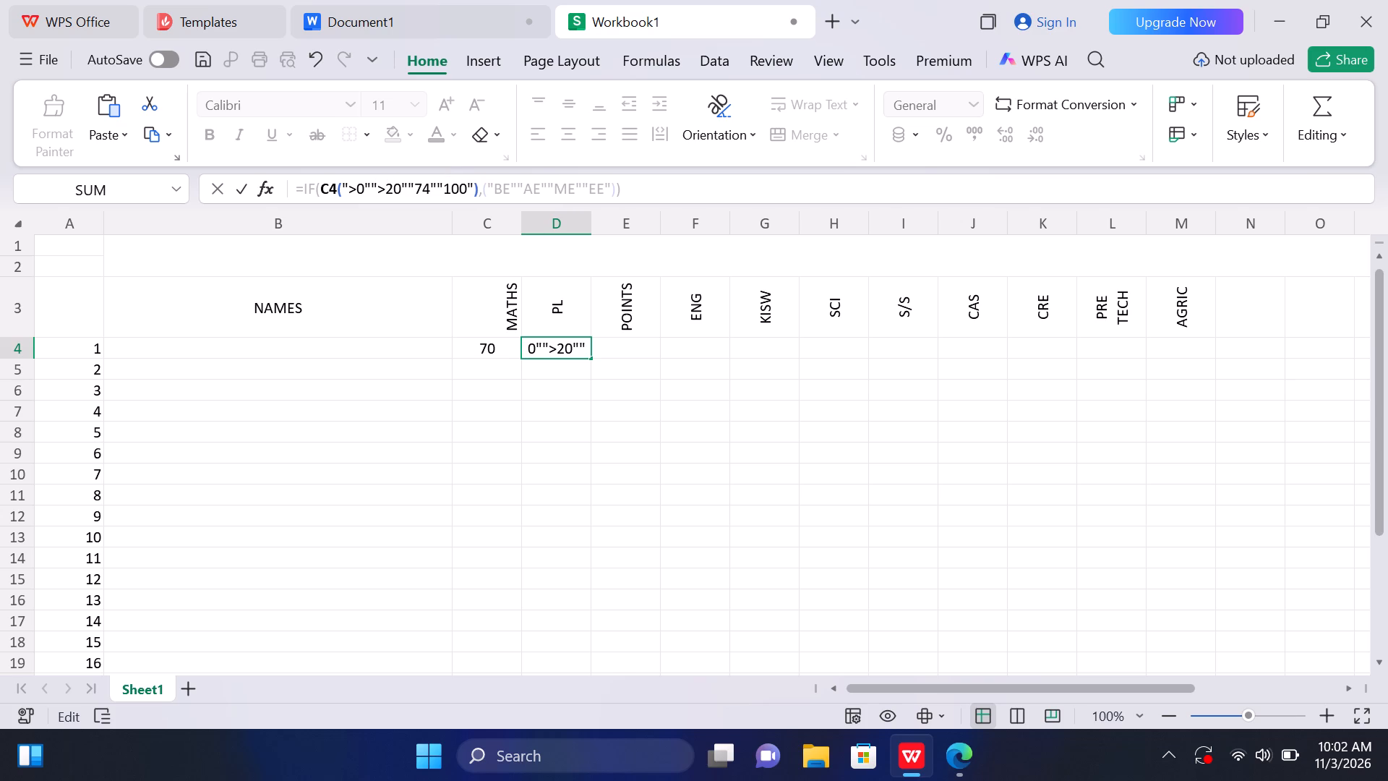
# Replace the third mark, "74", in D4's logical test with the threshold ">40".
pyautogui.click(418, 185)
pyautogui.click(421, 186)
pyautogui.press('BackSpace')
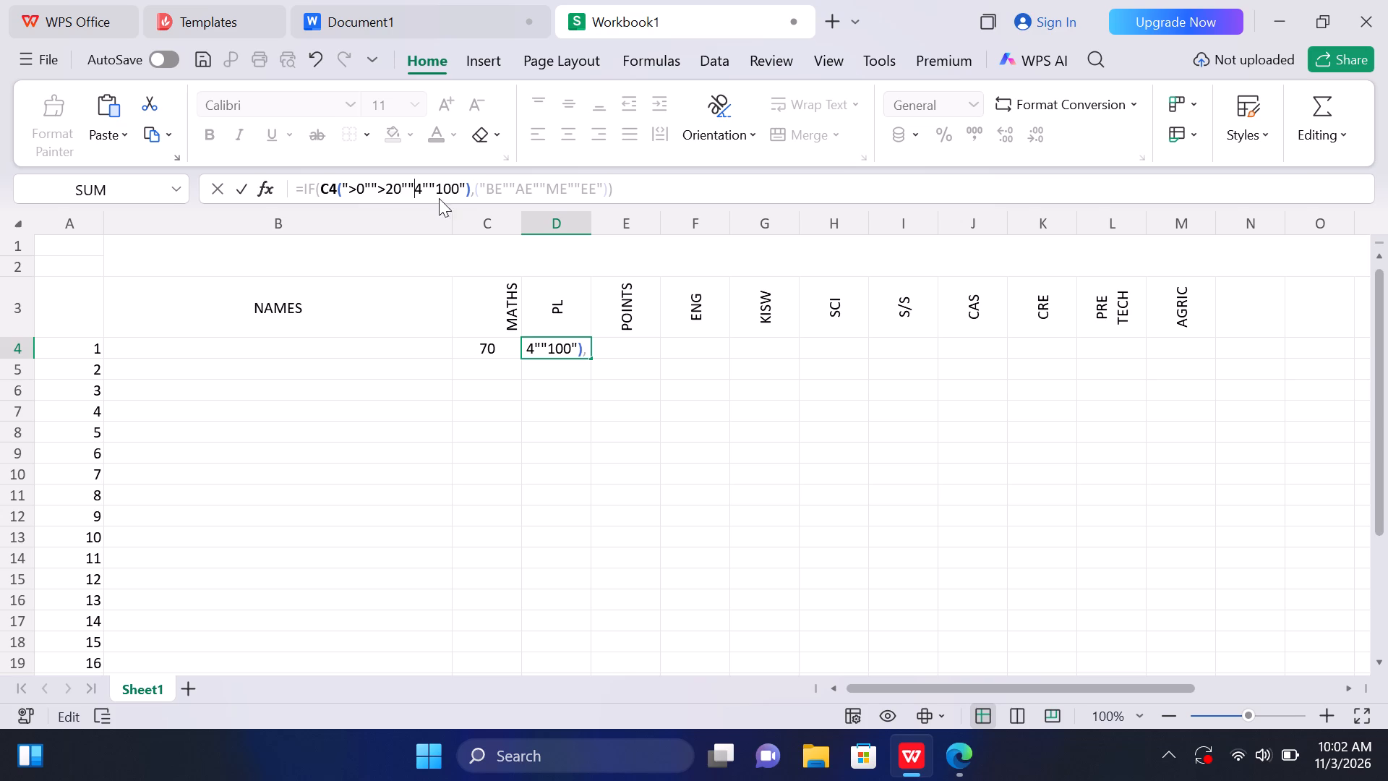
pyautogui.click(423, 190)
pyautogui.press('BackSpace')
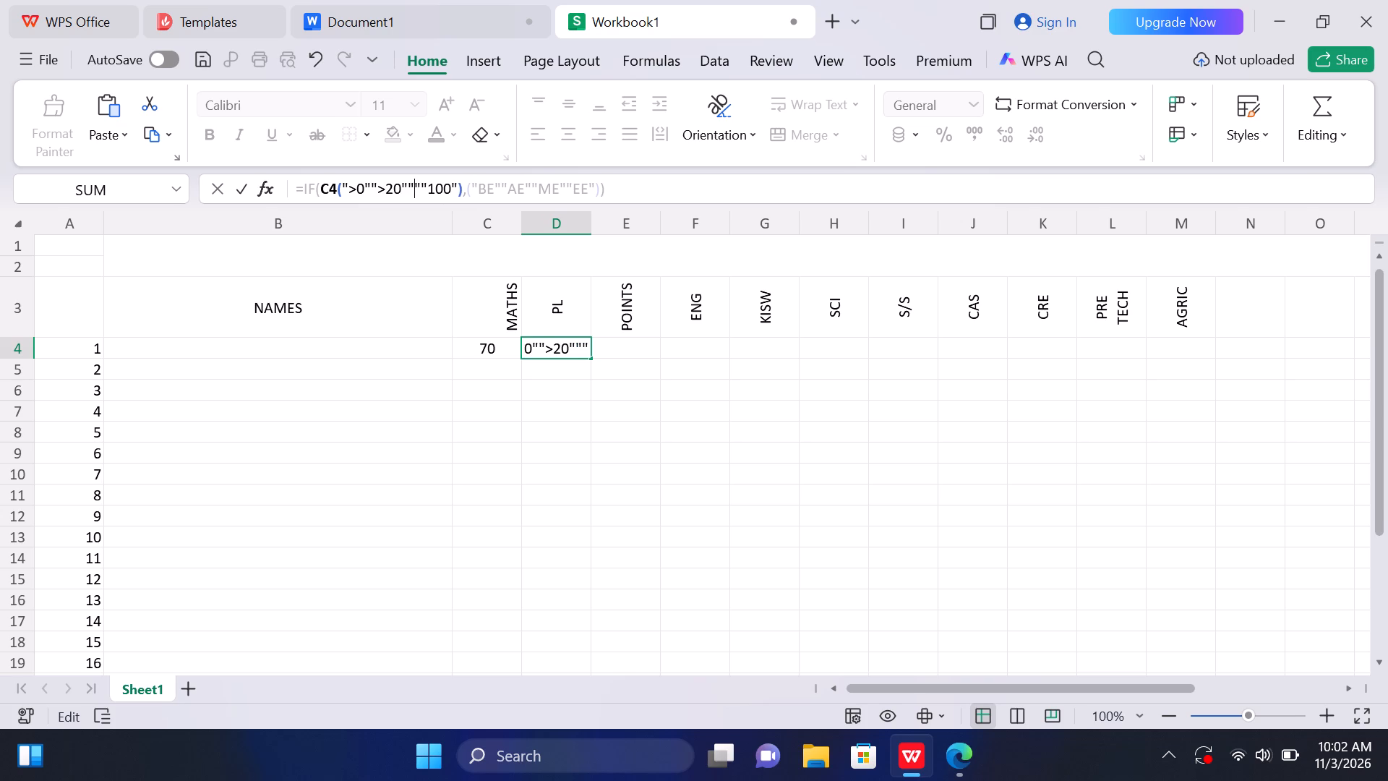
pyautogui.hotkey('shift', '>')
pyautogui.write('40')
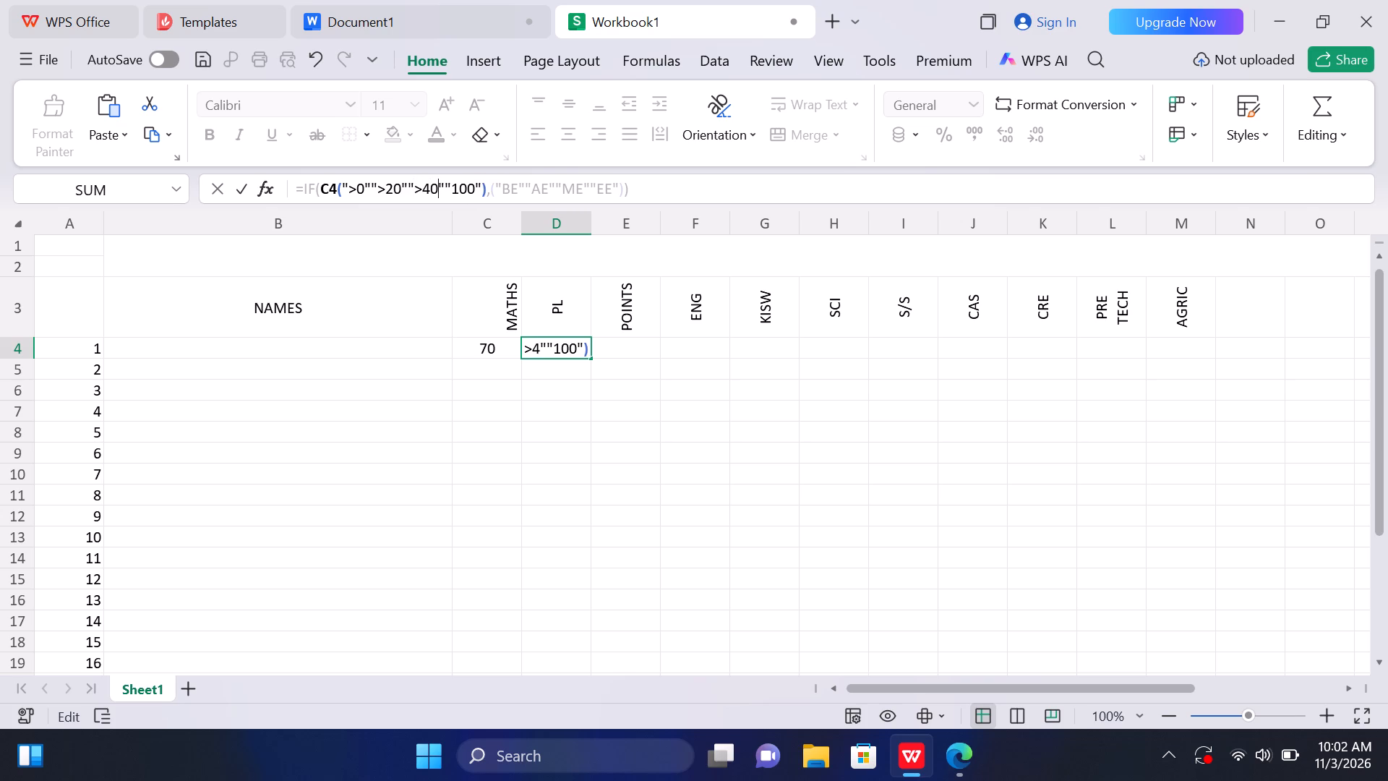
# Replace the last mark, "100", in D4's logical test with the threshold ">74" and enter the formula.
pyautogui.click(474, 183)
pyautogui.press('BackSpace')
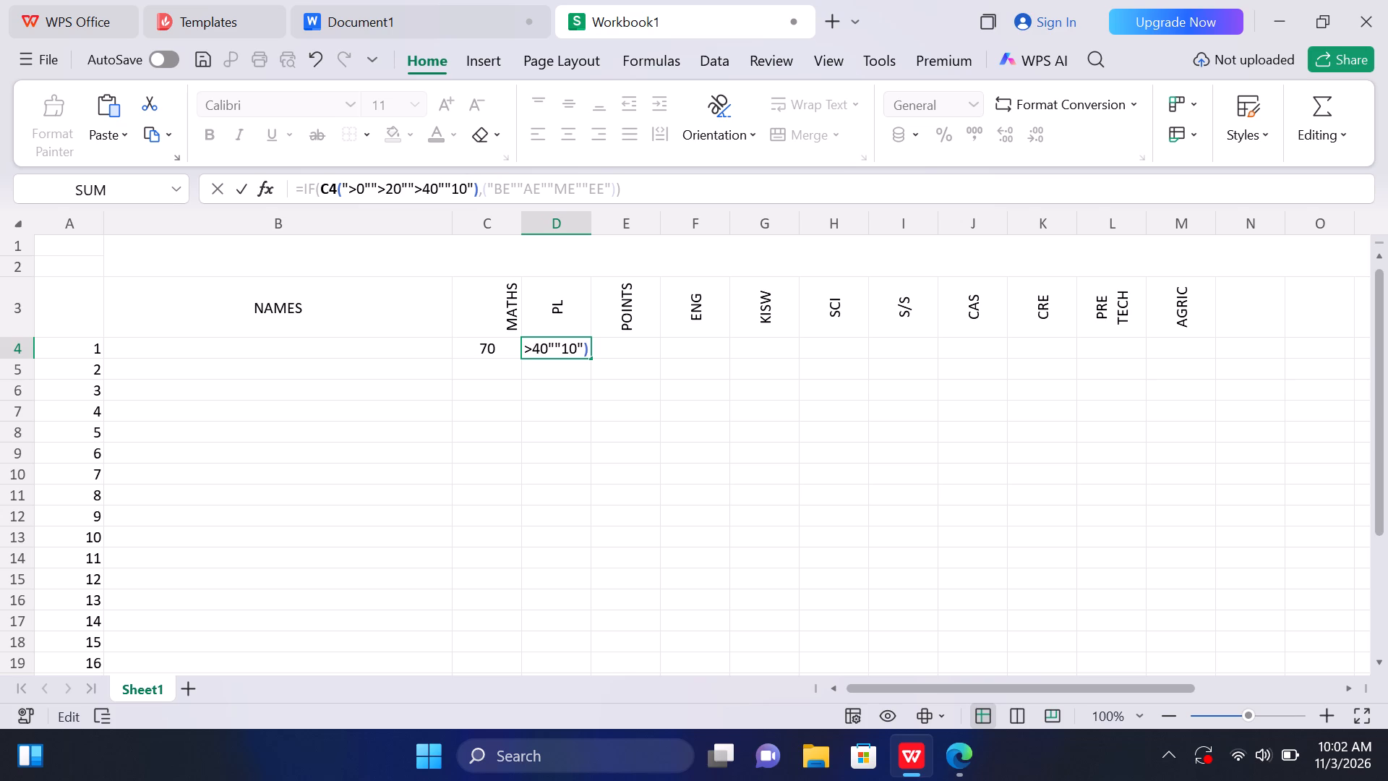
pyautogui.press('BackSpace')
pyautogui.press('BackSpace')
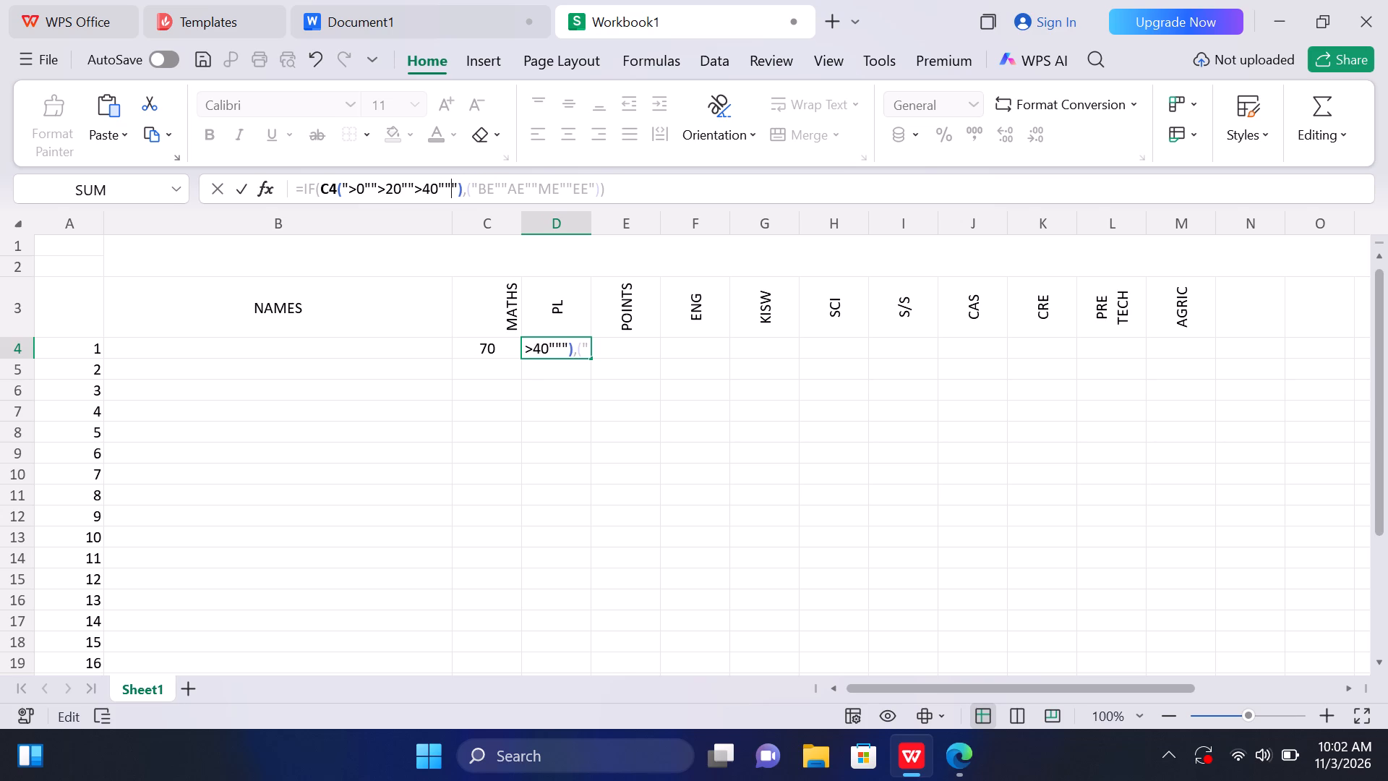
pyautogui.hotkey('shift', '>')
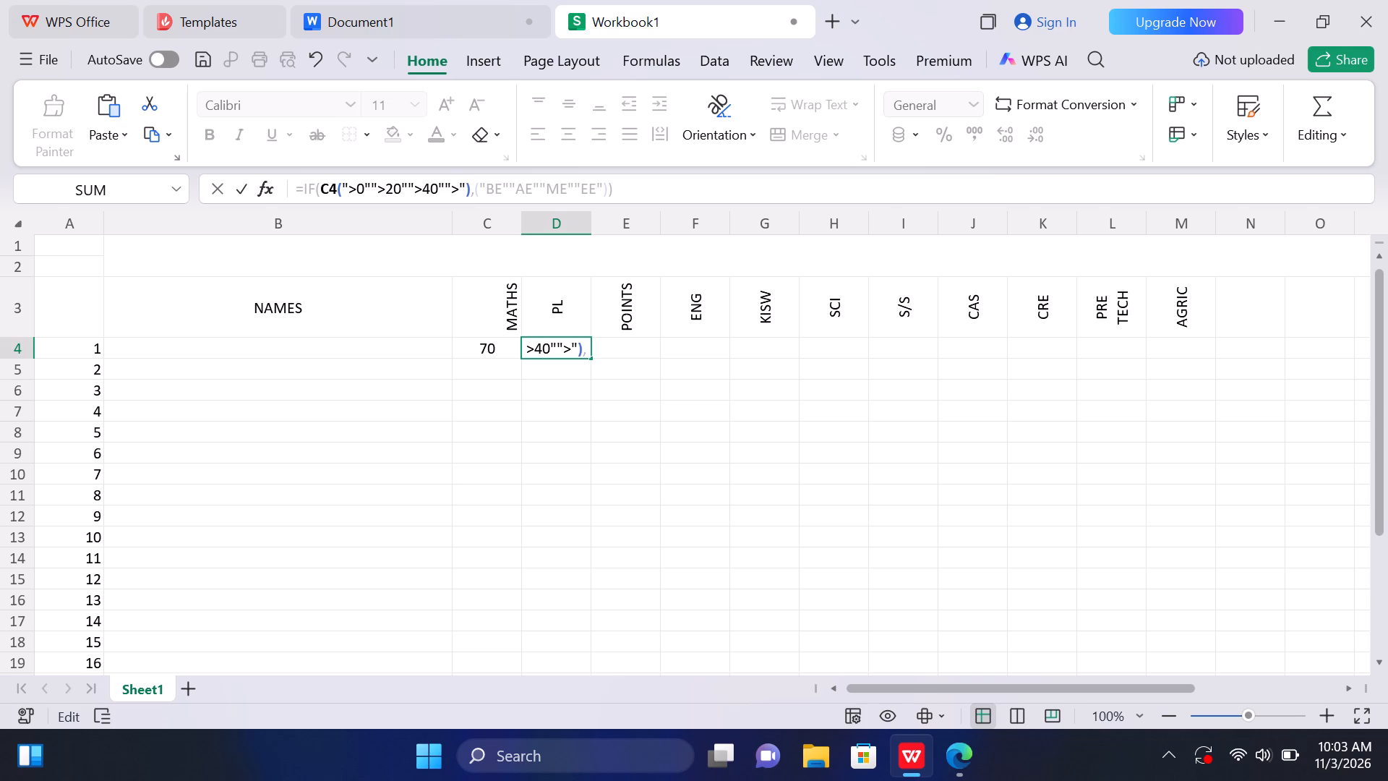
pyautogui.write('74')
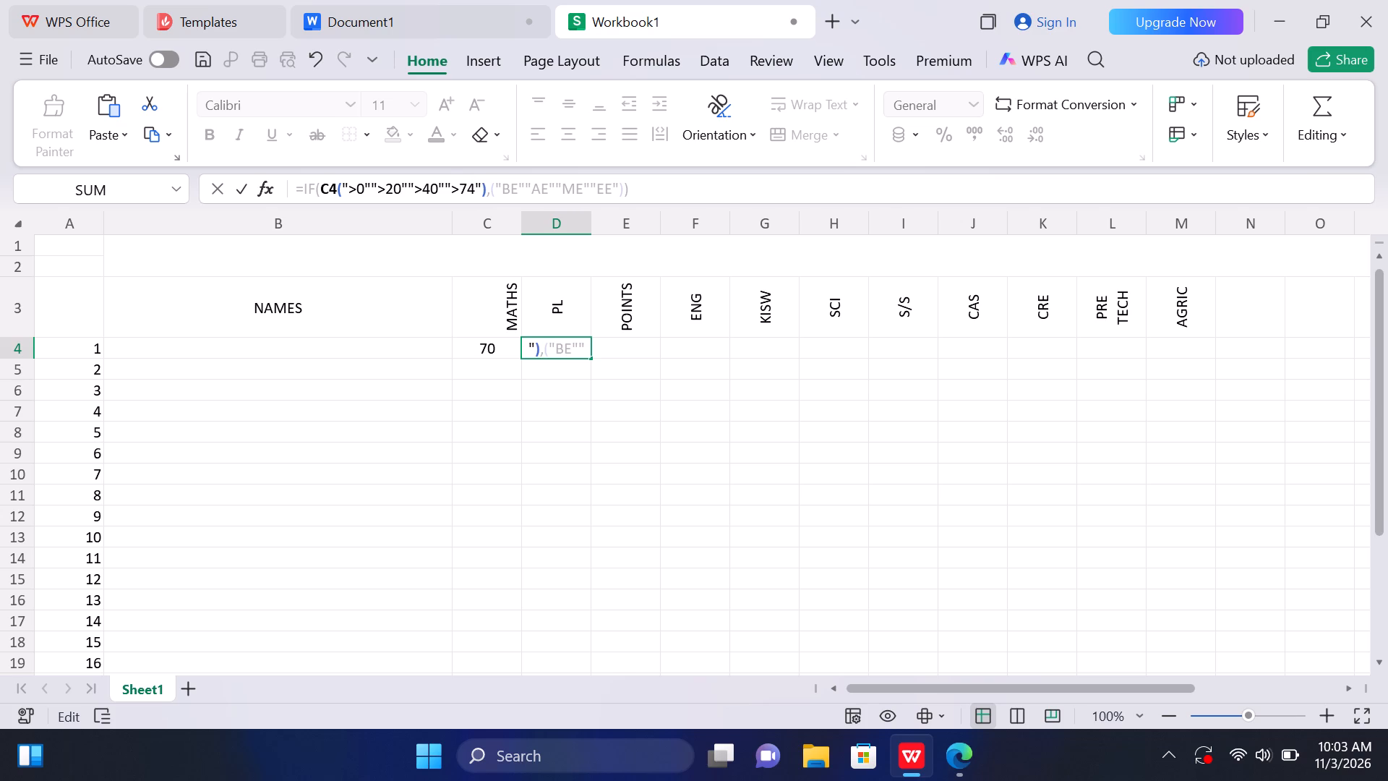
pyautogui.moveTo(687, 309); pyautogui.dragTo(698, 328)
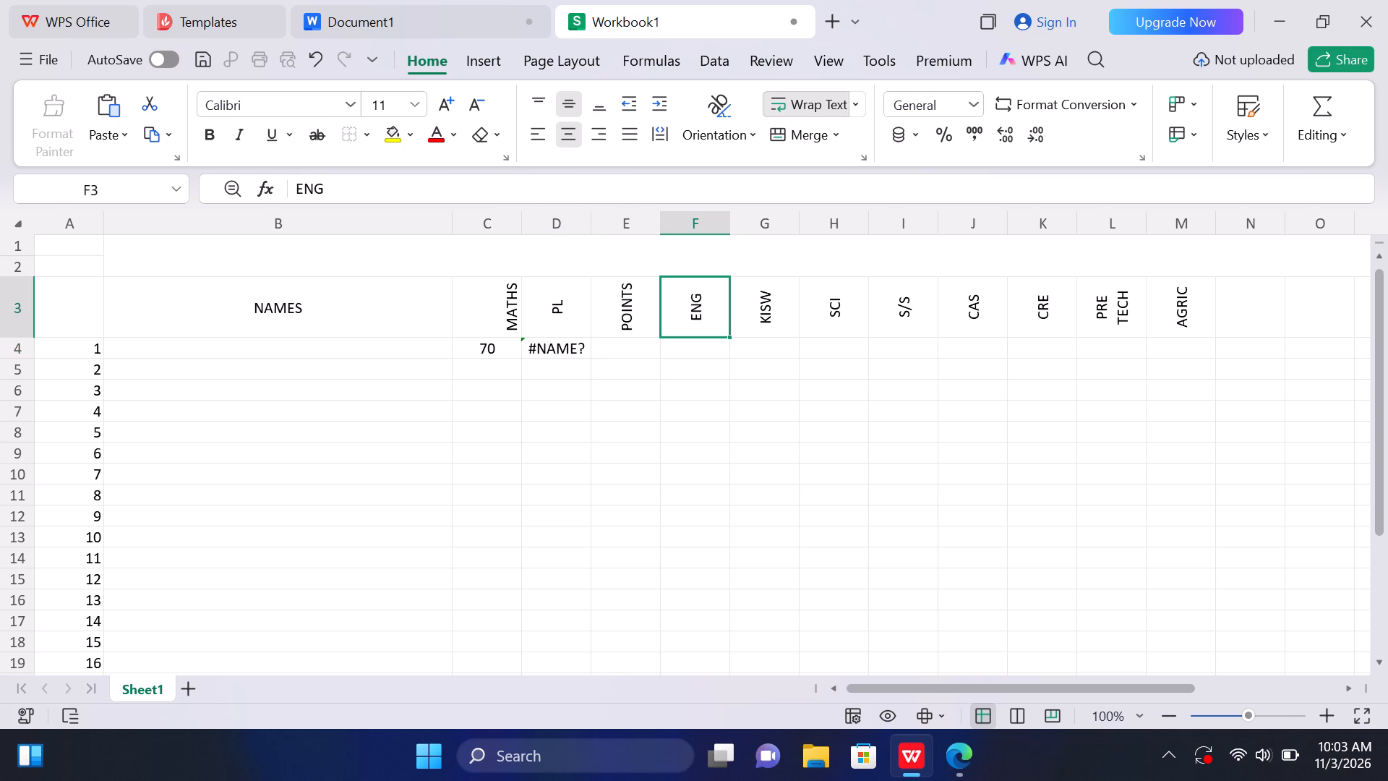
pyautogui.click(564, 344)
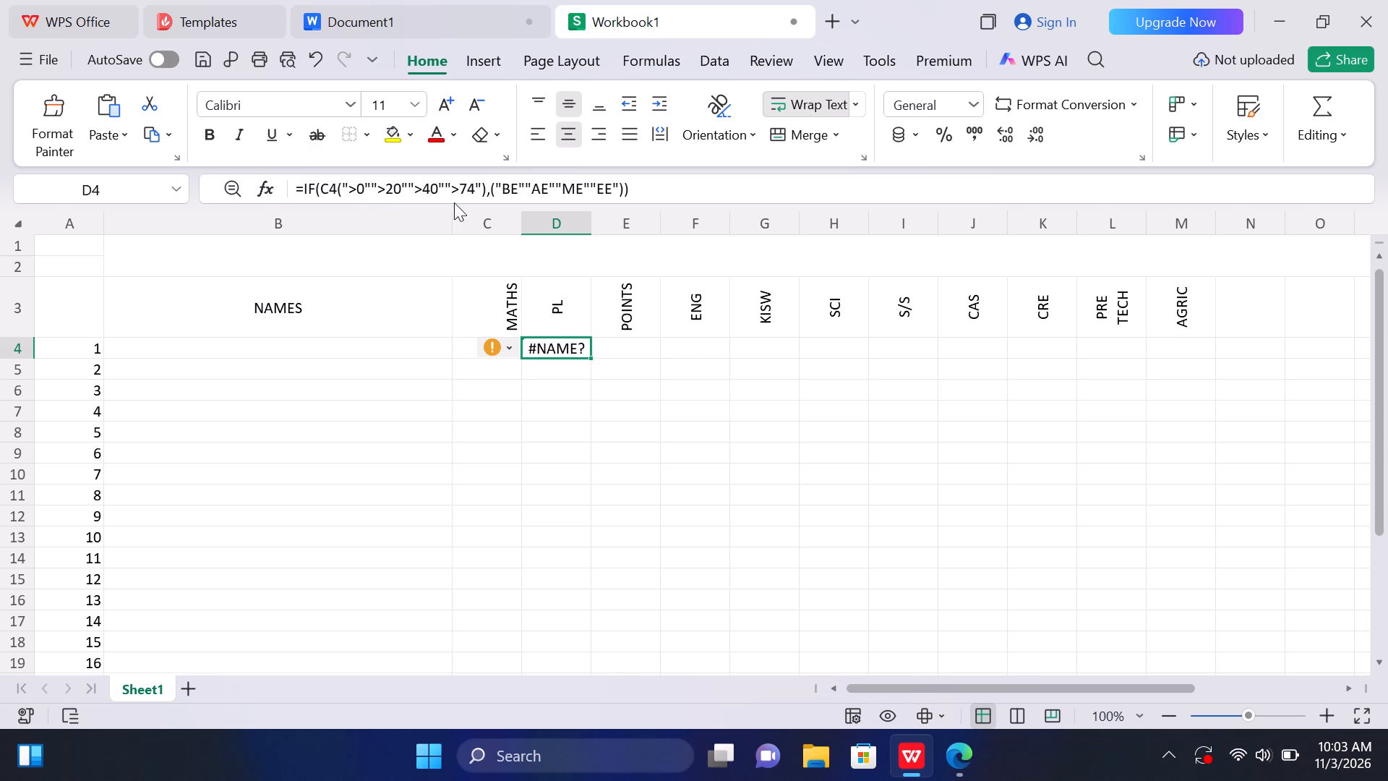
pyautogui.press('Return')
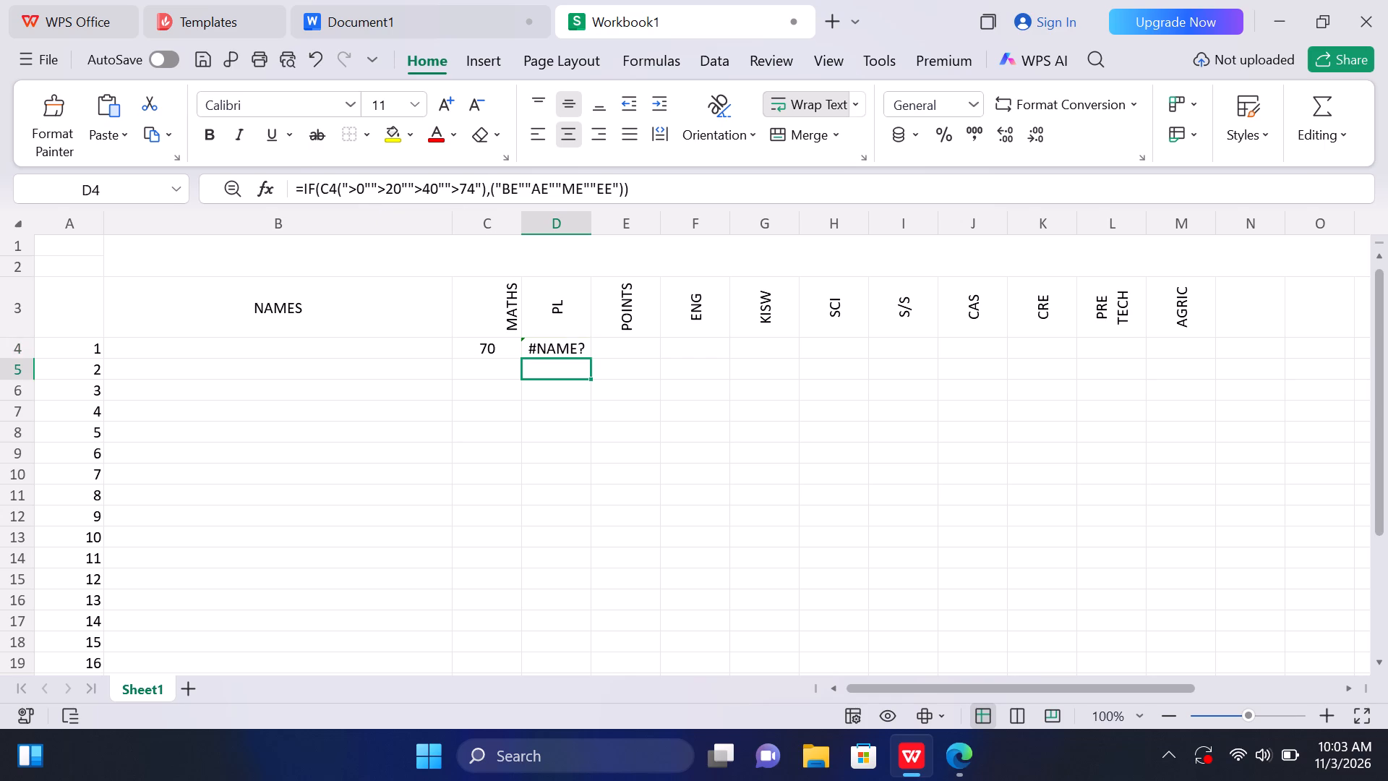
# Remove the greater-than signs from inside all four quoted marks in D4's logical test, leaving "0""20""40""74".
pyautogui.click(578, 356)
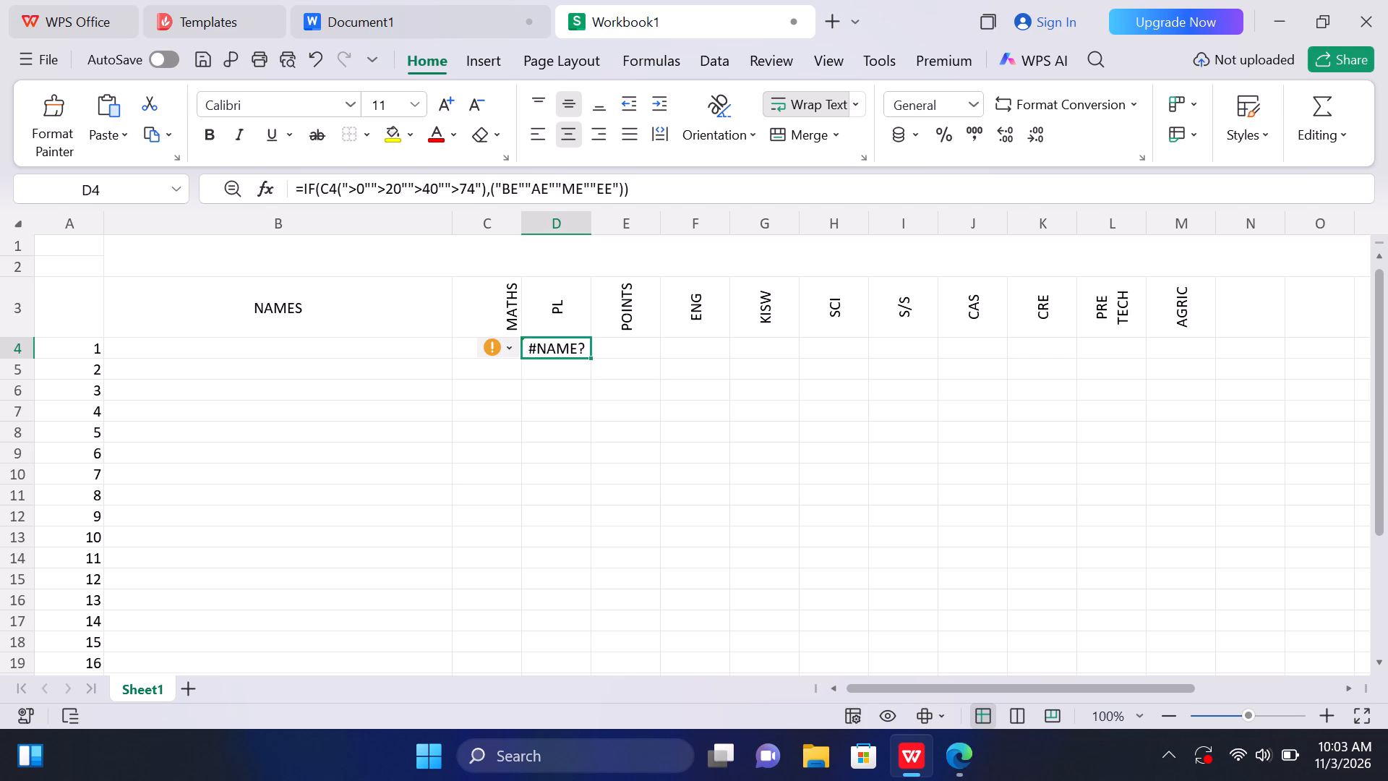
pyautogui.click(354, 187)
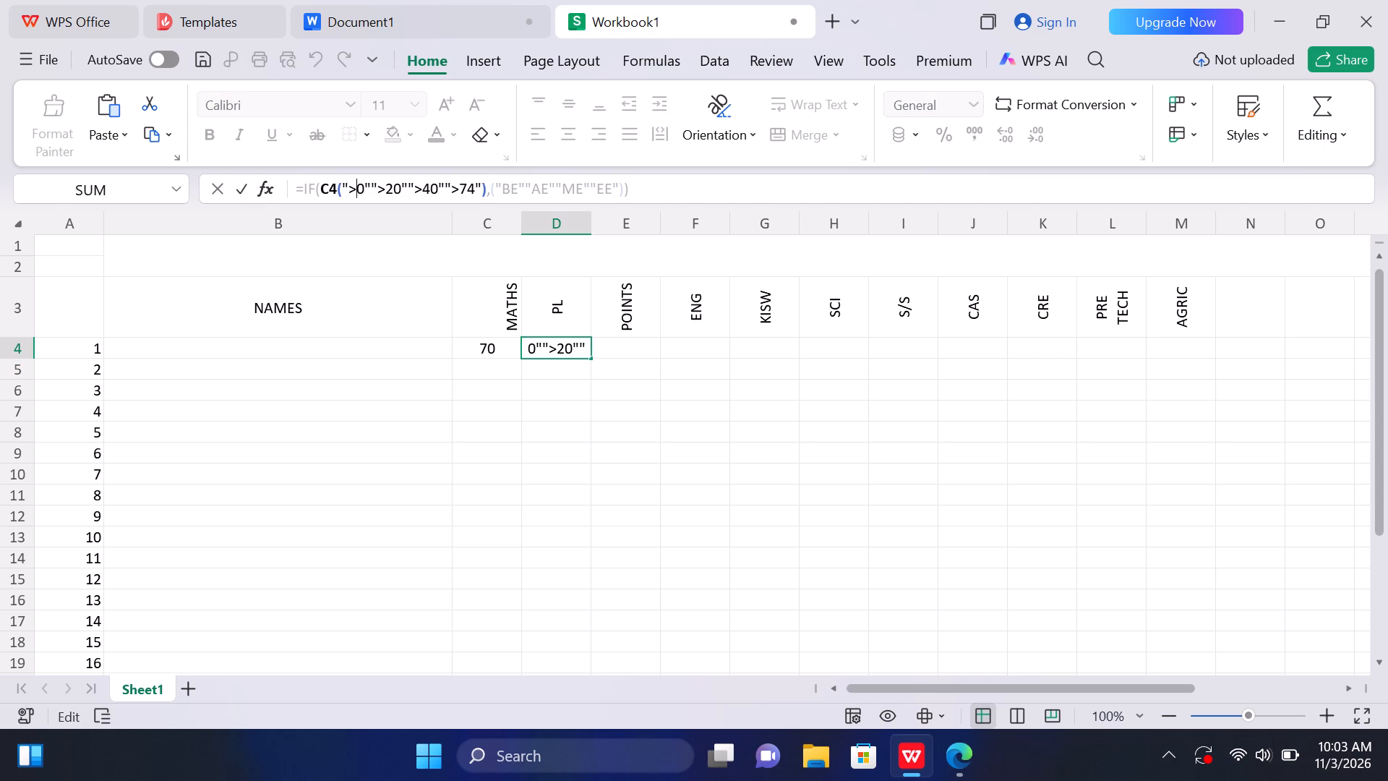
pyautogui.press('BackSpace')
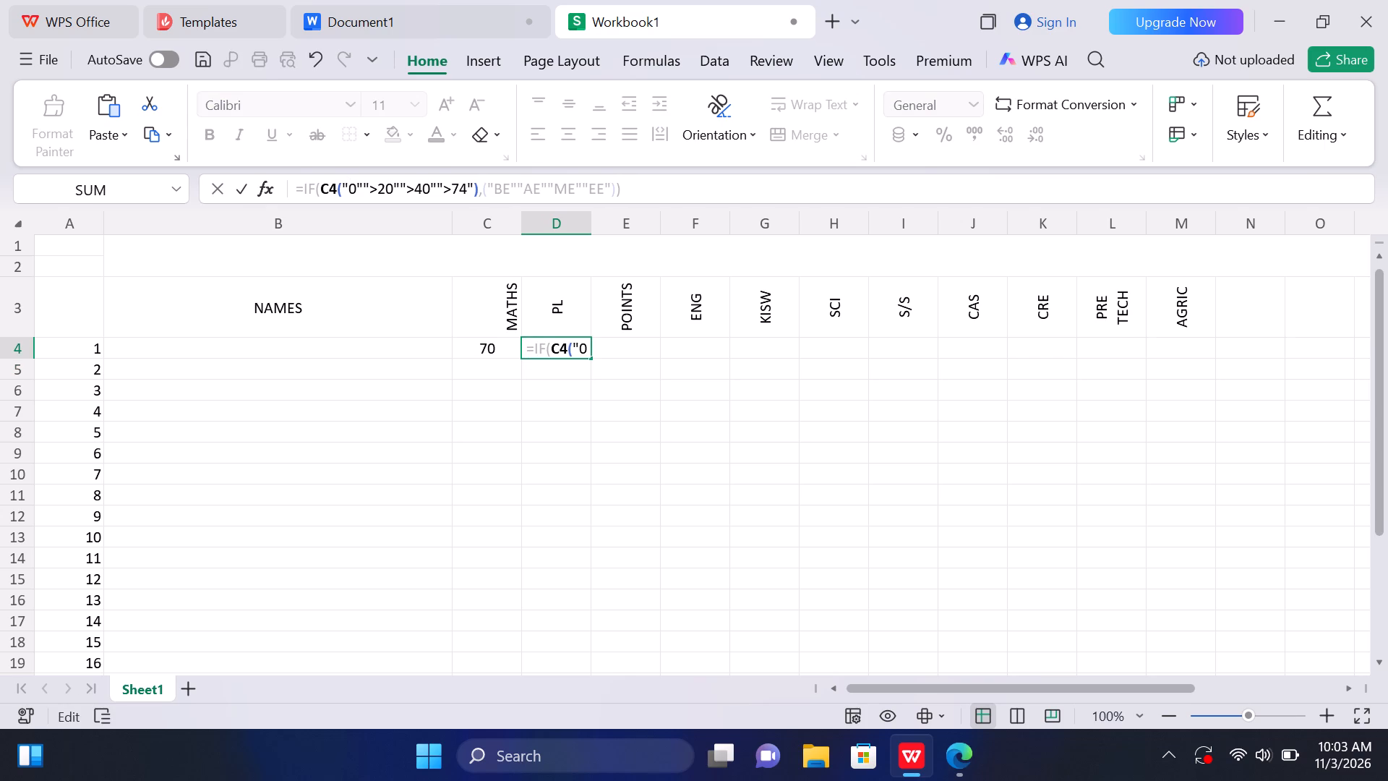
pyautogui.click(375, 186)
pyautogui.press('BackSpace')
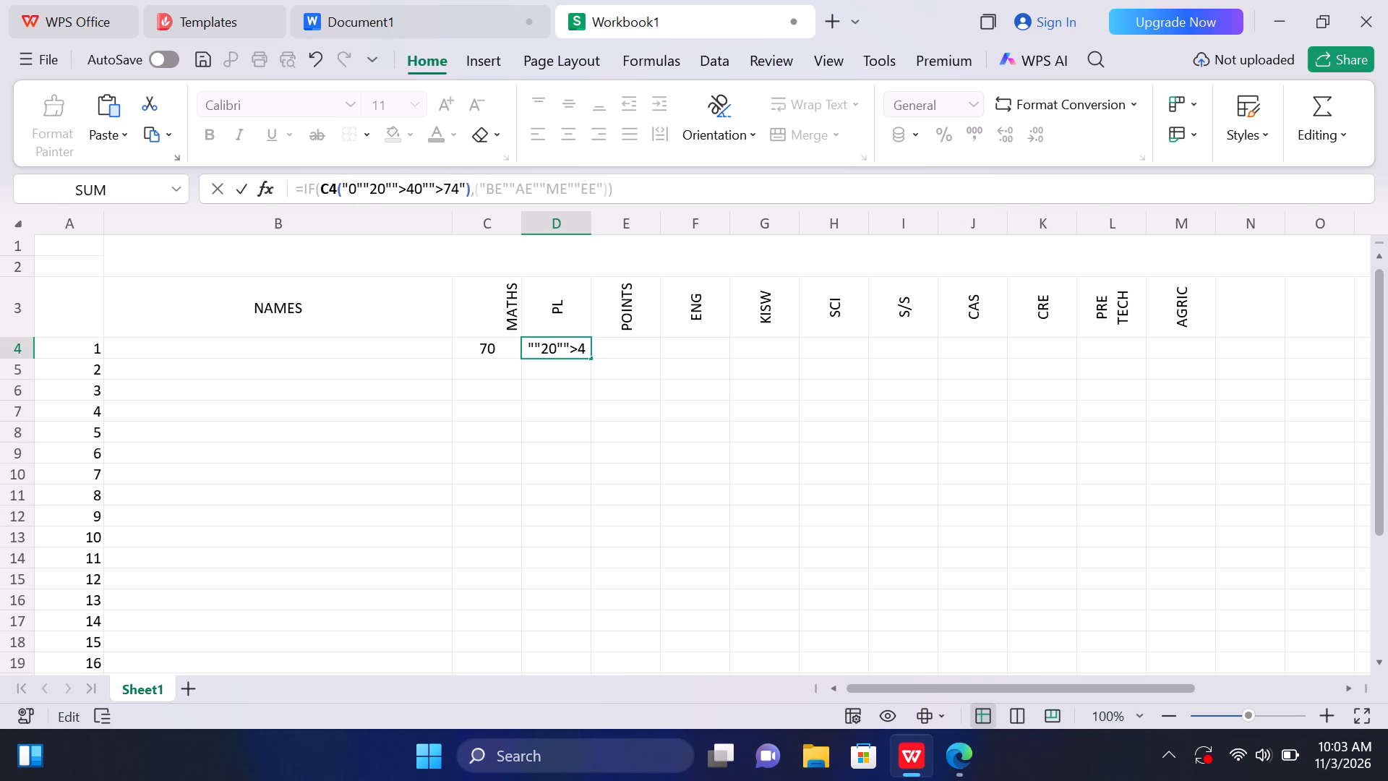
pyautogui.click(403, 189)
pyautogui.click(403, 189)
pyautogui.press('BackSpace')
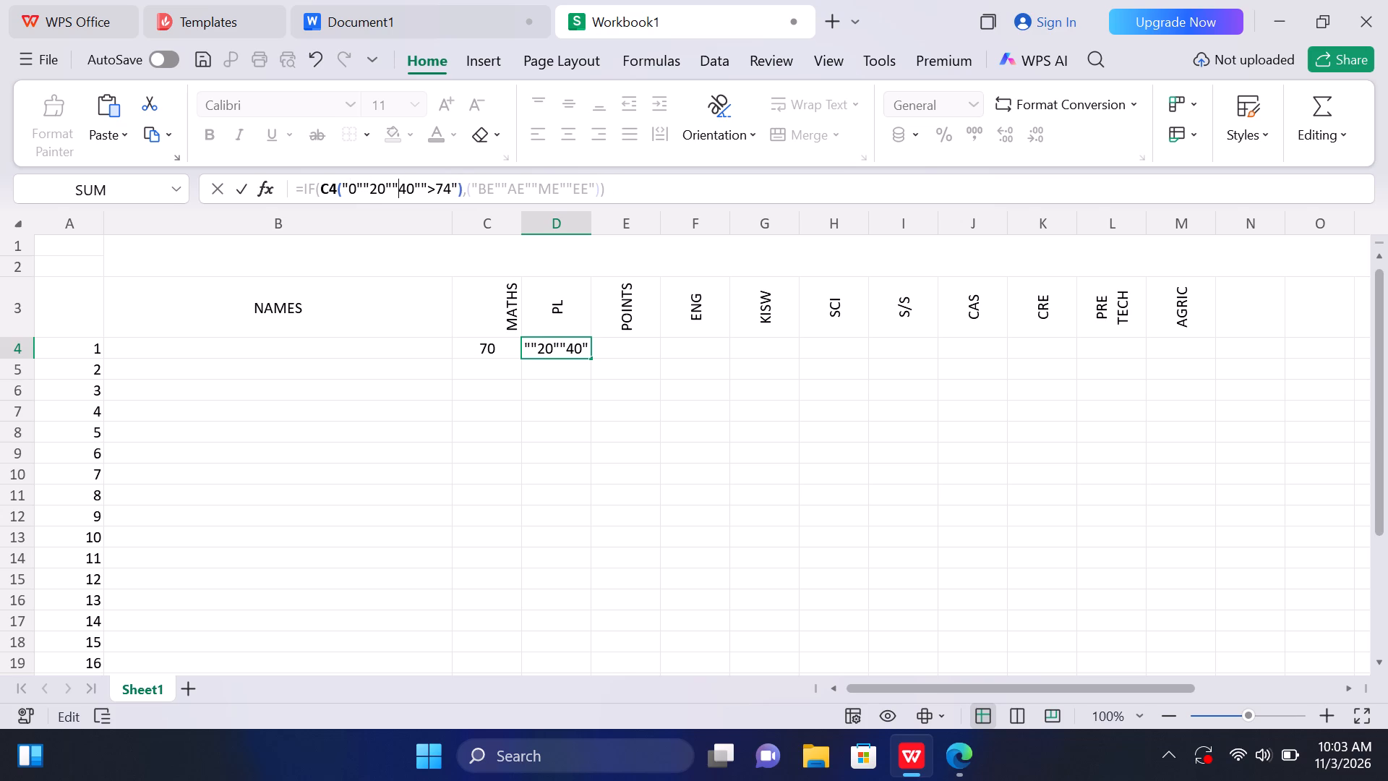
pyautogui.click(440, 185)
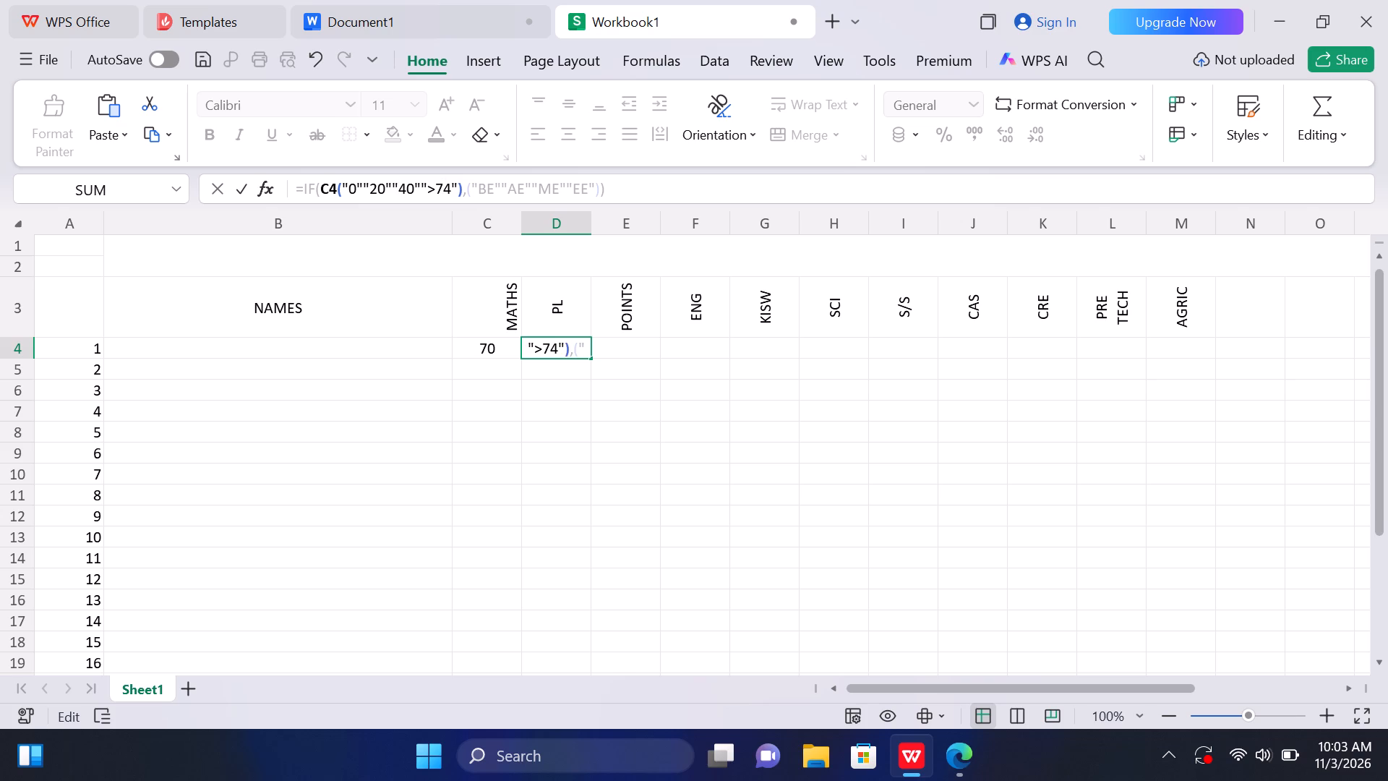
pyautogui.click(434, 185)
pyautogui.press('BackSpace')
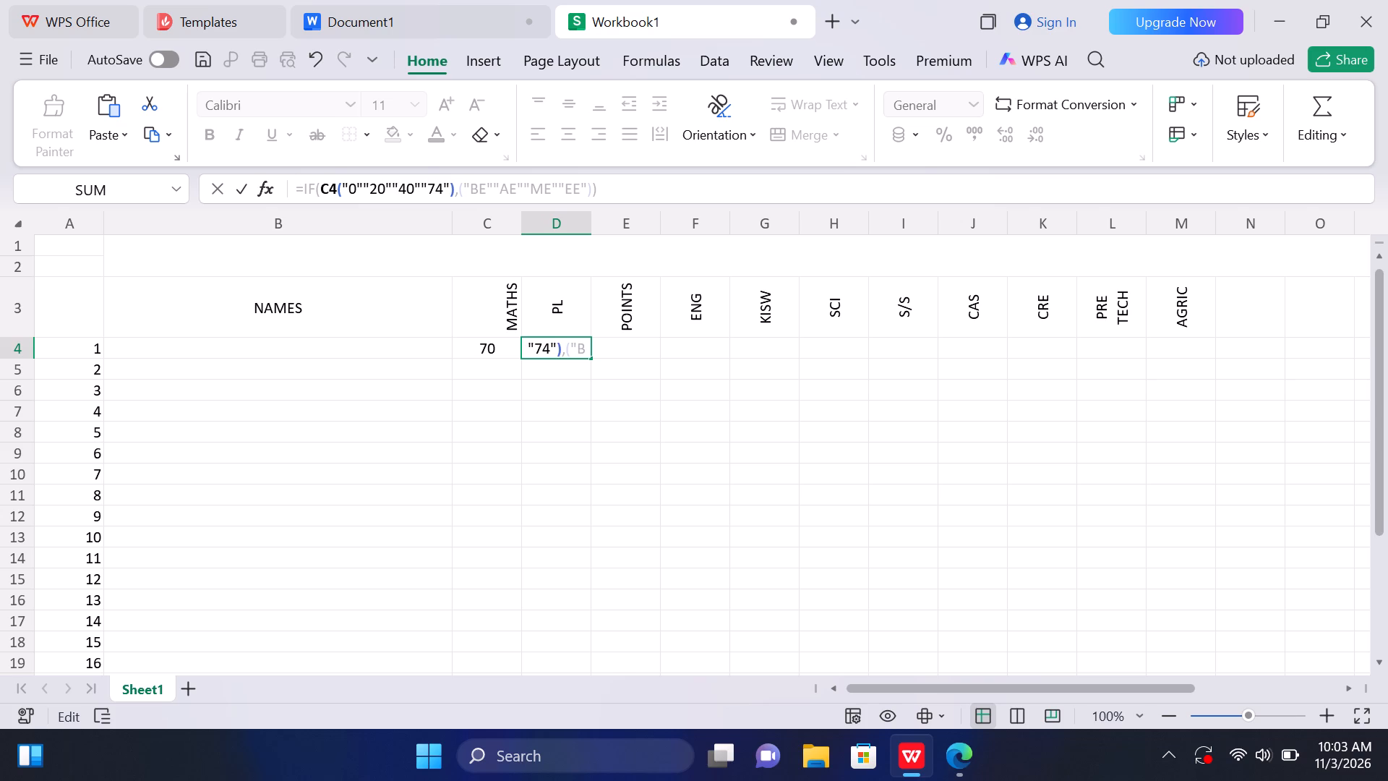
# Insert a single greater-than sign between C4 and the bracketed mark list in D4's IF formula and enter it.
pyautogui.click(333, 184)
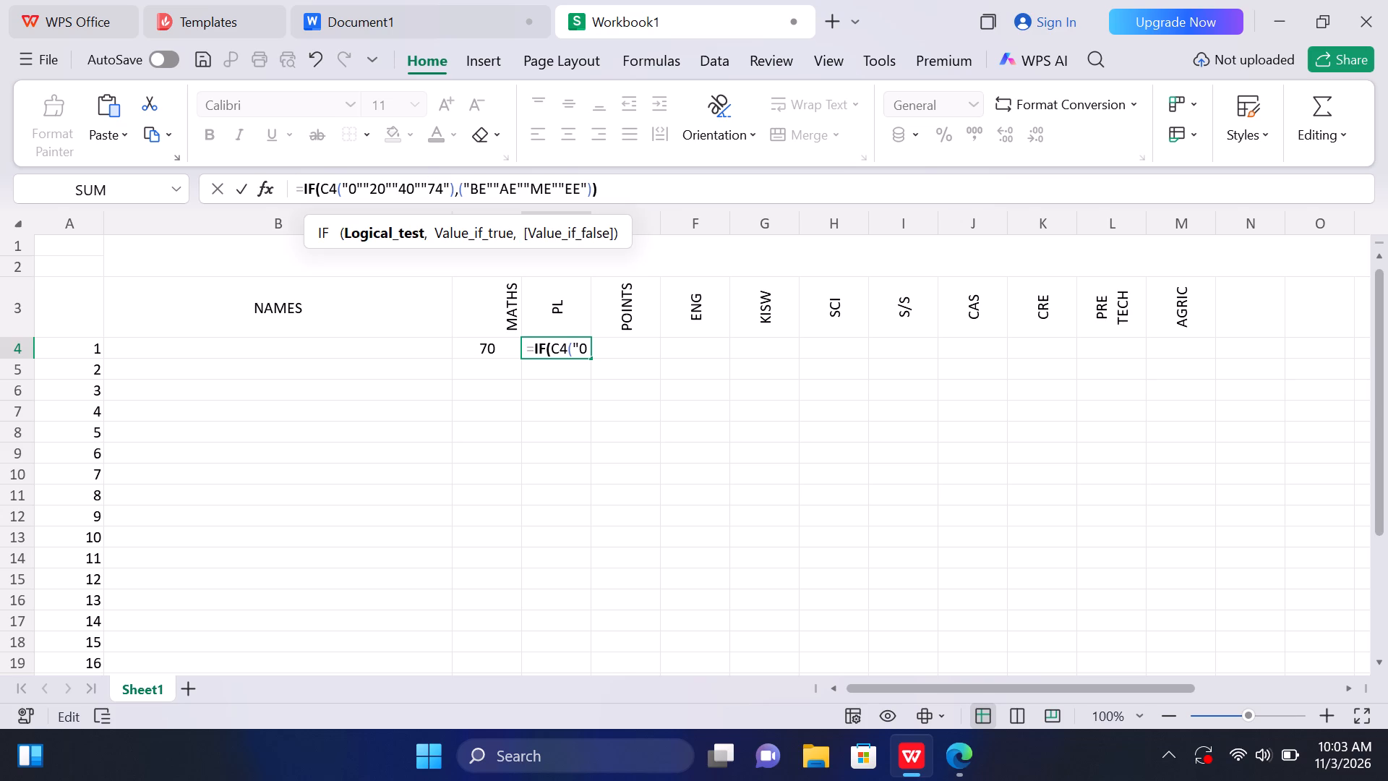
pyautogui.click(337, 184)
pyautogui.hotkey('shift', '>')
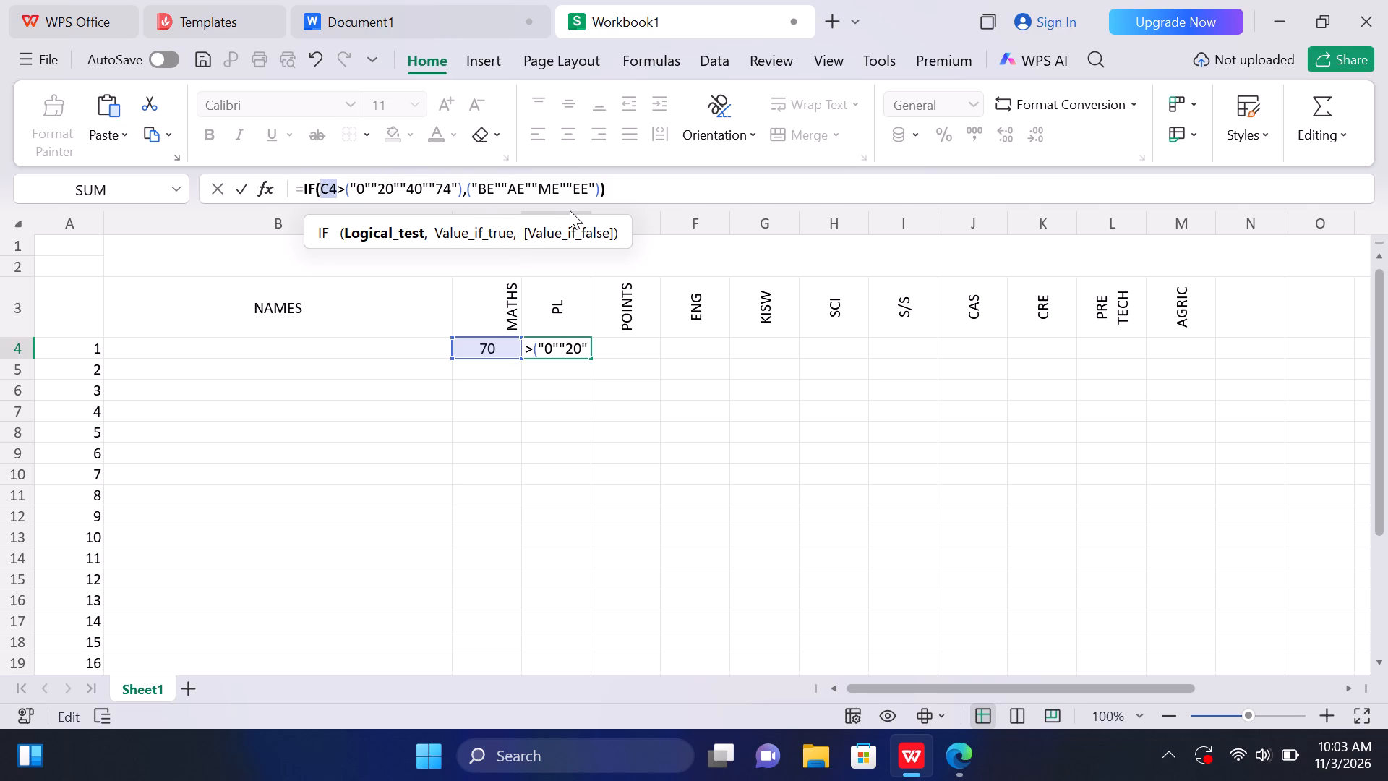
pyautogui.press('Return')
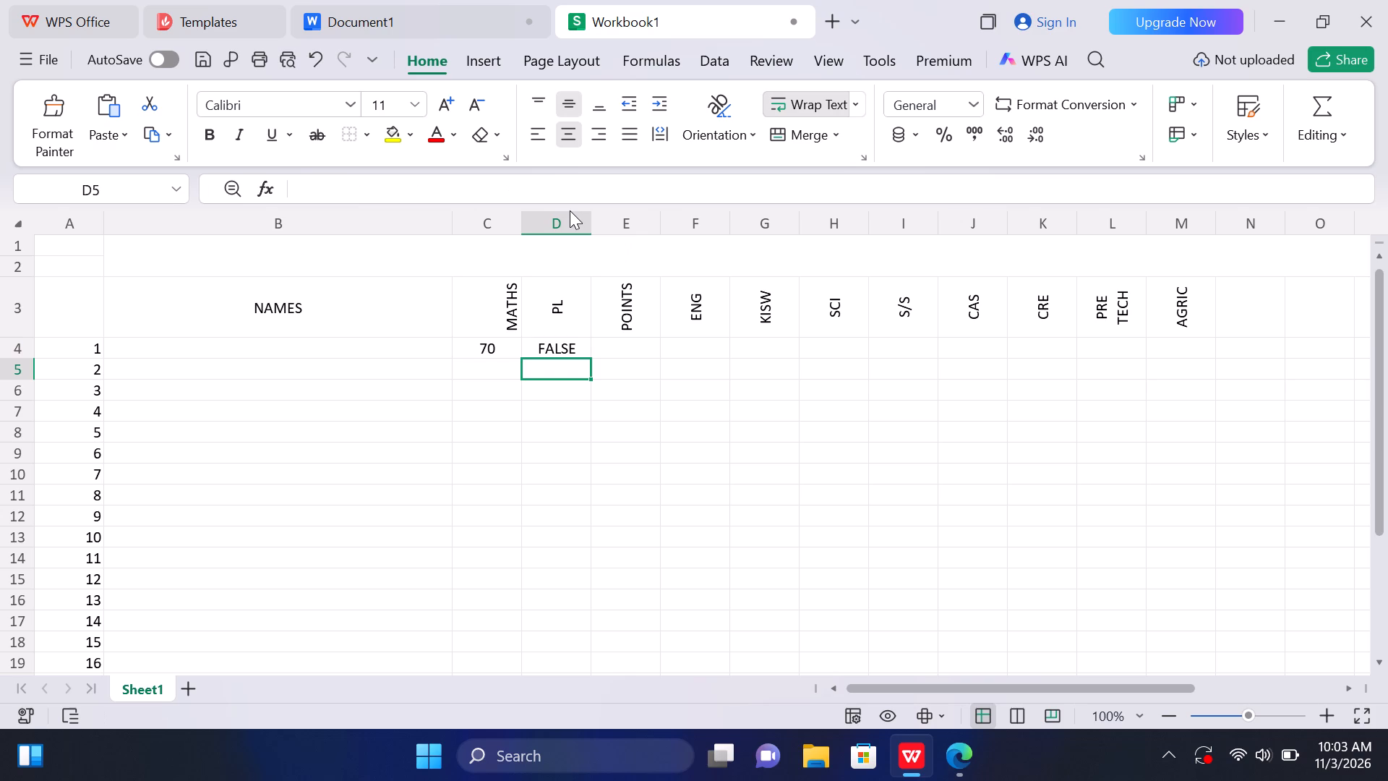
# Change the first pupil's MATHS mark in C4 to 20.
pyautogui.click(559, 351)
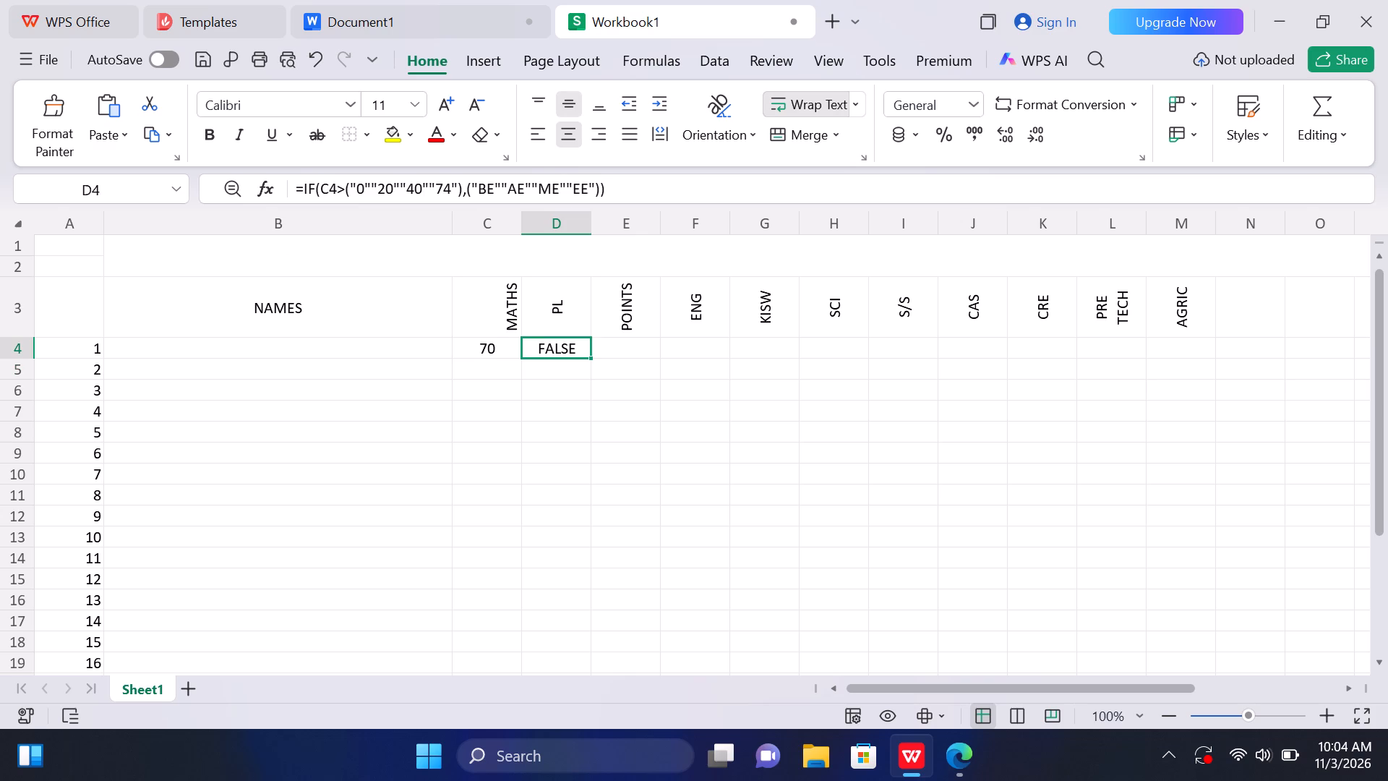
pyautogui.moveTo(559, 351); pyautogui.dragTo(510, 346)
pyautogui.click(510, 346)
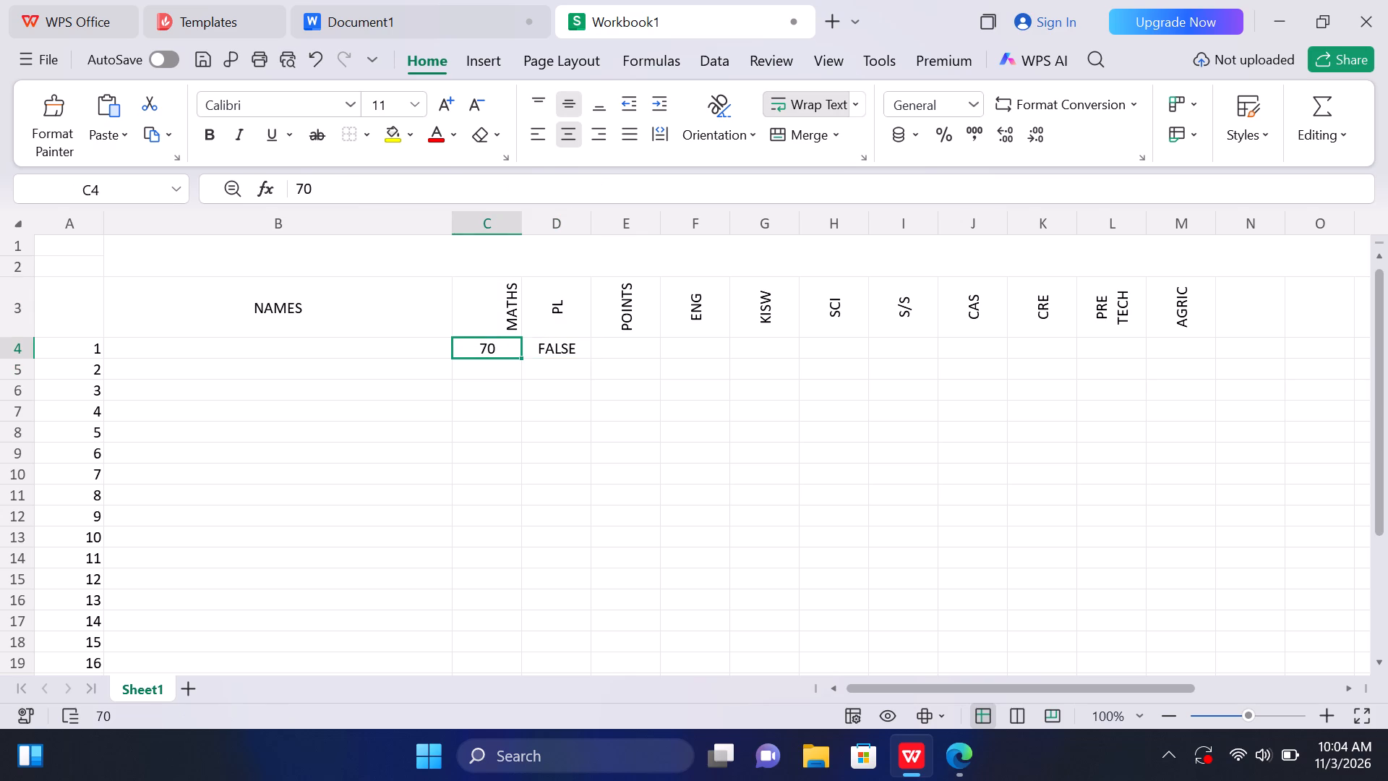
pyautogui.press('BackSpace')
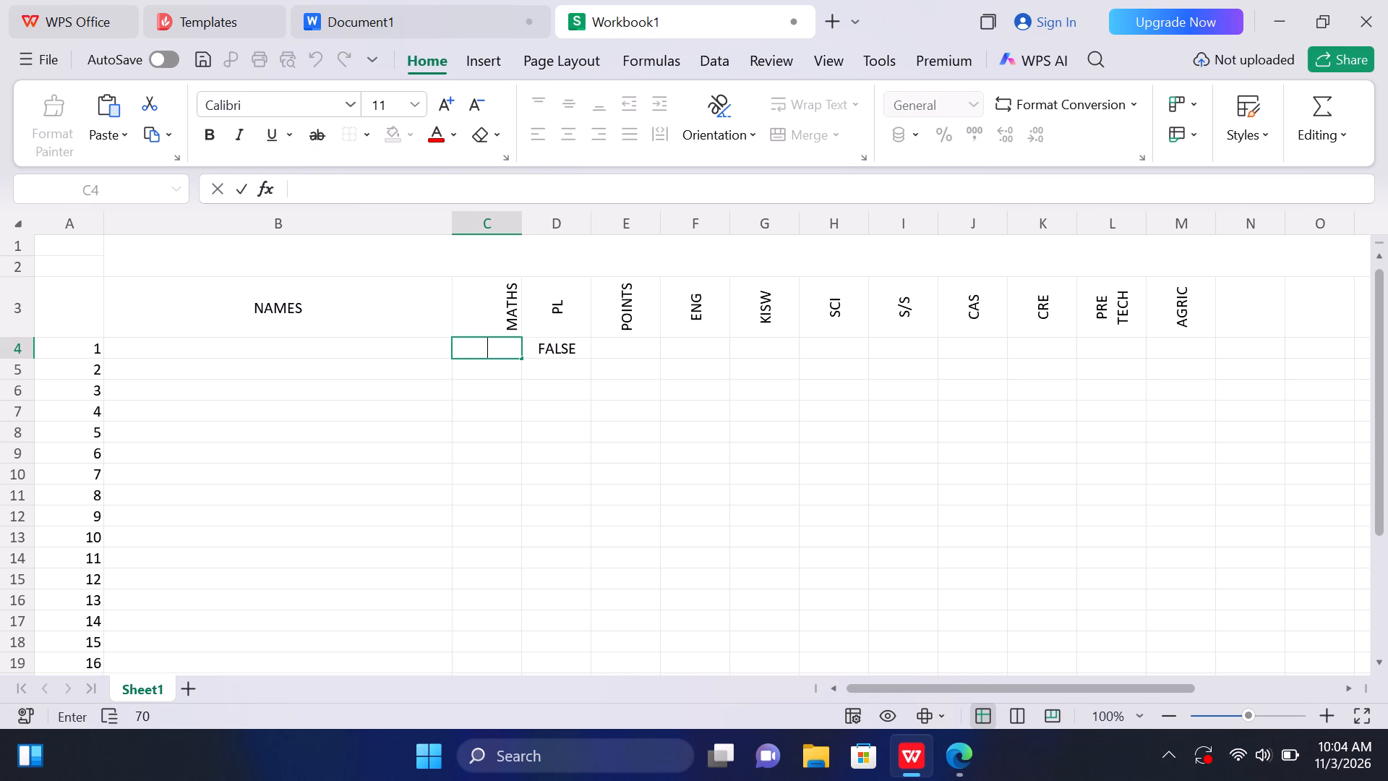
pyautogui.press('2')
pyautogui.press('0')
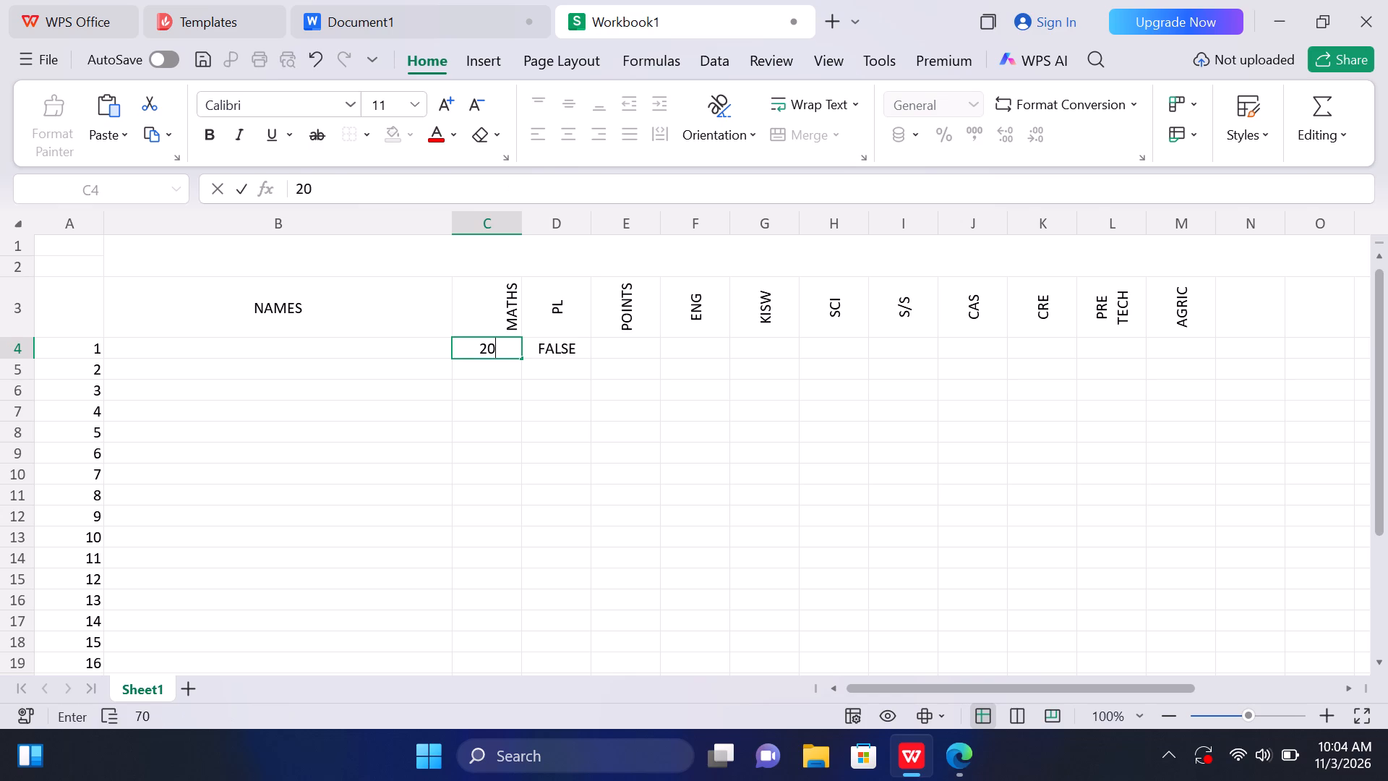
pyautogui.click(552, 357)
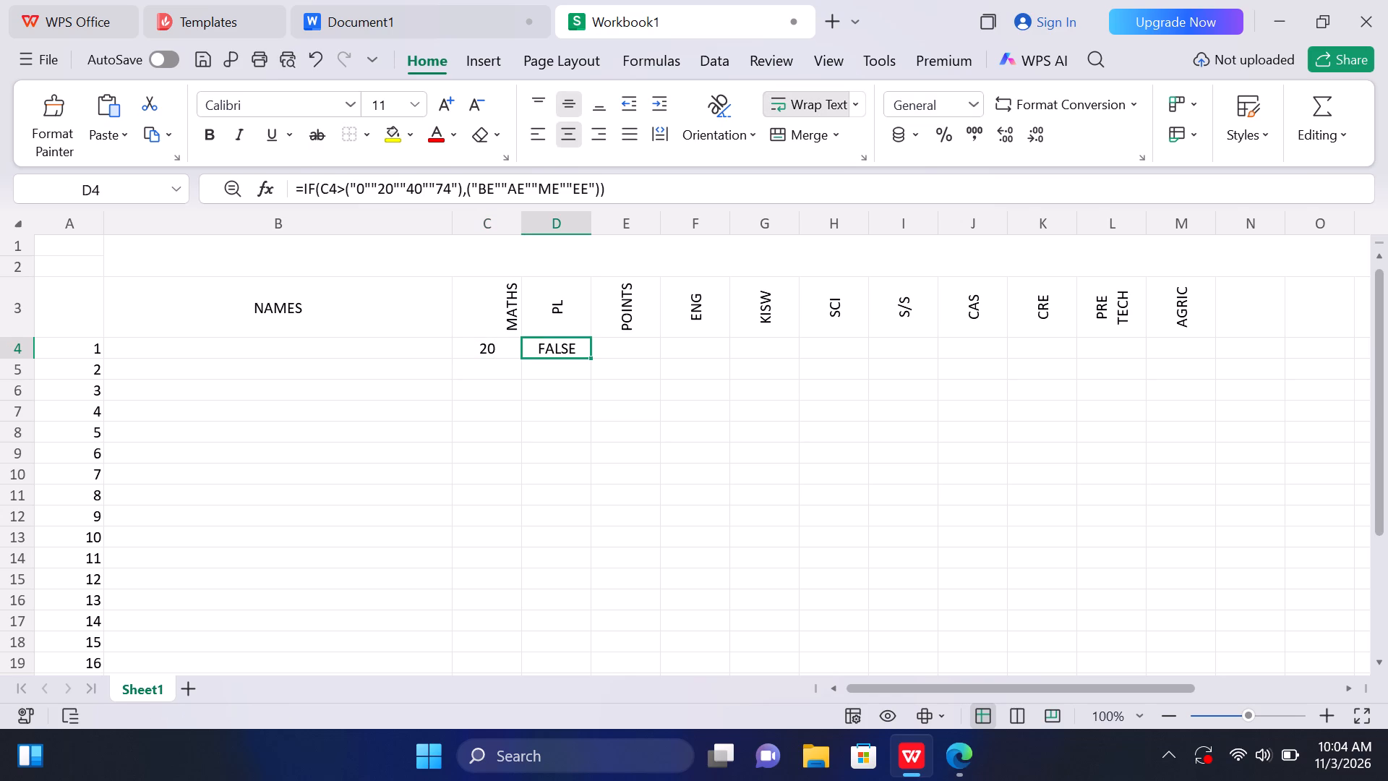
pyautogui.click(508, 363)
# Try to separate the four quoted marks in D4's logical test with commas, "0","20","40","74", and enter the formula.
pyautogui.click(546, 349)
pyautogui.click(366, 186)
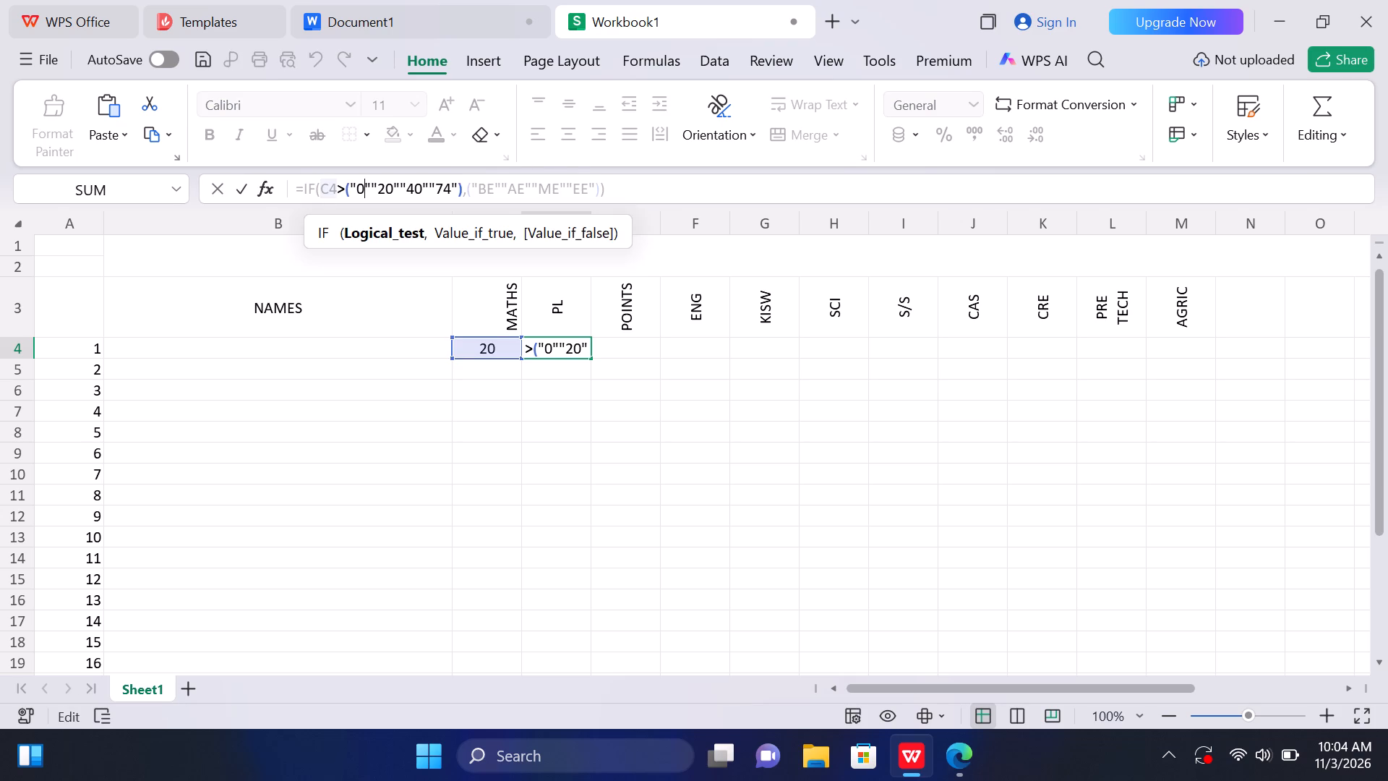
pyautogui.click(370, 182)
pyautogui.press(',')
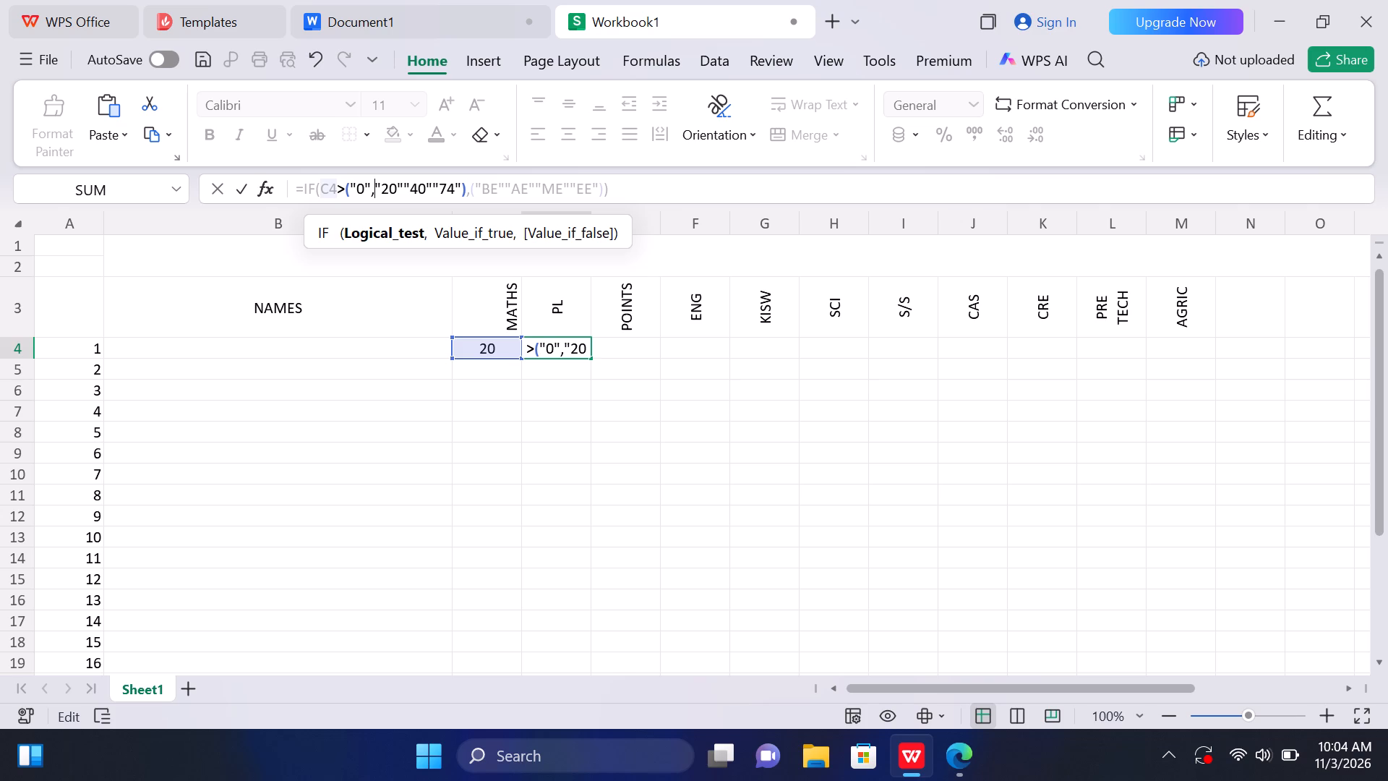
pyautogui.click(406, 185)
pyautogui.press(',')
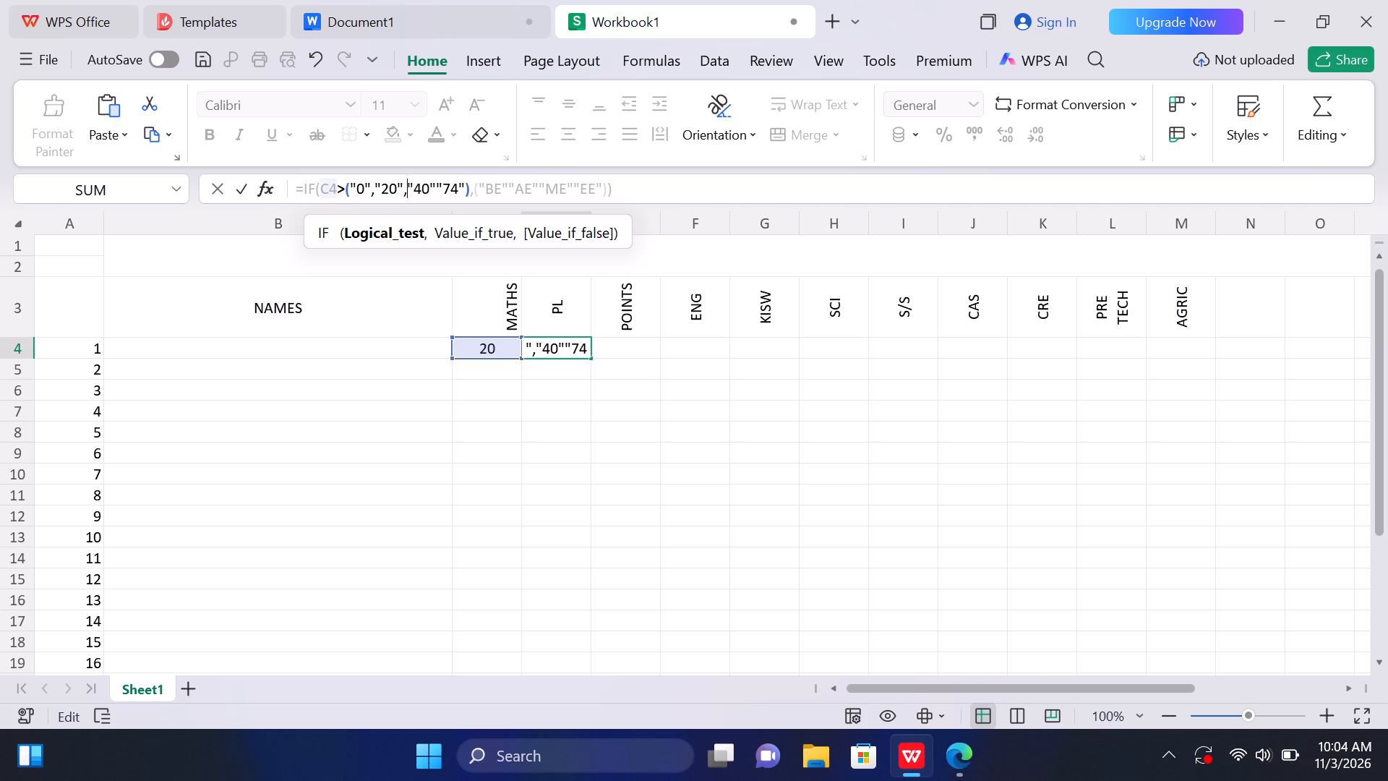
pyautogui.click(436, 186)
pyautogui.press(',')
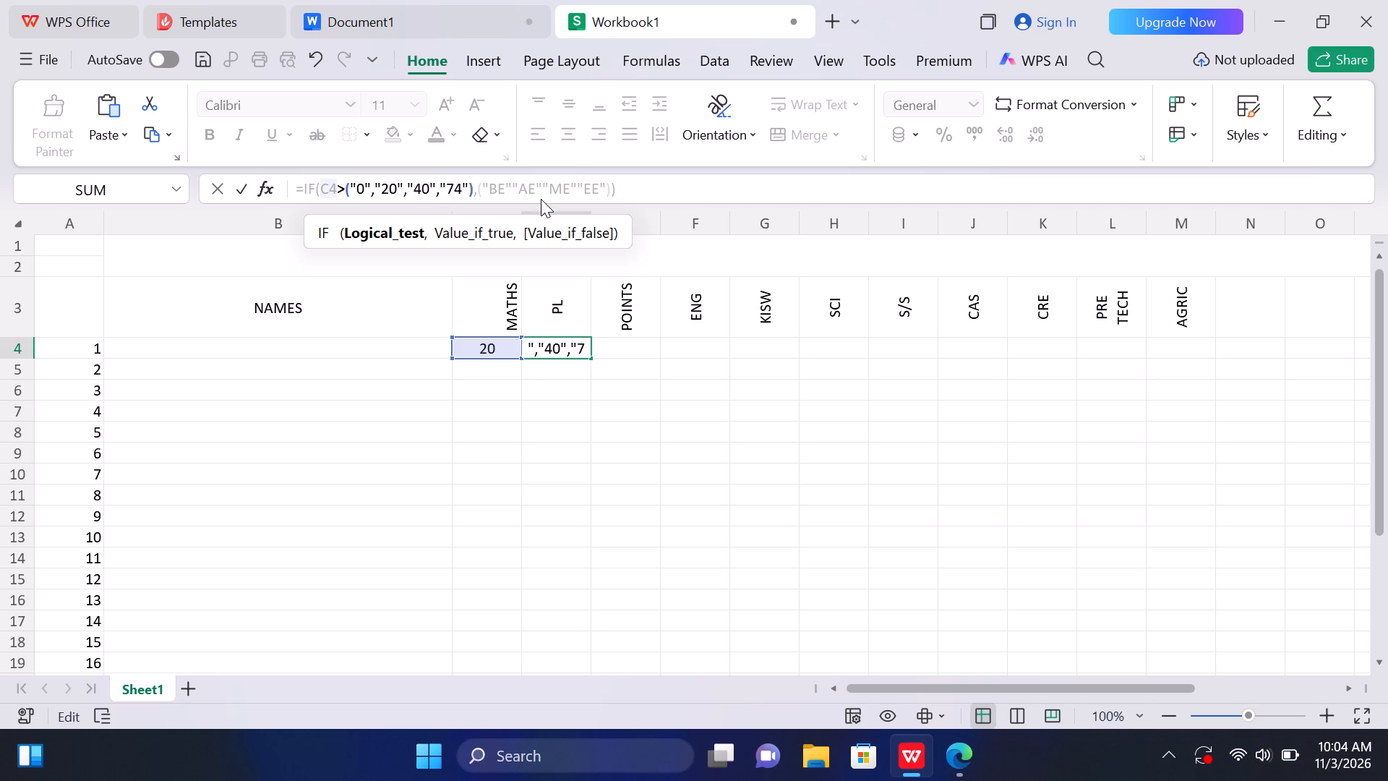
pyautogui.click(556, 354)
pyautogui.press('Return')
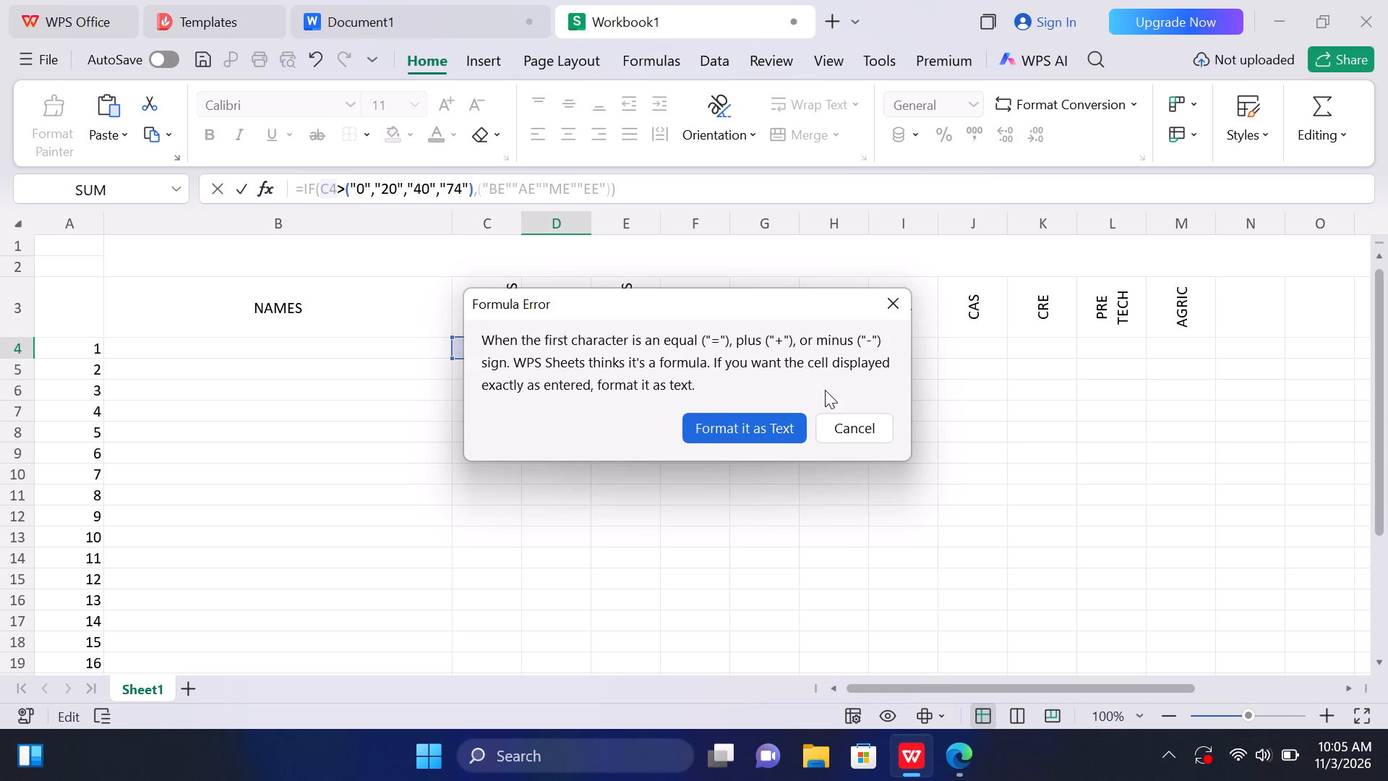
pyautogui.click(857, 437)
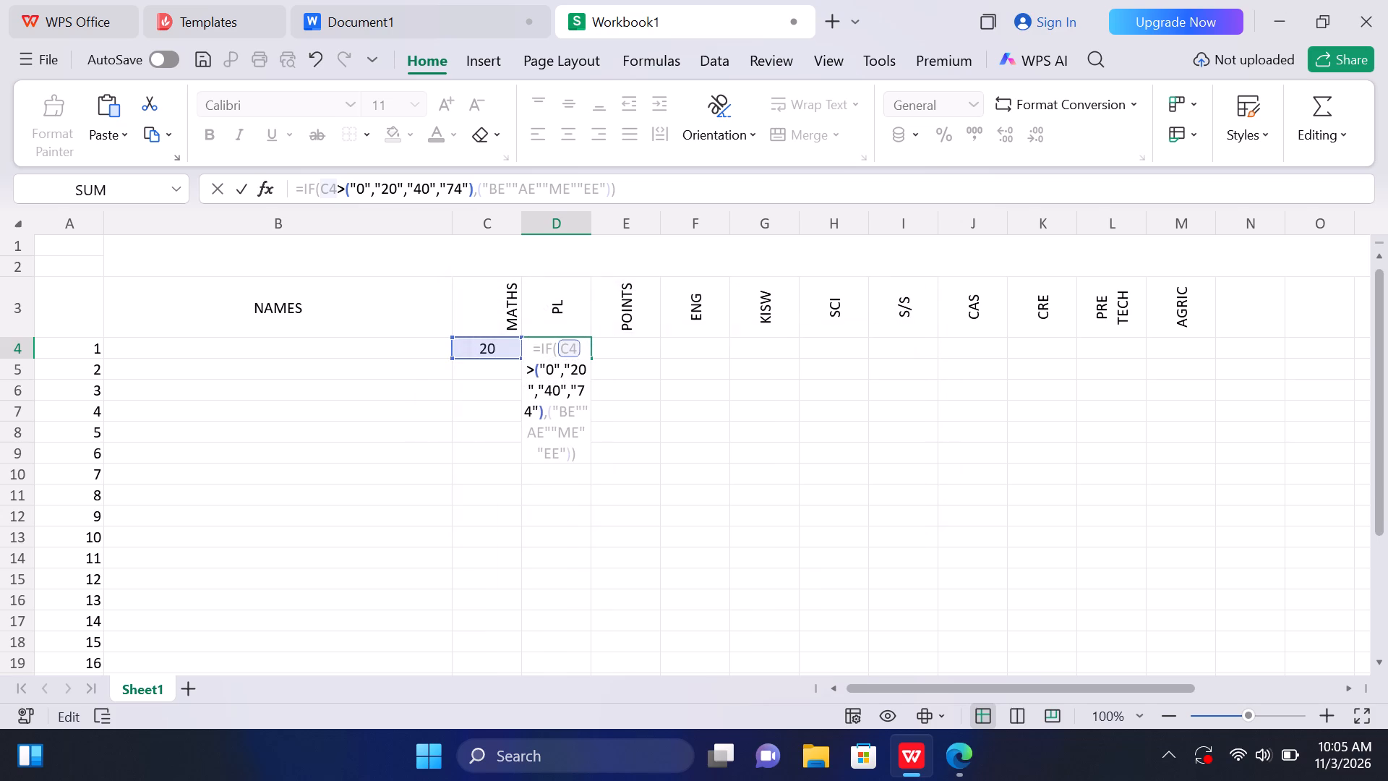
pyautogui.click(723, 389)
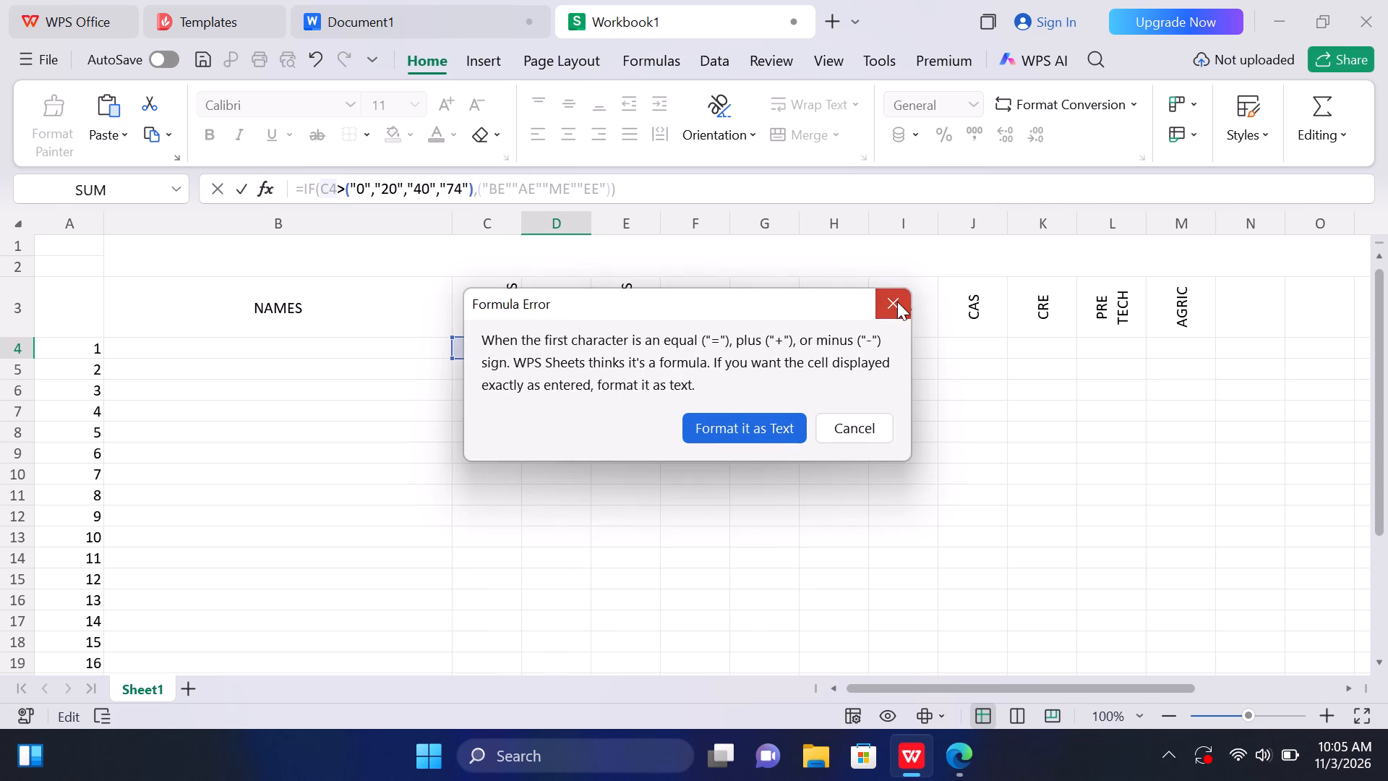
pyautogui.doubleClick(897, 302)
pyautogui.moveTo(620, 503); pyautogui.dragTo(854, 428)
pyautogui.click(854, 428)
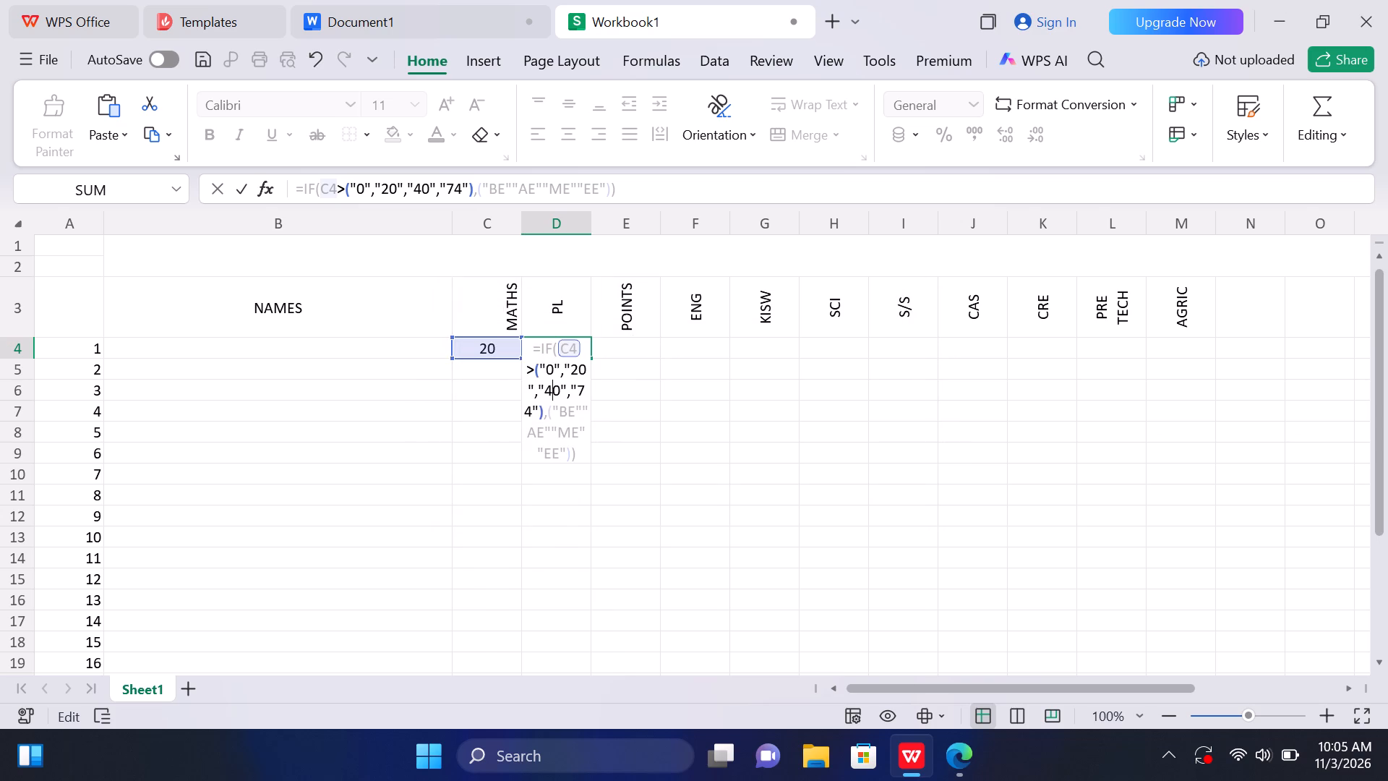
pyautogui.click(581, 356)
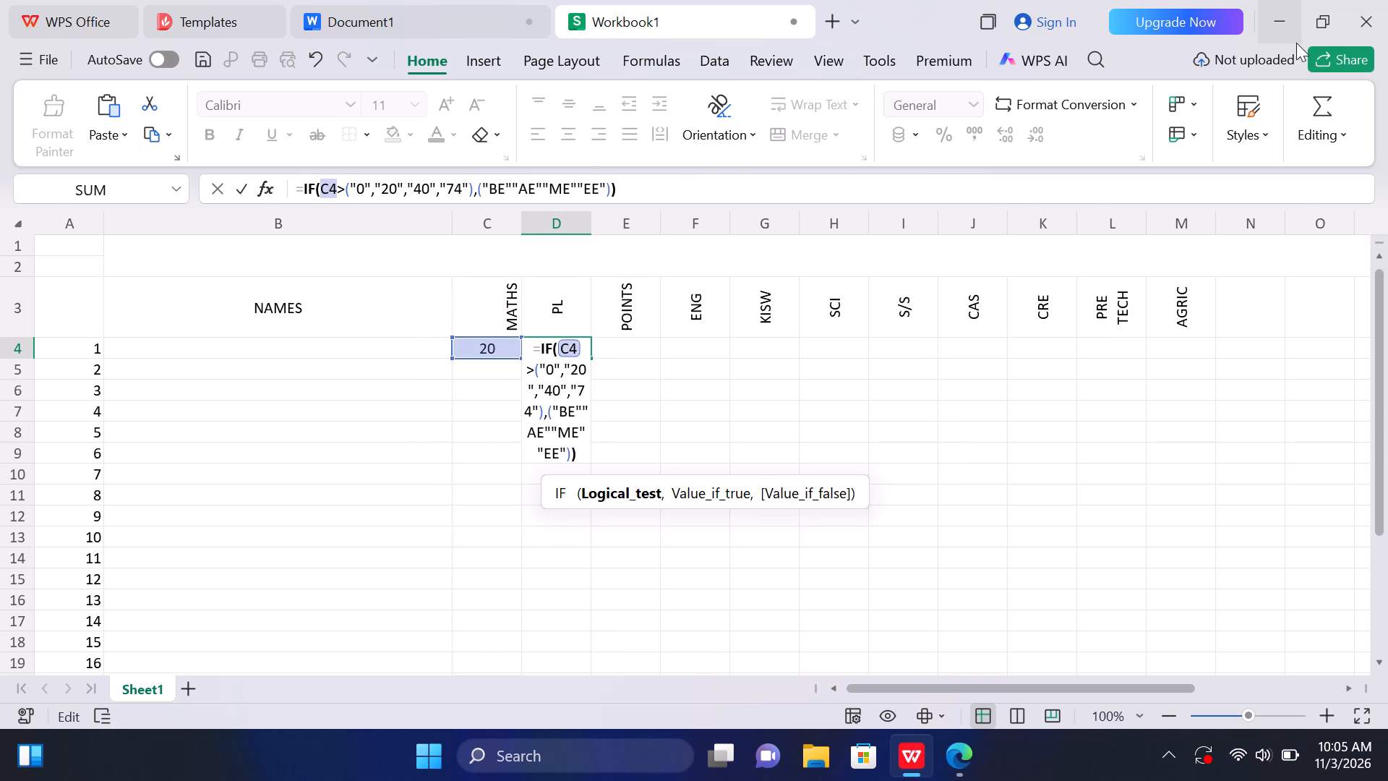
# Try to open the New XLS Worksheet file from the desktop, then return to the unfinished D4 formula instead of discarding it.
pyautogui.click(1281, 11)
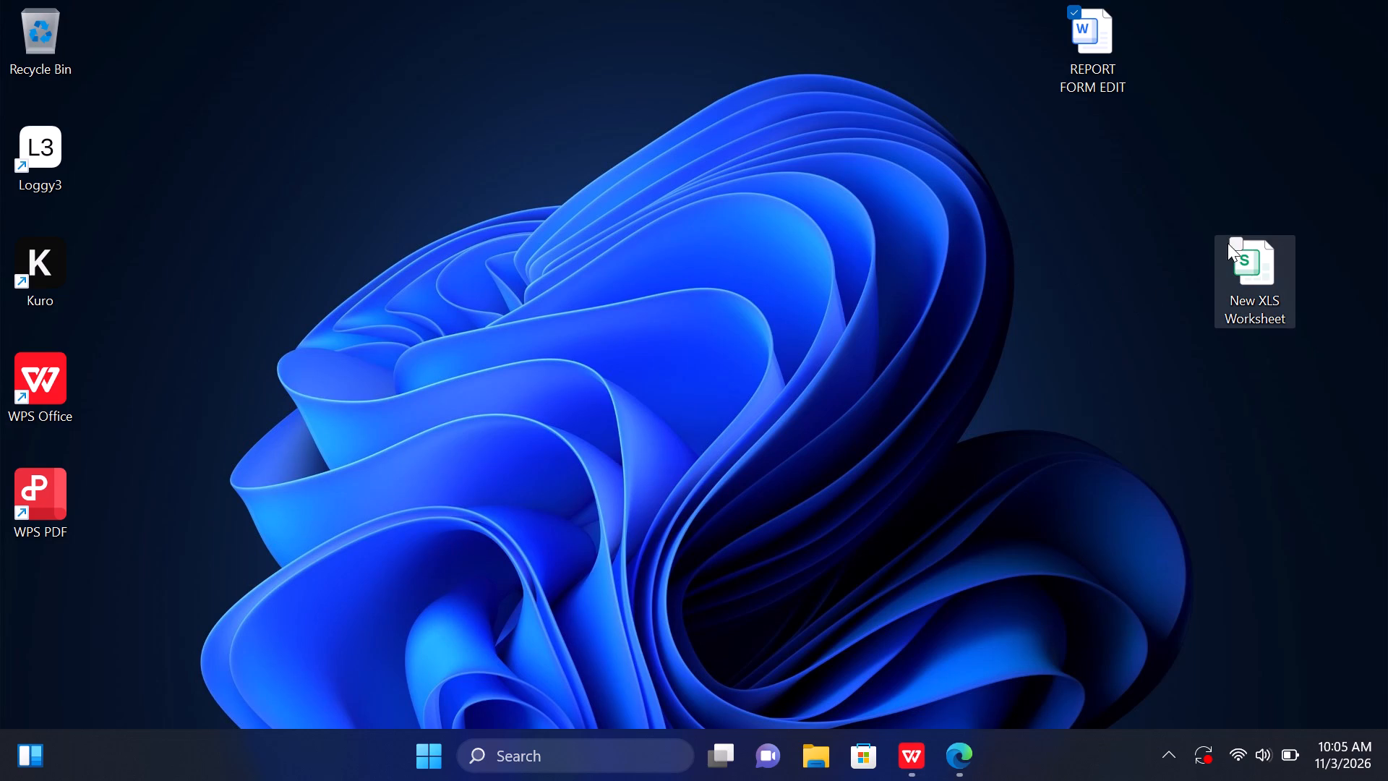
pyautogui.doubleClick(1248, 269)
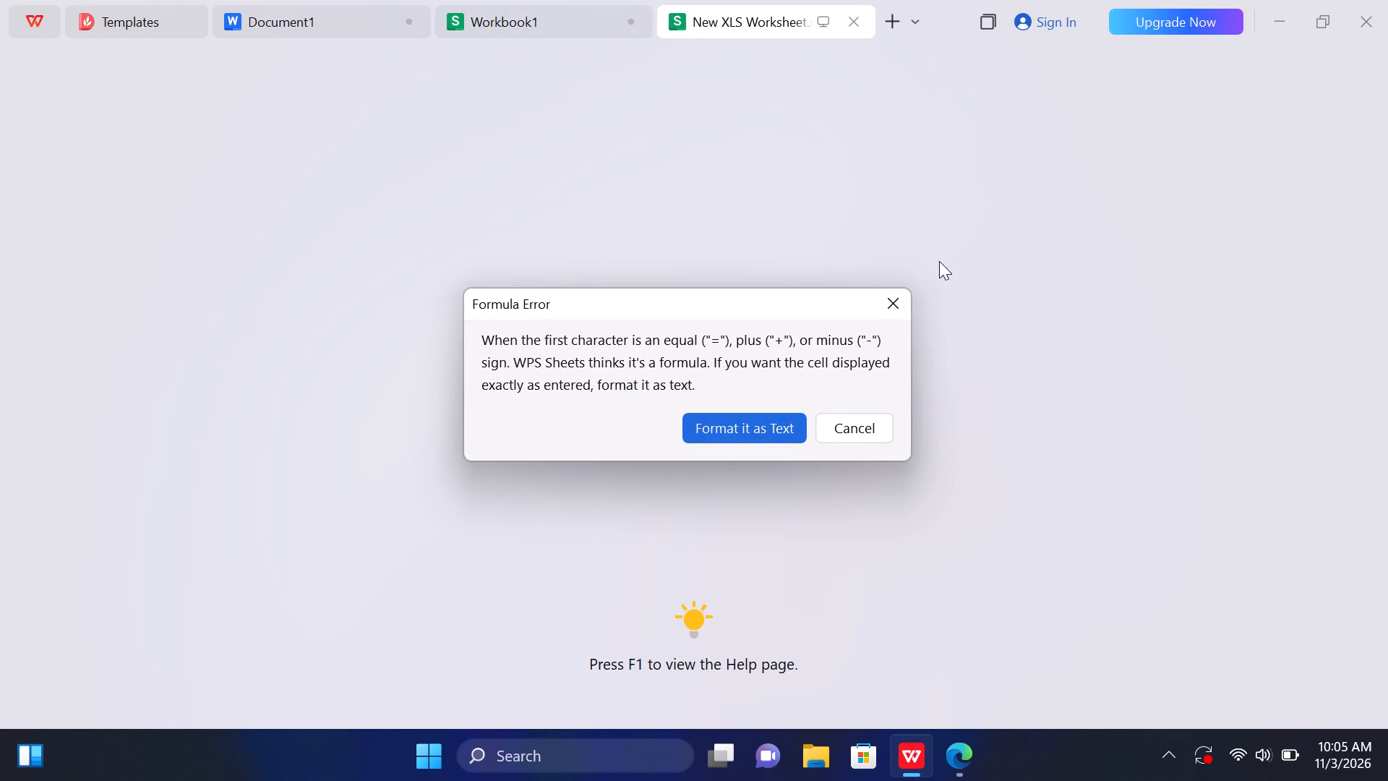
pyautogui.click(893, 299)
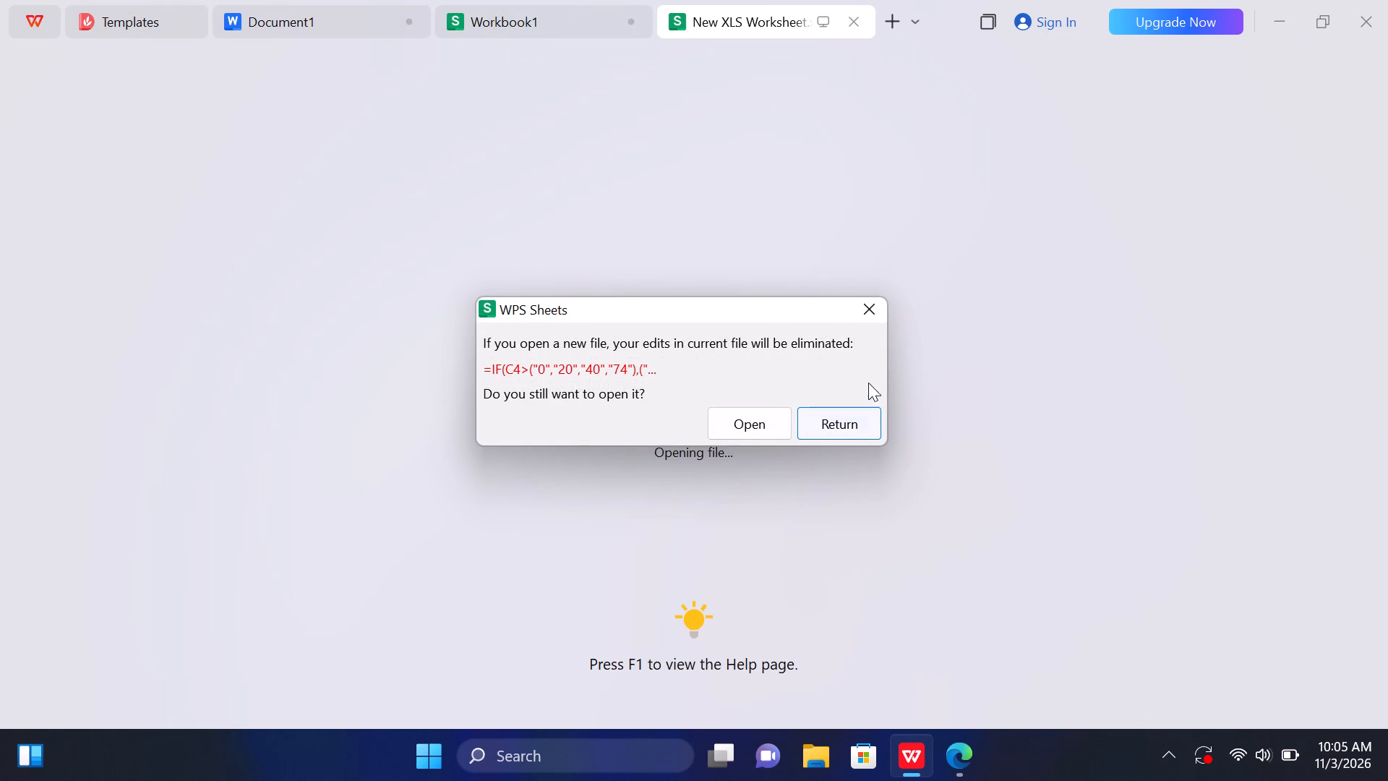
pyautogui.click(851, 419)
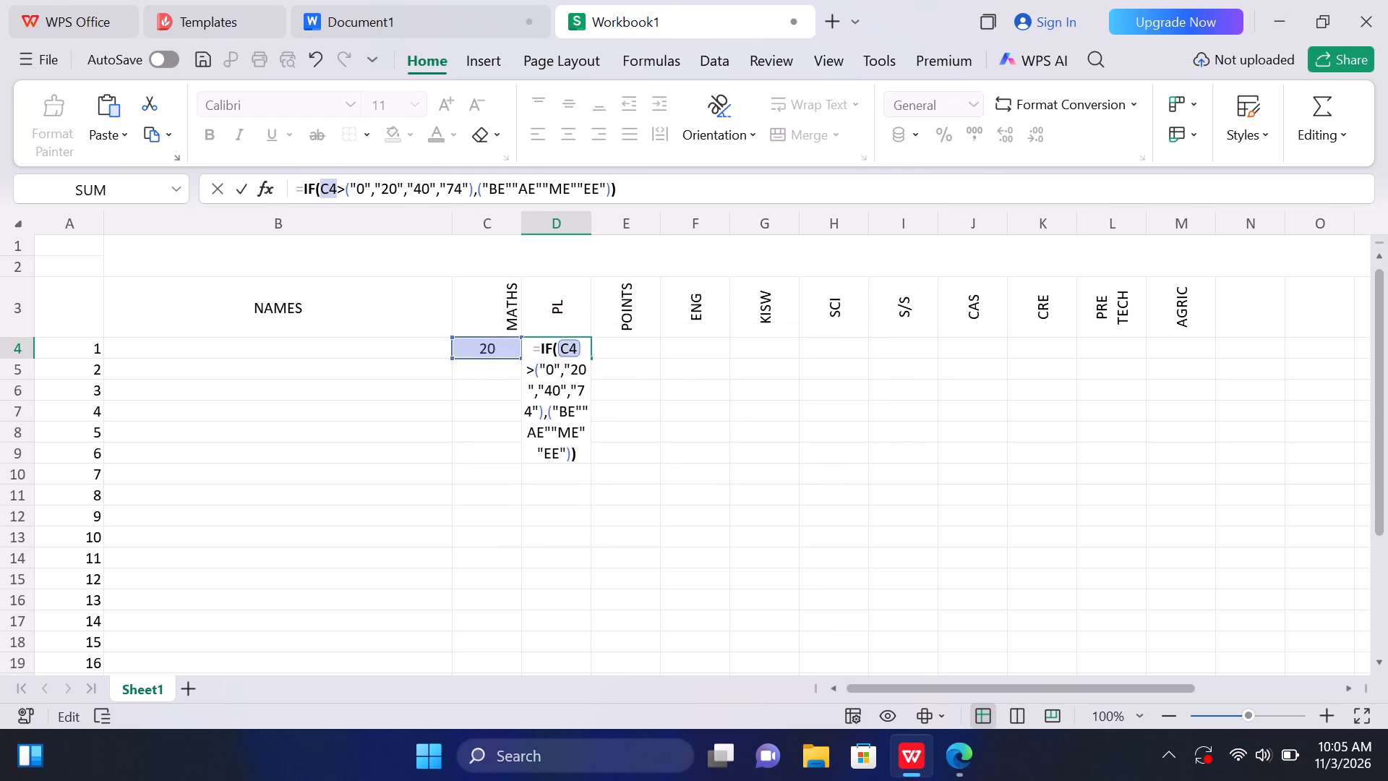
# Open the REPORT FORM EDIT document from the desktop.
pyautogui.click(1285, 0)
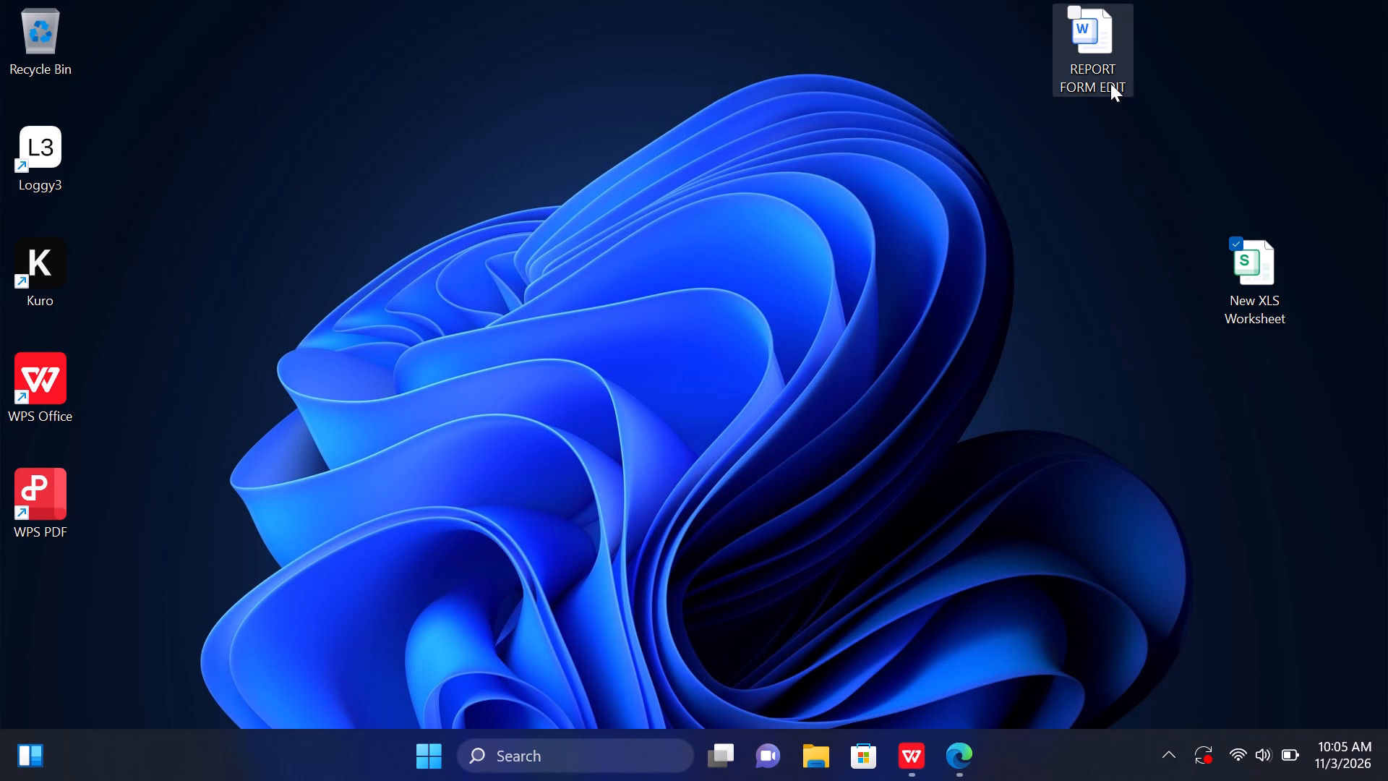
pyautogui.doubleClick(1105, 84)
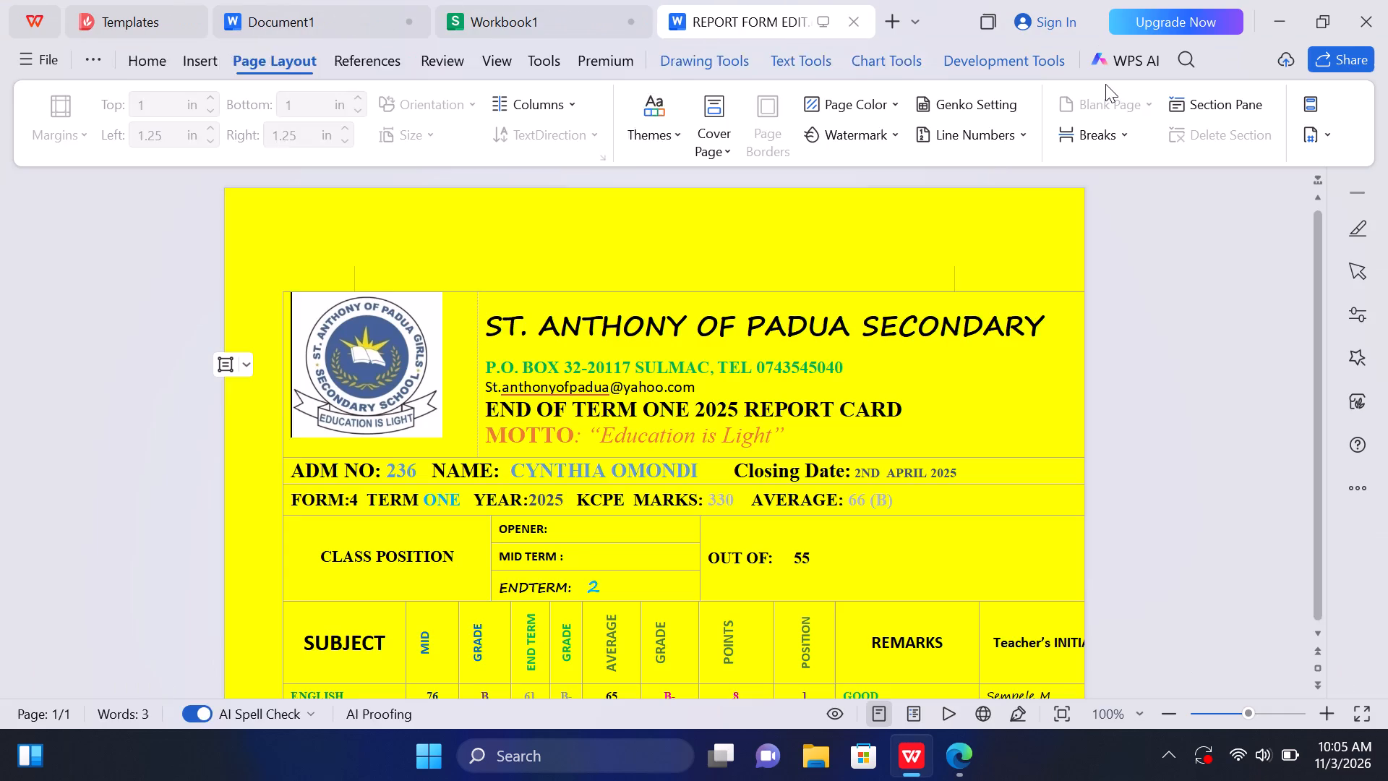
pyautogui.click(1290, 28)
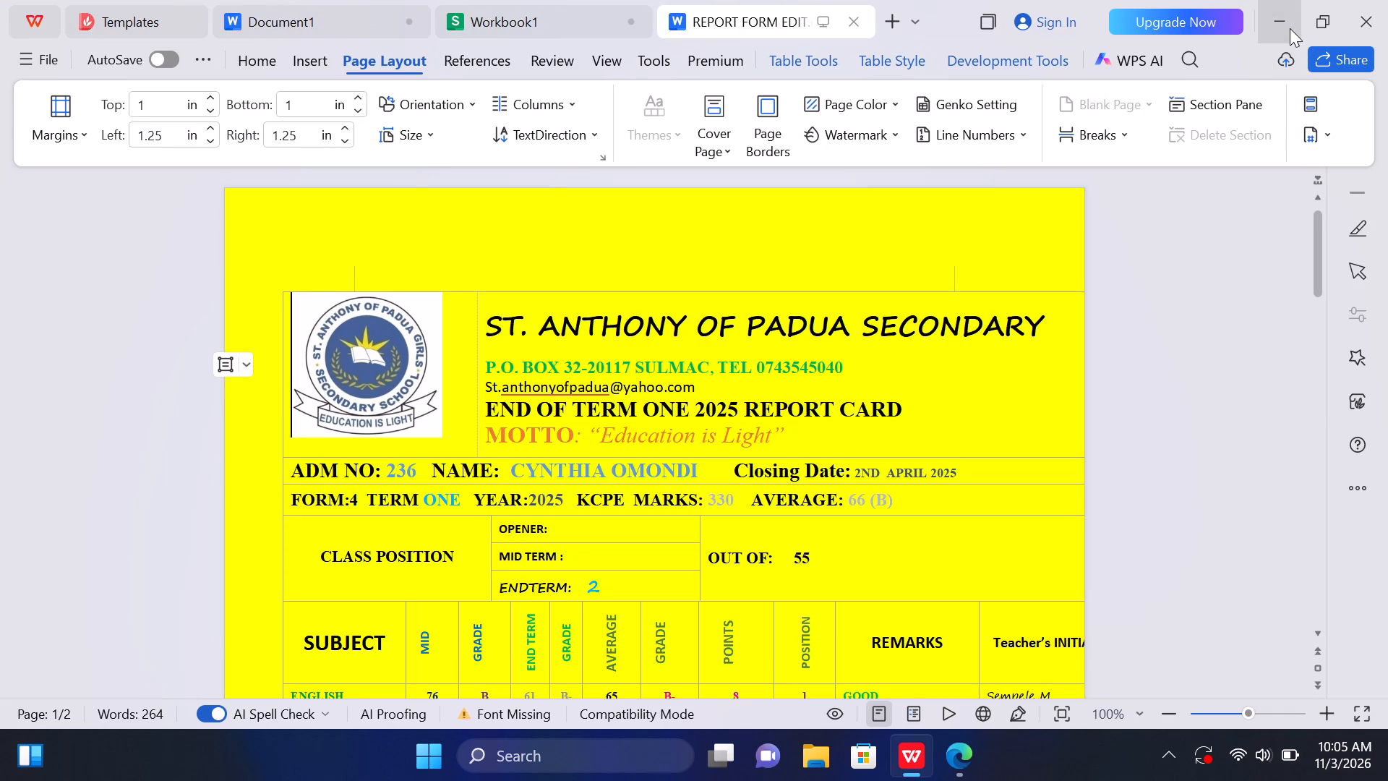
# Open the New XLS Worksheet file from the desktop, discarding the unfinished formula edit in Workbook1.
pyautogui.tripleClick(1254, 301)
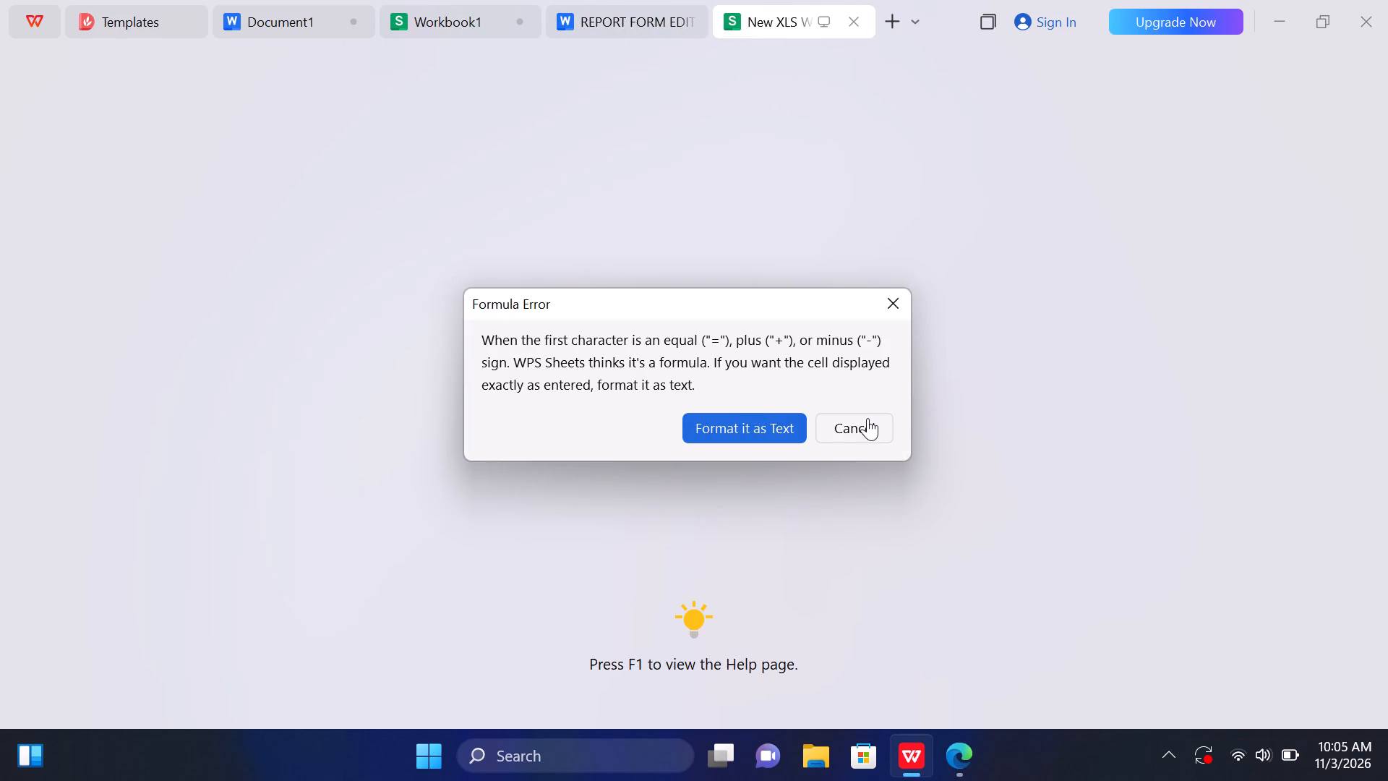
pyautogui.click(867, 418)
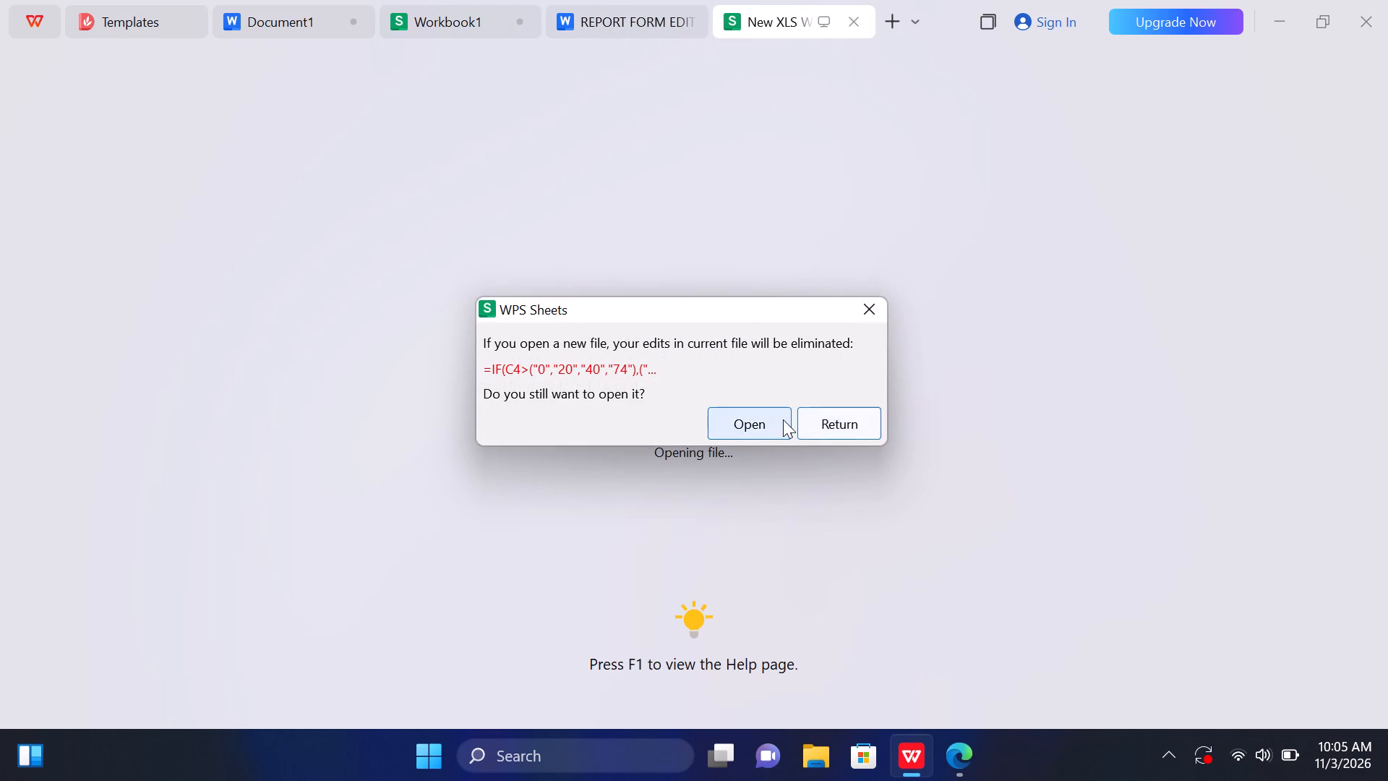
pyautogui.click(783, 419)
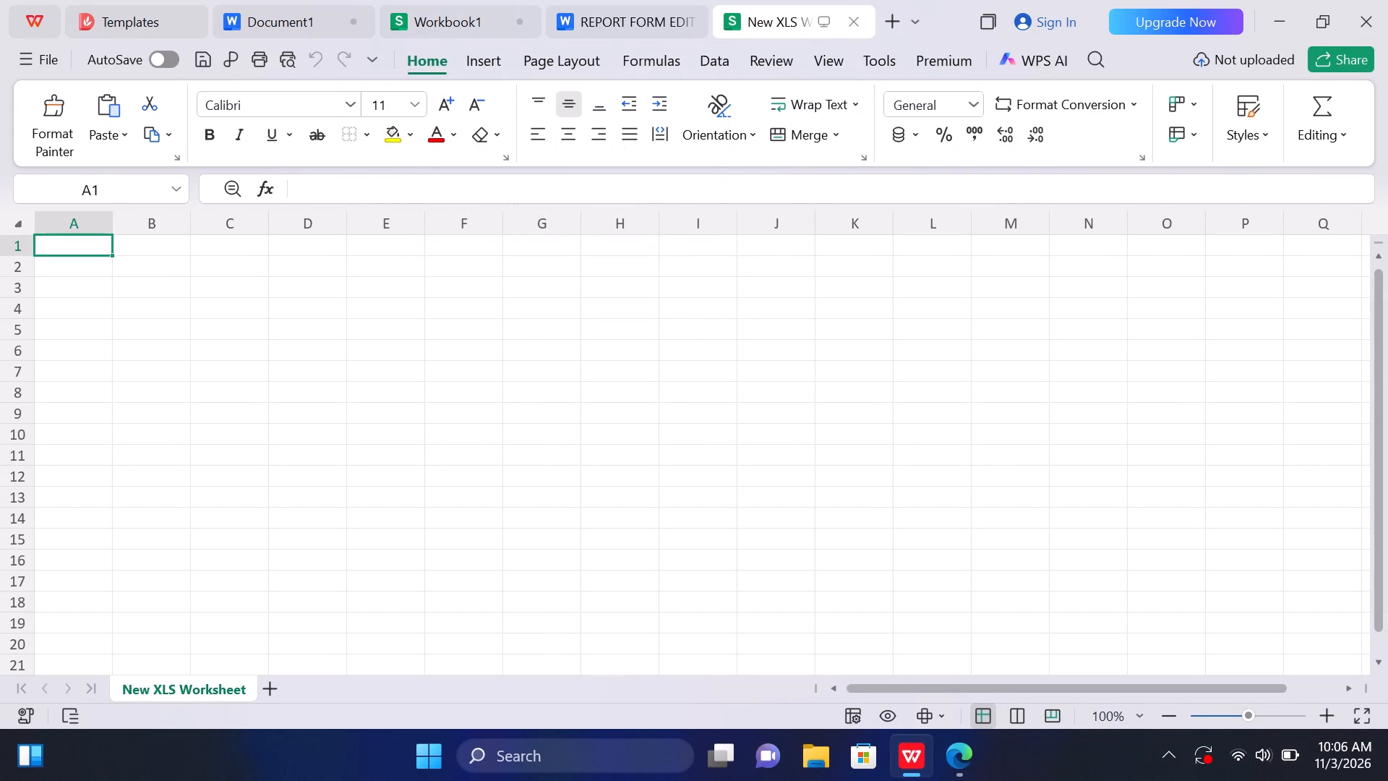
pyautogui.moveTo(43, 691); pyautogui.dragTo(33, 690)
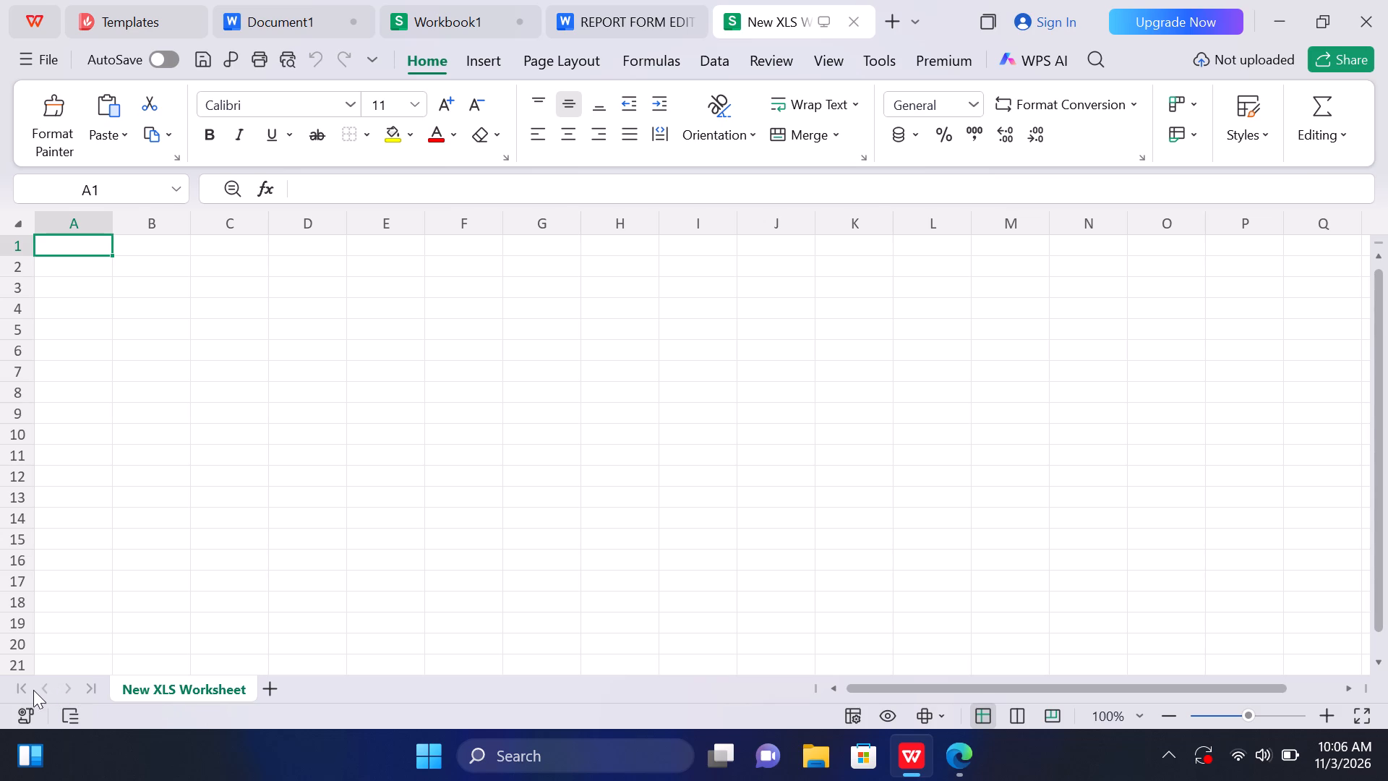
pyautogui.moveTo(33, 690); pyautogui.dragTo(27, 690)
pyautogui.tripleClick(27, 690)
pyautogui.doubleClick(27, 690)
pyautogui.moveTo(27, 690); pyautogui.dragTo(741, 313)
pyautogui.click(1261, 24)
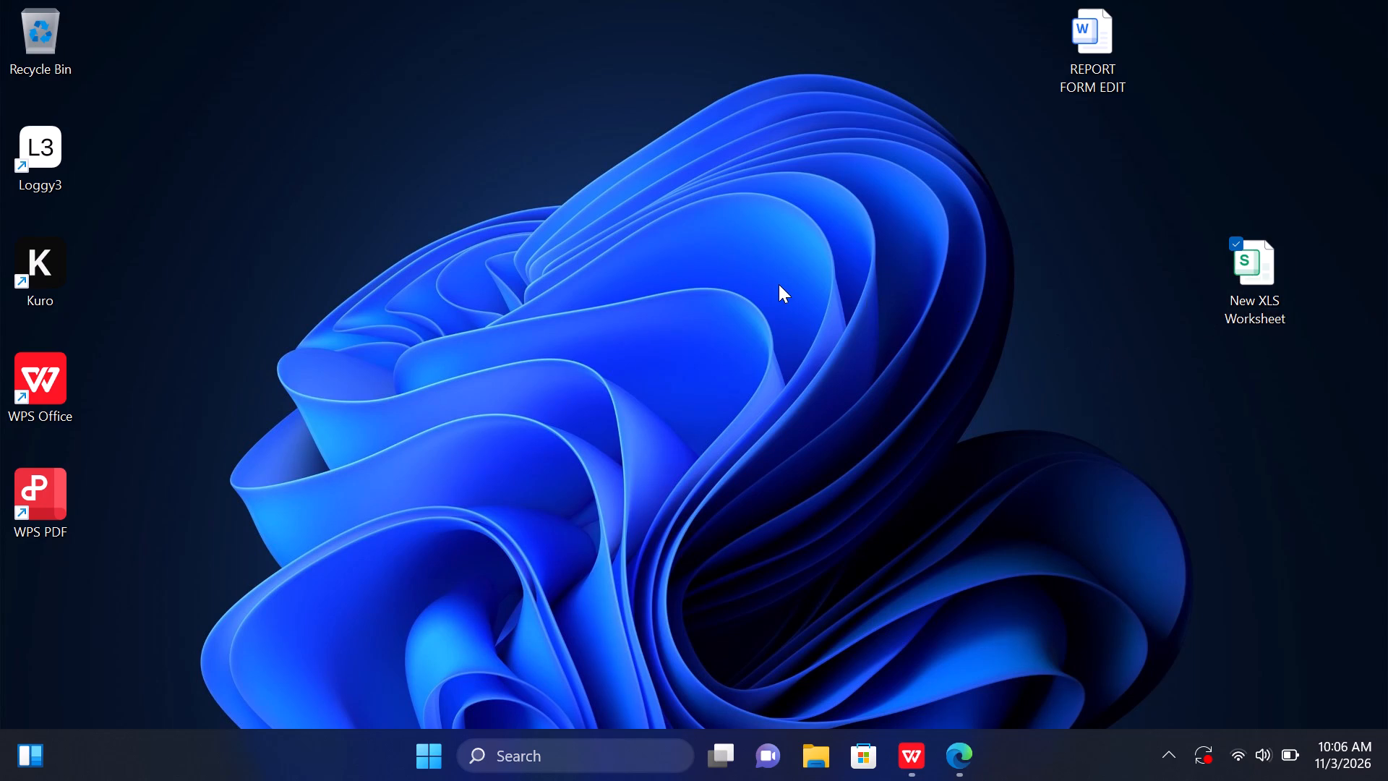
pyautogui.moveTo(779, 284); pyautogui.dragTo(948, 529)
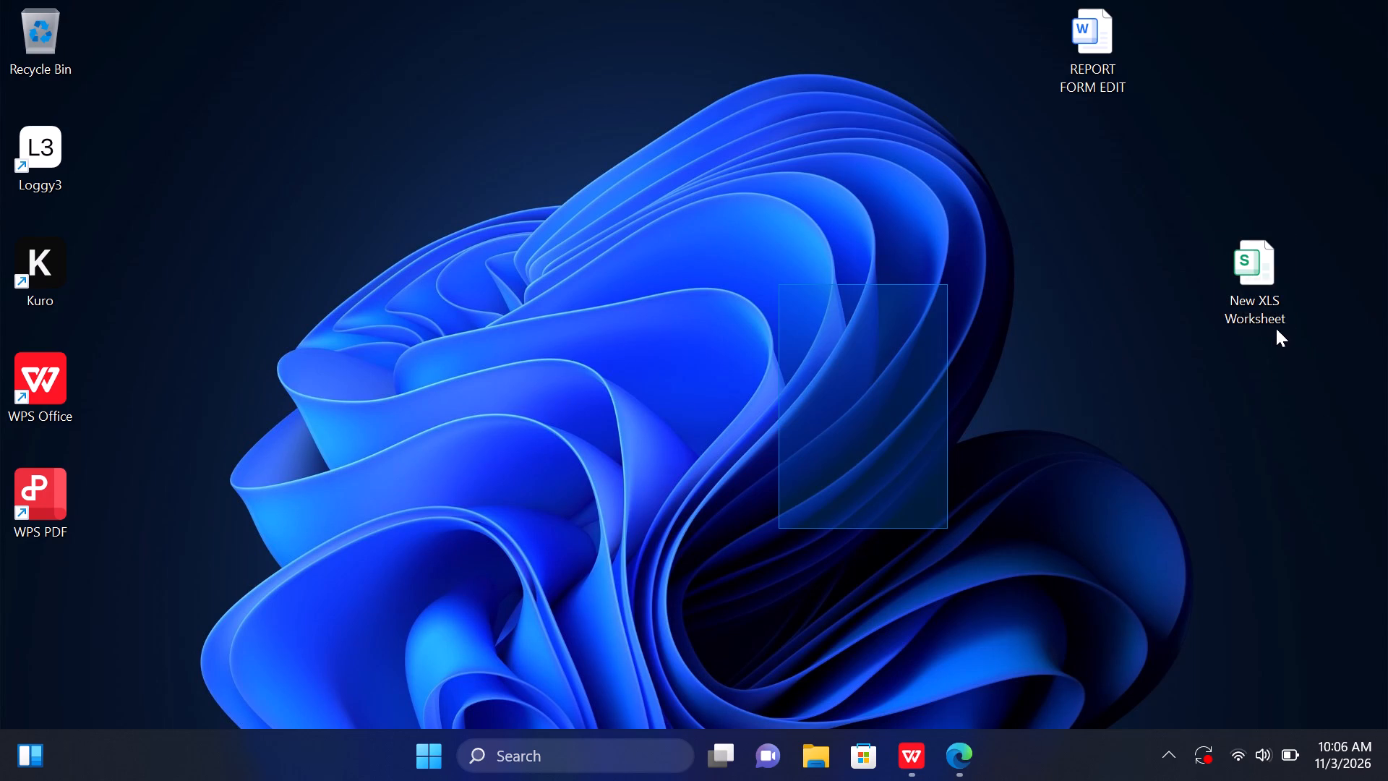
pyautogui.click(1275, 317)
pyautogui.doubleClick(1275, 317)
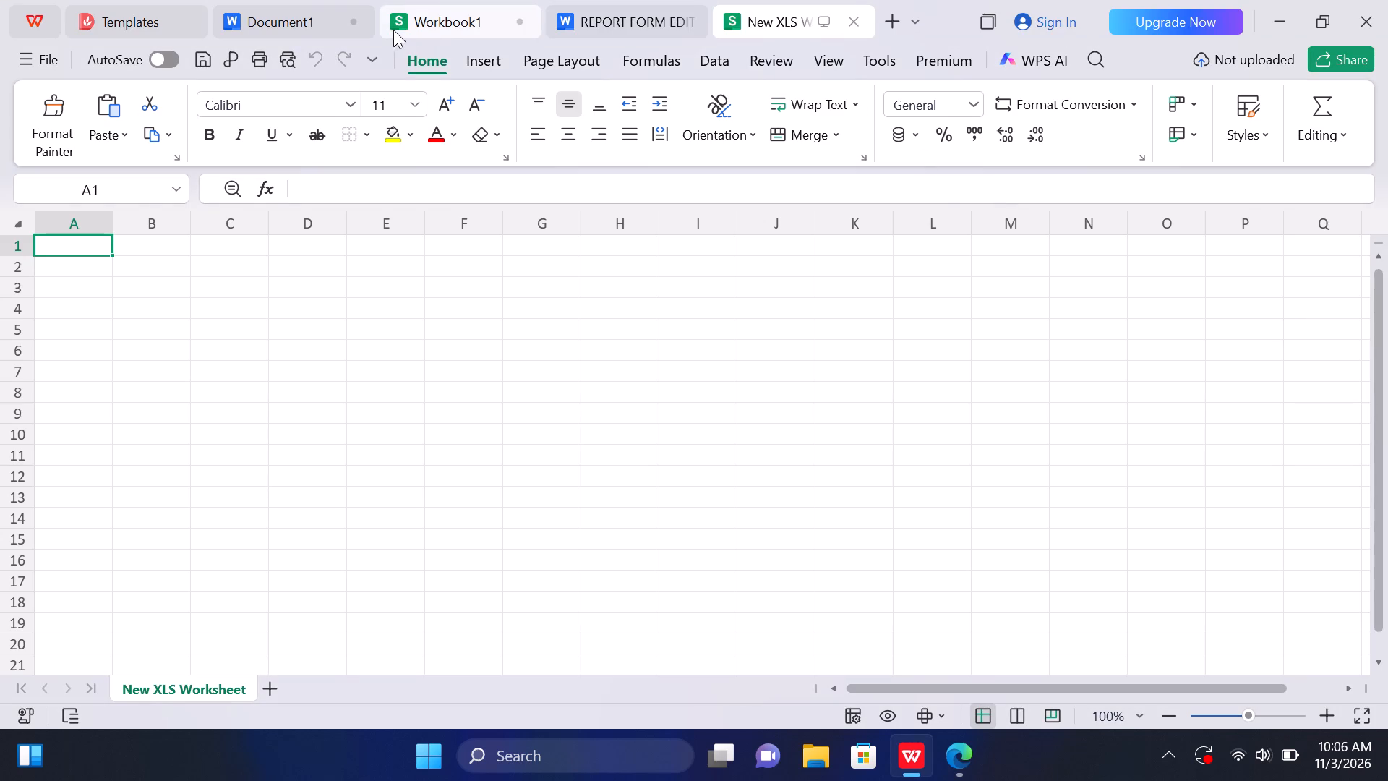
# Reorder the open files so that REPORT FORM EDIT comes after New XLS Worksheet.
pyautogui.click(438, 25)
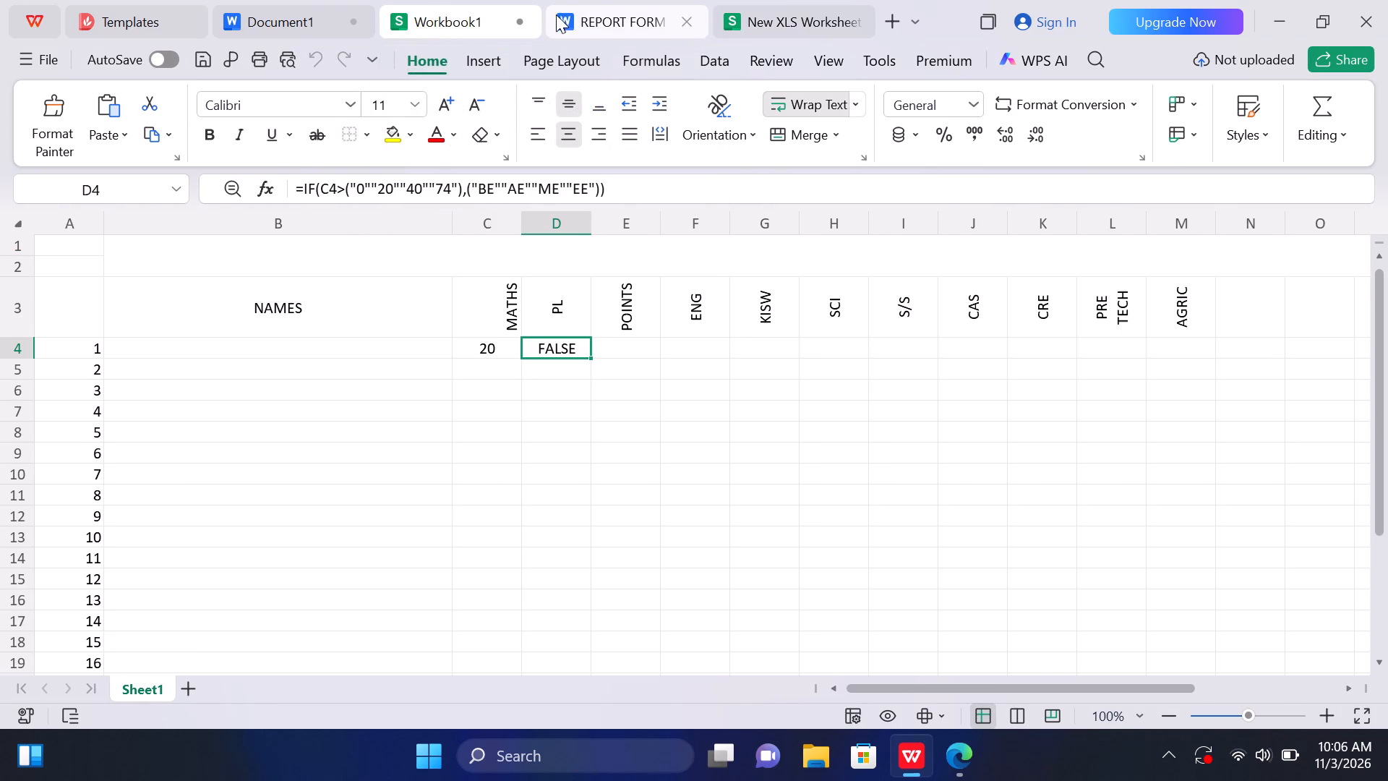
pyautogui.moveTo(589, 4); pyautogui.dragTo(701, 46)
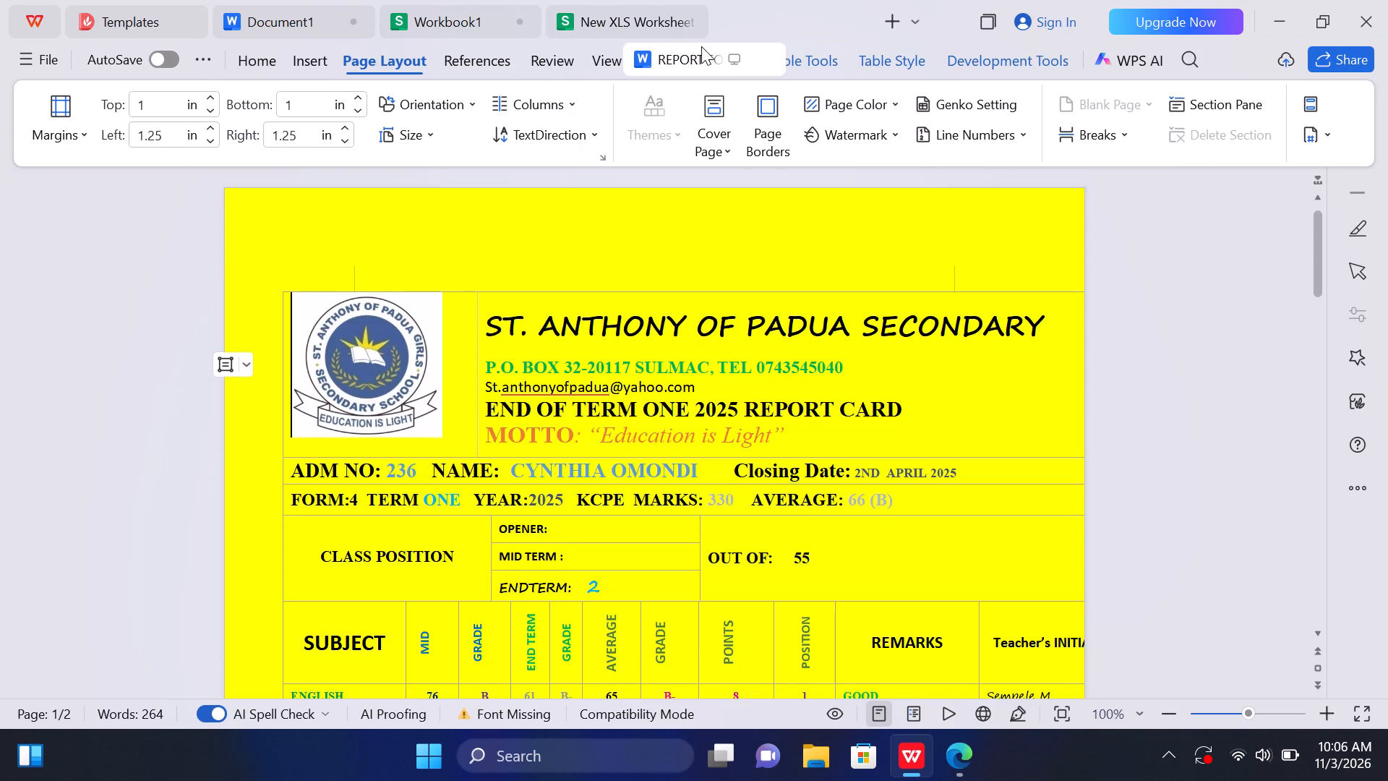
pyautogui.moveTo(701, 46); pyautogui.dragTo(794, 0)
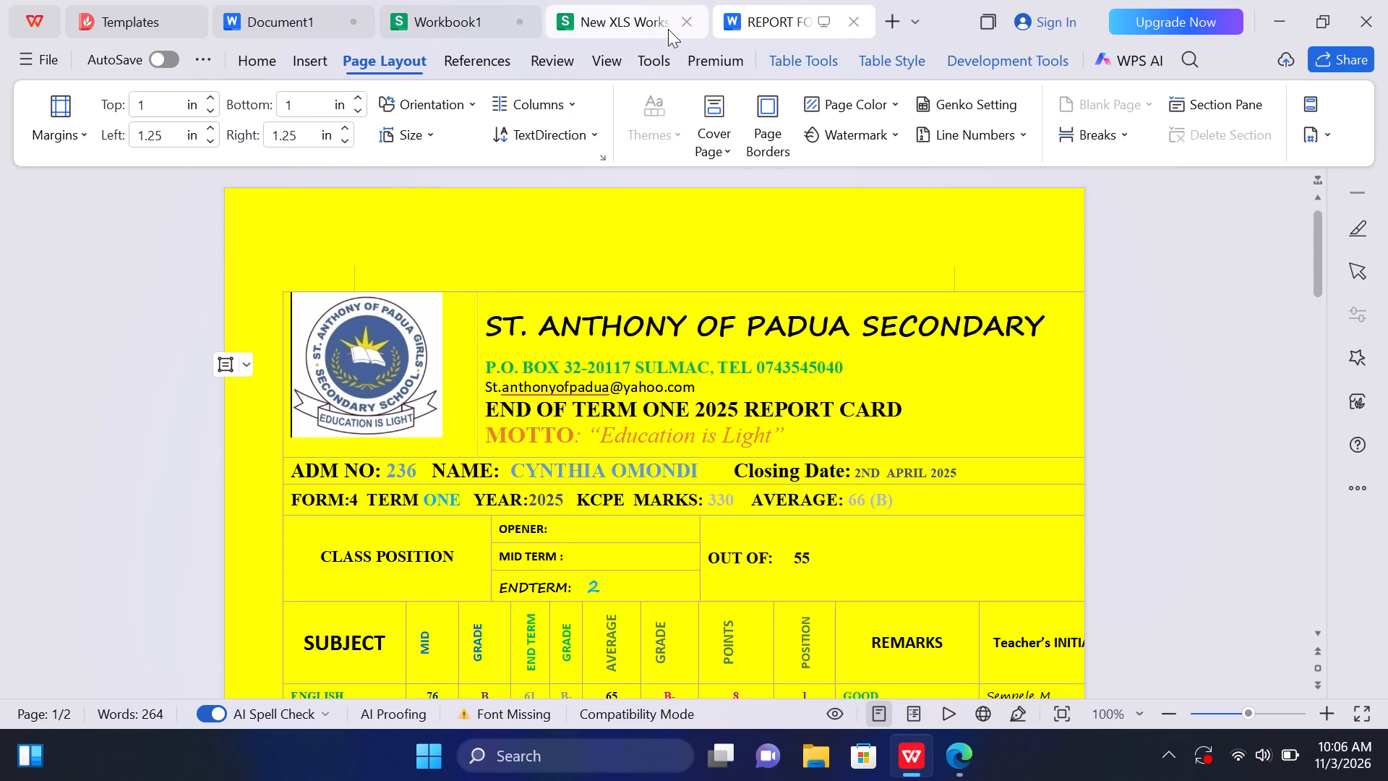
# Look over the open New XLS Worksheet and Document1 files and return to Workbook1.
pyautogui.click(668, 29)
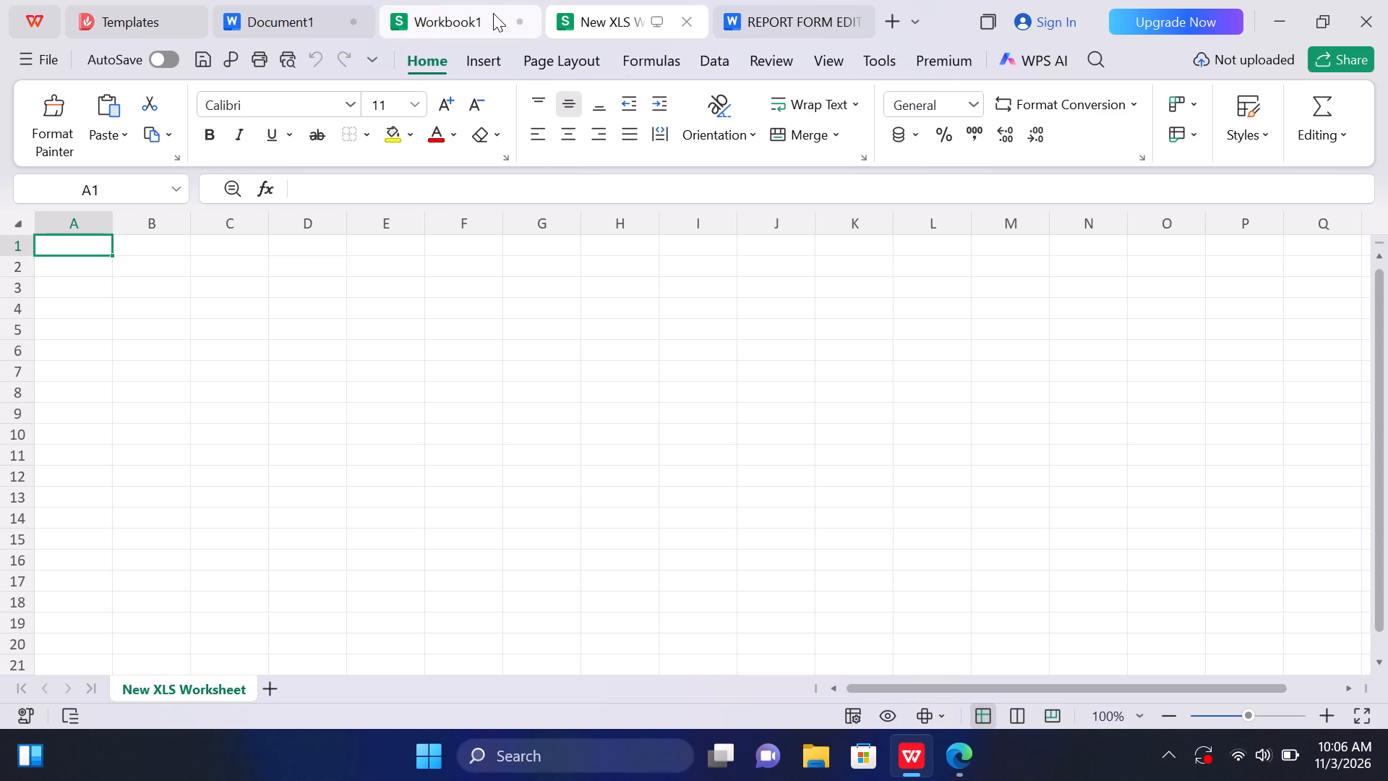
pyautogui.click(493, 13)
pyautogui.click(281, 13)
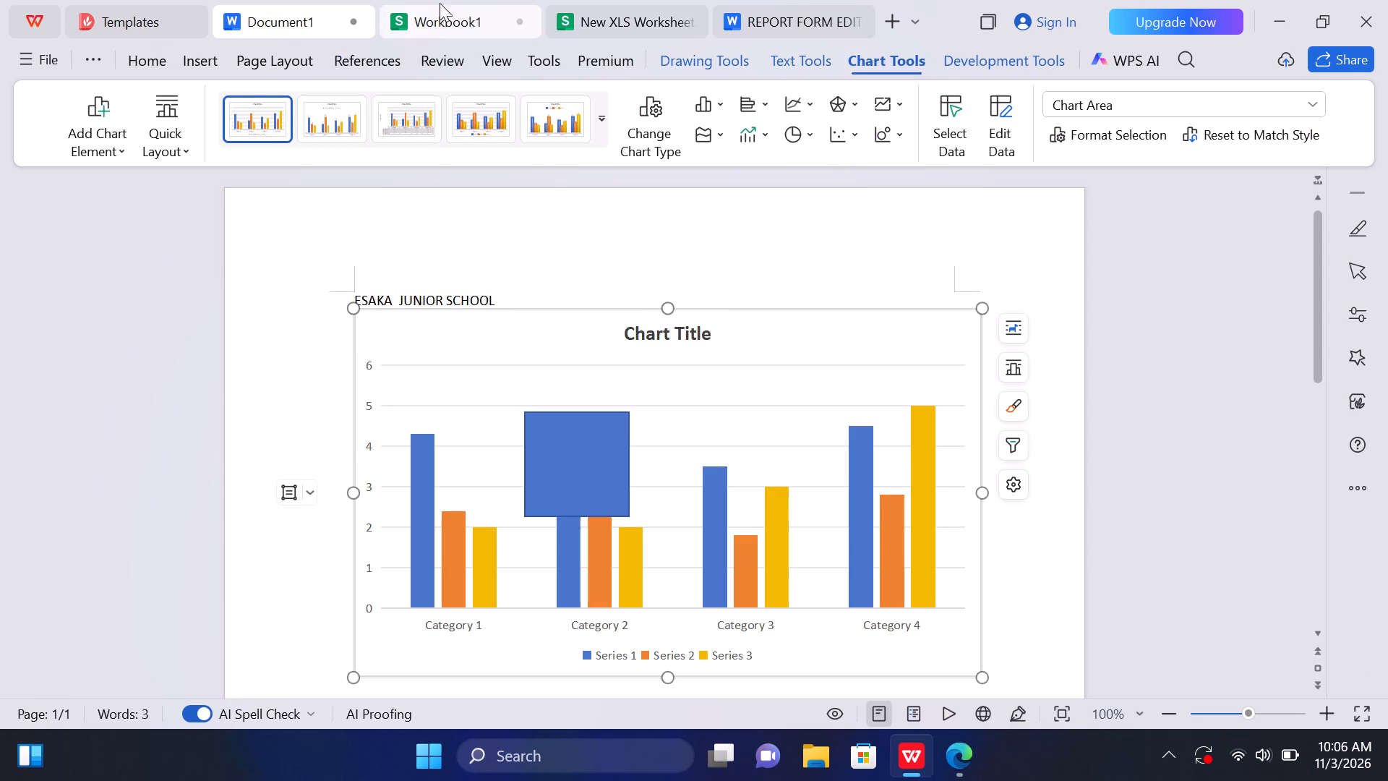
pyautogui.click(464, 16)
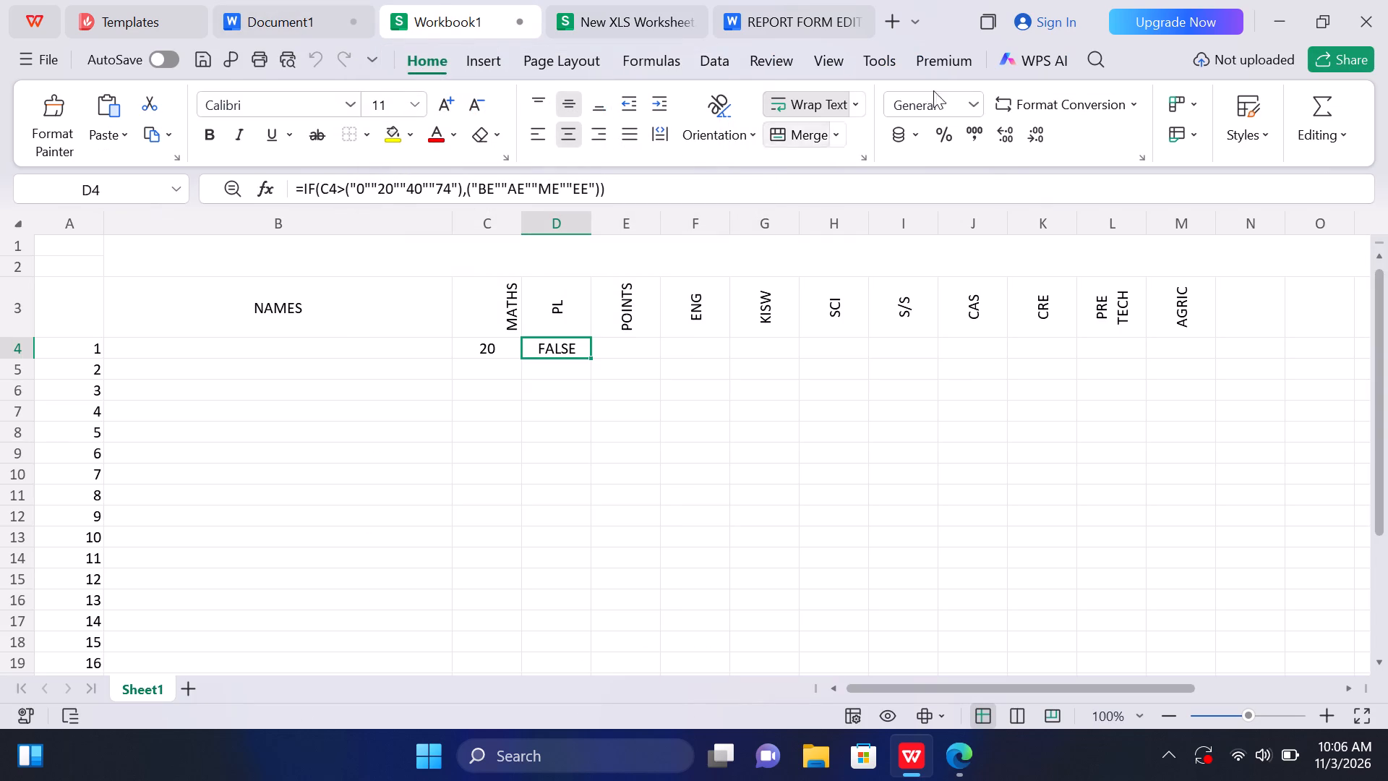
# Close the New XLS Worksheet and REPORT FORM EDIT files, cancelling the close at Document1.
pyautogui.click(1370, 19)
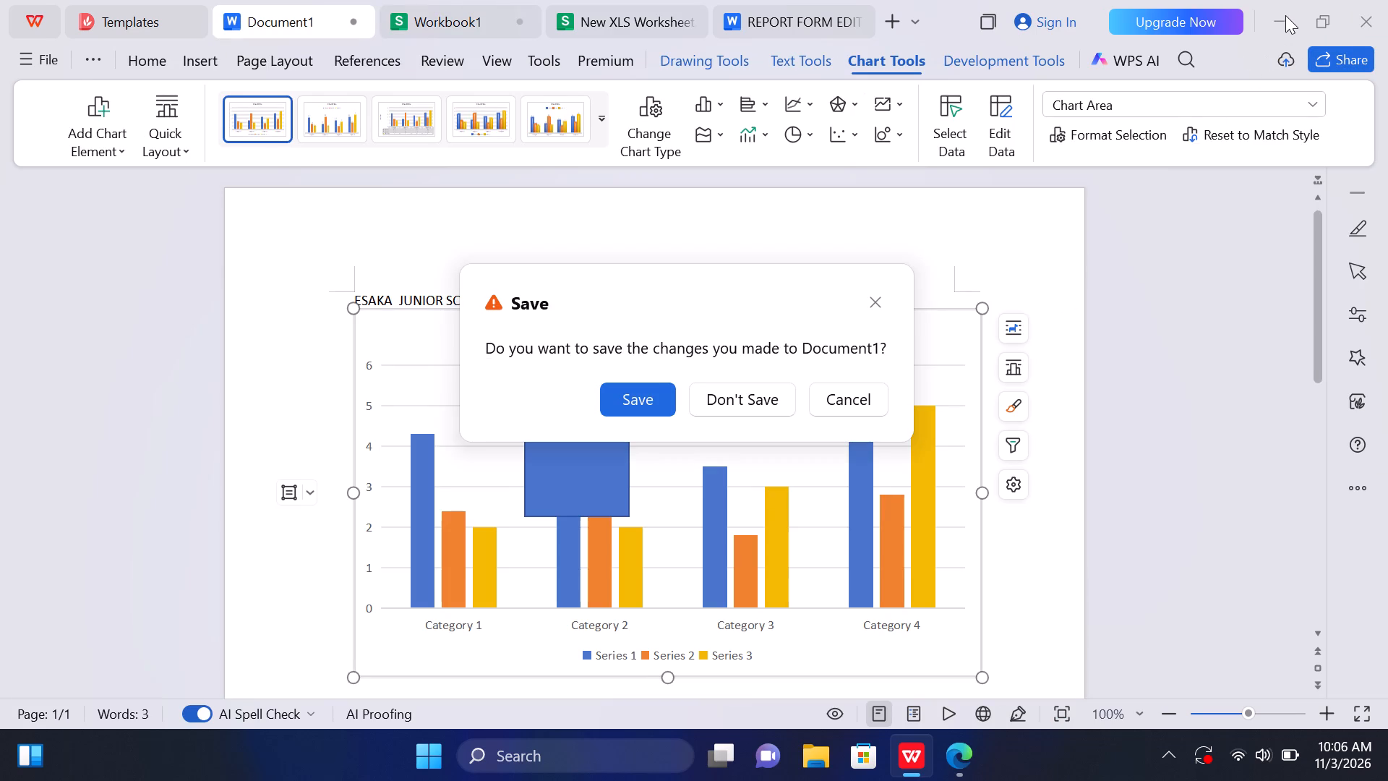
pyautogui.doubleClick(1285, 14)
pyautogui.moveTo(1285, 14); pyautogui.dragTo(1384, 14)
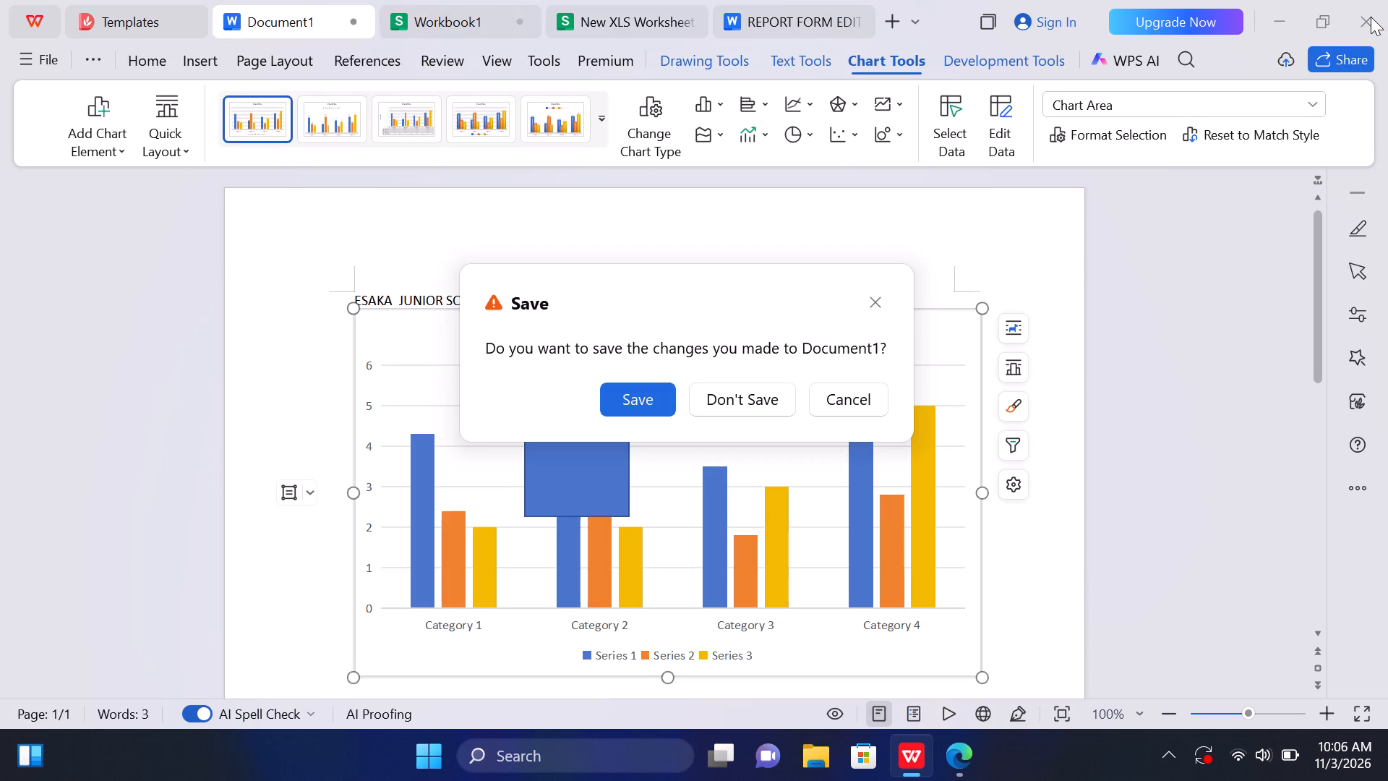
pyautogui.tripleClick(1371, 17)
pyautogui.moveTo(1371, 17); pyautogui.dragTo(1122, 489)
pyautogui.click(835, 68)
pyautogui.click(813, 60)
pyautogui.tripleClick(1275, 14)
pyautogui.click(1275, 14)
pyautogui.press('Escape')
pyautogui.press('Escape')
pyautogui.press('Escape')
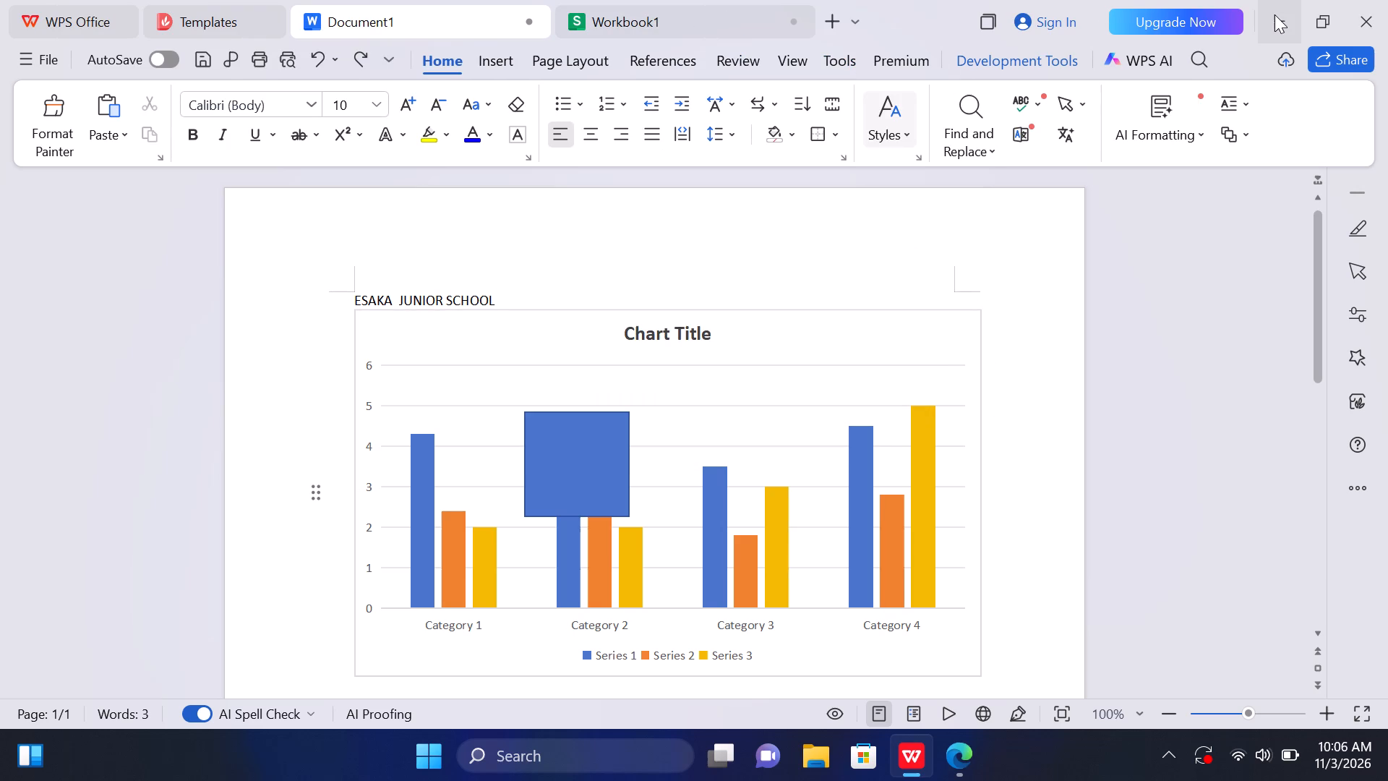
# Close Document1 without saving its changes.
pyautogui.click(1354, 33)
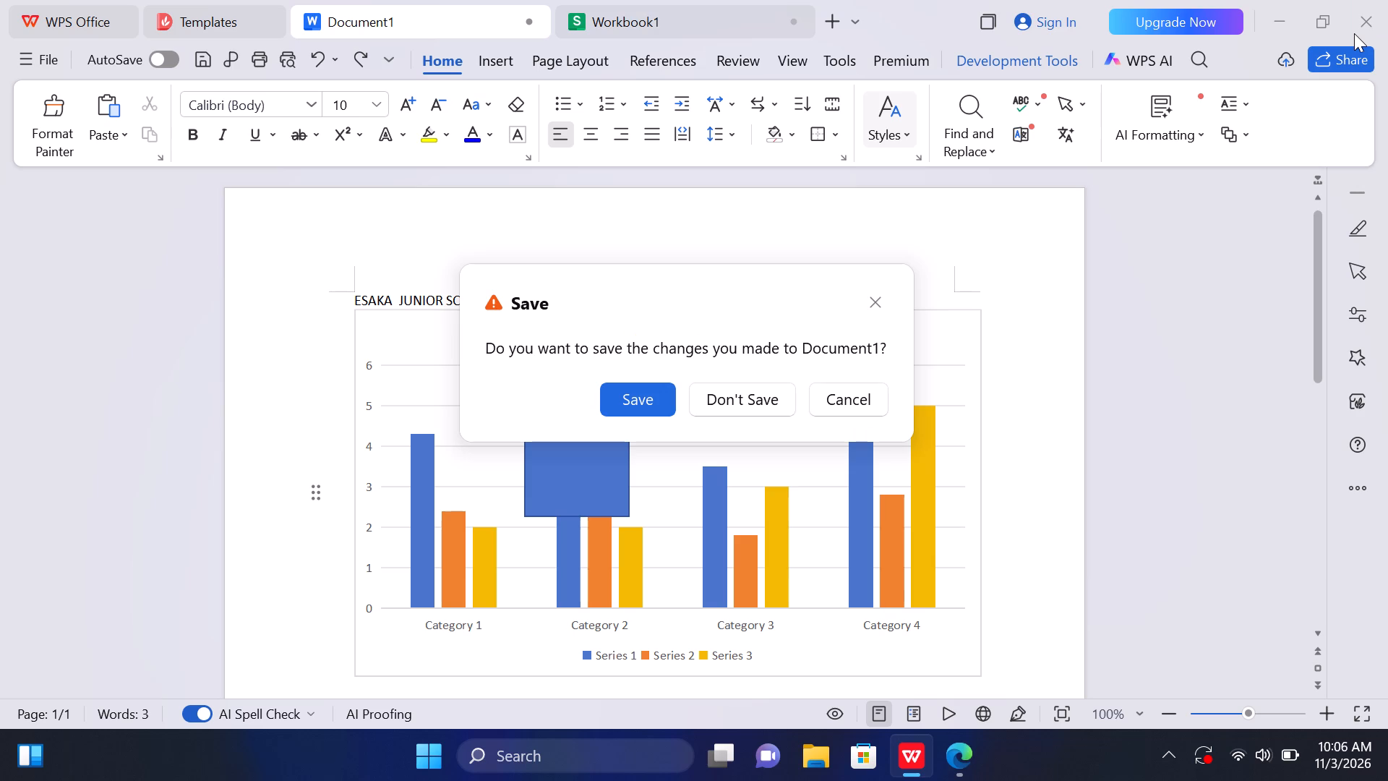
pyautogui.click(766, 389)
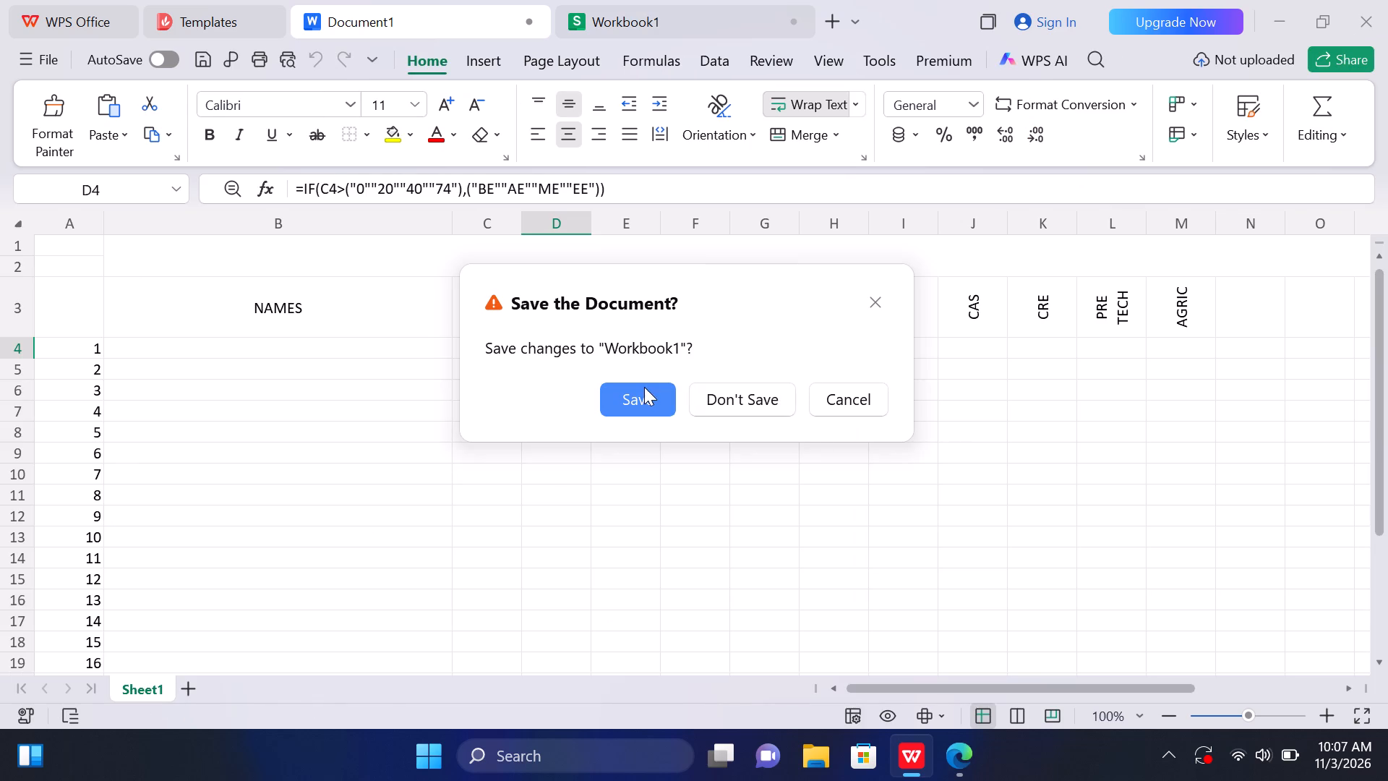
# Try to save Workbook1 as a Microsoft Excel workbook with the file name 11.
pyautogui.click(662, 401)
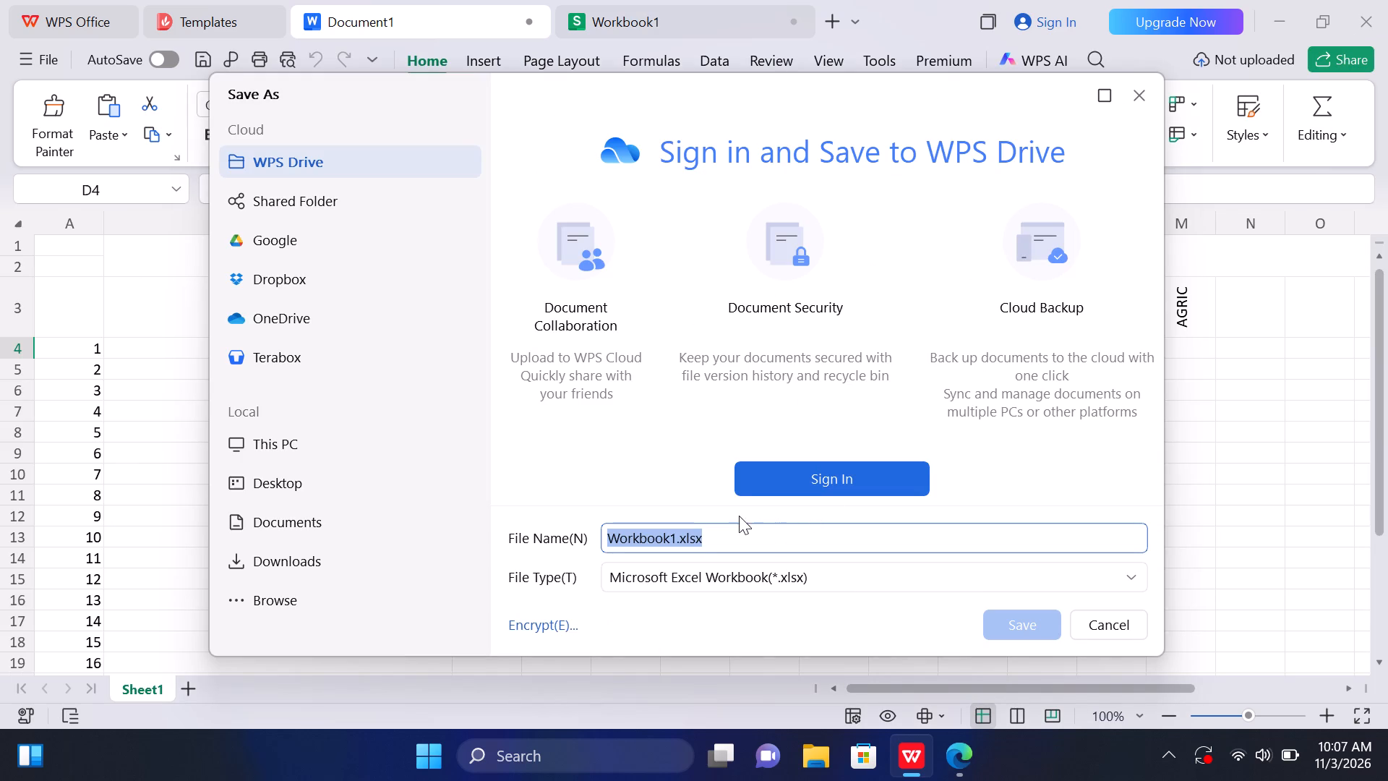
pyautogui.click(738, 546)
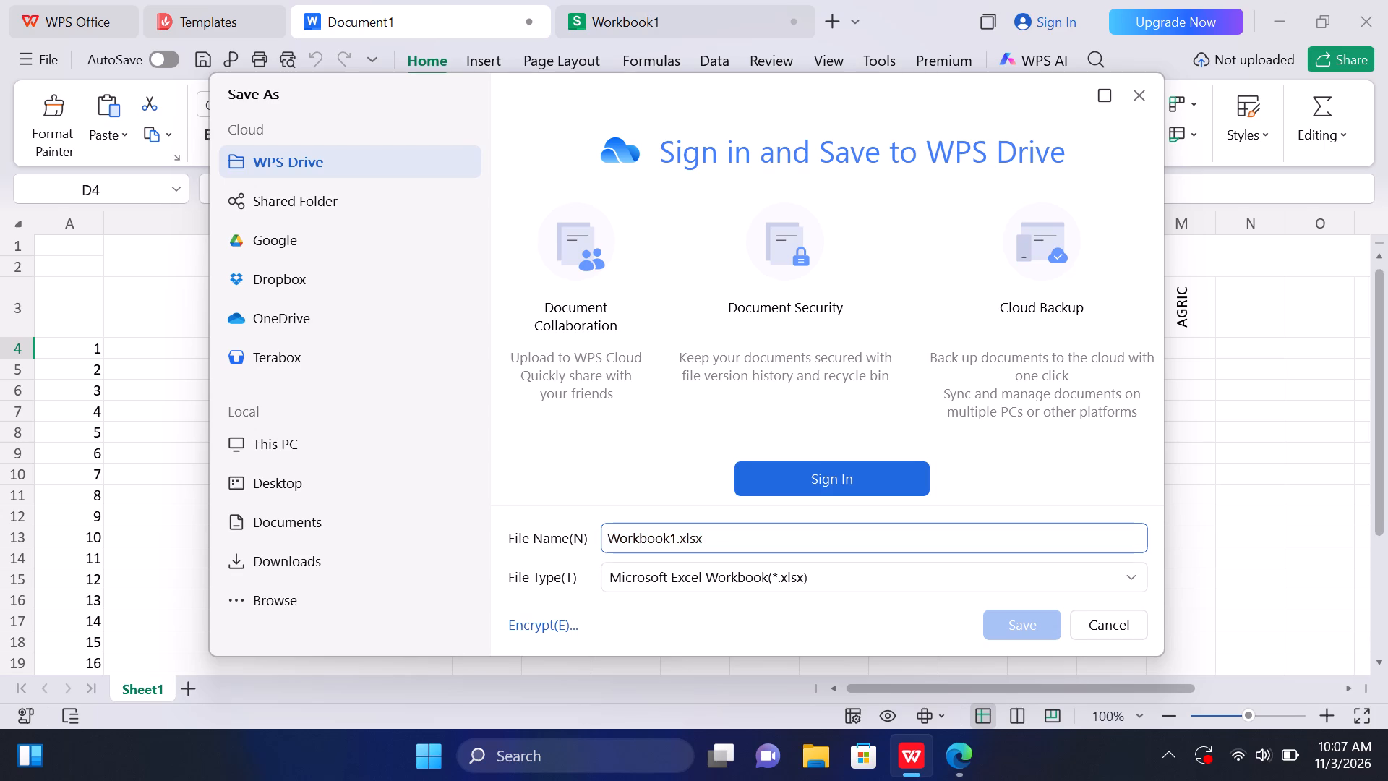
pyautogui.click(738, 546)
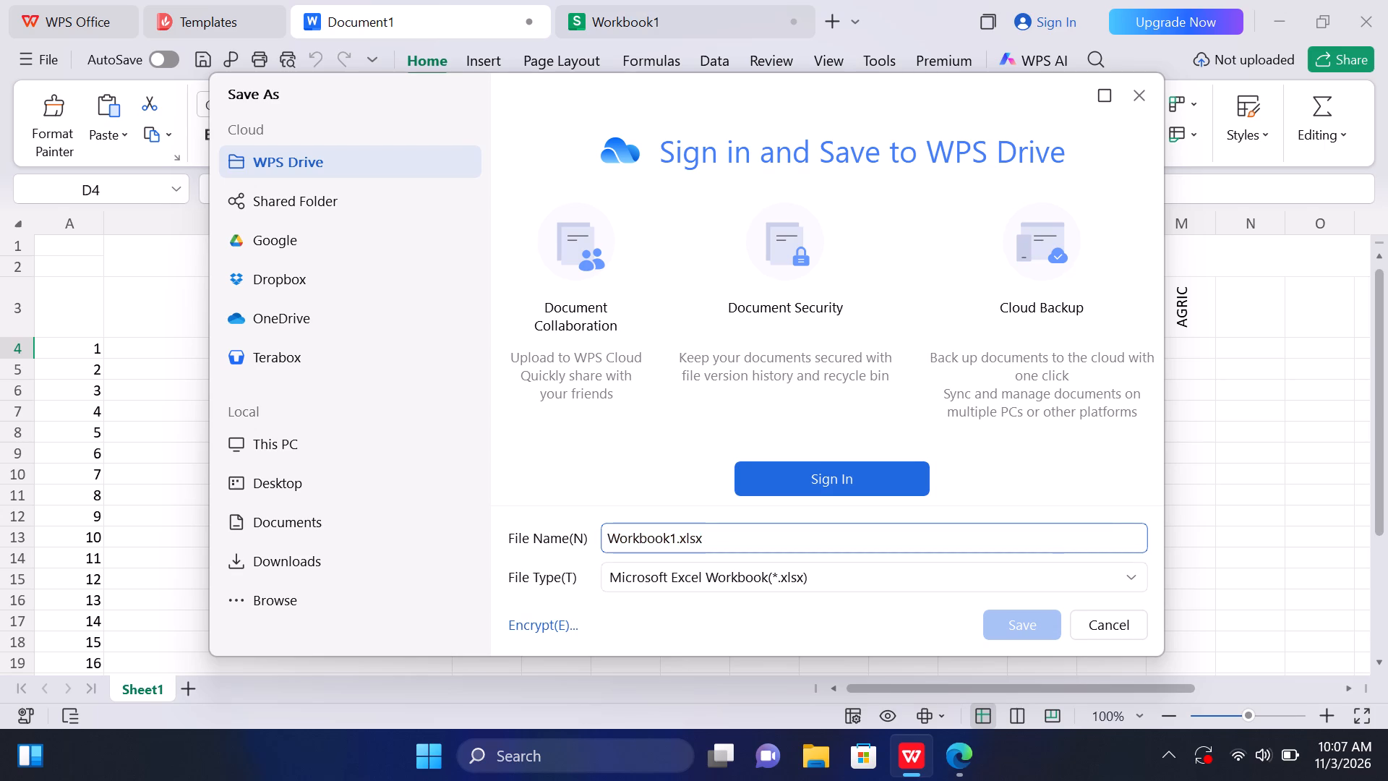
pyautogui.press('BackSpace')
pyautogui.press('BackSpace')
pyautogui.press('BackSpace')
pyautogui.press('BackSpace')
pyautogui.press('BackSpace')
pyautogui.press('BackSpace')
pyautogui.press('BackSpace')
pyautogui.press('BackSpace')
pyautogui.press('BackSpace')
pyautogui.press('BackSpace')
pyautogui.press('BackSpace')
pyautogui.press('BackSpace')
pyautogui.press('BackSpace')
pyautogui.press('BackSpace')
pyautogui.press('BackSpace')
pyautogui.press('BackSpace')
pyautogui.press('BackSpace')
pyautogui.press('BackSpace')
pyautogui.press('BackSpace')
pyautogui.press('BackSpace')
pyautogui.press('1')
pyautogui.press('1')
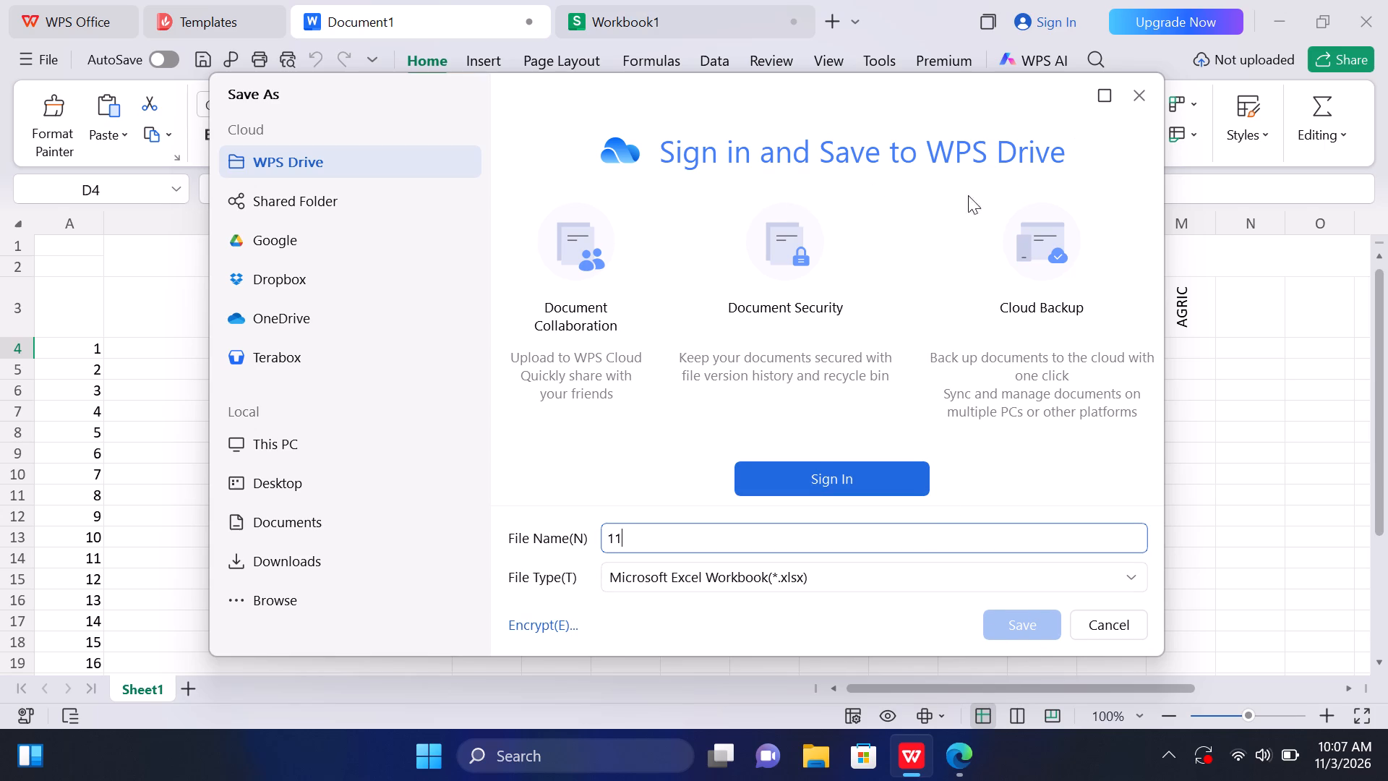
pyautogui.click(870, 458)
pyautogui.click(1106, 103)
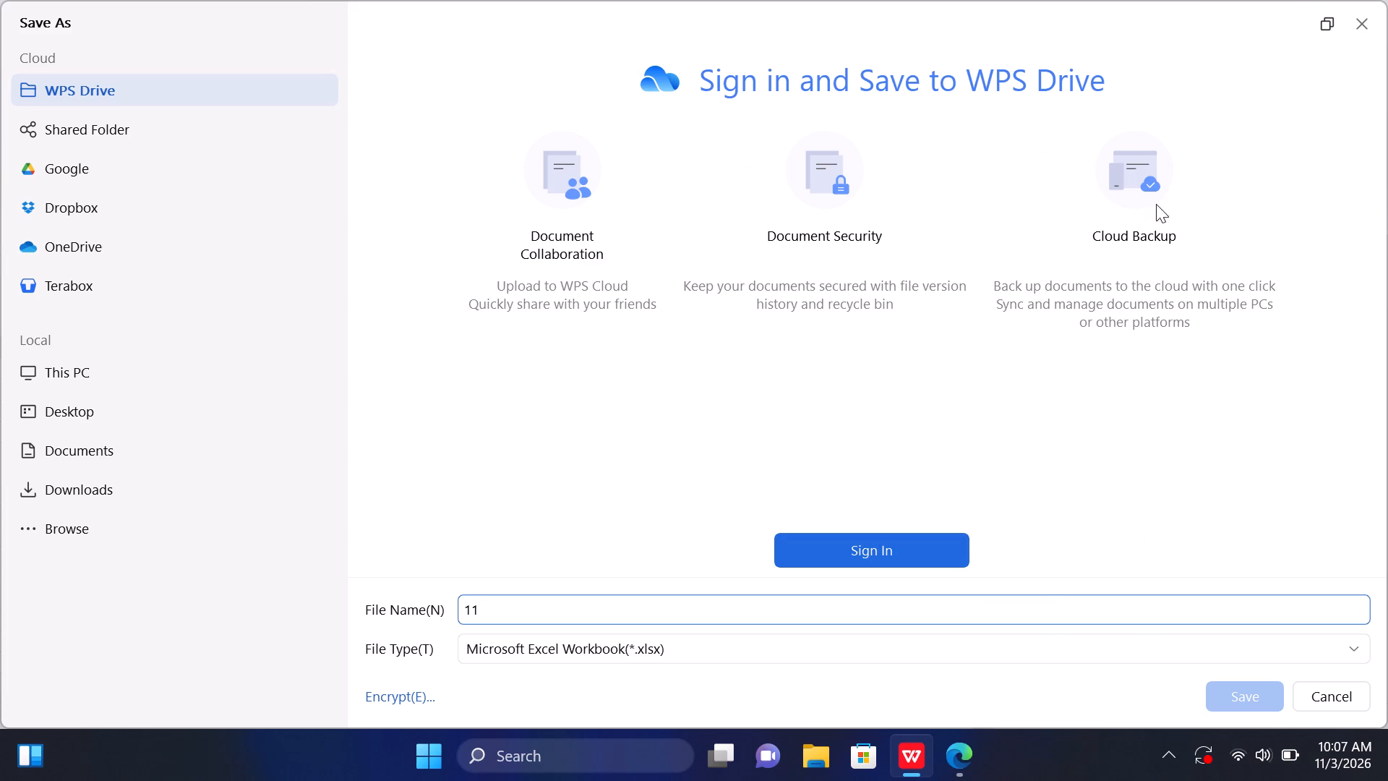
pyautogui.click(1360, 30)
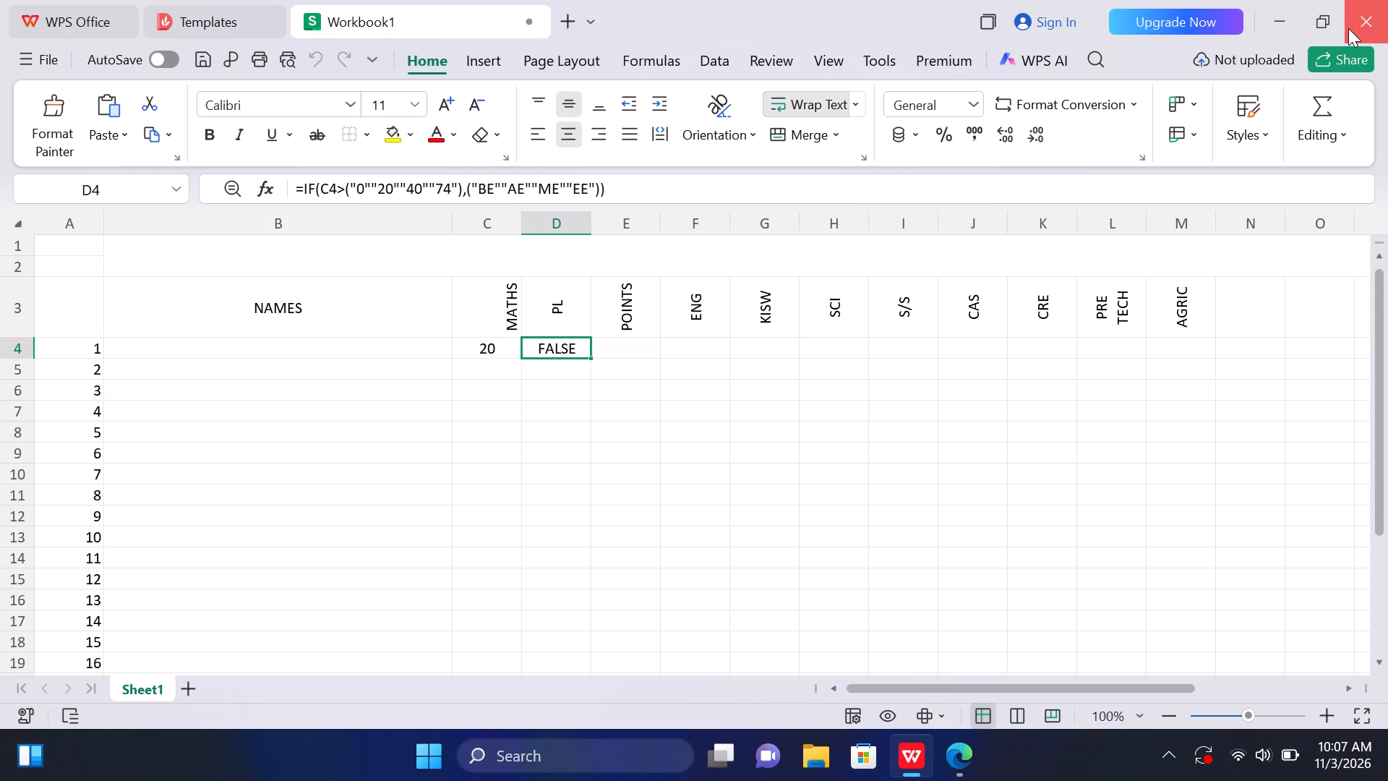
# Keep Workbook1 open unsaved, open the New XLS Worksheet file from the desktop and select cell F19.
pyautogui.click(1349, 28)
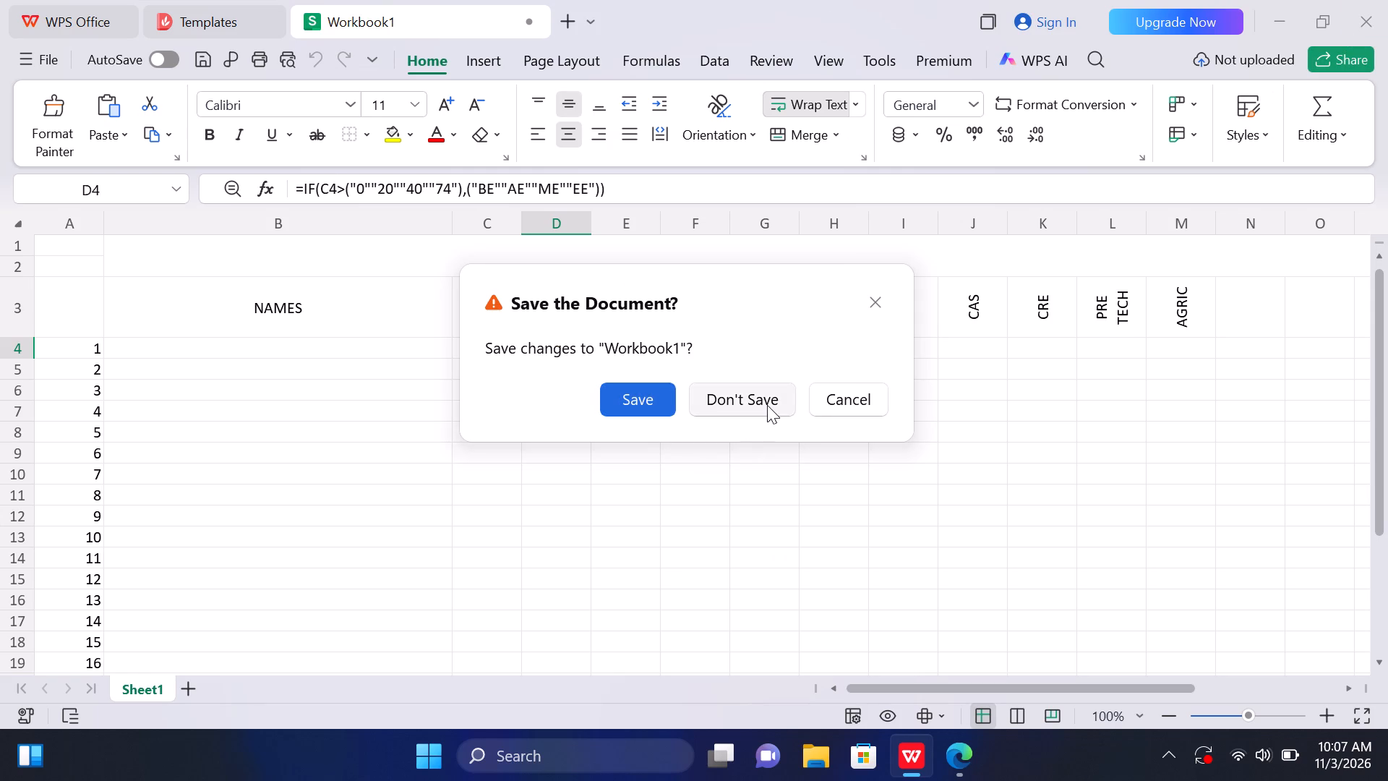
pyautogui.click(834, 403)
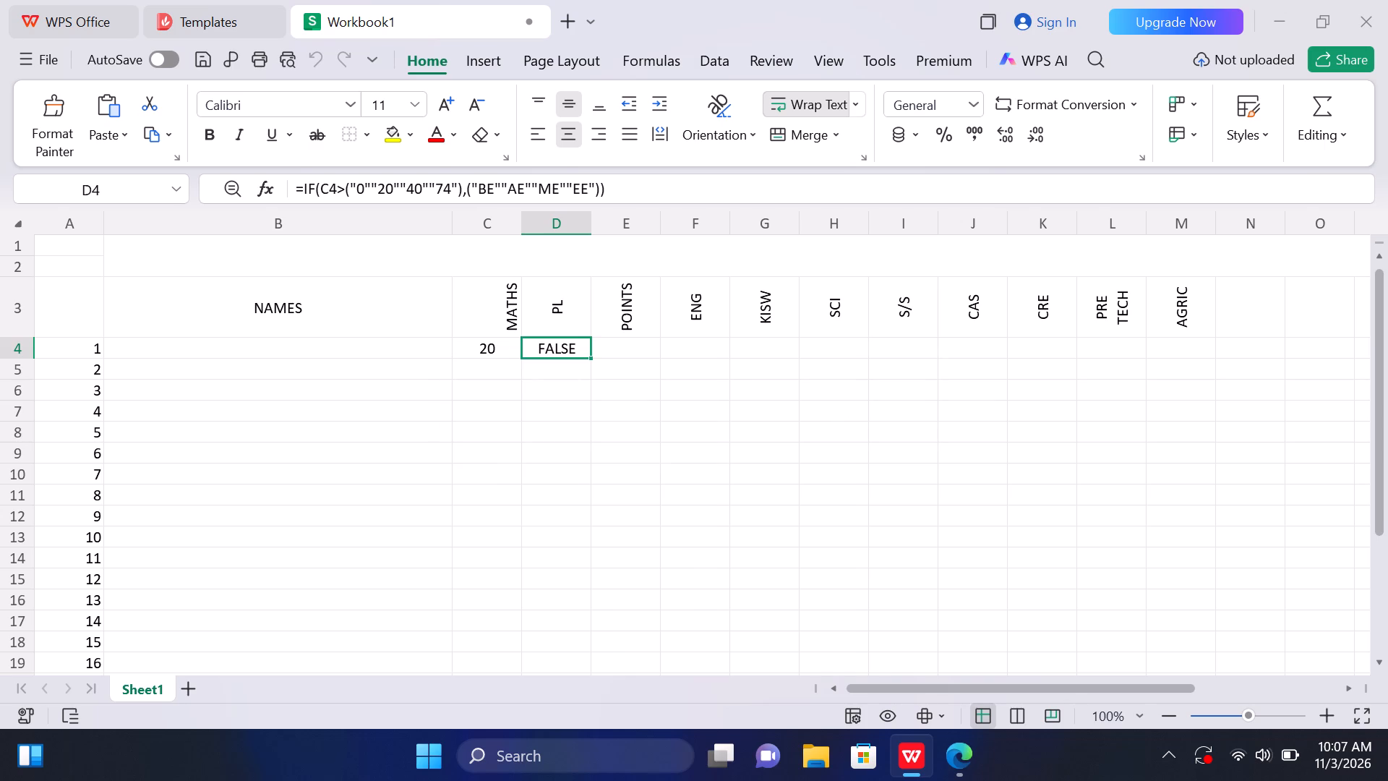
pyautogui.doubleClick(1285, 35)
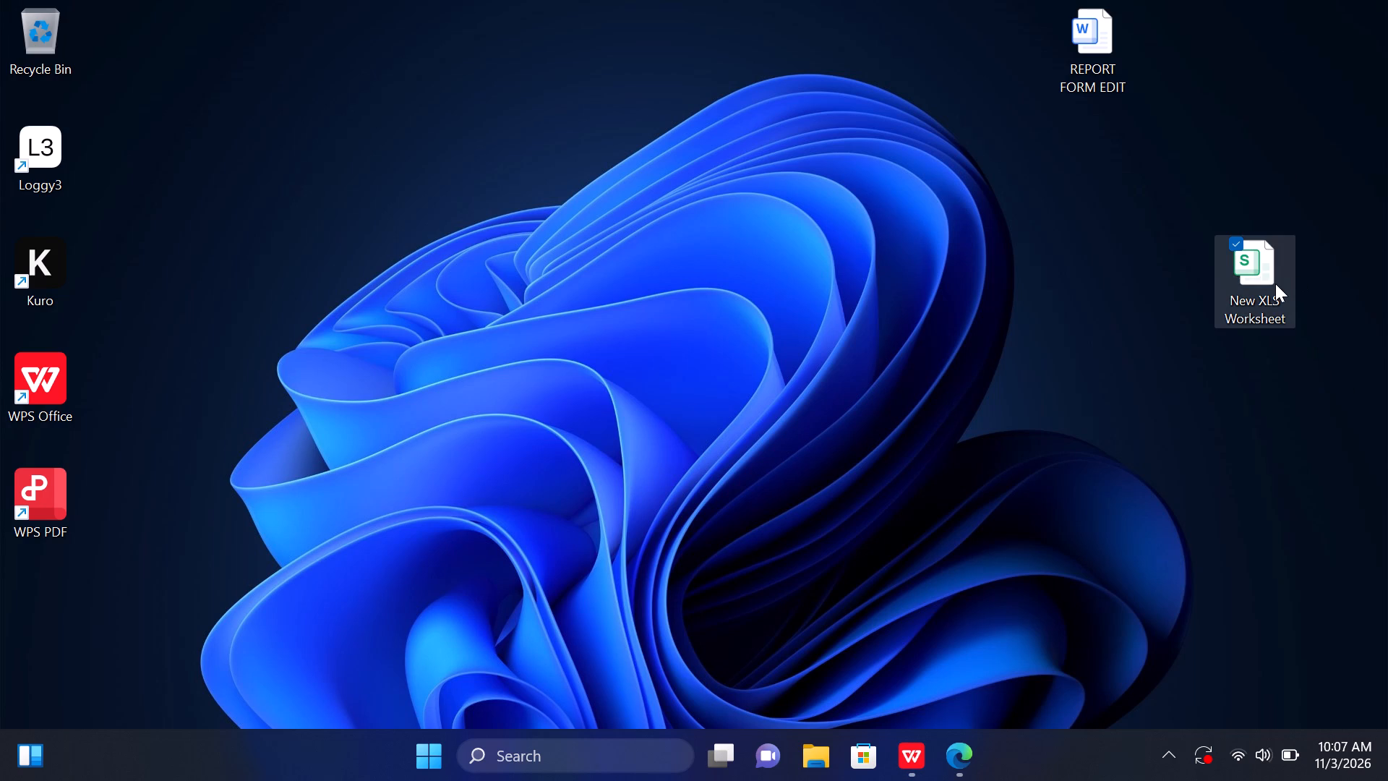
pyautogui.doubleClick(1275, 283)
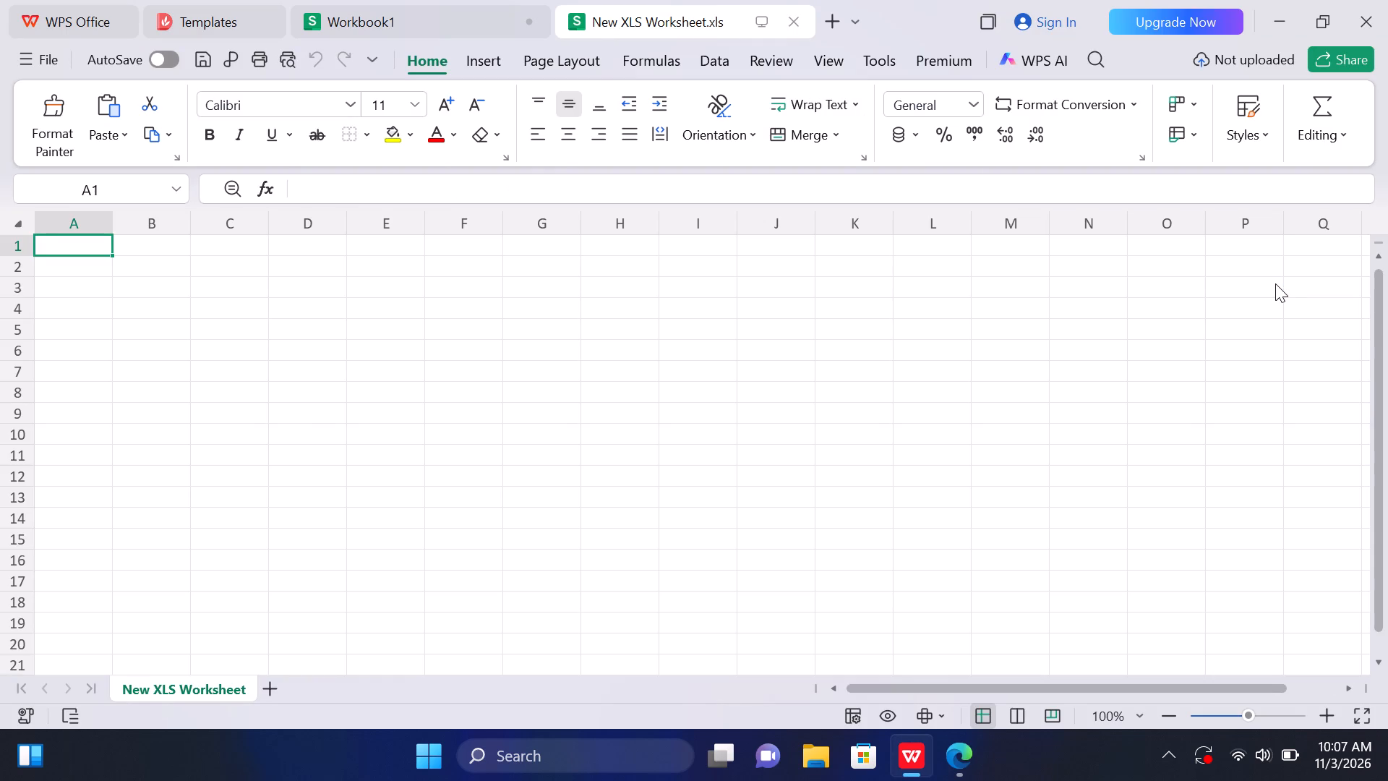
pyautogui.click(468, 618)
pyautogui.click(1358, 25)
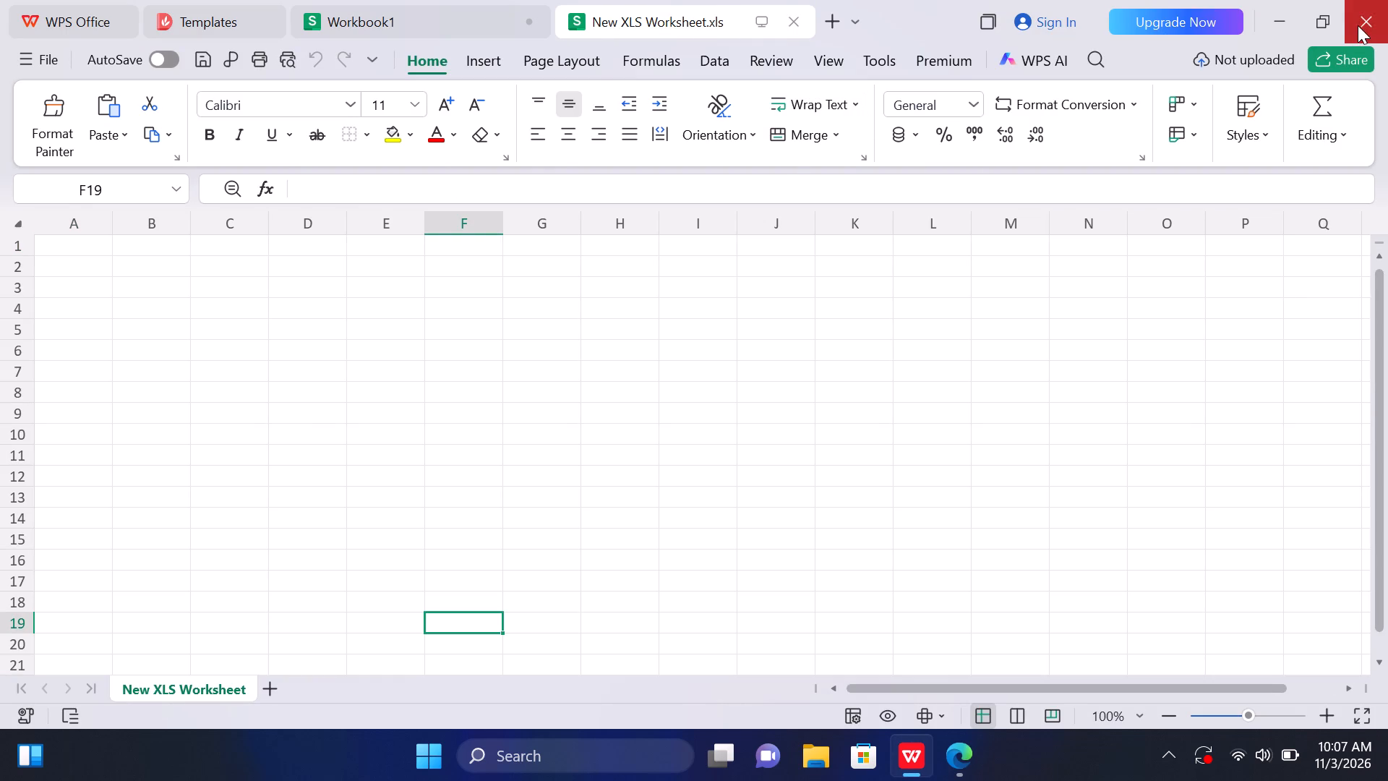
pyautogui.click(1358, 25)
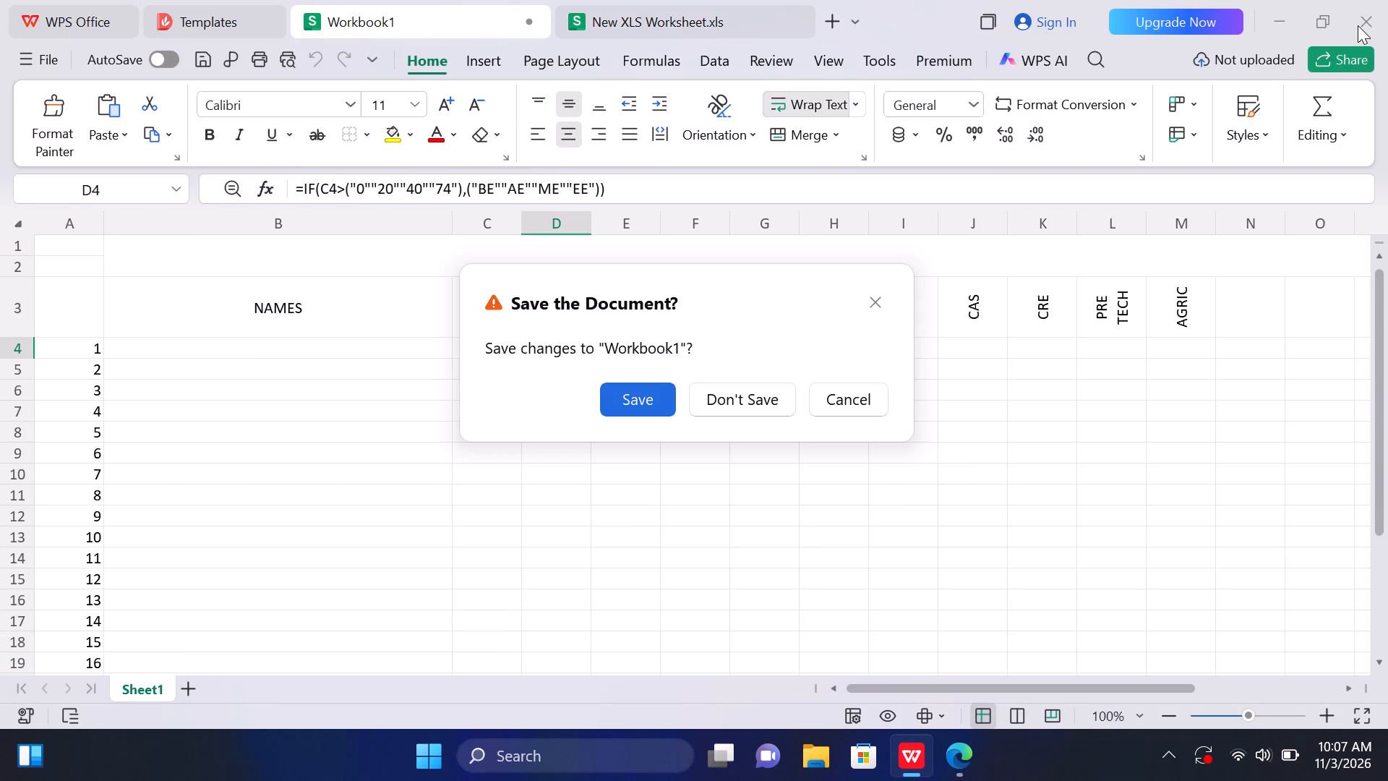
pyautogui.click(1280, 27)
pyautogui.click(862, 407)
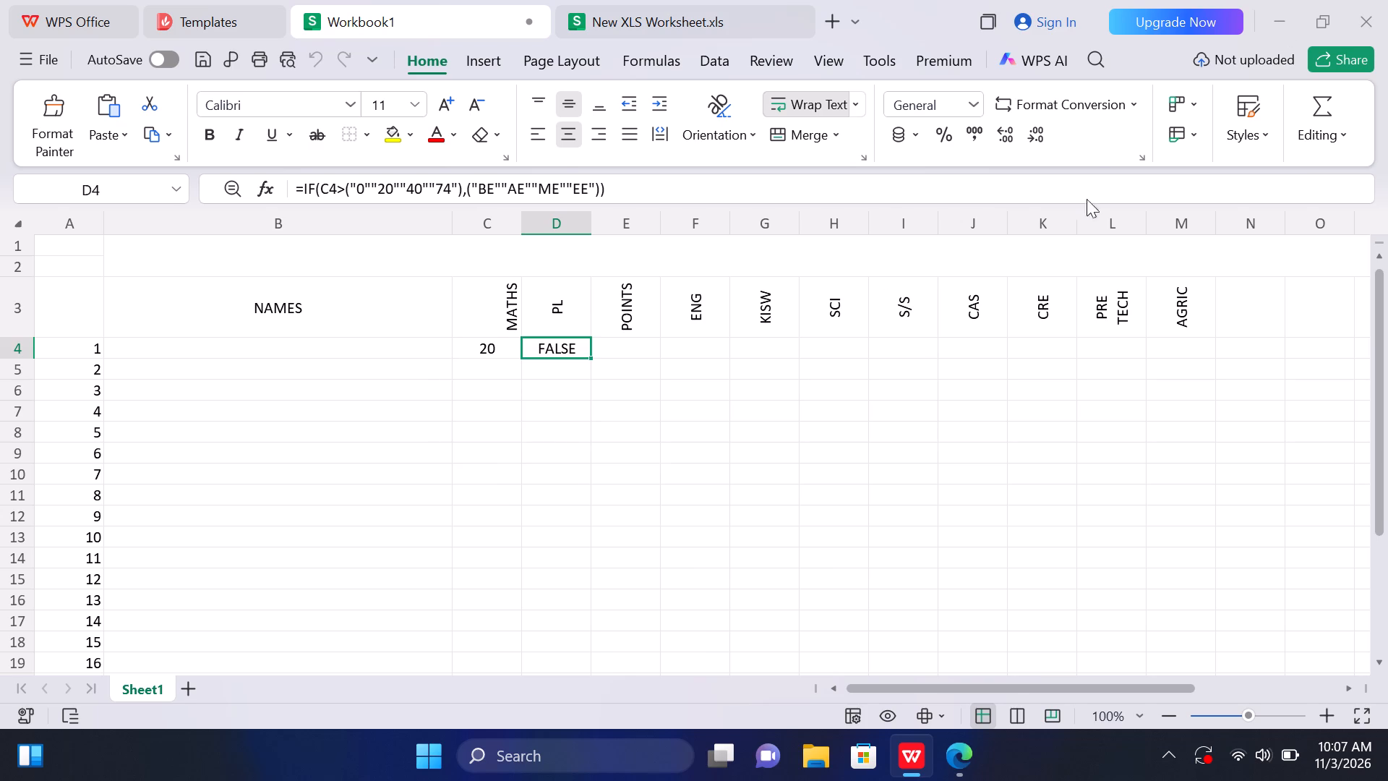
# Minimise the workbook window and launch Kuro from the desktop.
pyautogui.click(1281, 20)
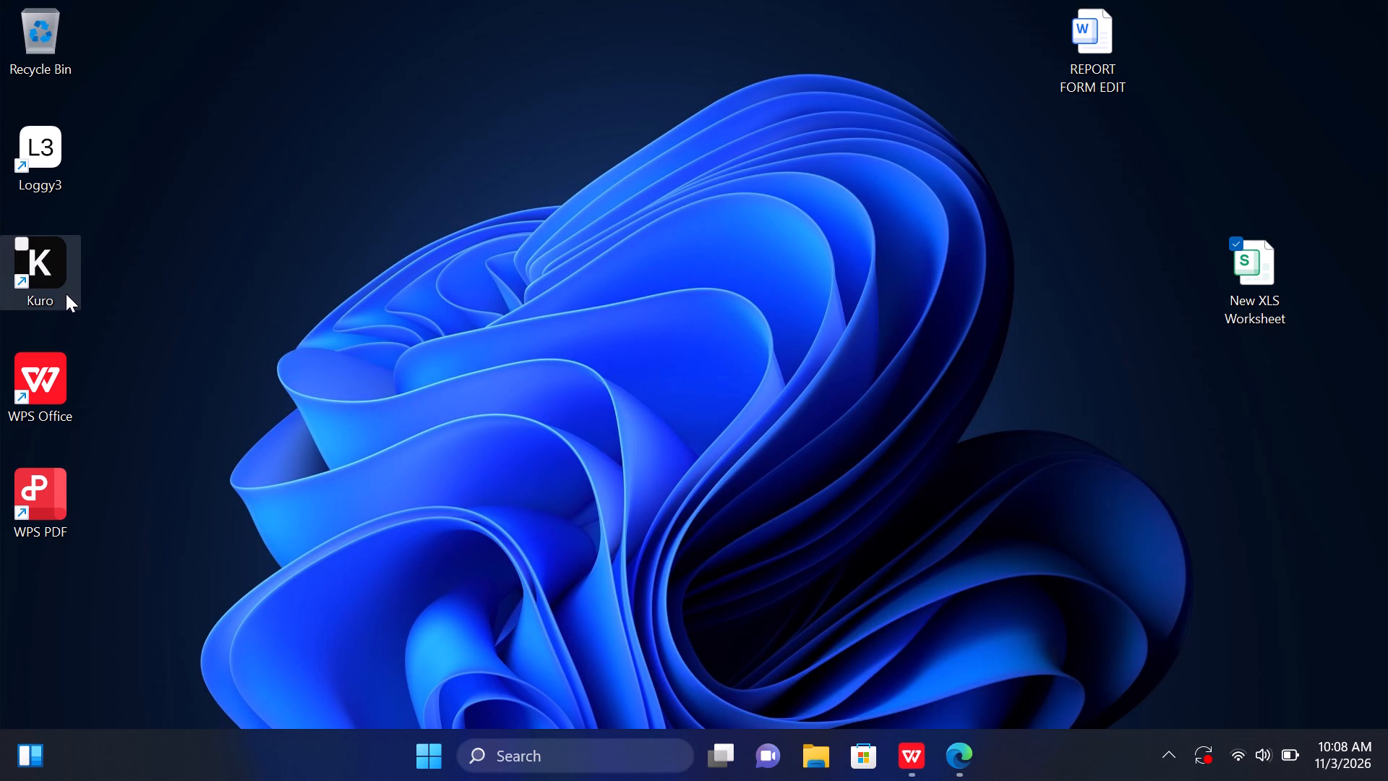
pyautogui.doubleClick(46, 289)
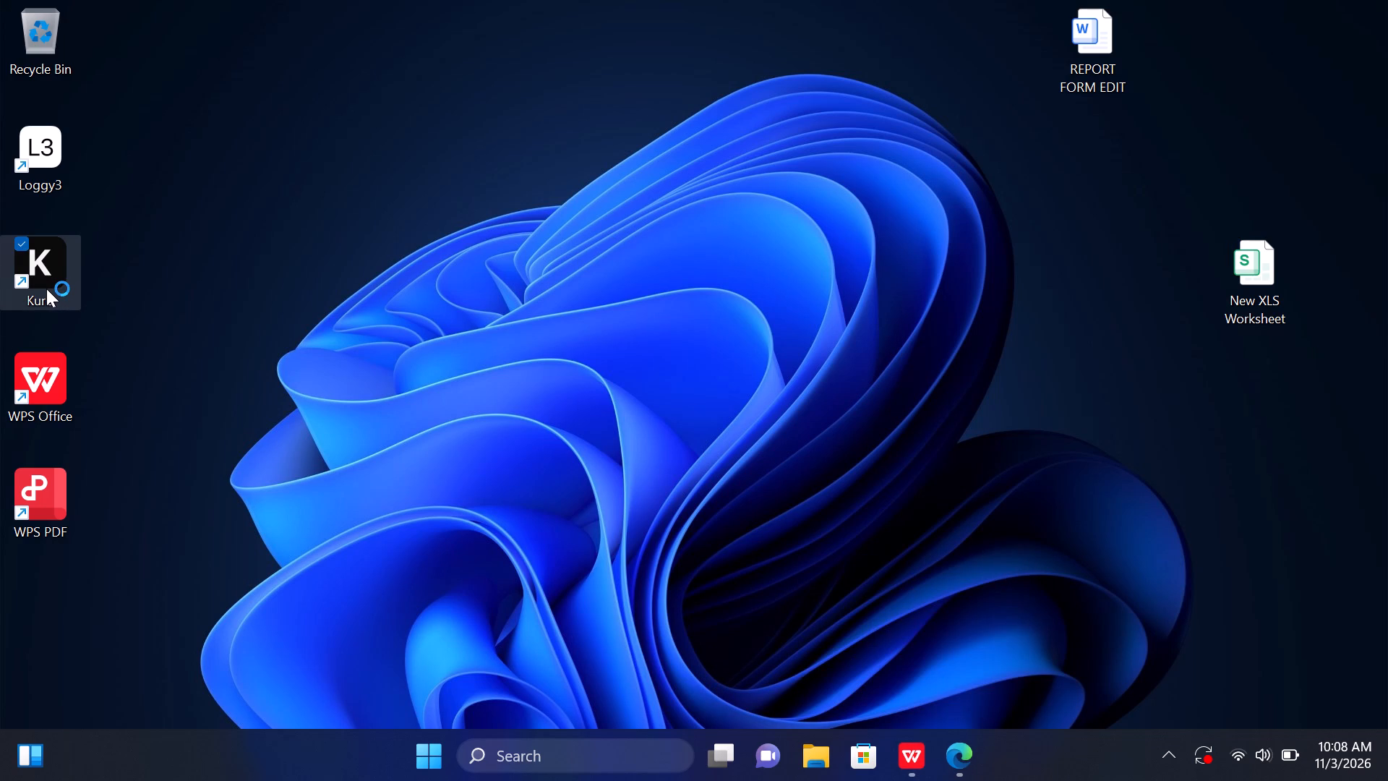